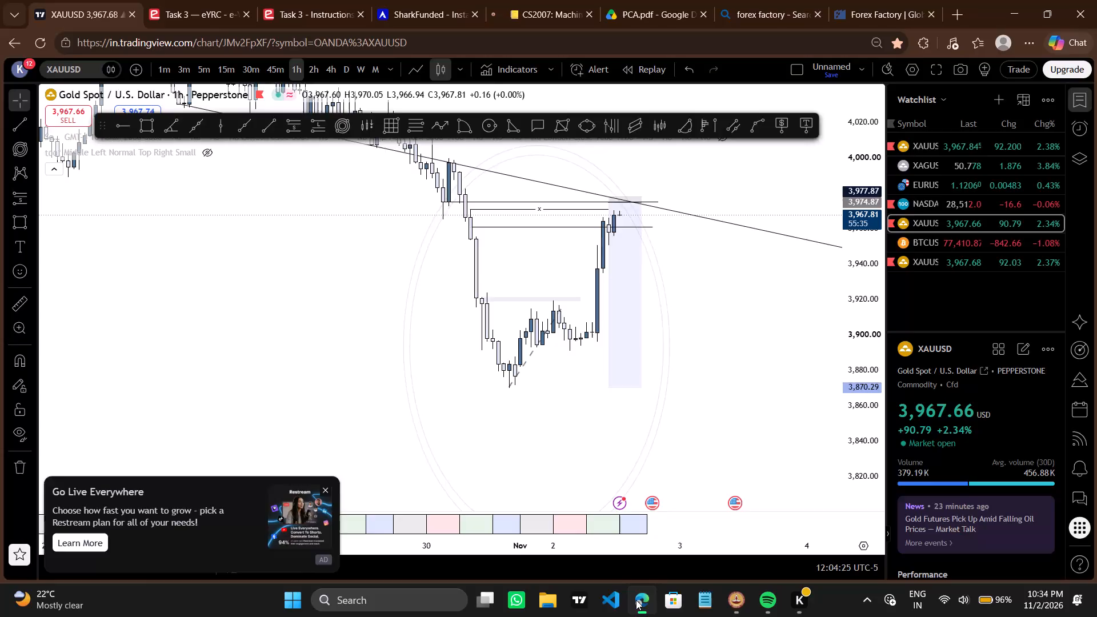
Dismiss the Restream advertisement covering the hourly XAUUSD chart.
click(630, 611)
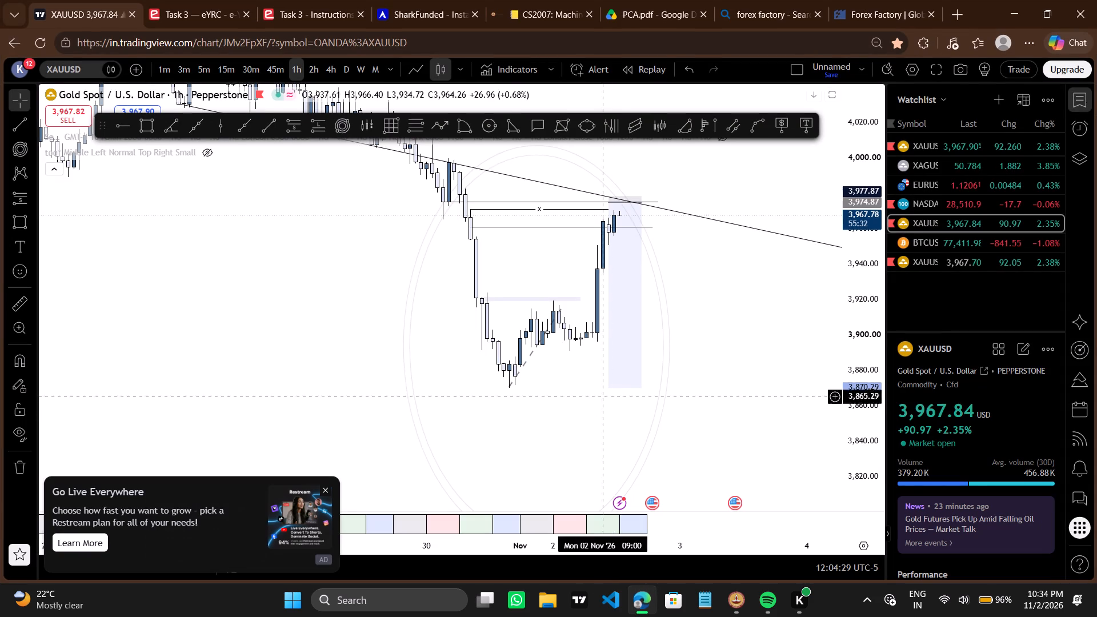
drag(720, 355, 705, 359)
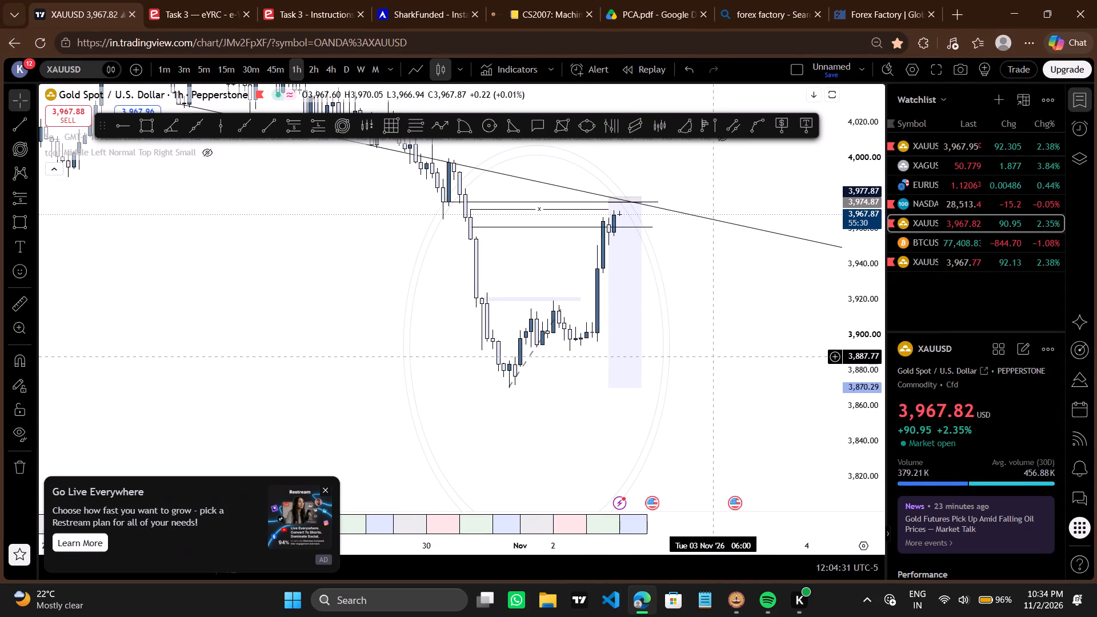
scroll(705, 359, up, 2)
drag(880, 293, 880, 339)
drag(776, 383, 796, 364)
click(326, 491)
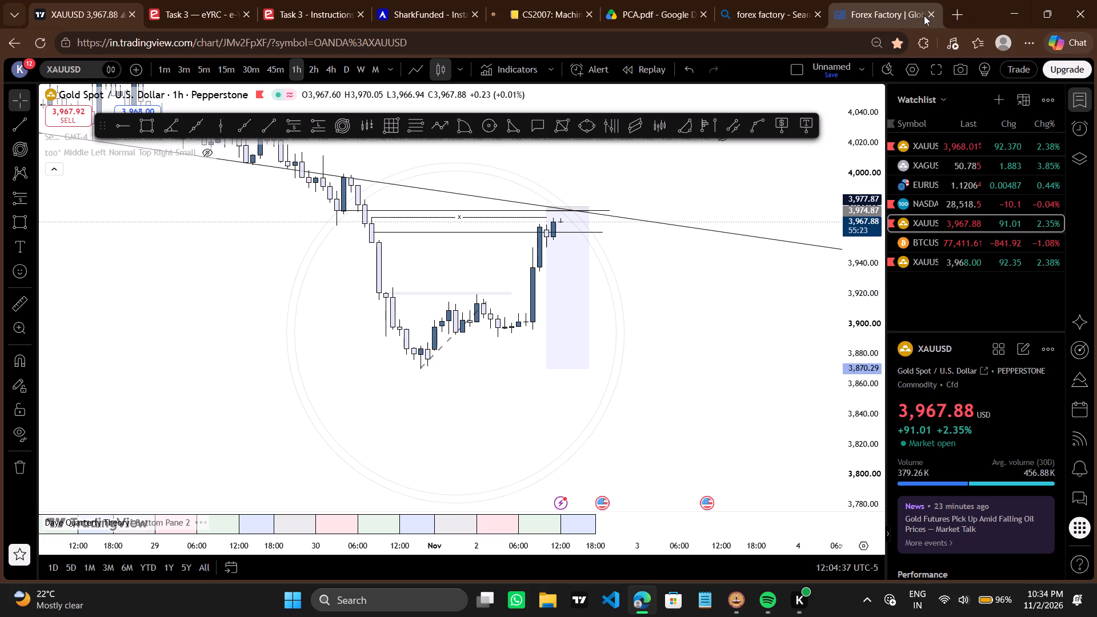
Close the Forex Factory, forex factory search, PCA.pdf, CS2007, SharkFunded and Task 3 Instructions pages.
click(930, 12)
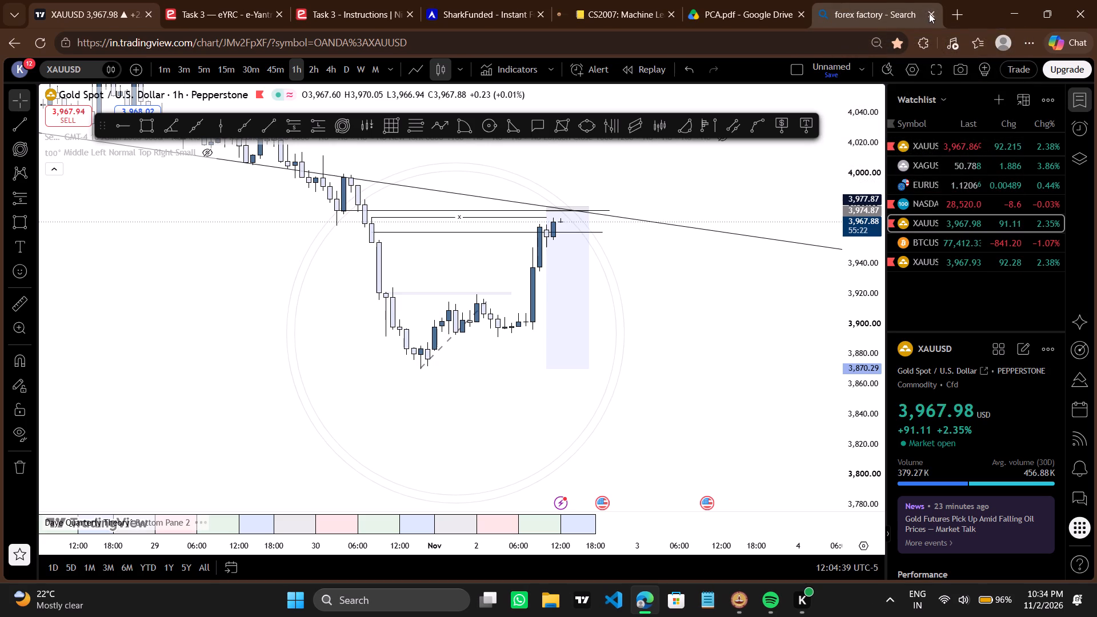
click(932, 14)
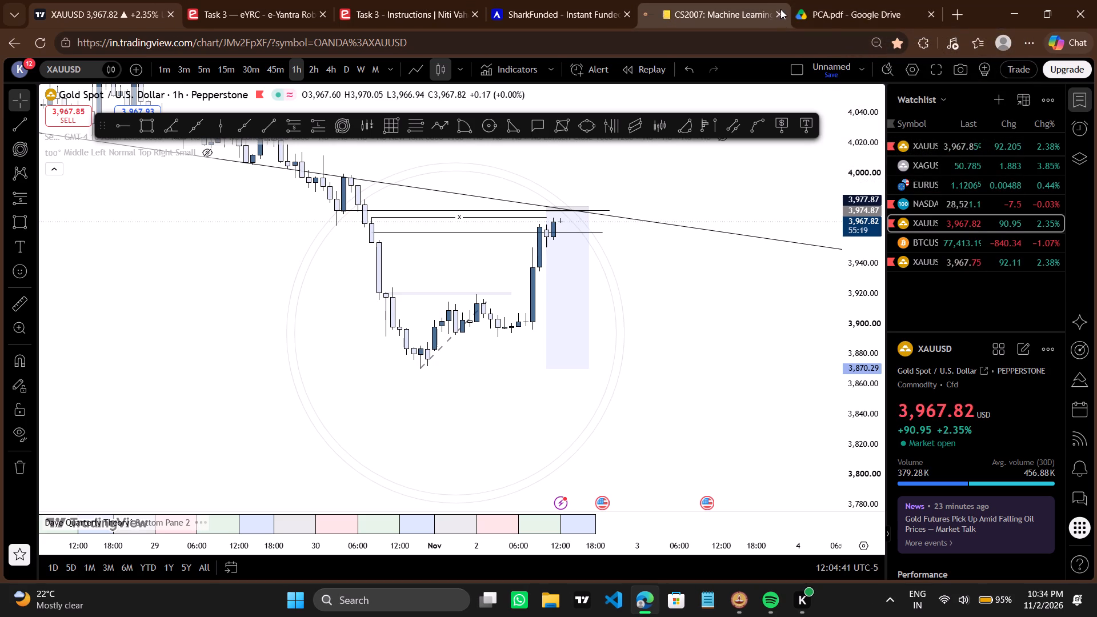
click(776, 13)
click(776, 13)
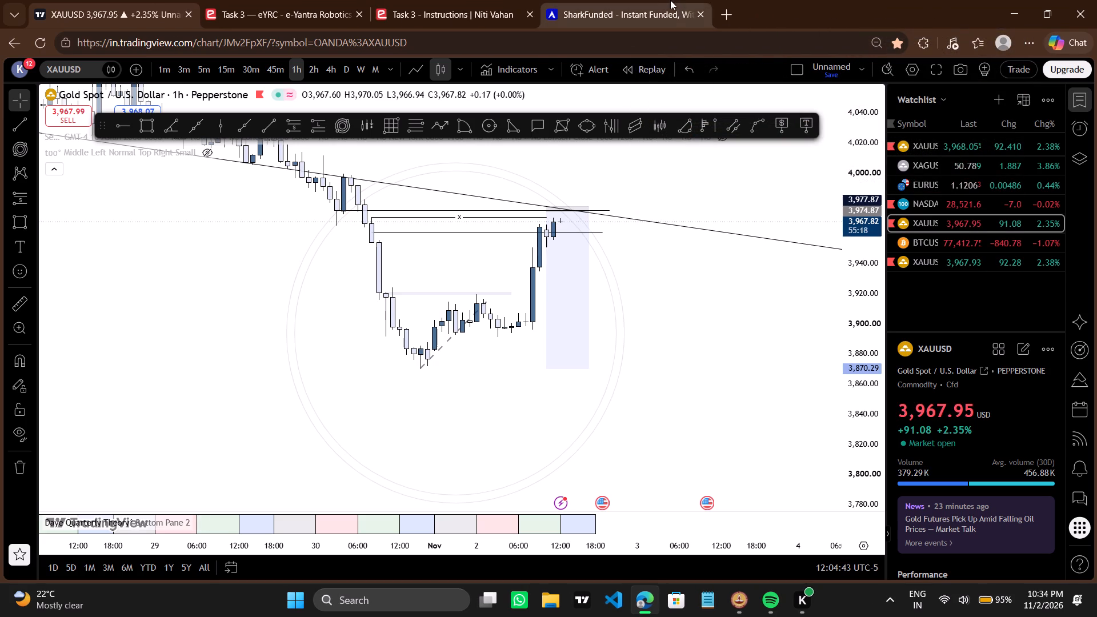
click(702, 12)
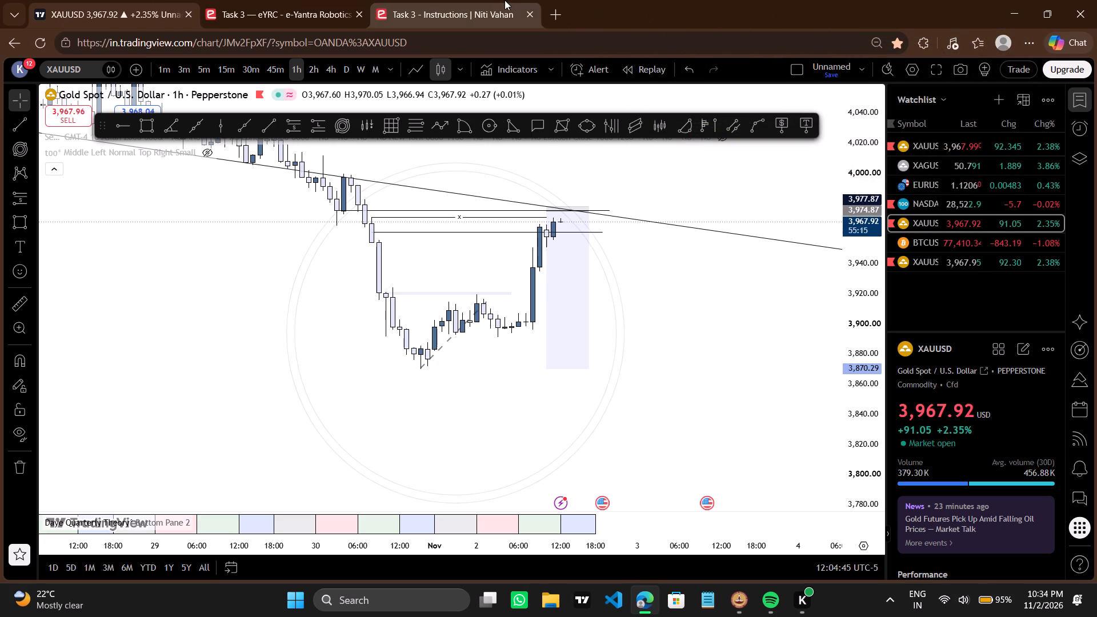
click(505, 0)
click(533, 18)
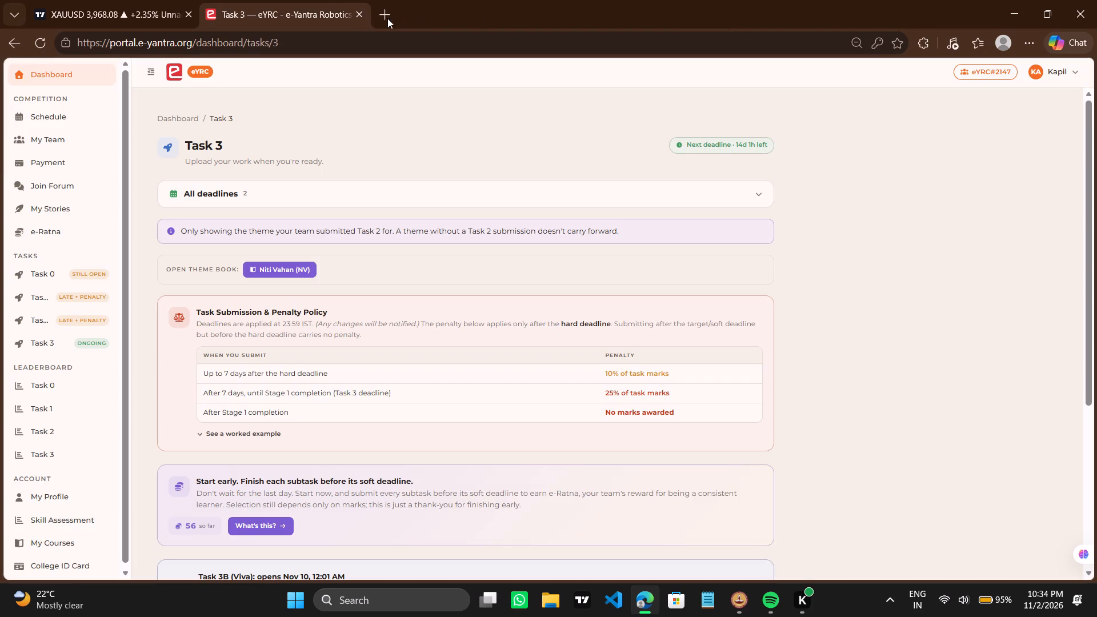
Open the bookmarked Backtest charting site in a new browser tab.
click(381, 15)
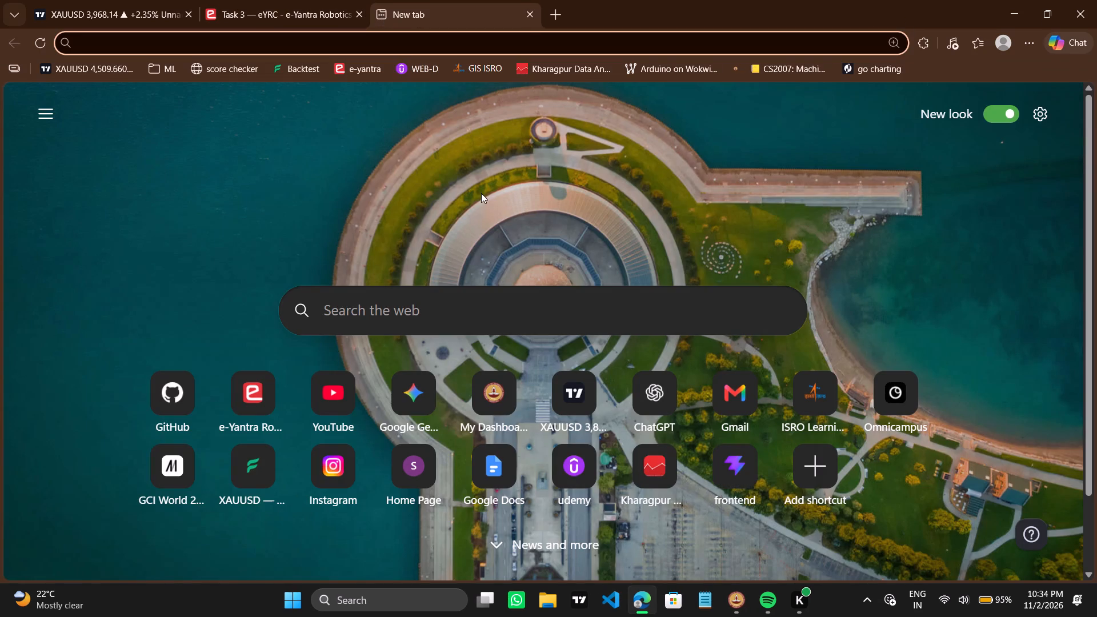
scroll(495, 273, down, 1)
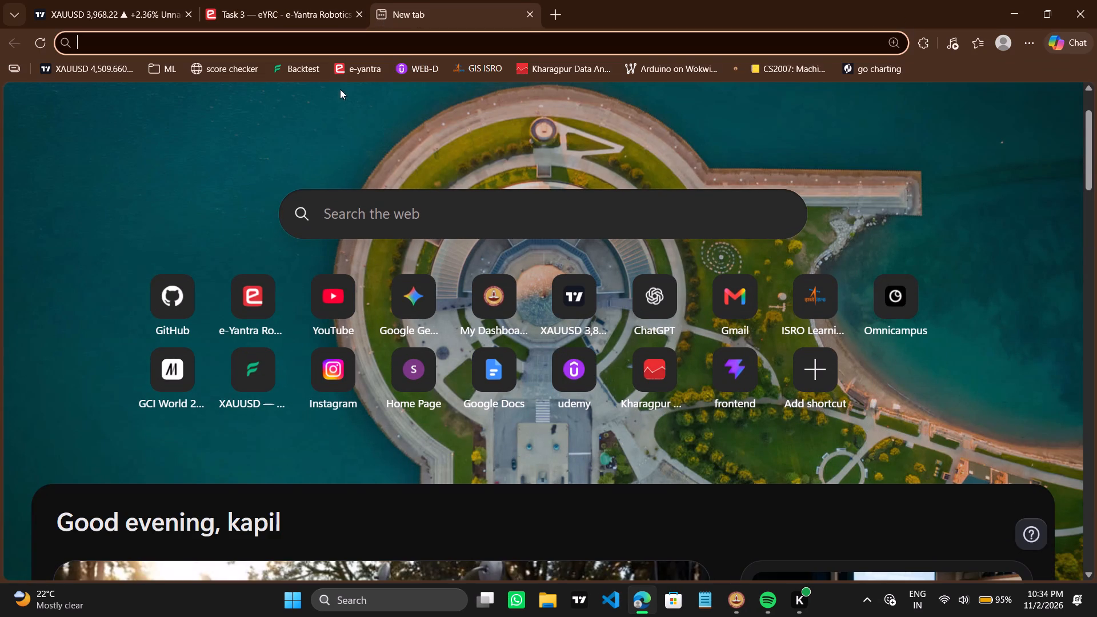
click(299, 69)
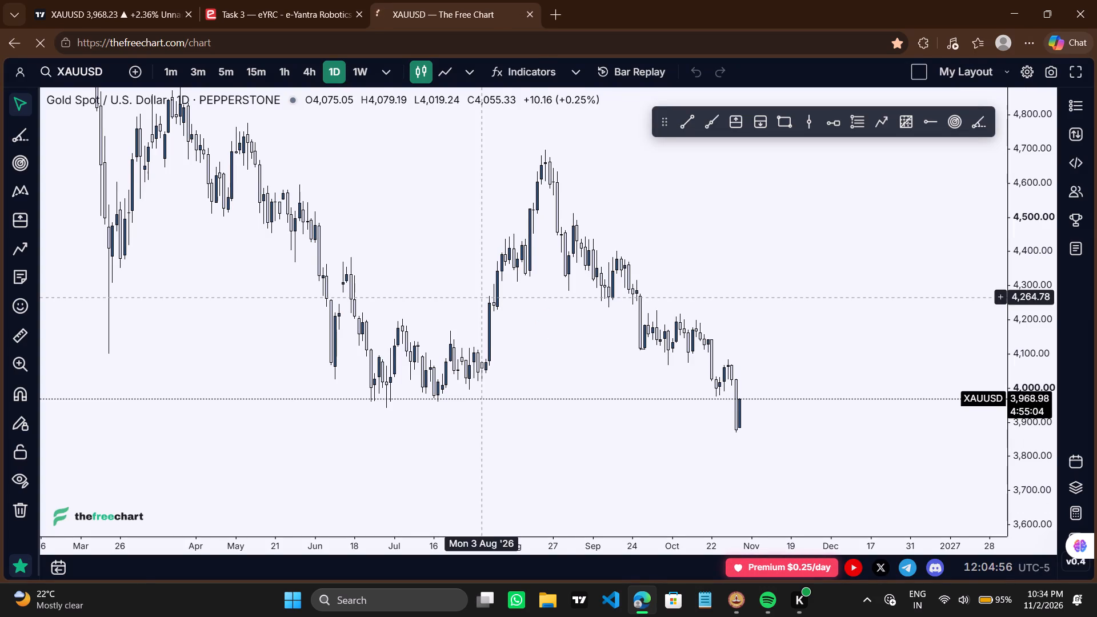
Search the indicator library for "daye".
drag(535, 318, 538, 335)
scroll(538, 335, up, 3)
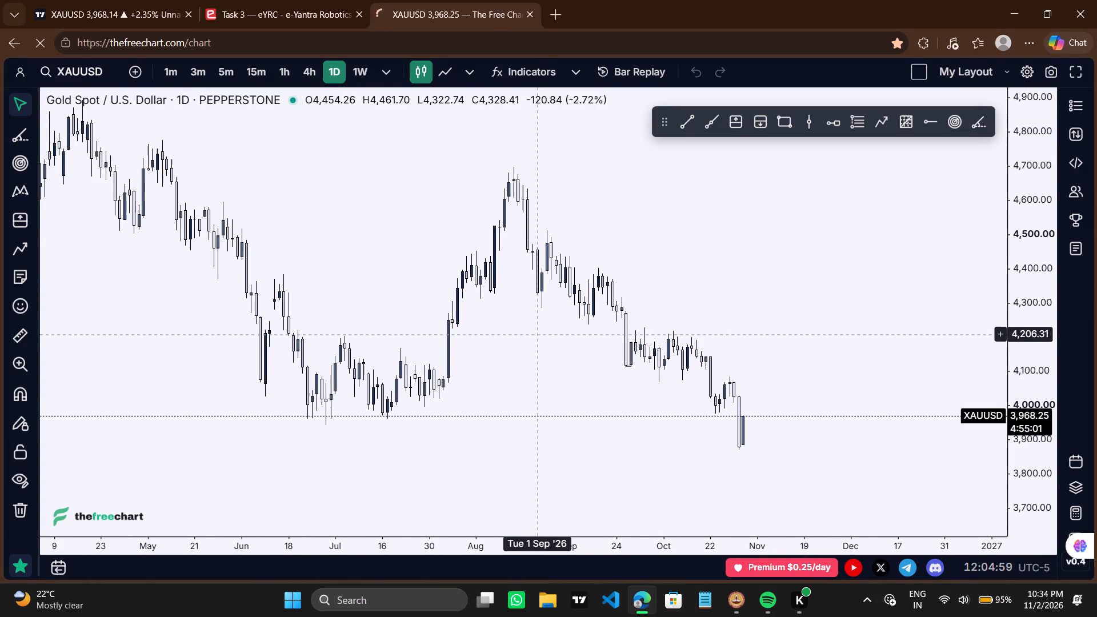
scroll(538, 335, up, 2)
drag(467, 273, 478, 301)
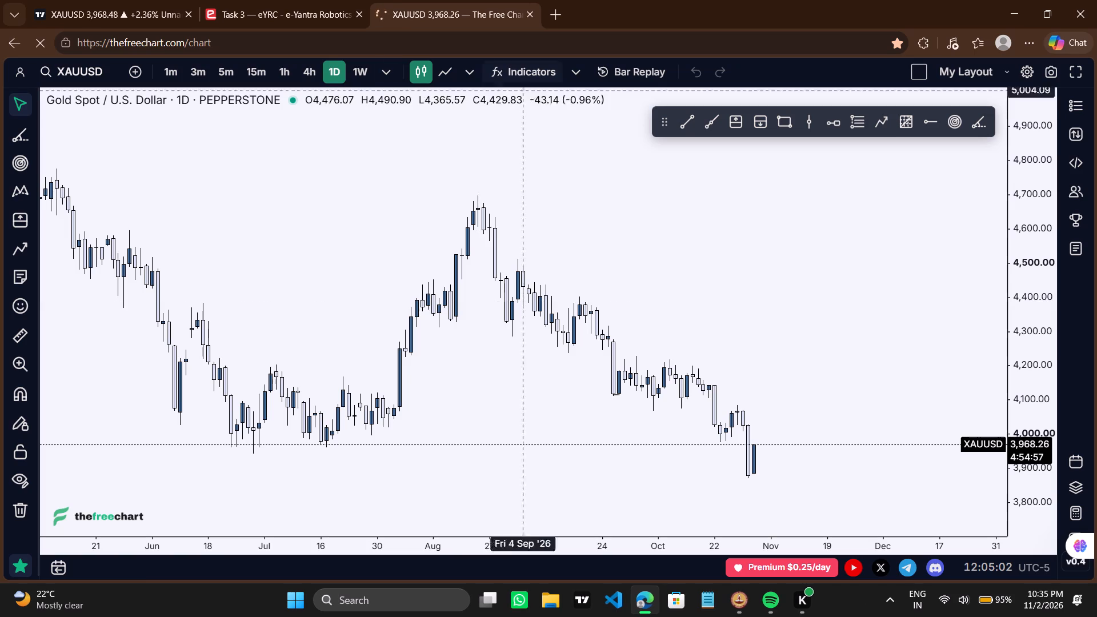
click(540, 84)
click(534, 70)
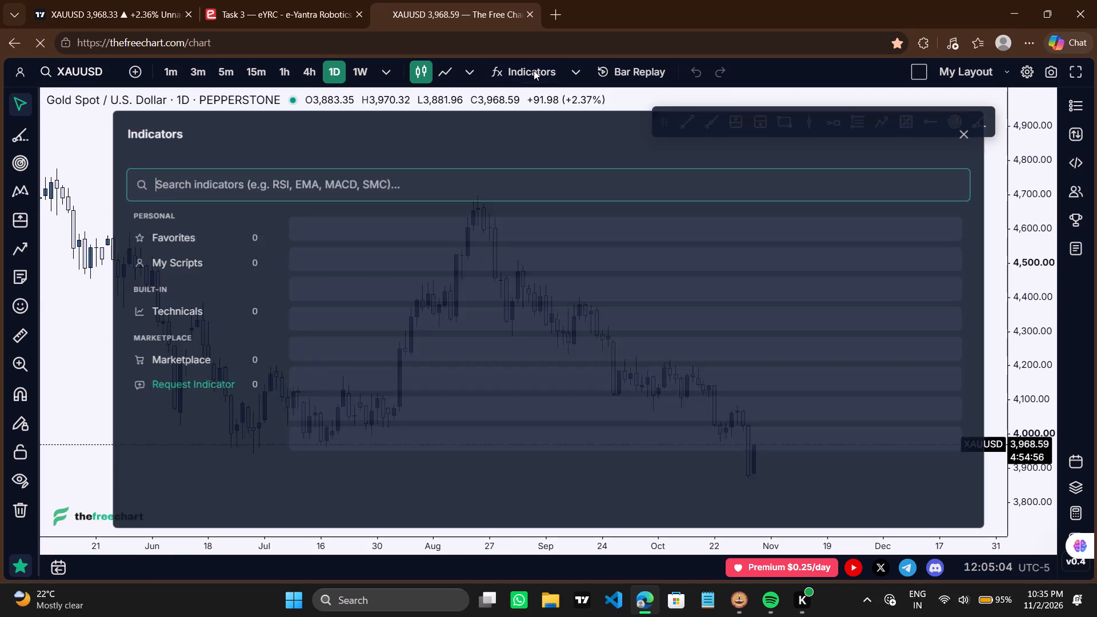
text(daye)
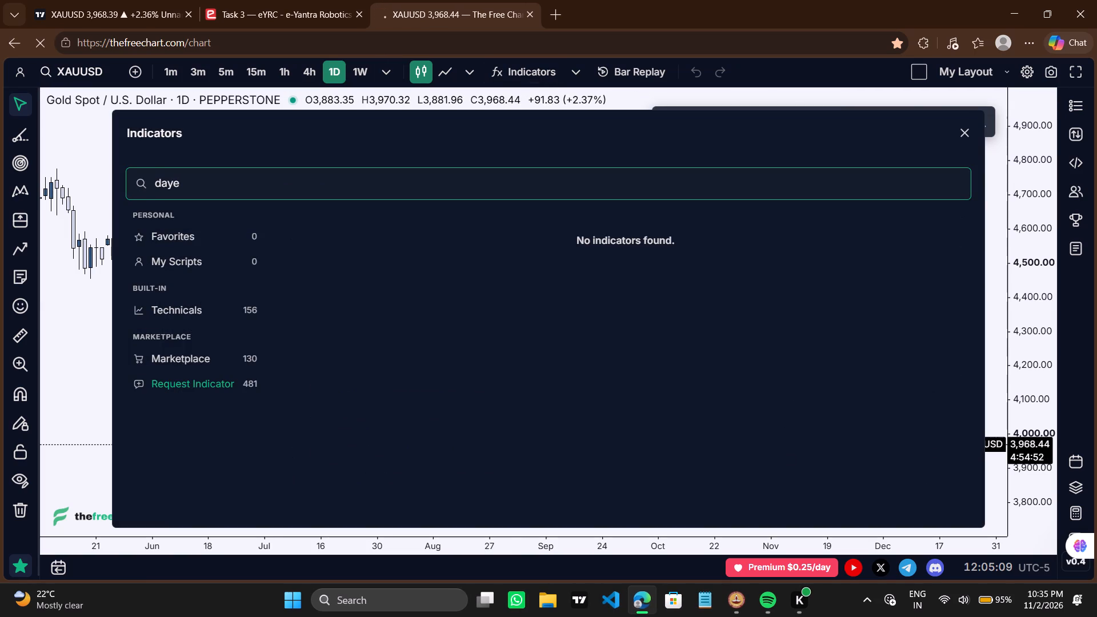
Search the indicators for "QT" instead and add Quarterly Theory Cycles [Oracle] to the chart.
key(BackSpace)
key(BackSpace)
key(BackSpace)
key(BackSpace)
key(BackSpace)
key(BackSpace)
key(BackSpace)
key(BackSpace)
key(BackSpace)
key(BackSpace)
key(BackSpace)
key(BackSpace)
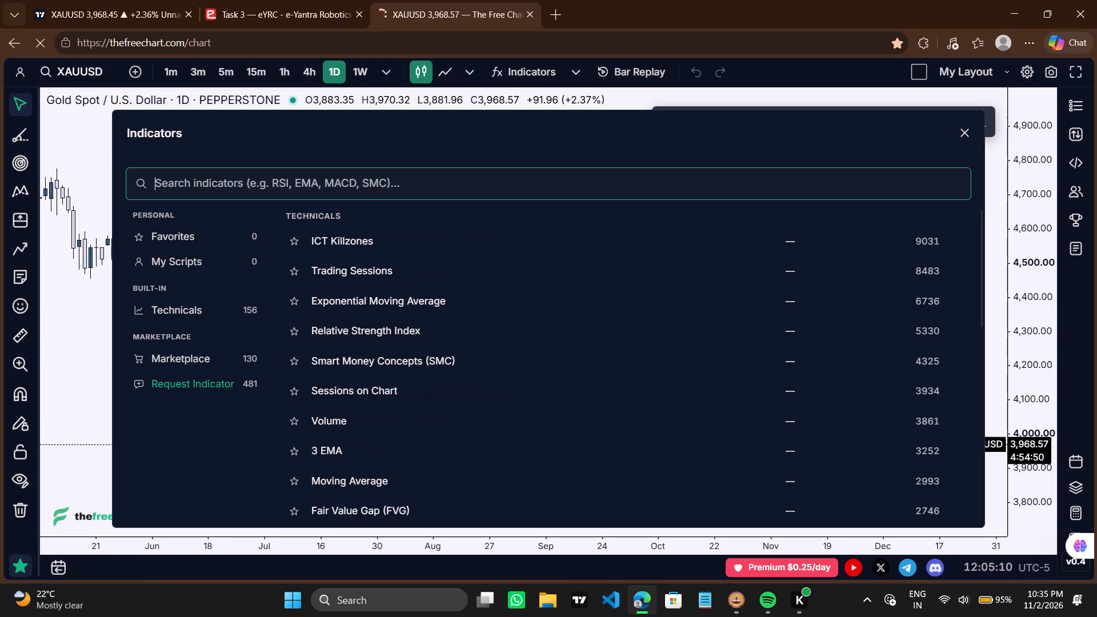
text(QT)
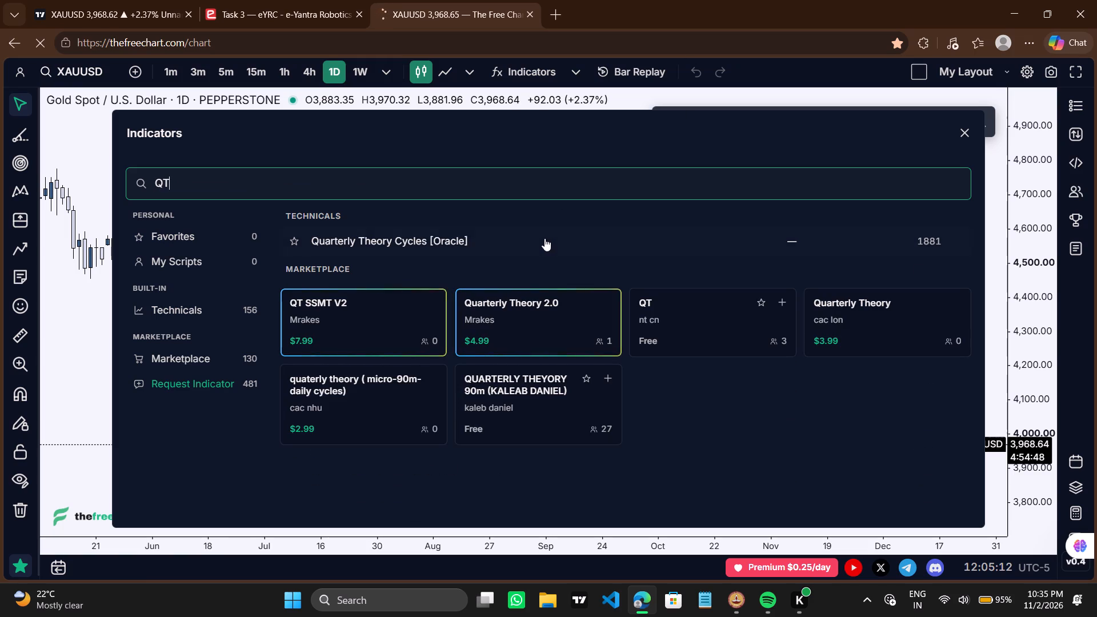
click(545, 238)
drag(113, 300, 94, 302)
click(94, 302)
Disable the Nano, Weekly, Monthly, Yearly and Quadrenial layers in the Quarterly Theory Cycles inputs.
scroll(563, 434, down, 4)
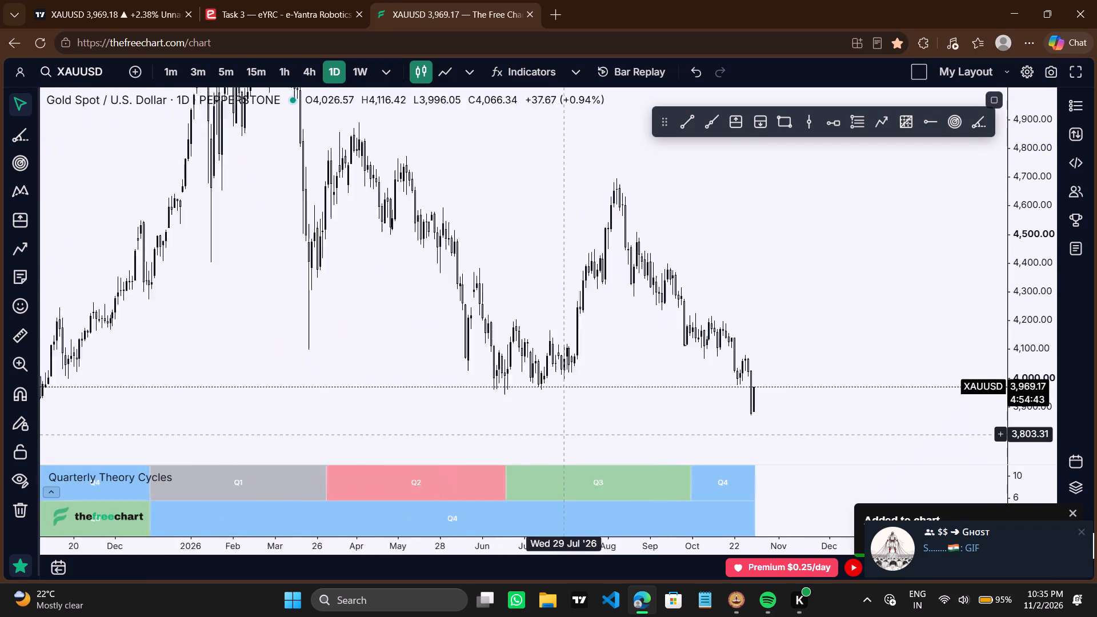
scroll(563, 434, down, 3)
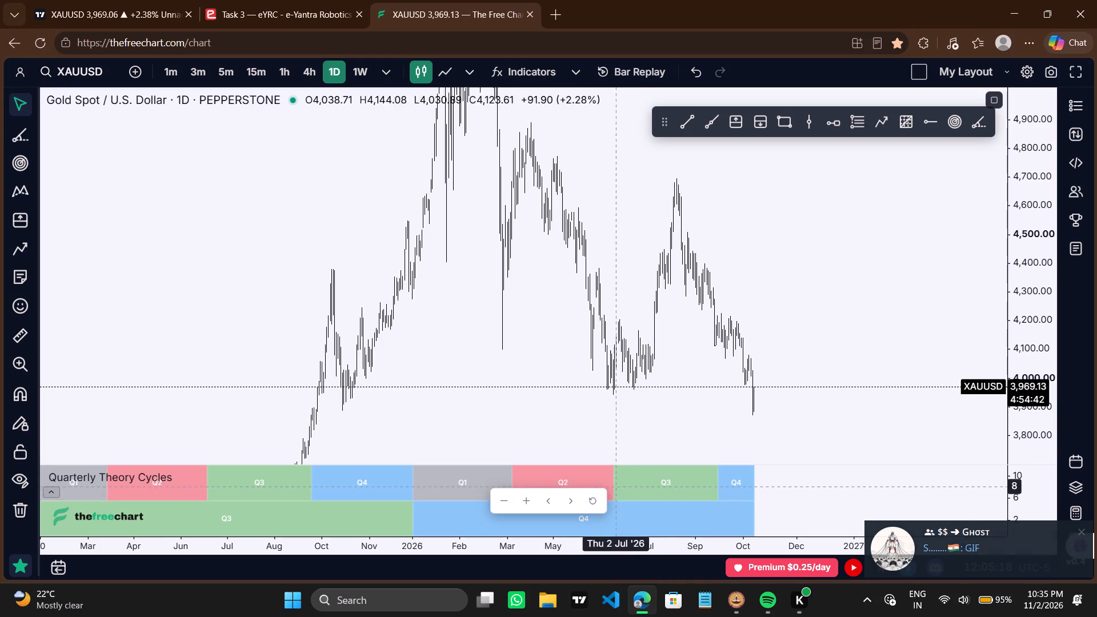
double_click(610, 486)
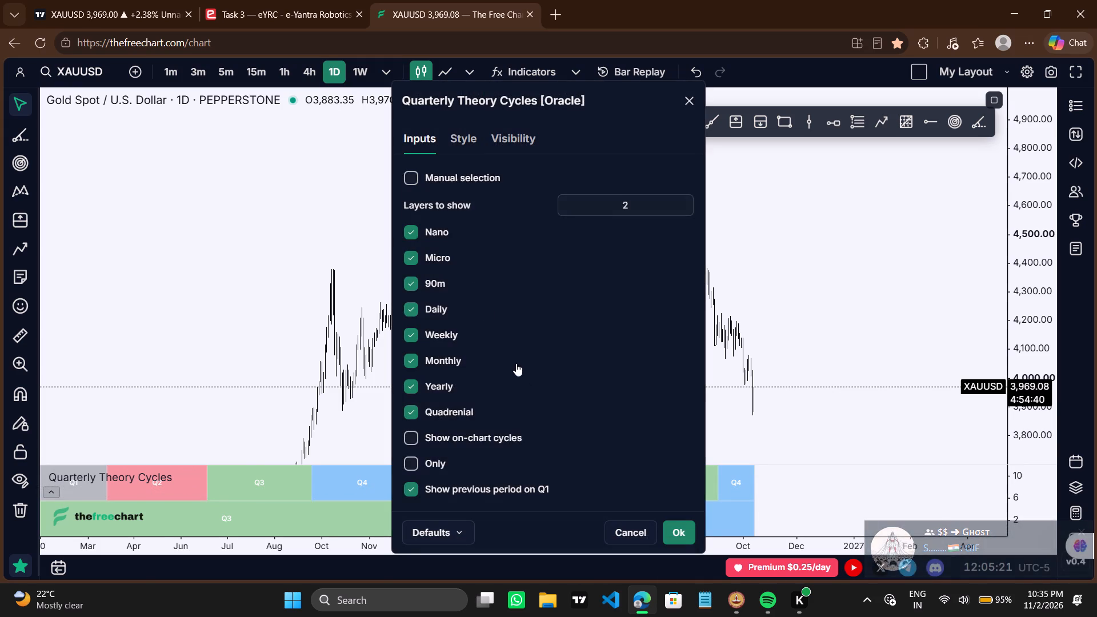
click(414, 231)
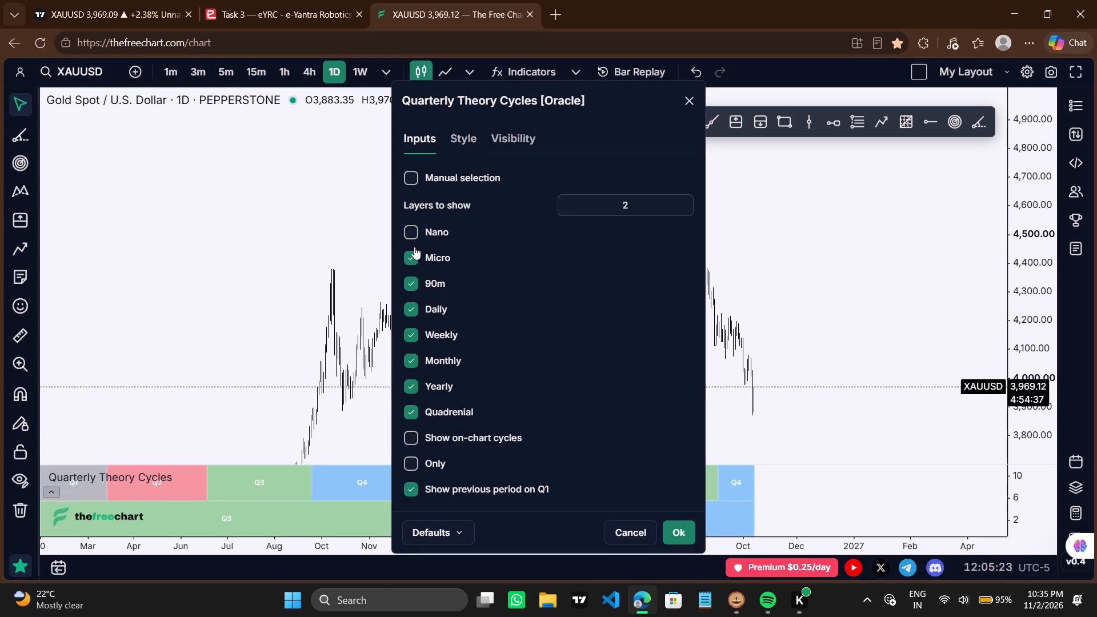
click(414, 333)
click(413, 361)
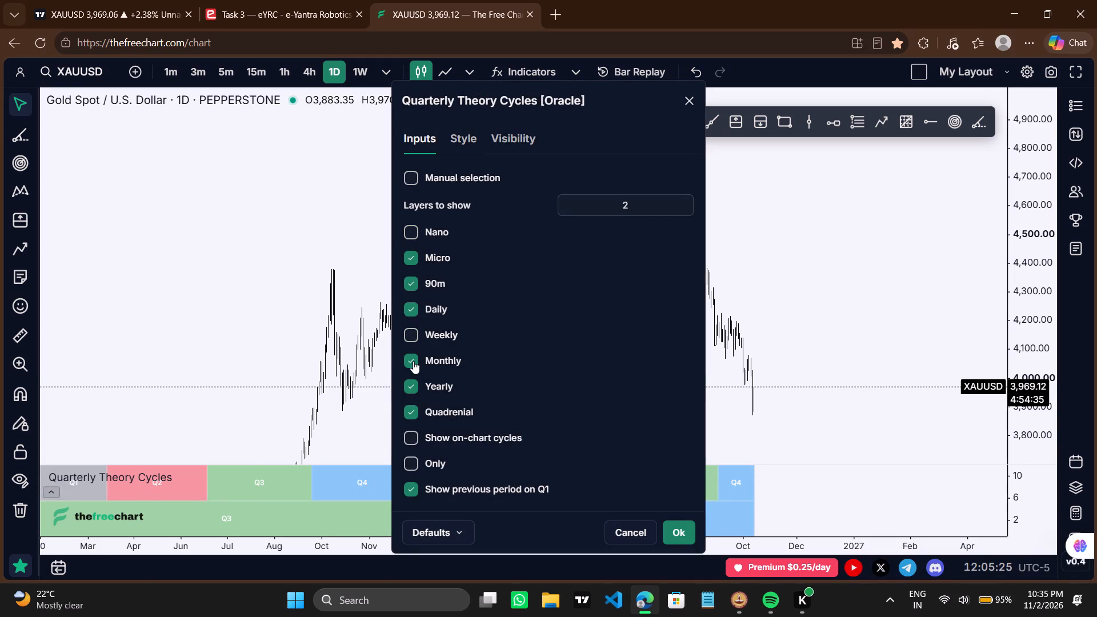
click(411, 390)
click(414, 412)
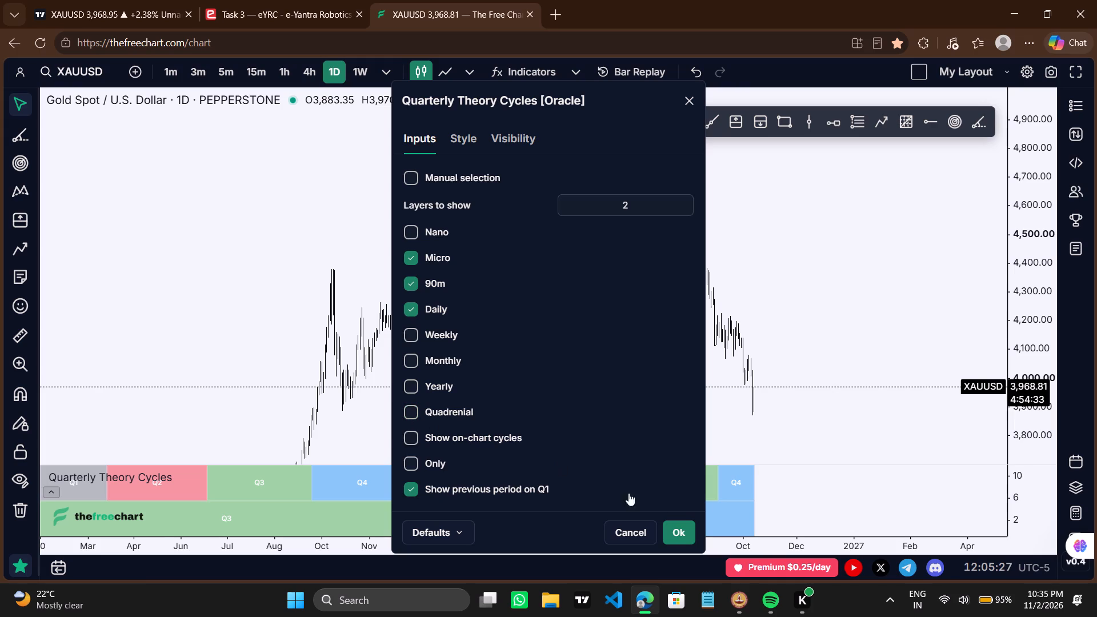
click(679, 531)
Maximize the XAUUSD price pane over the Quarterly Theory Cycles pane.
drag(651, 385, 609, 338)
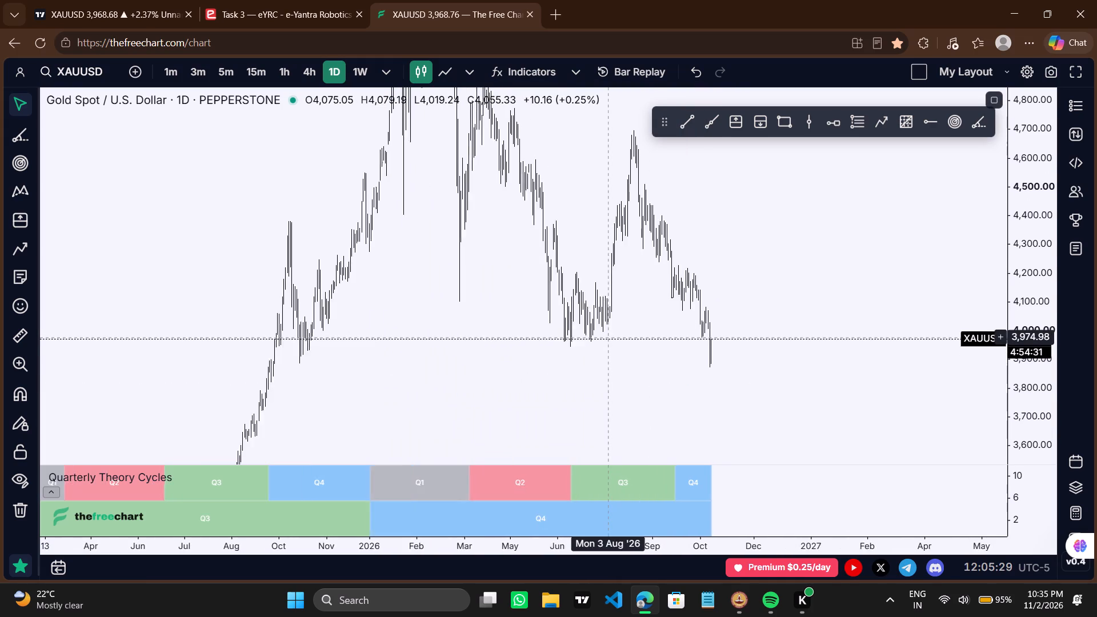
scroll(609, 338, up, 5)
drag(636, 289, 620, 318)
double_click(620, 318)
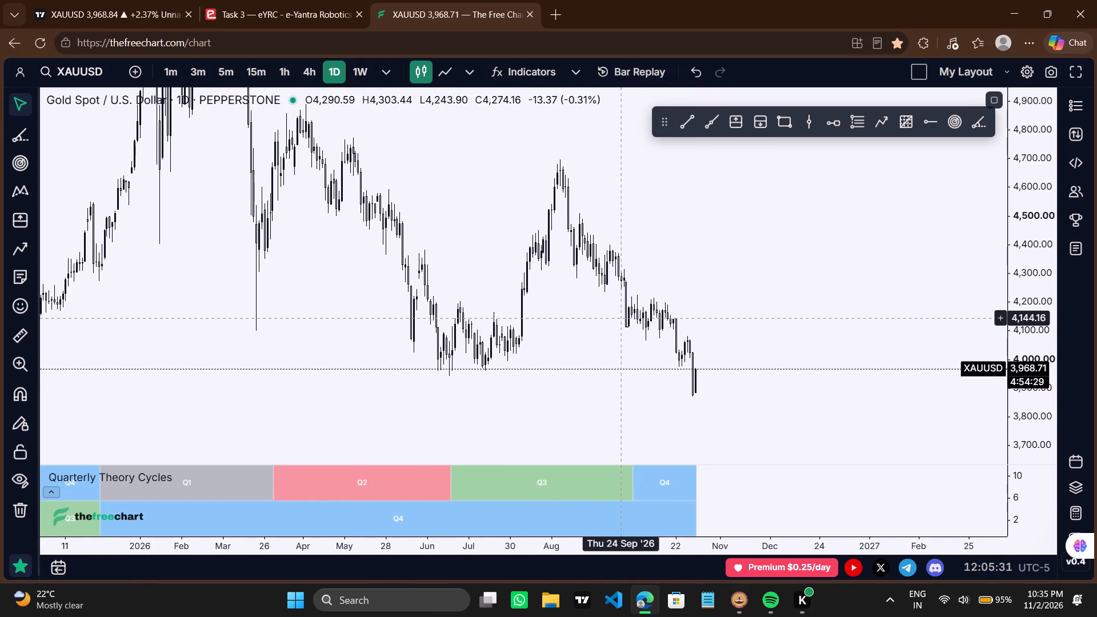
Examine the daily XAUUSD candles from the summer lows through the decline into November 2026.
scroll(620, 318, up, 1)
drag(652, 358, 628, 352)
scroll(628, 352, up, 1)
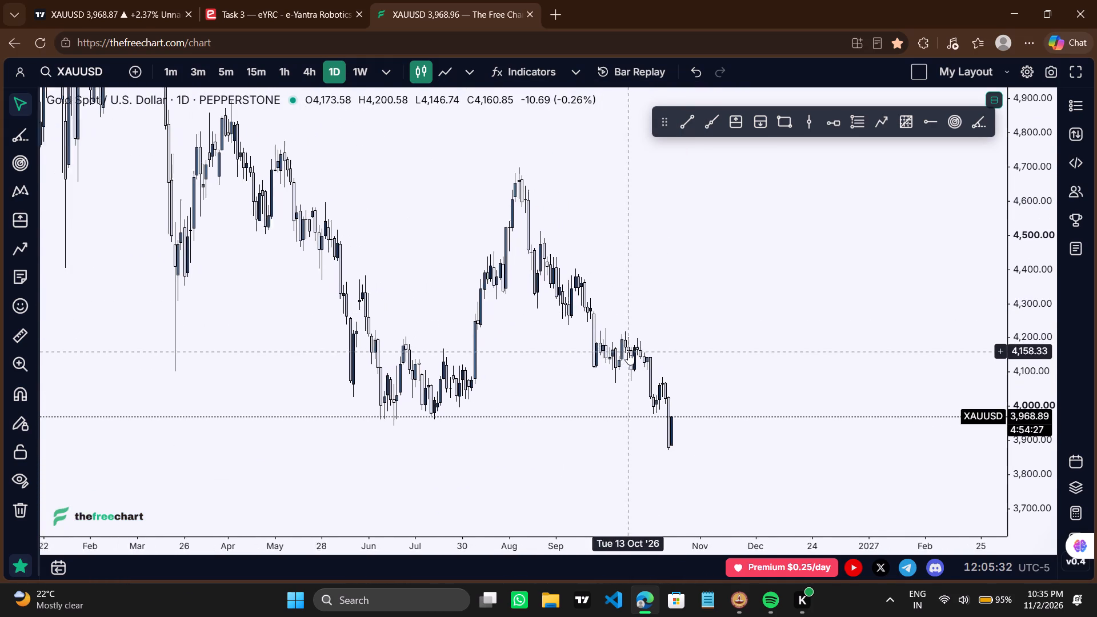
scroll(628, 352, up, 6)
drag(646, 350, 627, 344)
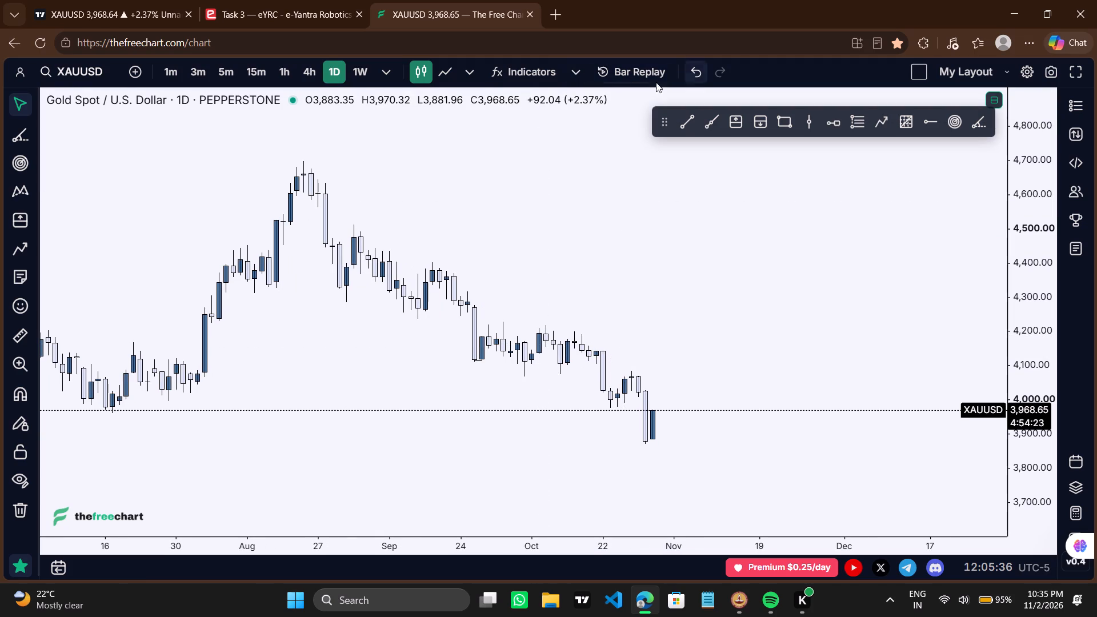
drag(419, 237, 535, 230)
scroll(535, 230, down, 2)
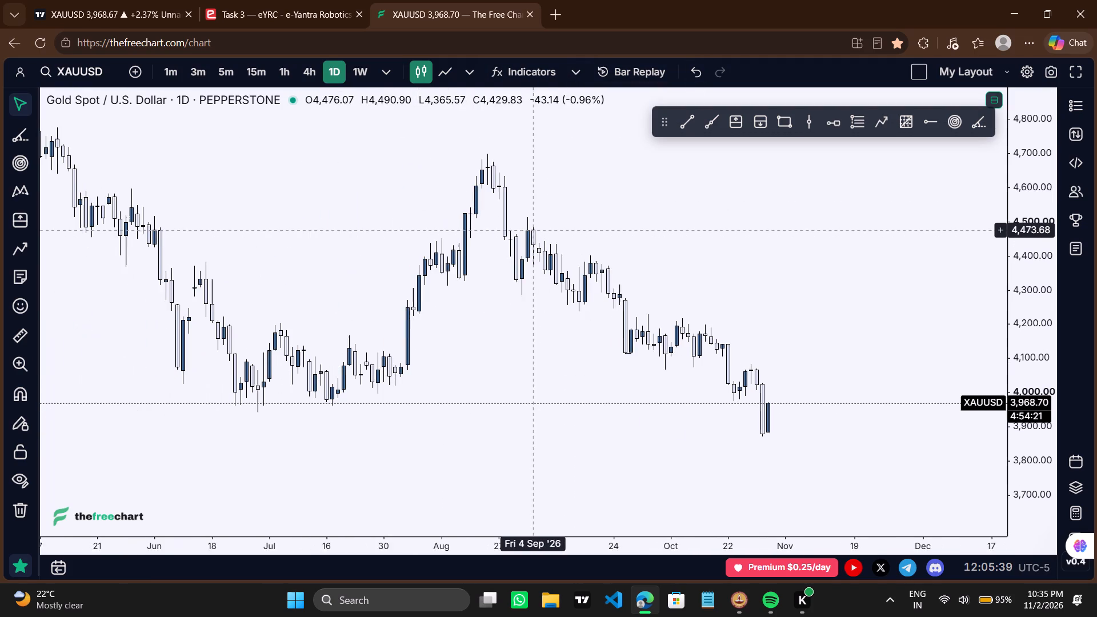
drag(517, 310, 552, 315)
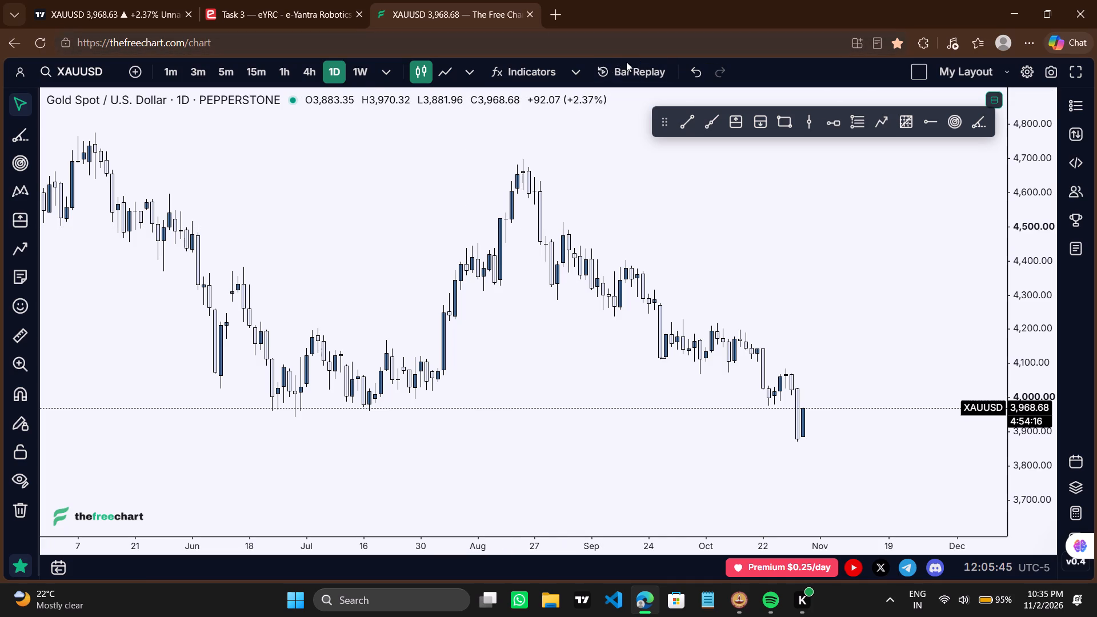
Start Bar Replay on the daily XAUUSD chart from the candle just before the early August 2026 rally.
click(535, 77)
click(557, 102)
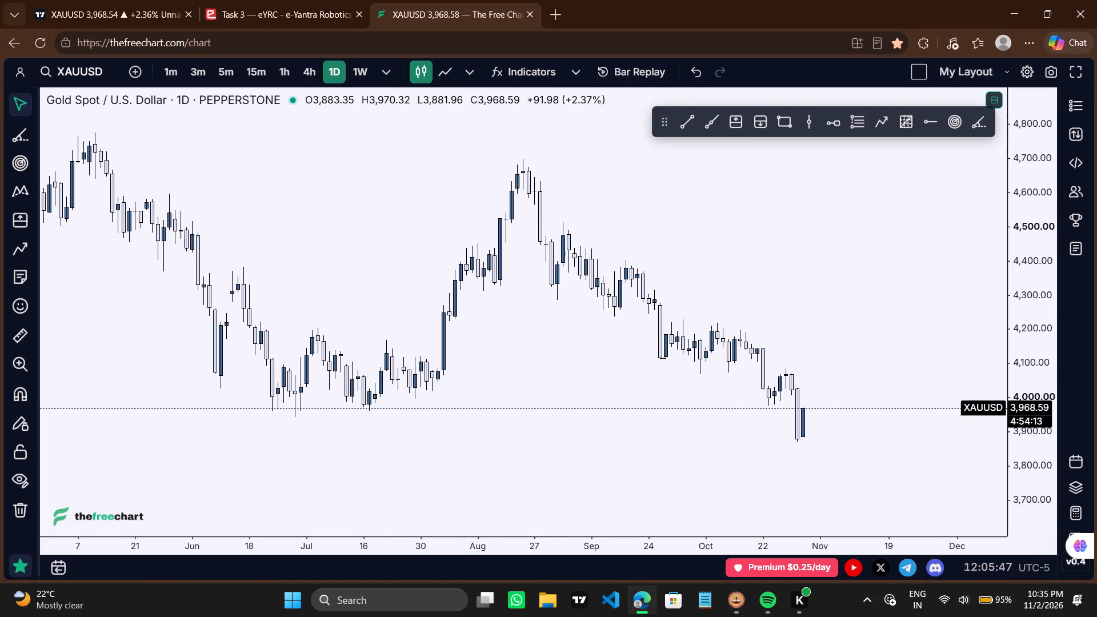
click(622, 70)
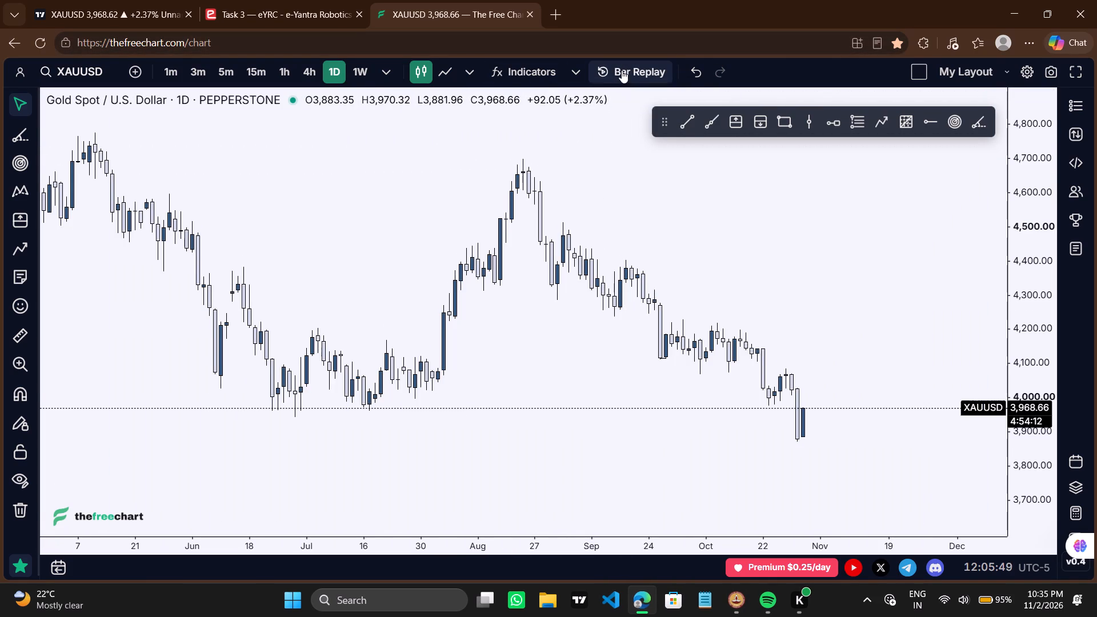
click(439, 159)
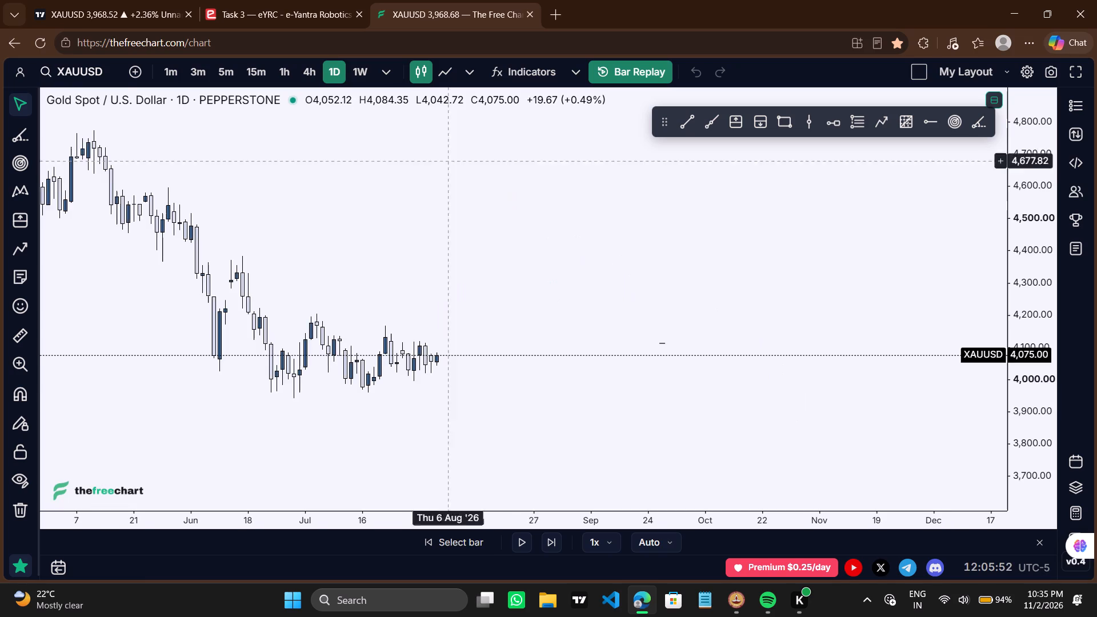
Examine the daily XAUUSD candles leading up to the replay start point.
drag(534, 277, 823, 351)
drag(1008, 386, 992, 307)
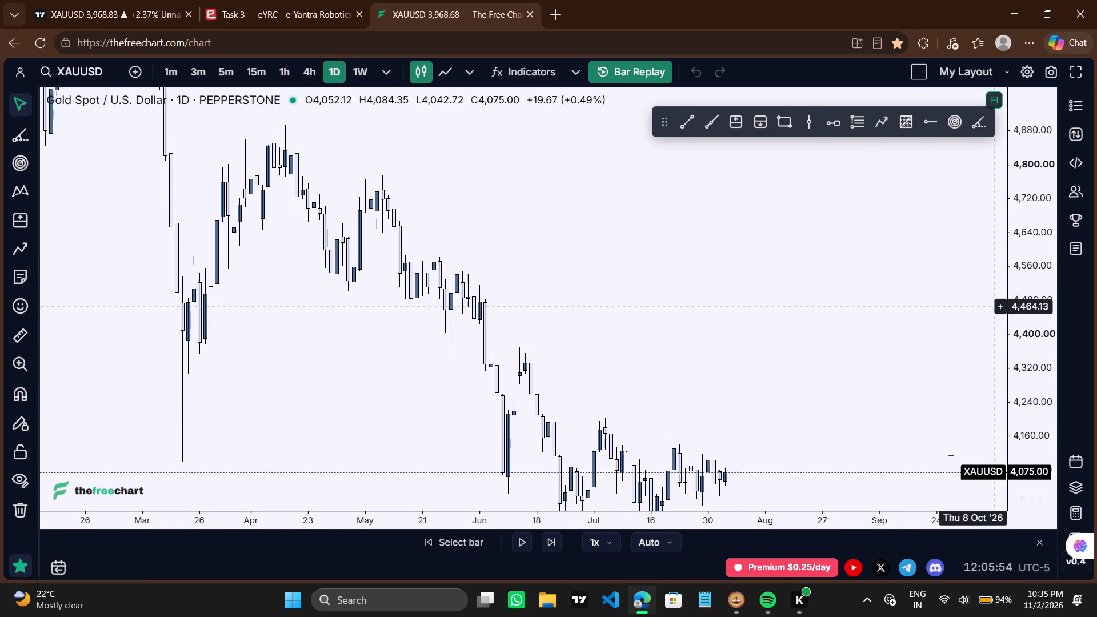
drag(849, 394, 756, 148)
scroll(756, 148, up, 2)
drag(710, 224, 712, 262)
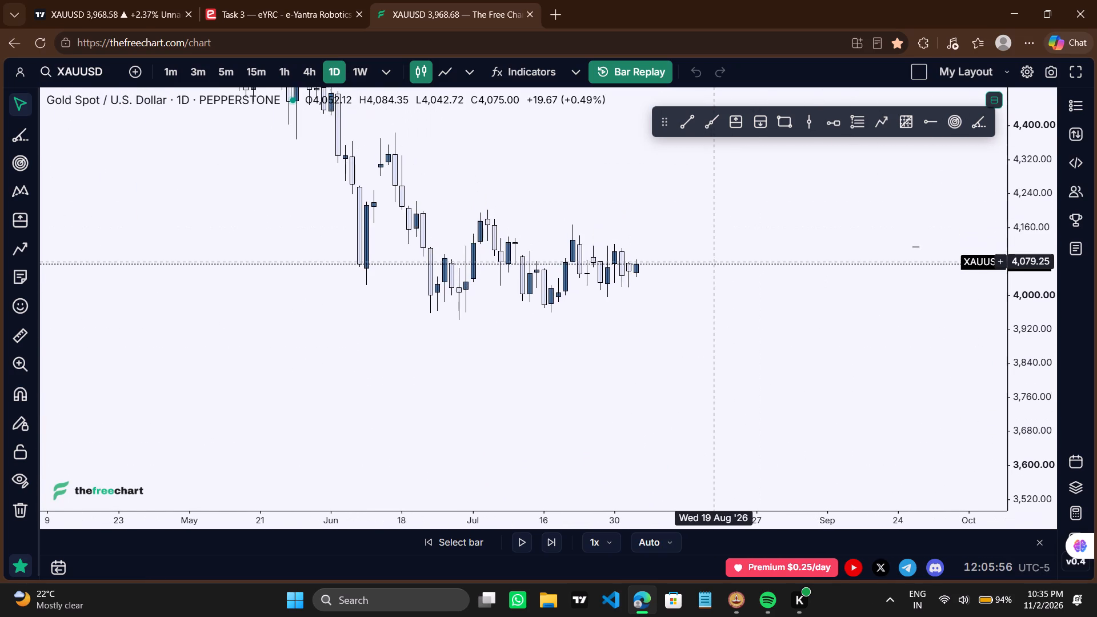
scroll(712, 262, up, 2)
drag(728, 293, 724, 331)
drag(724, 331, 731, 326)
drag(730, 322, 741, 323)
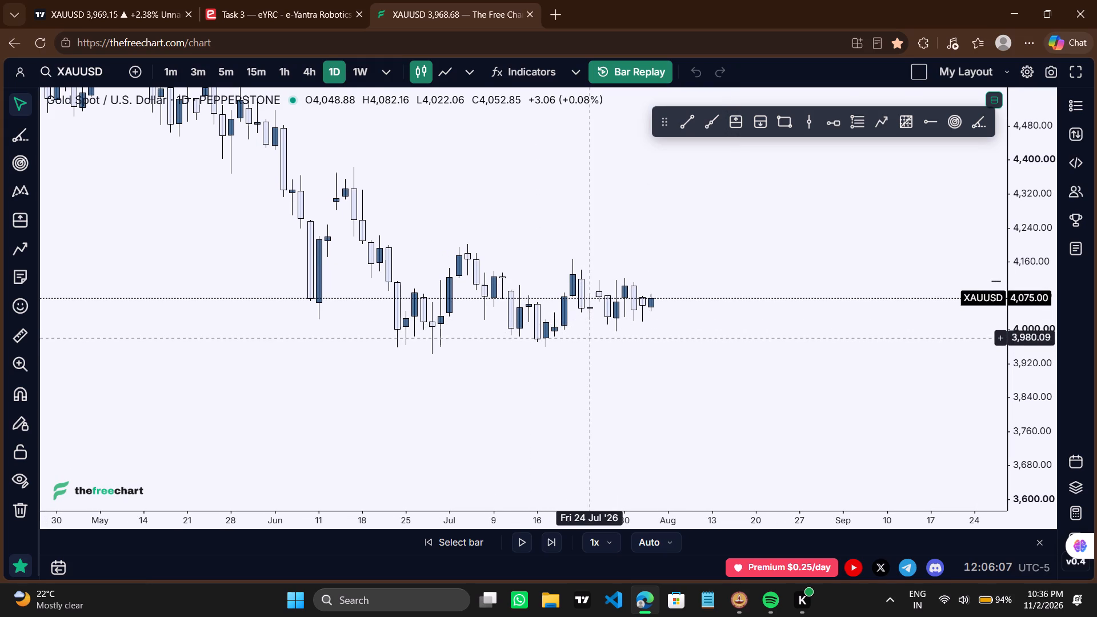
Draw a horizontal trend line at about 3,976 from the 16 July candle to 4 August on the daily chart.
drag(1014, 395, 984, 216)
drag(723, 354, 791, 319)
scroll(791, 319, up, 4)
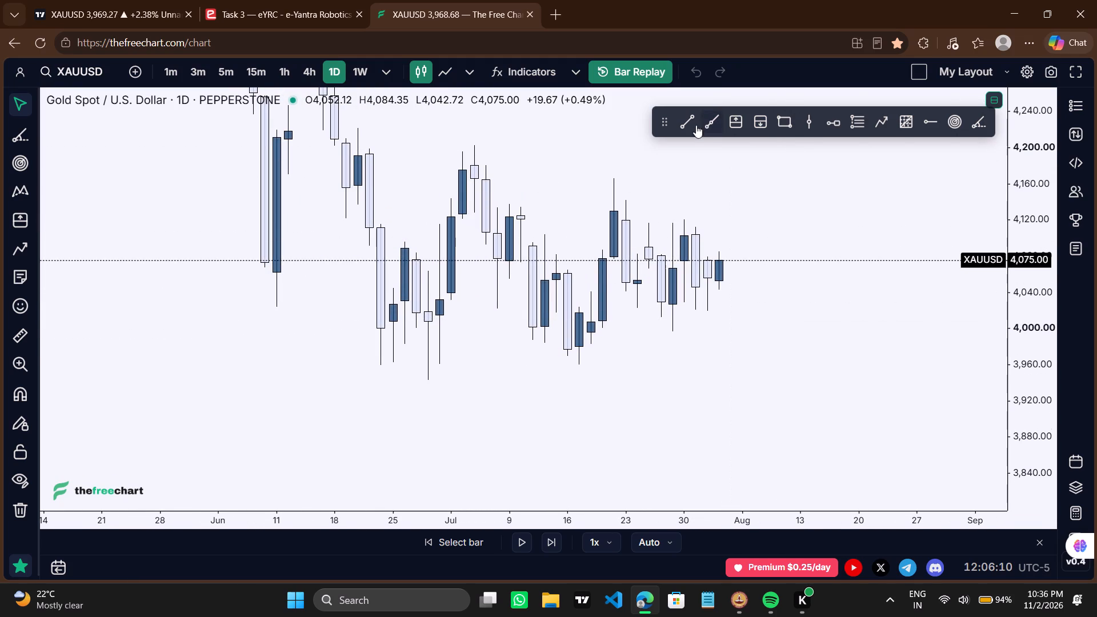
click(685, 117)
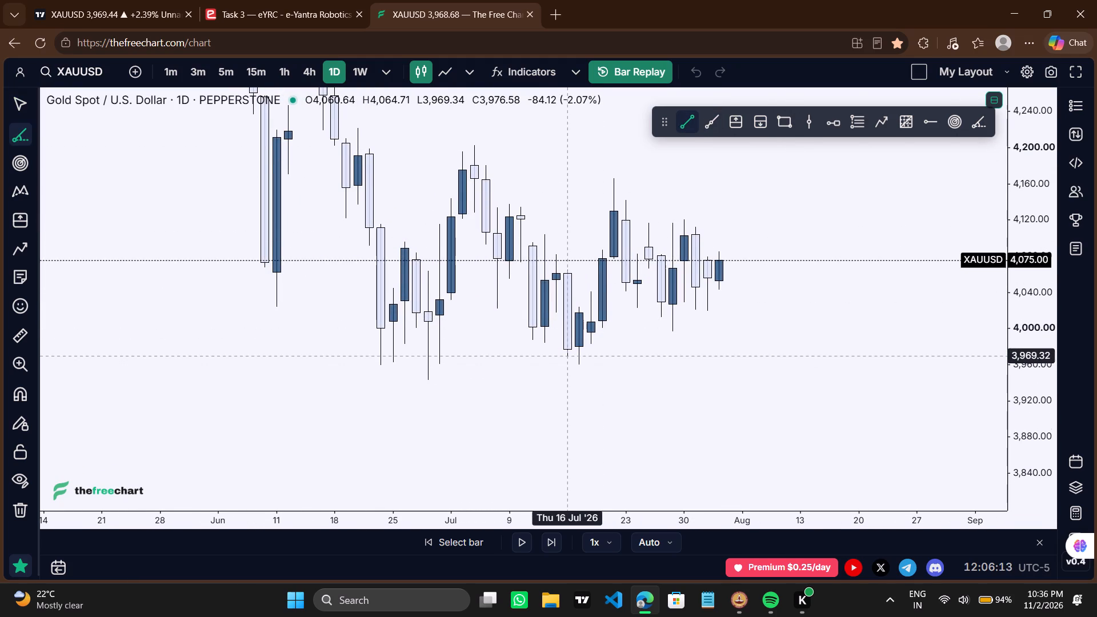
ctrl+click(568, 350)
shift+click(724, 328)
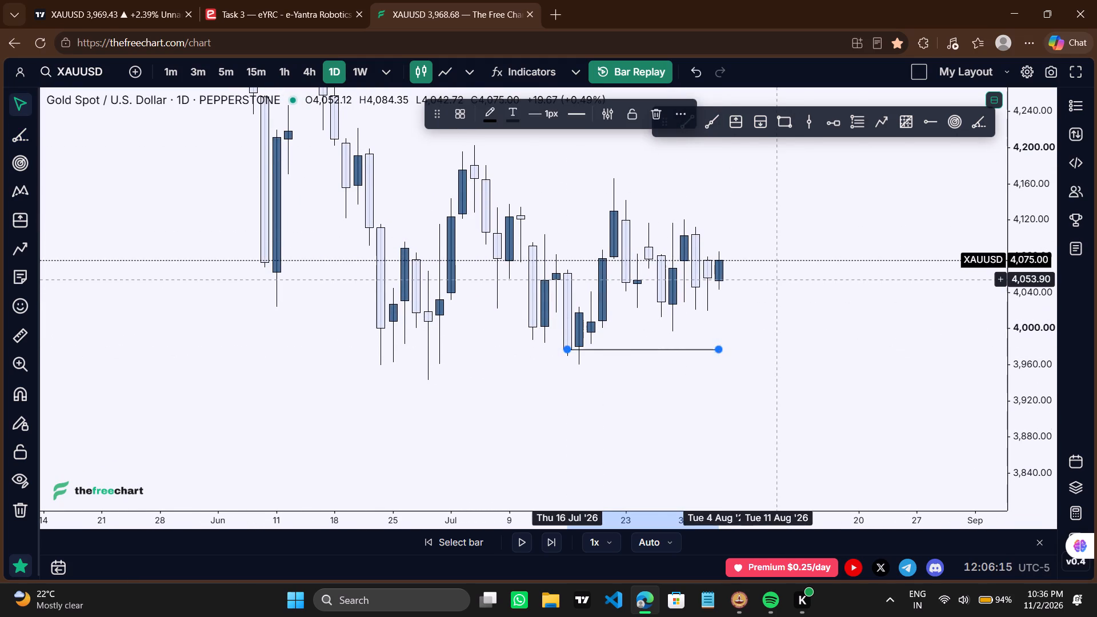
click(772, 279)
Switch the XAUUSD chart to the 4-hour timeframe.
scroll(734, 277, up, 1)
drag(783, 334, 751, 334)
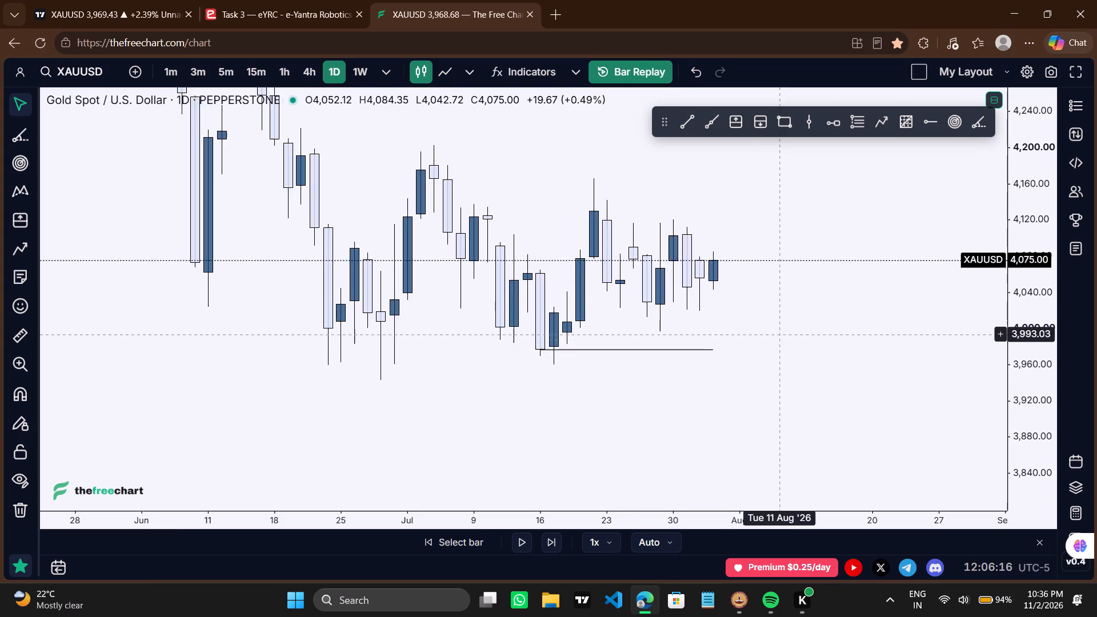
drag(751, 334, 700, 331)
click(302, 78)
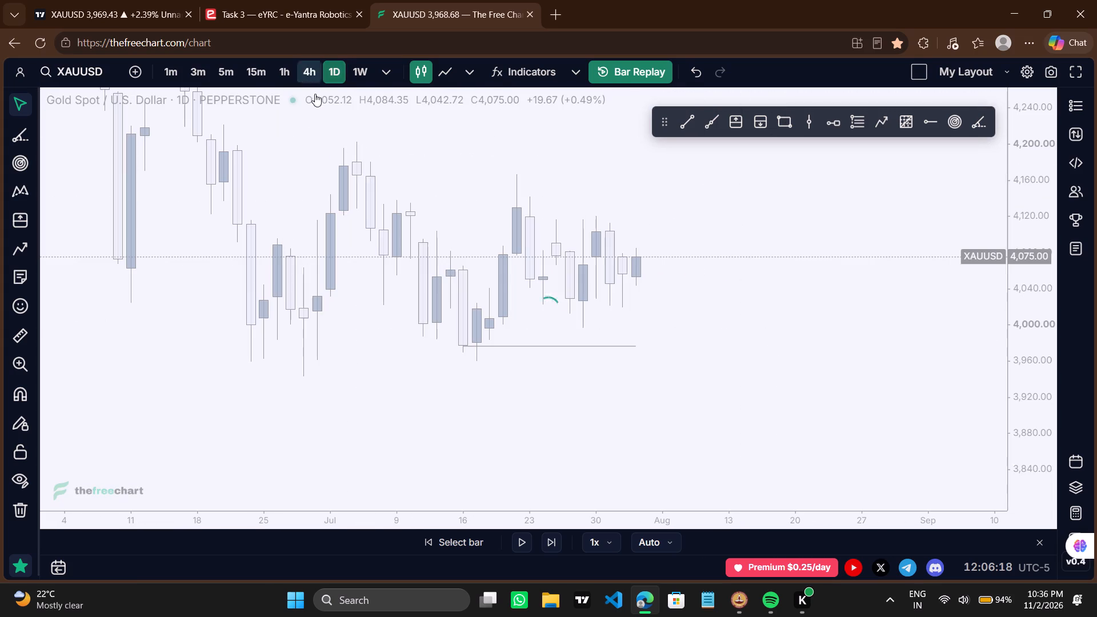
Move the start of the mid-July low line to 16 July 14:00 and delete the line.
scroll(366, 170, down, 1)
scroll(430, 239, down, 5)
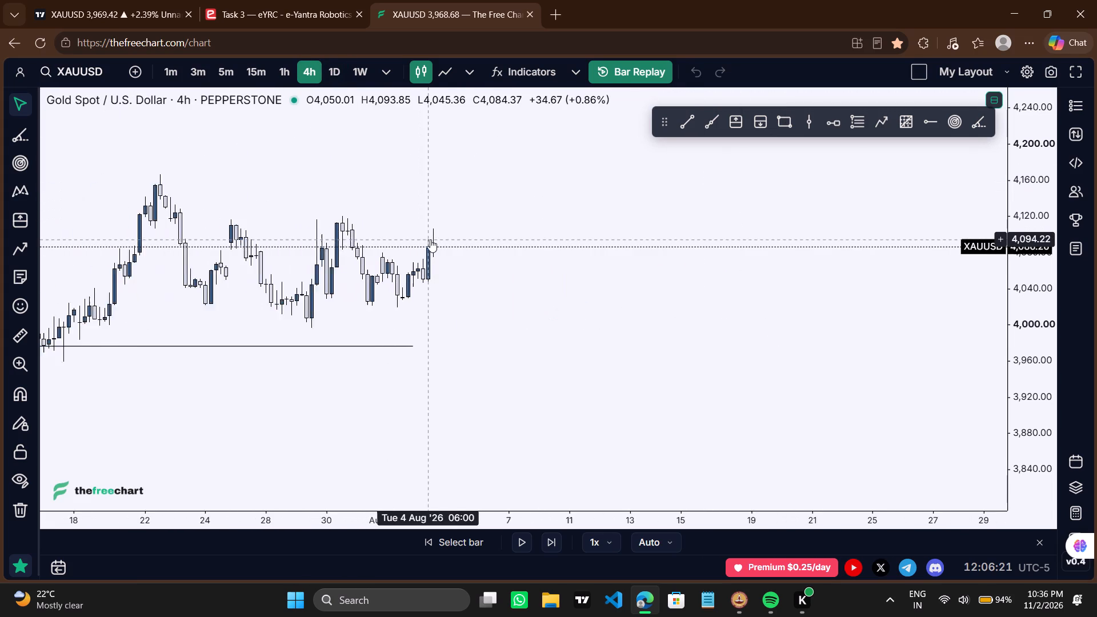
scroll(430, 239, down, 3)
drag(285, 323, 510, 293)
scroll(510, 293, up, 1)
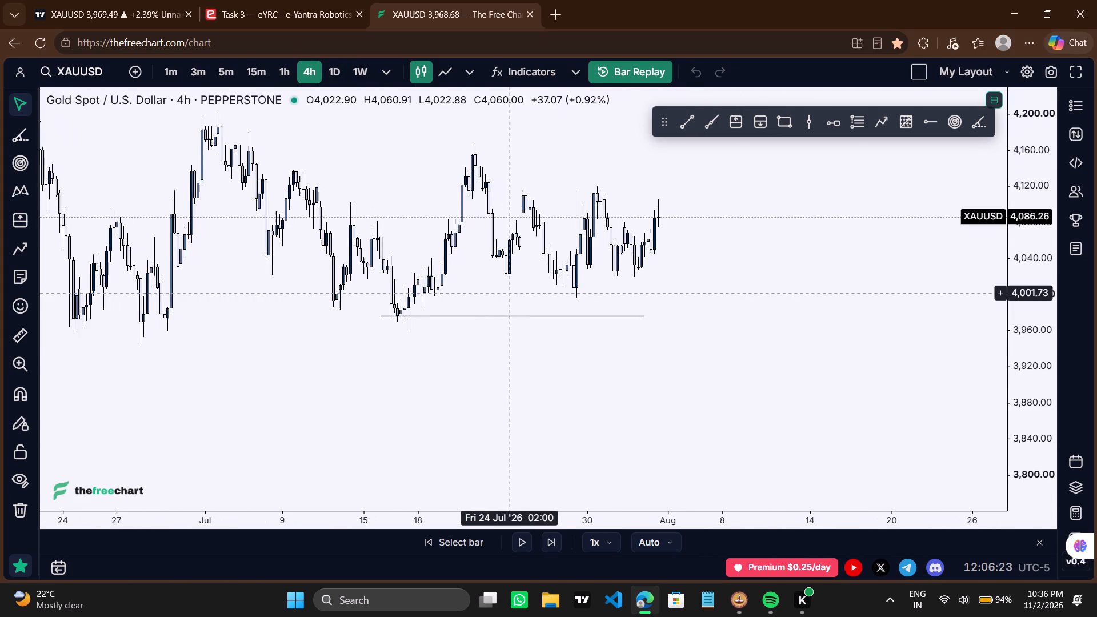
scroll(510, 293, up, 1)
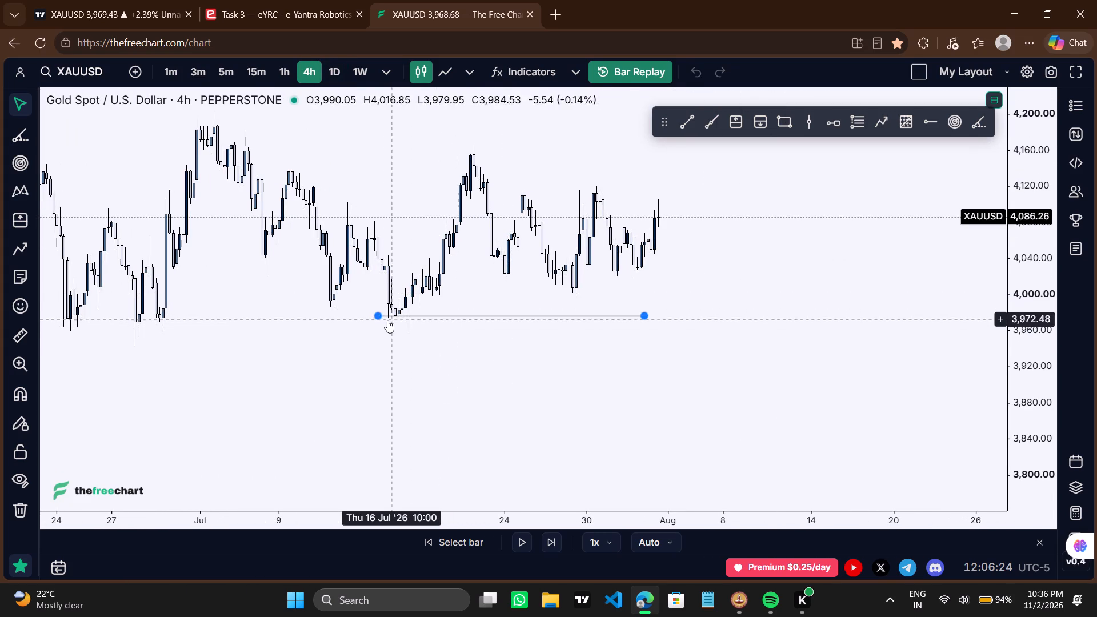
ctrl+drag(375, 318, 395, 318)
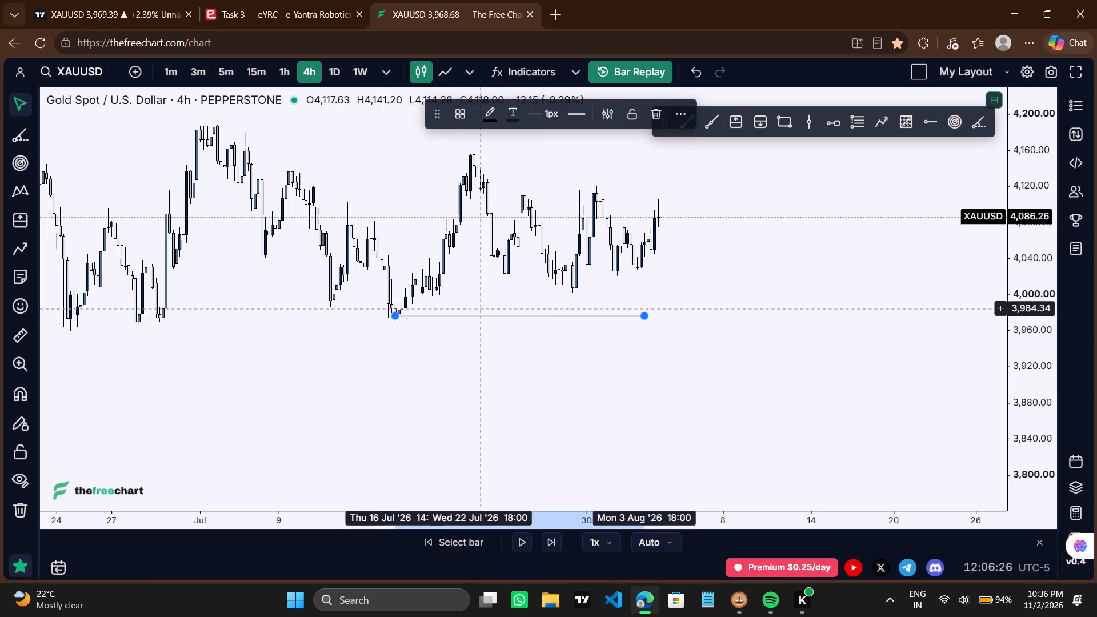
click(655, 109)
Examine the 4-hour XAUUSD candles from mid-July up to the 4 August replay point.
drag(672, 317, 647, 352)
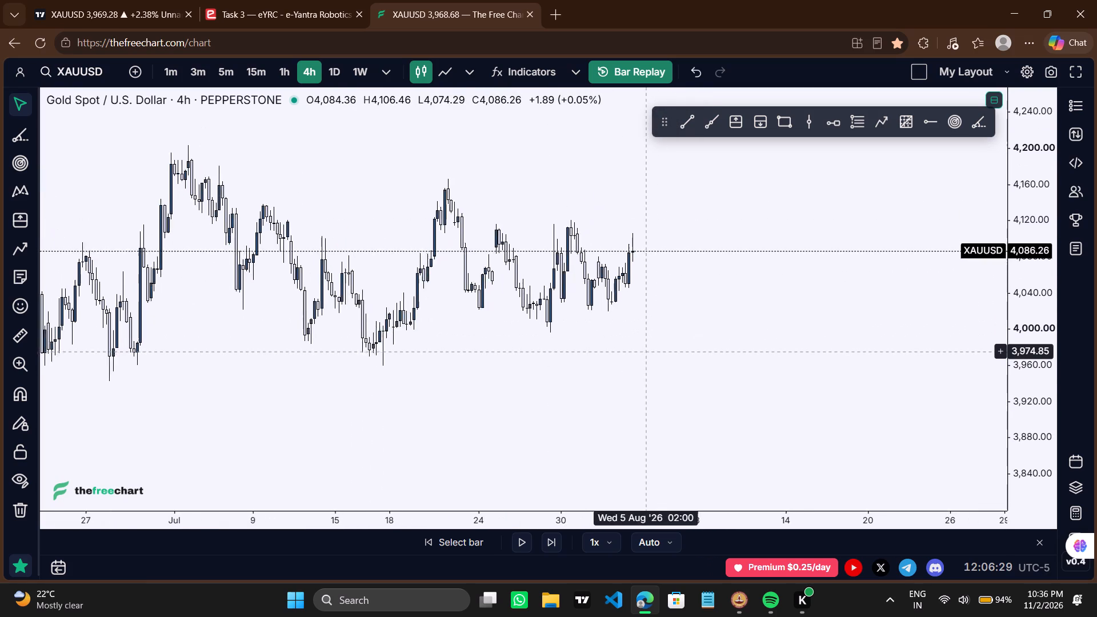
scroll(647, 352, up, 4)
drag(625, 322, 582, 342)
drag(691, 378, 667, 364)
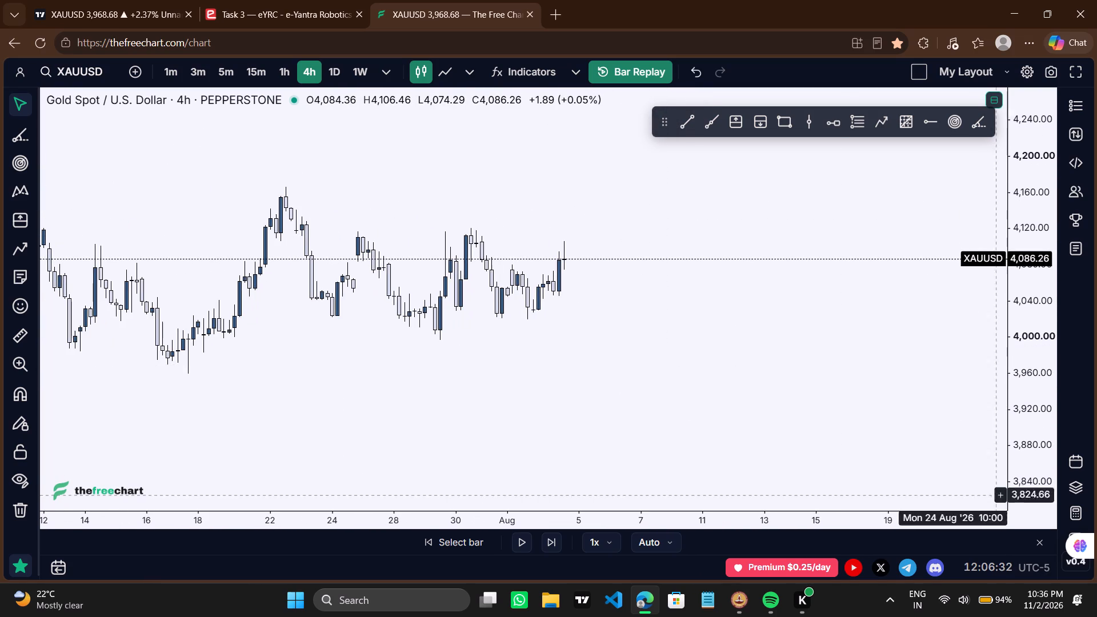
click(1037, 552)
click(1039, 557)
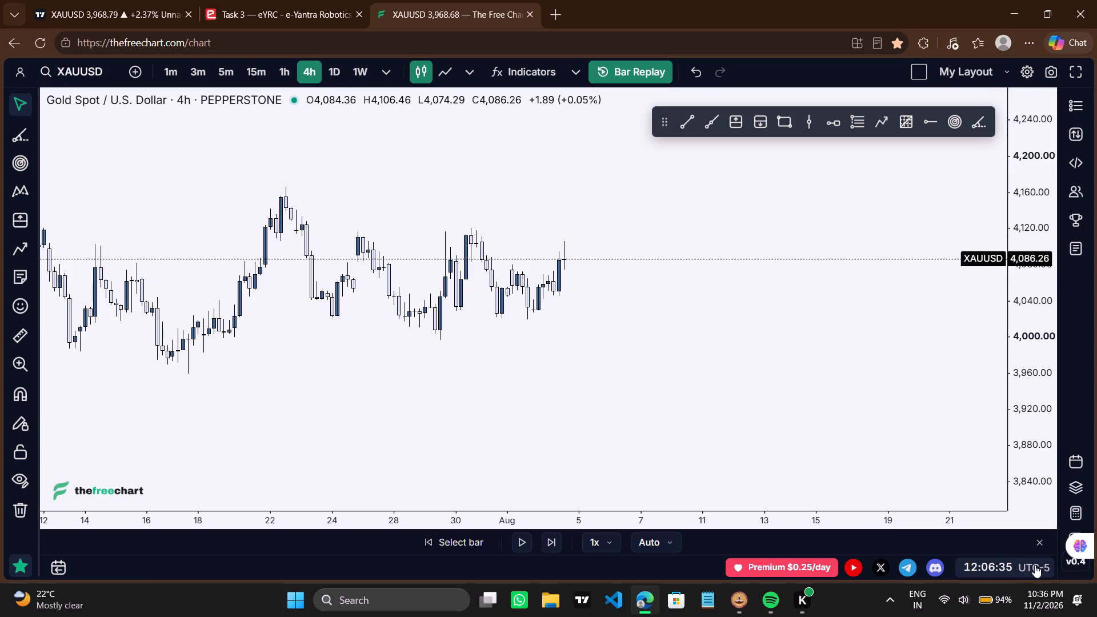
click(1035, 565)
click(963, 484)
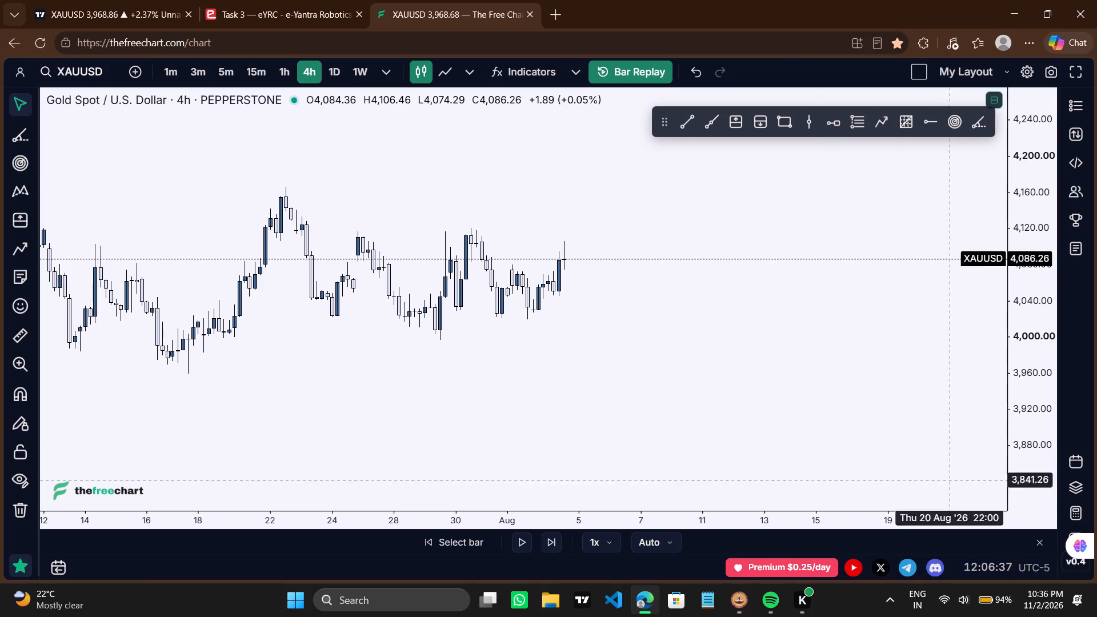
drag(650, 375, 691, 390)
drag(1038, 378, 1002, 238)
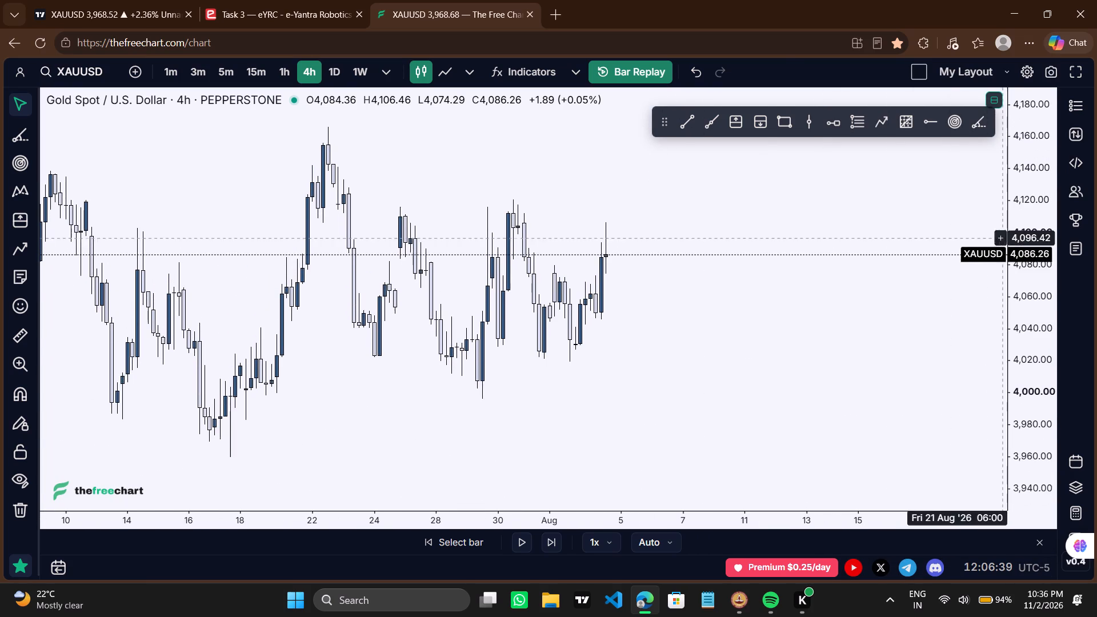
drag(754, 290, 830, 281)
scroll(830, 281, up, 1)
drag(686, 285, 719, 287)
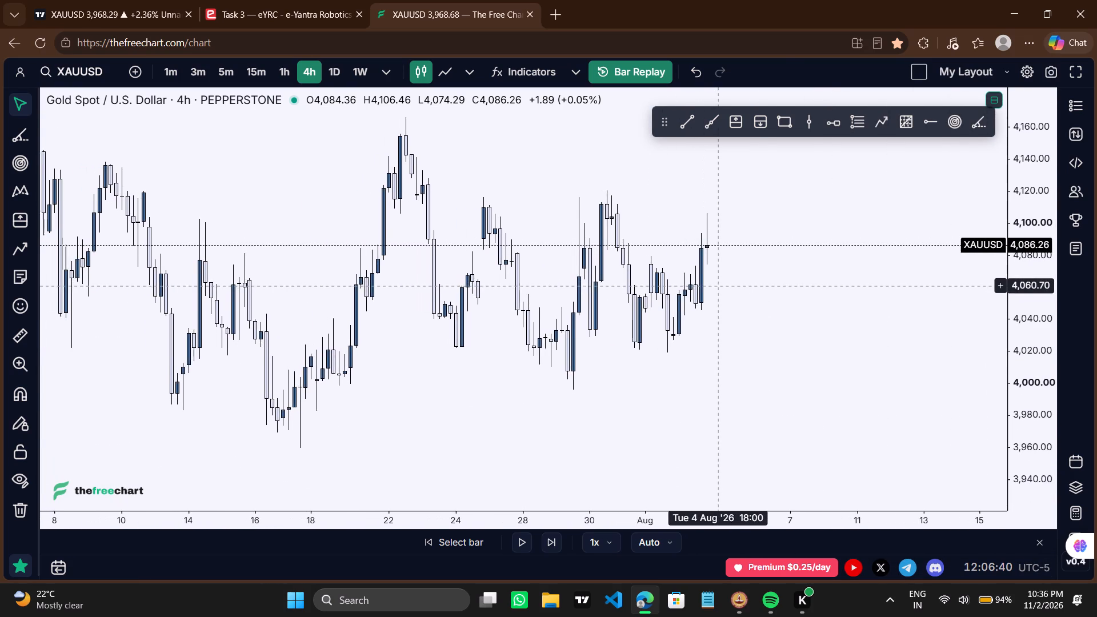
drag(719, 287, 719, 287)
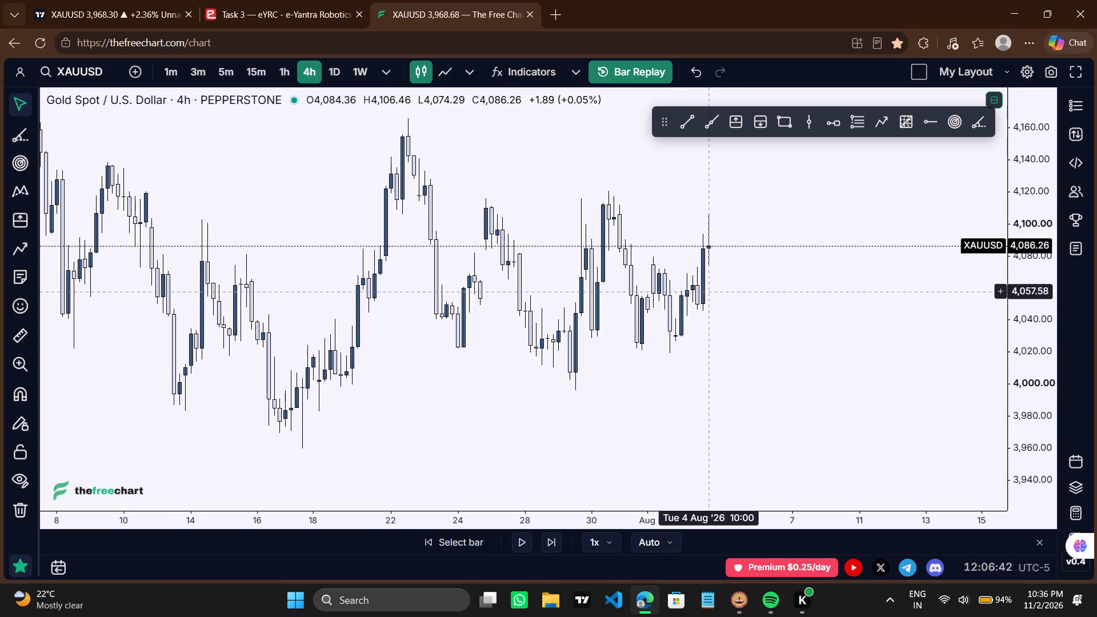
drag(719, 296, 684, 297)
scroll(684, 297, down, 1)
drag(684, 297, 652, 310)
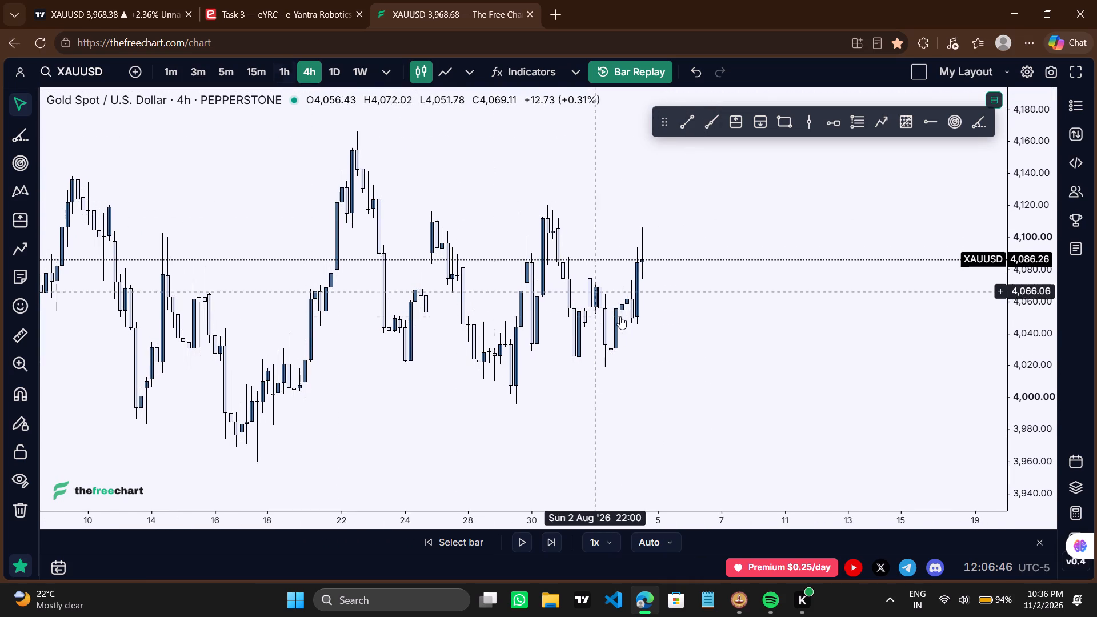
drag(620, 316, 583, 310)
scroll(583, 310, up, 2)
drag(632, 319, 600, 332)
scroll(600, 332, up, 1)
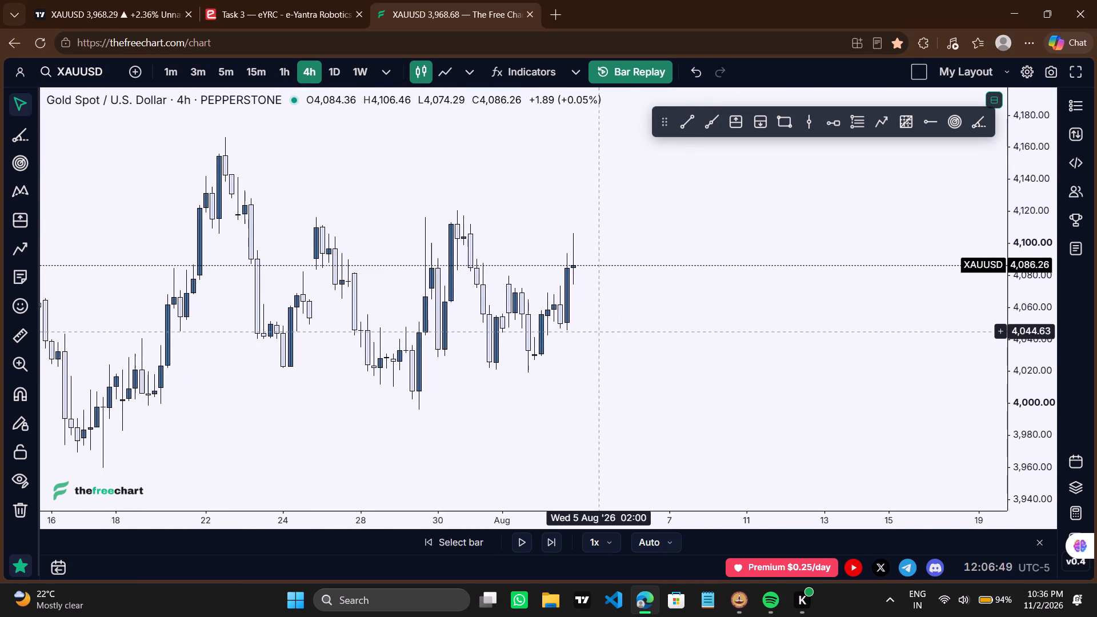
scroll(600, 332, up, 1)
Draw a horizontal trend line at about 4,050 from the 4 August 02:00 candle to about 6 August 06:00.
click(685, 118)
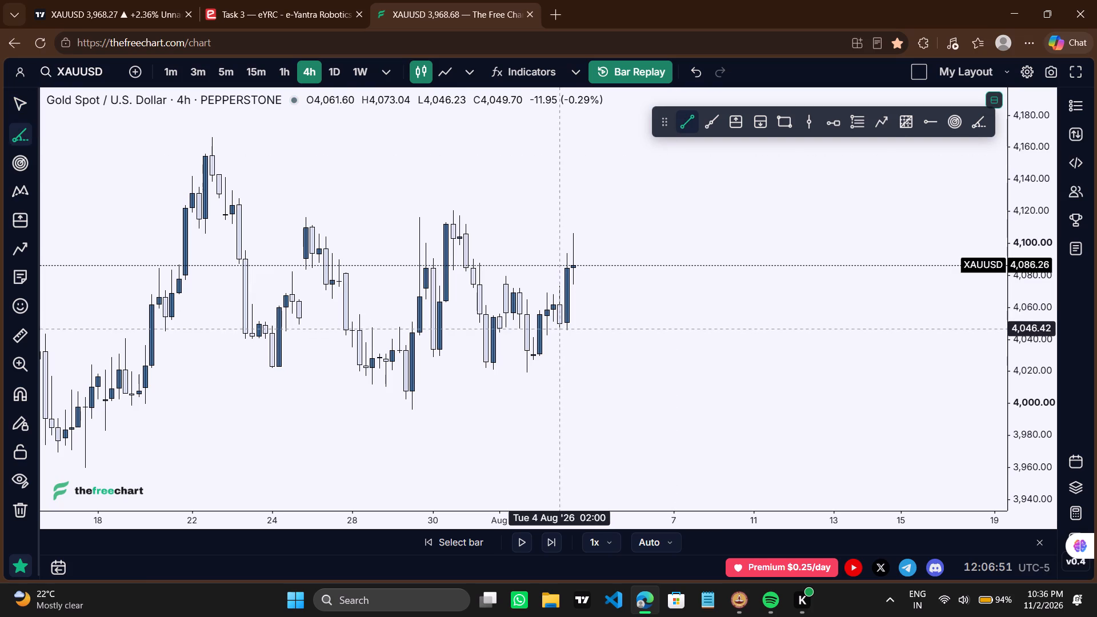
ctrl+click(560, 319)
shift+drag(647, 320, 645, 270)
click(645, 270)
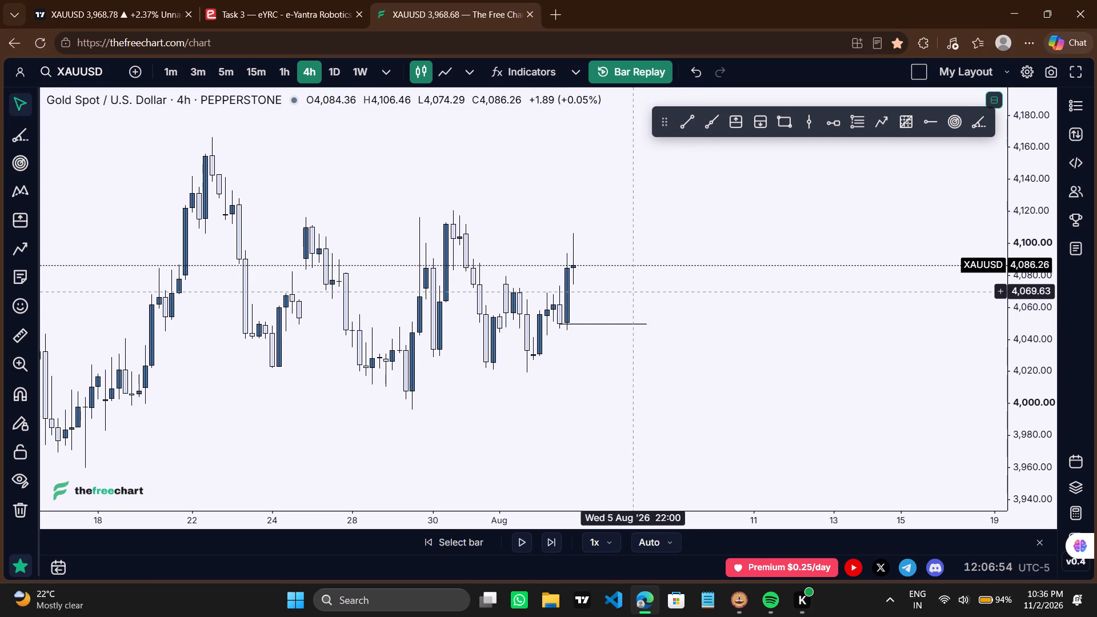
Draw a horizontal trend line at about 4,069 from the start of 3 August to about 7 August.
click(690, 123)
ctrl+drag(512, 294, 676, 290)
shift+drag(676, 290, 651, 245)
click(651, 245)
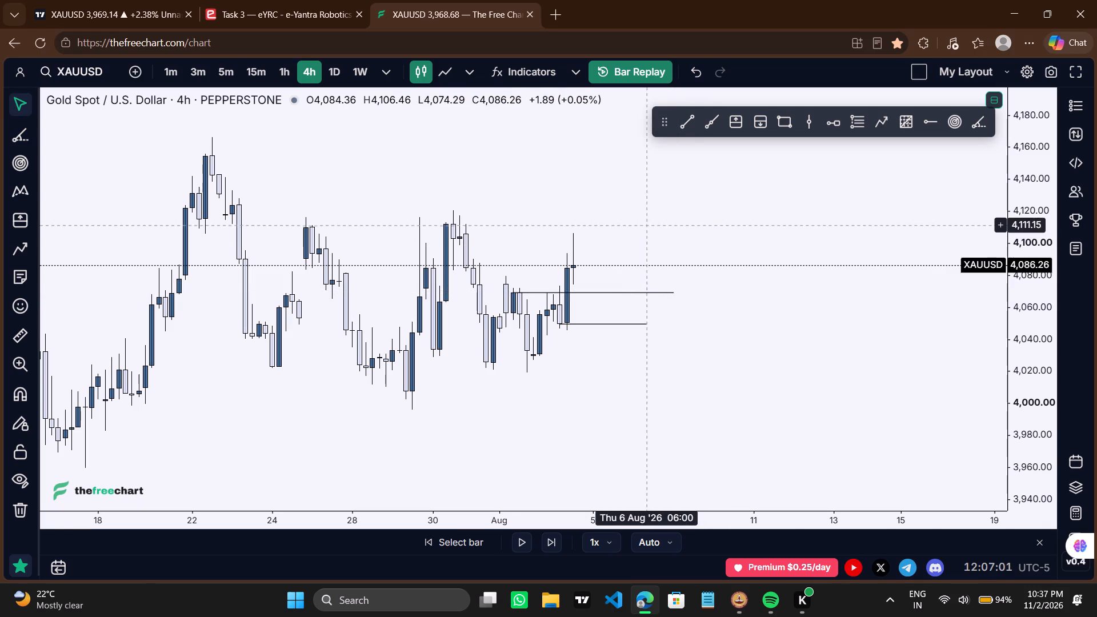
Switch the XAUUSD chart to the 15-minute timeframe.
scroll(648, 225, down, 2)
click(254, 78)
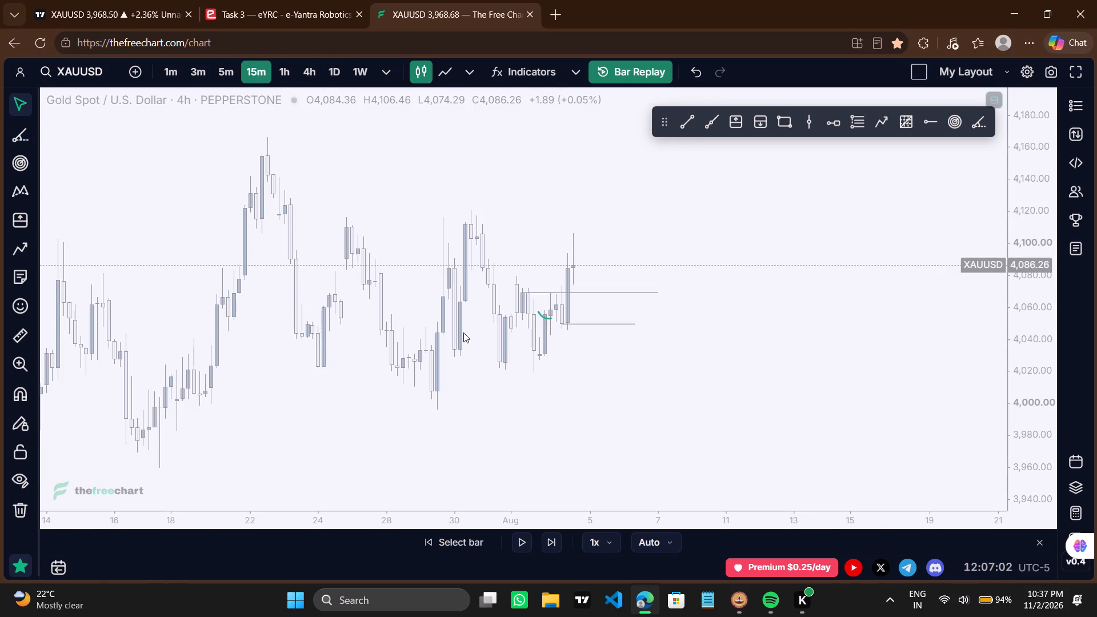
scroll(463, 332, down, 7)
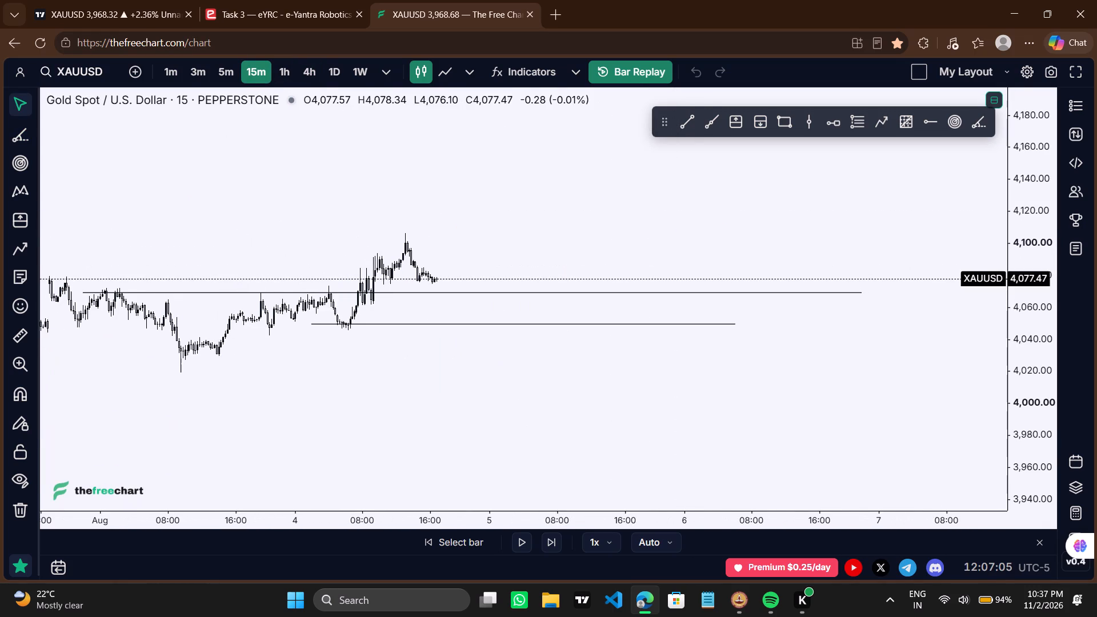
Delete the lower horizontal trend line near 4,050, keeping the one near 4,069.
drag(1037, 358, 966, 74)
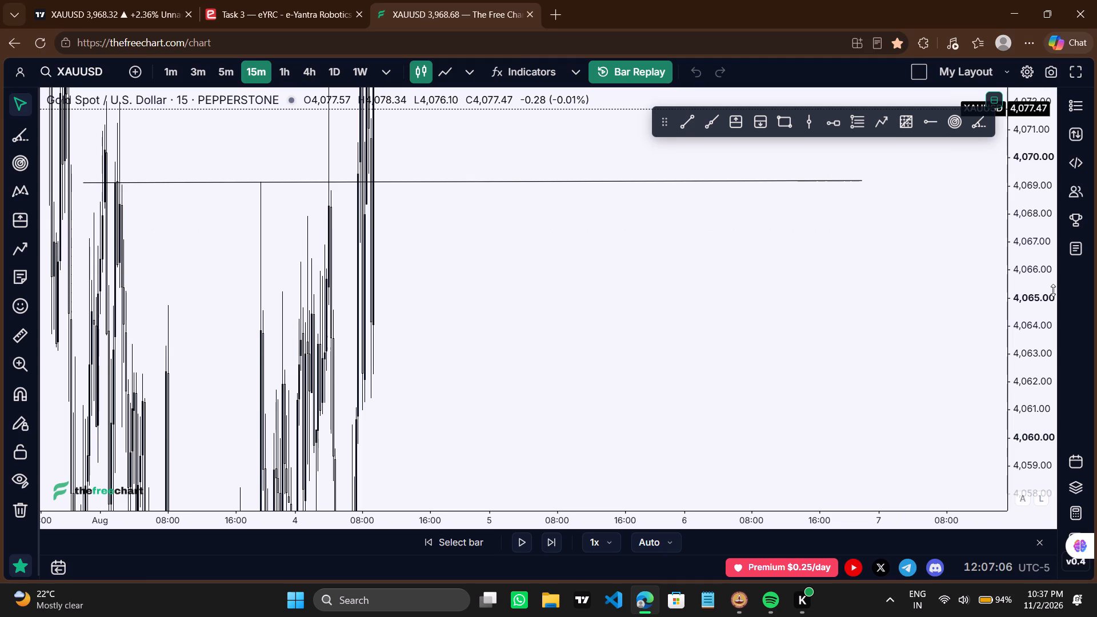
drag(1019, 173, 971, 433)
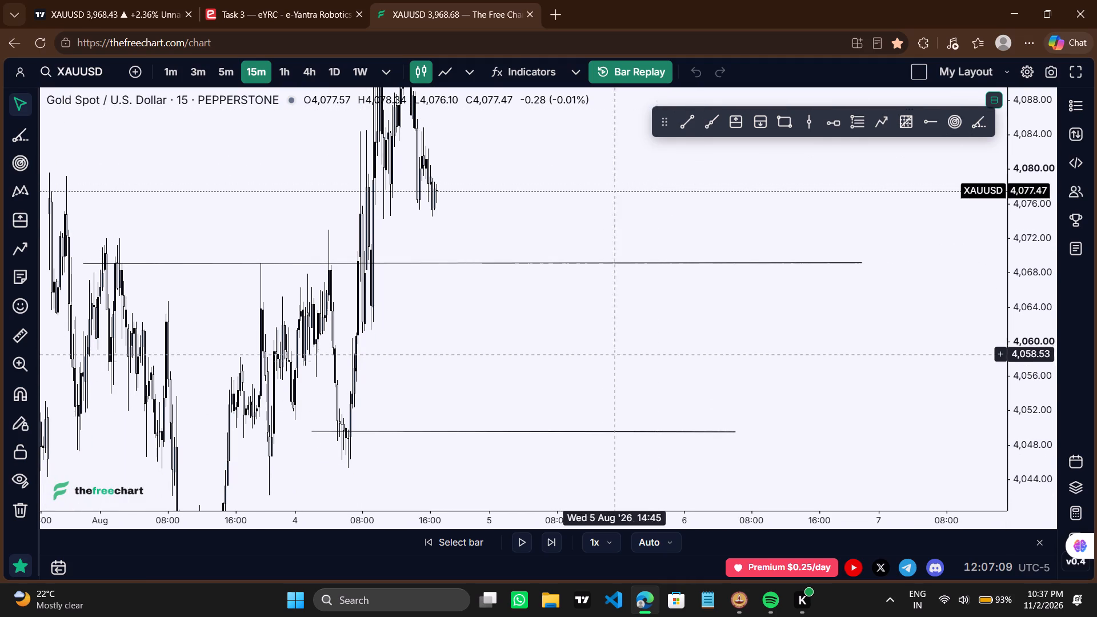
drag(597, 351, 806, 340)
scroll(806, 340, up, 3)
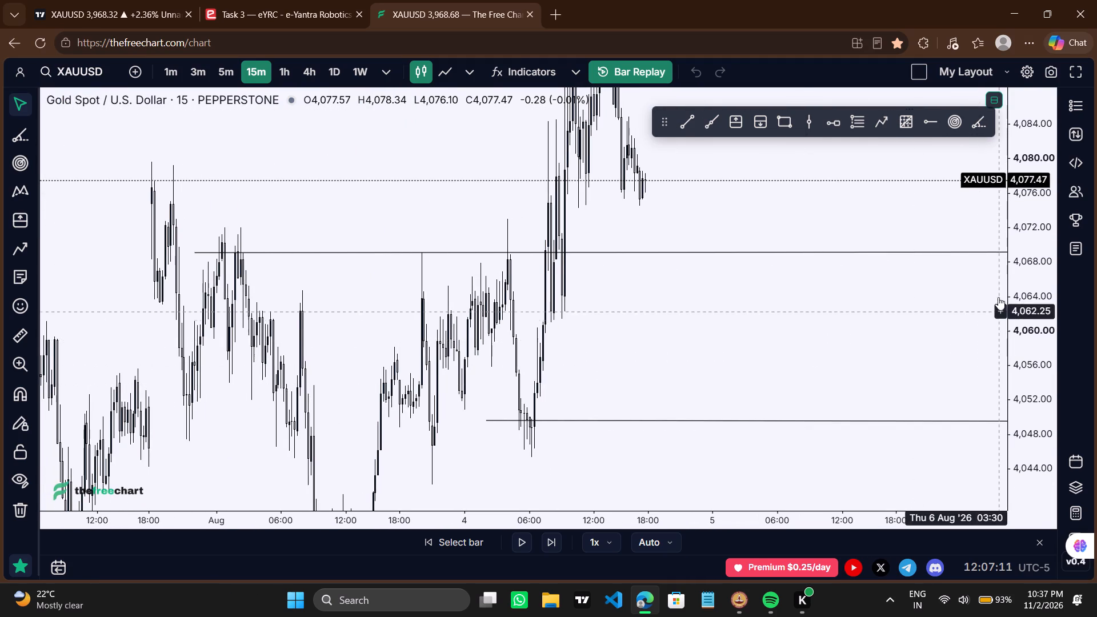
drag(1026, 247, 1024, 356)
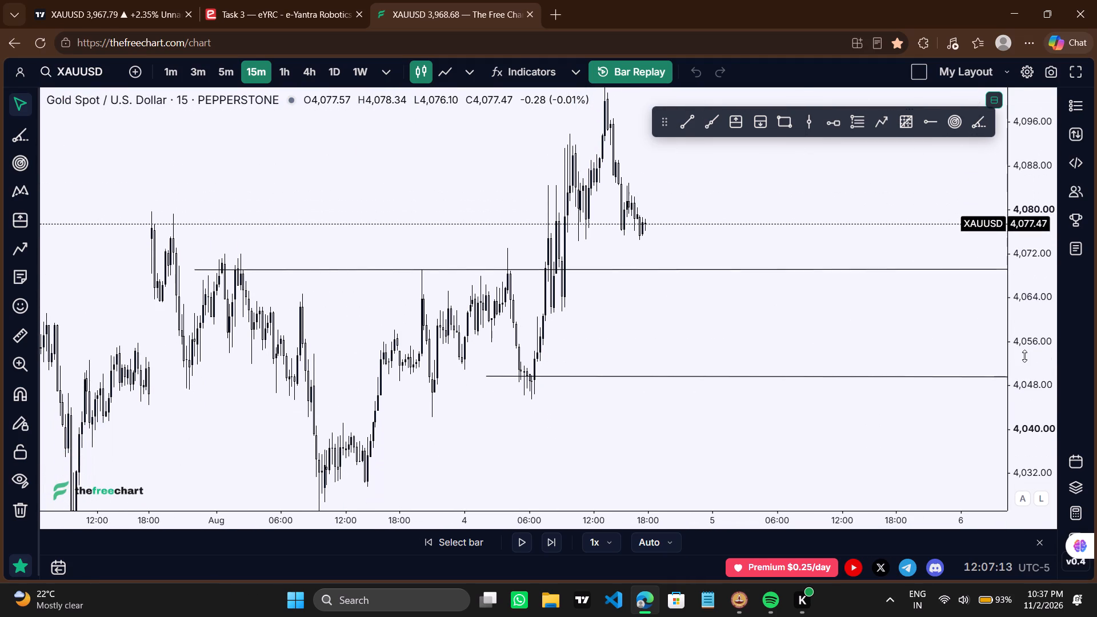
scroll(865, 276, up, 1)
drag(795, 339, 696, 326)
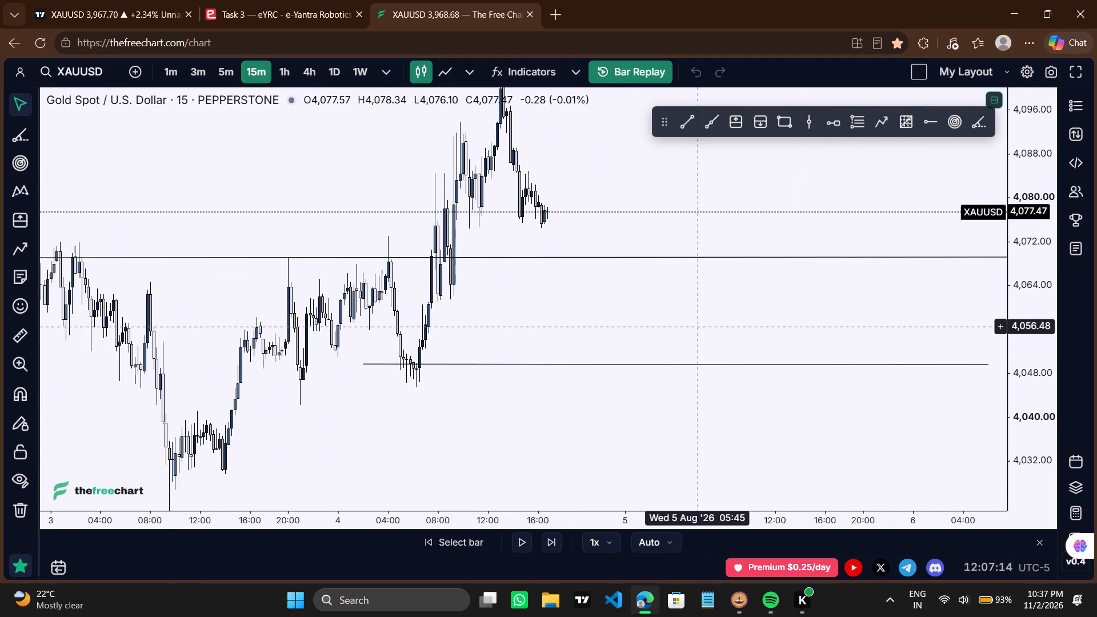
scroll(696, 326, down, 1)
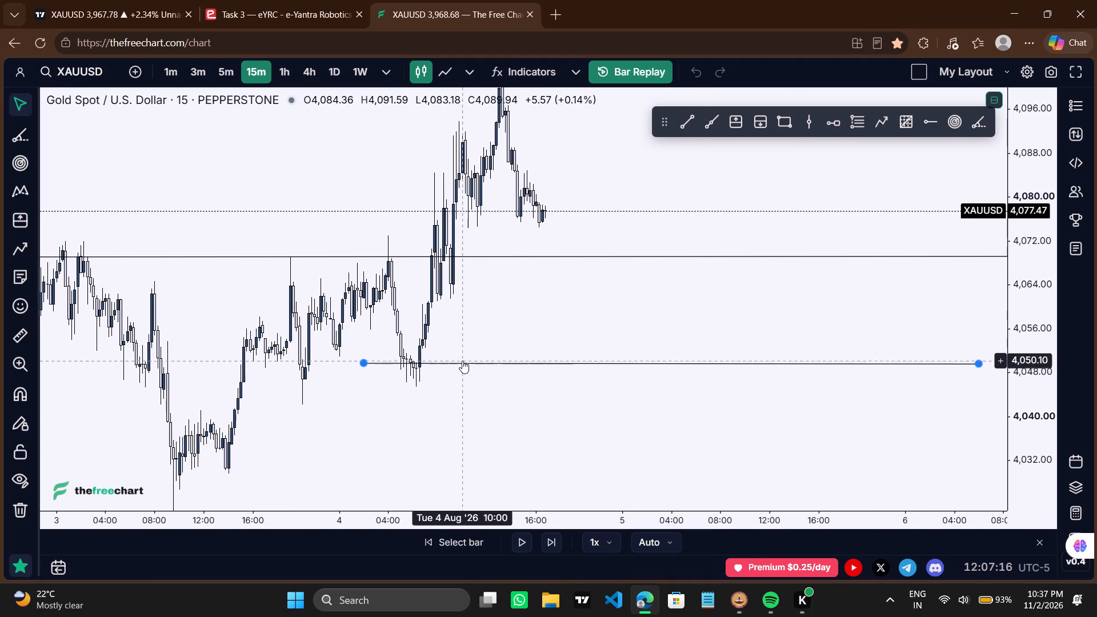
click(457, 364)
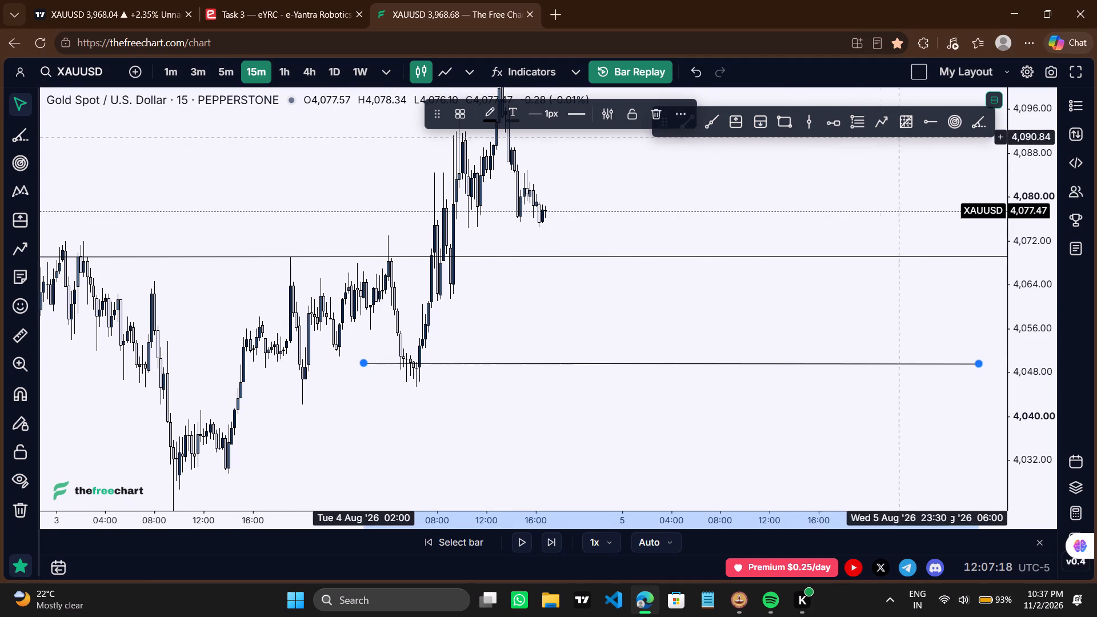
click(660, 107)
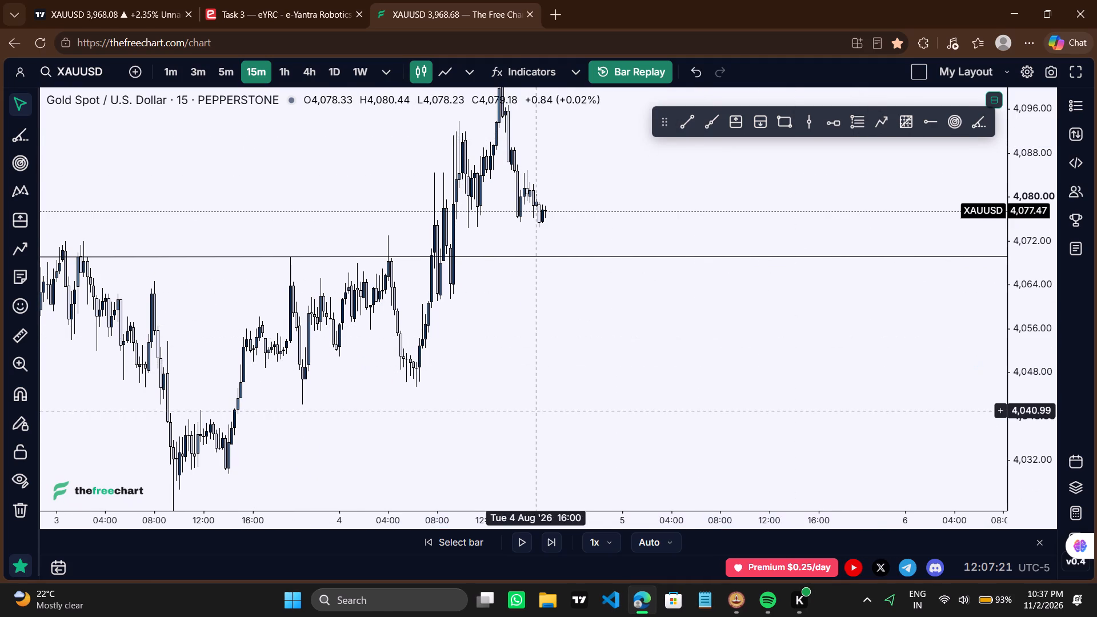
Draw a short horizontal trend line under the 4 August lows at about 4,074, from about 10:30 to 16:00.
drag(537, 411, 590, 436)
scroll(590, 436, up, 1)
scroll(590, 436, down, 1)
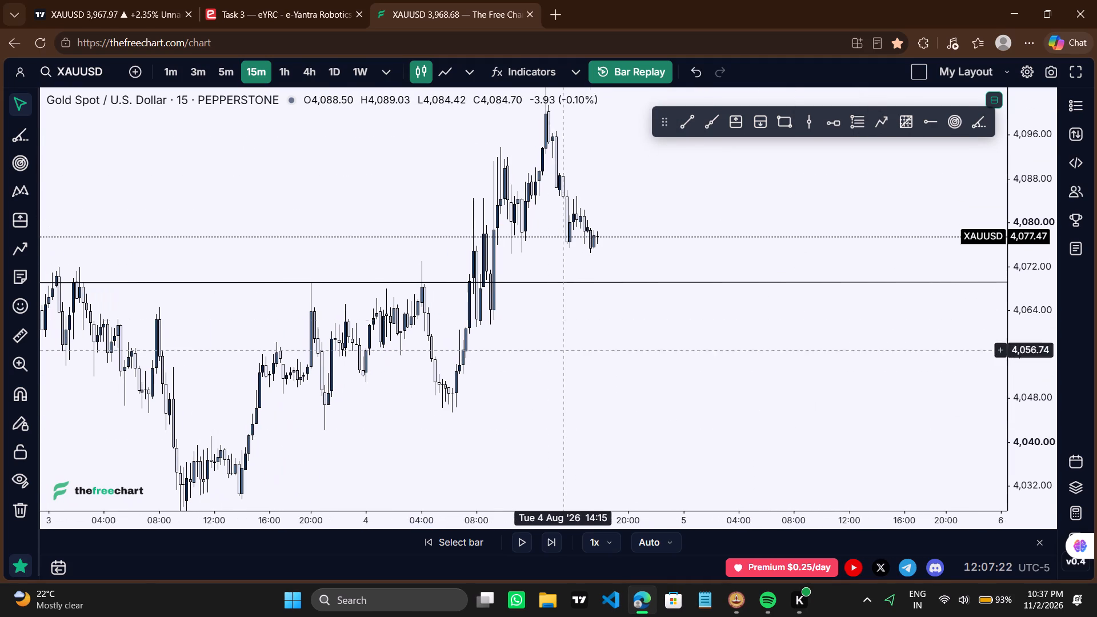
click(682, 123)
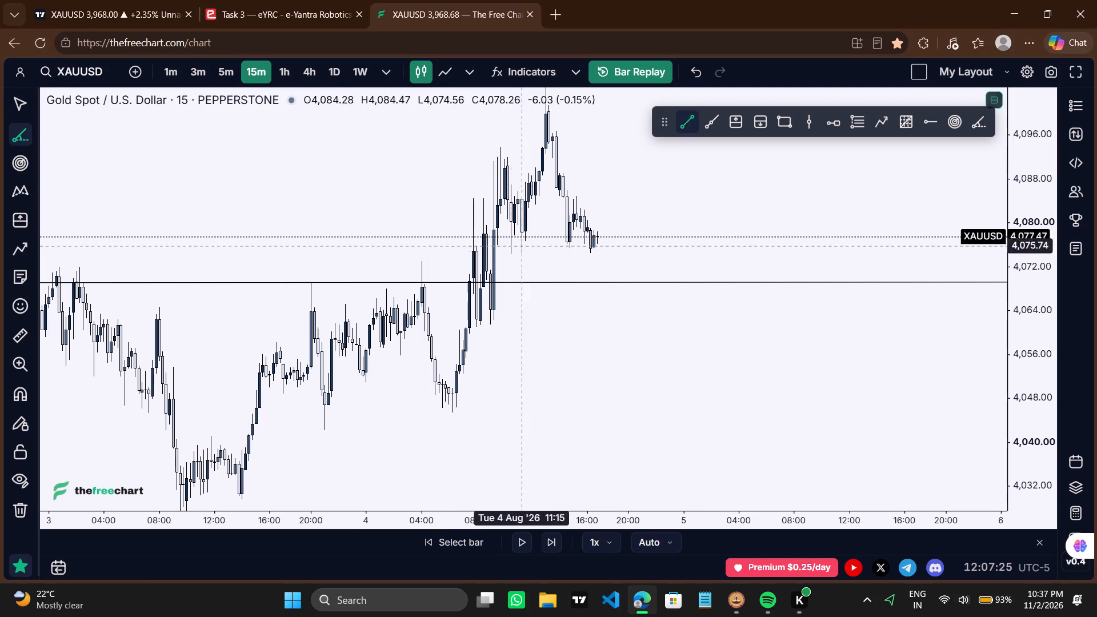
ctrl+drag(510, 262, 588, 253)
shift+drag(588, 253, 573, 254)
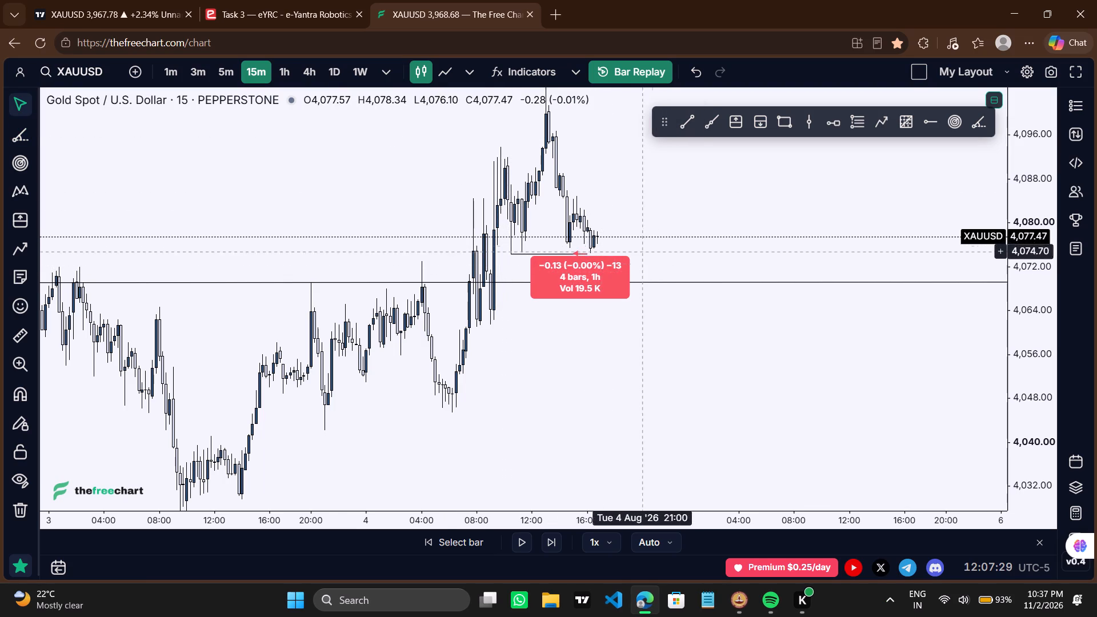
click(653, 246)
click(653, 246)
drag(653, 246, 684, 268)
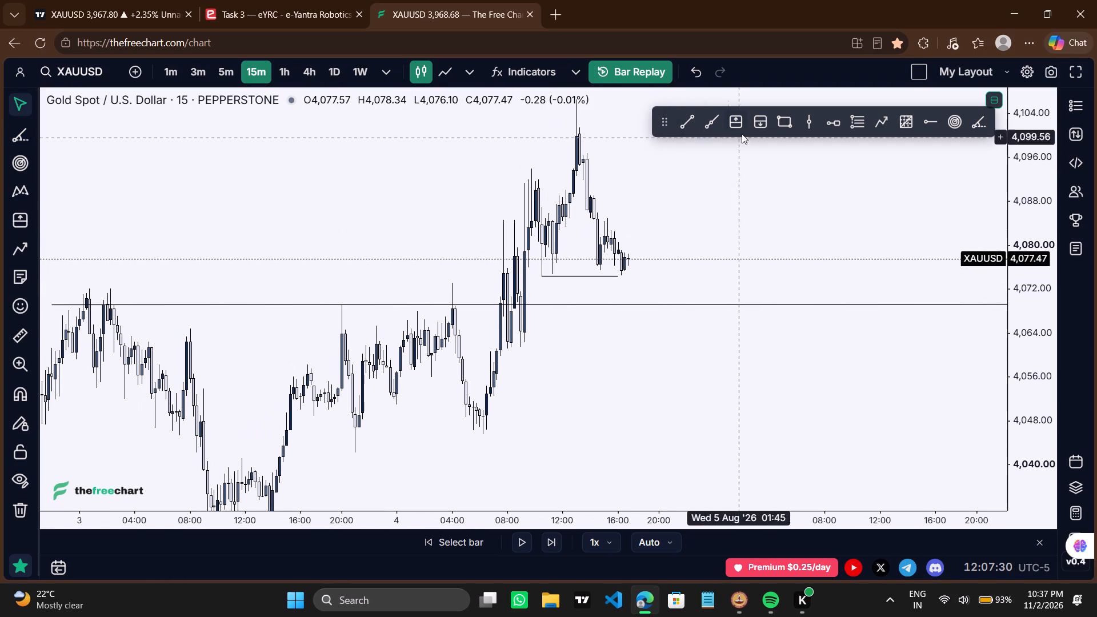
Place a long position just after the latest 4 August candle, with its entry on the horizontal line at about 4,069.
click(735, 121)
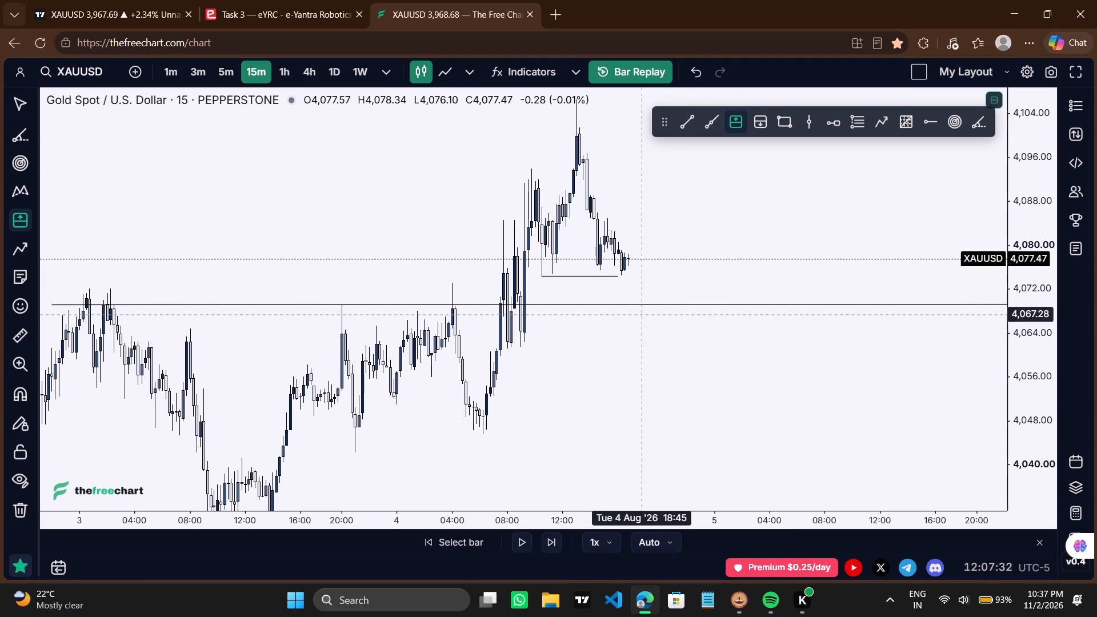
click(633, 305)
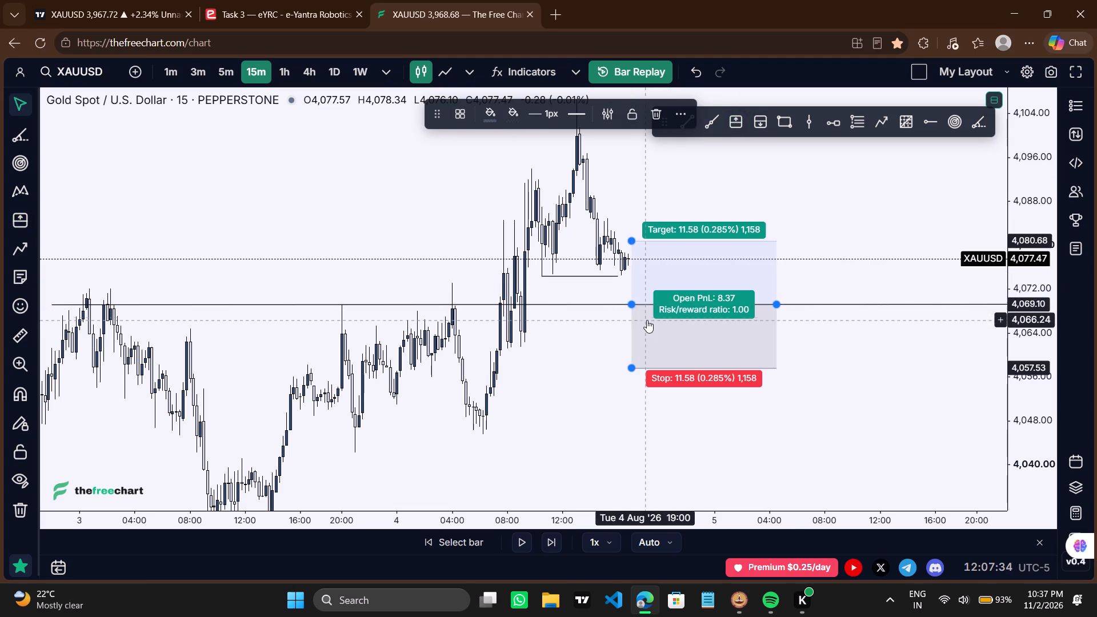
Set the long position's stop level to 250 in its input settings.
double_click(647, 320)
click(615, 381)
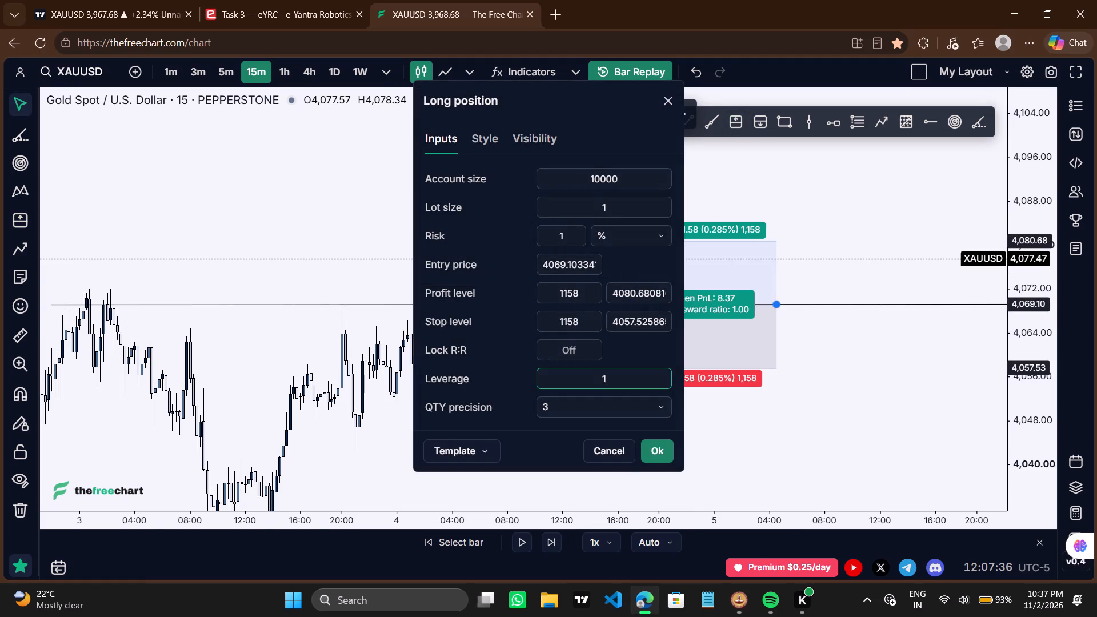
click(614, 209)
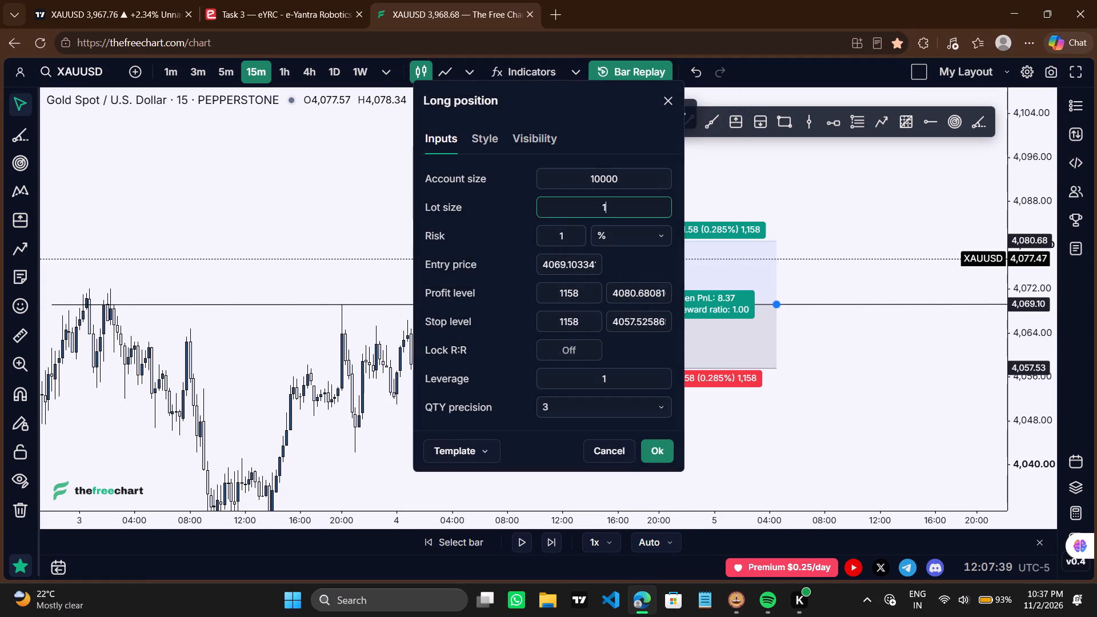
scroll(616, 199, up, 1)
scroll(616, 199, down, 2)
click(586, 320)
key(BackSpace)
key(BackSpace)
key(BackSpace)
key(BackSpace)
key(BackSpace)
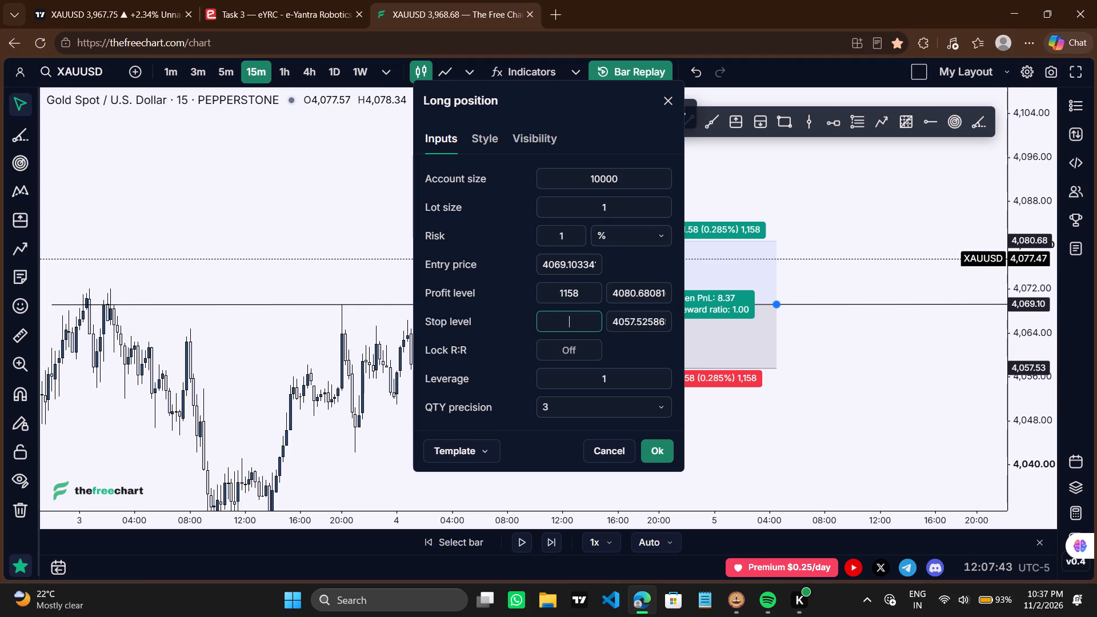
text(250)
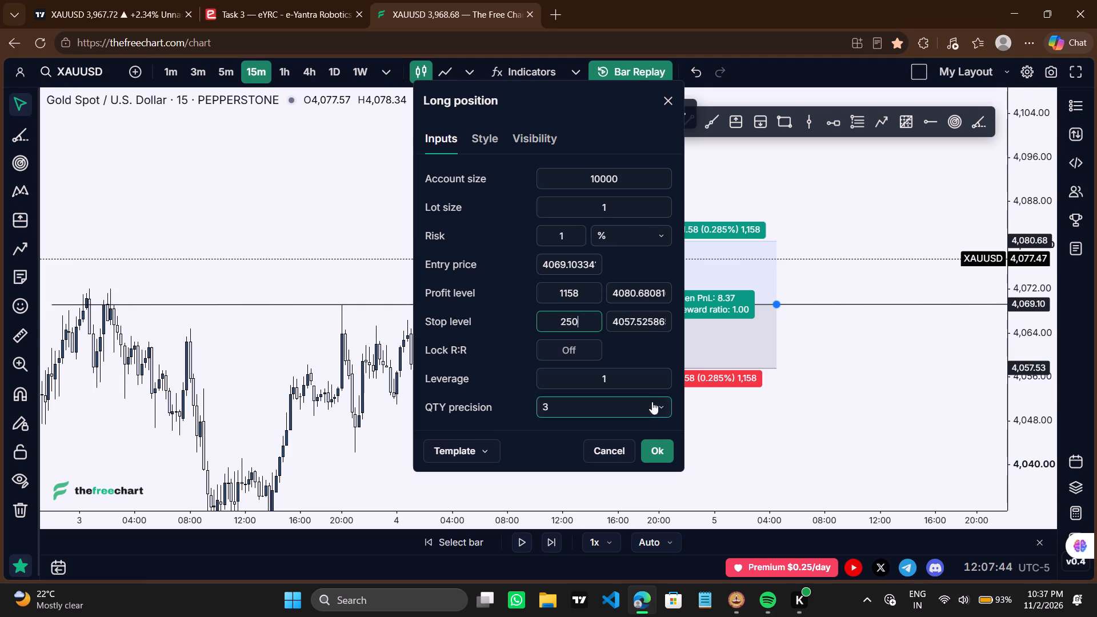
click(654, 445)
Raise the long position's target to about 4,106, level with the 4 August high.
drag(734, 444, 546, 467)
scroll(546, 467, down, 3)
drag(504, 388, 649, 374)
scroll(649, 374, down, 3)
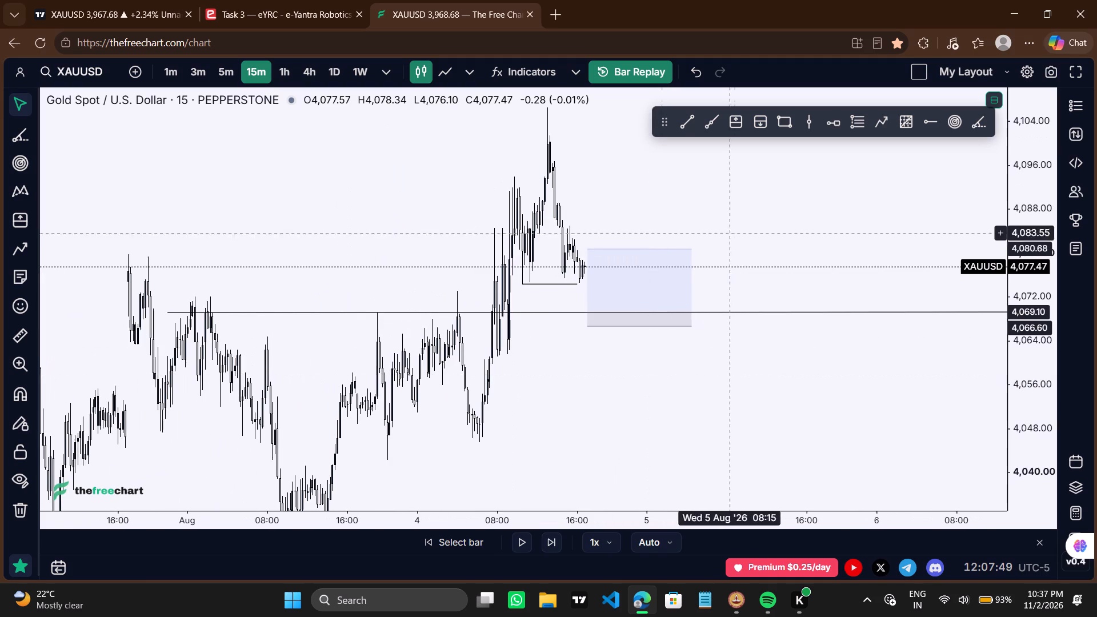
drag(736, 224, 762, 332)
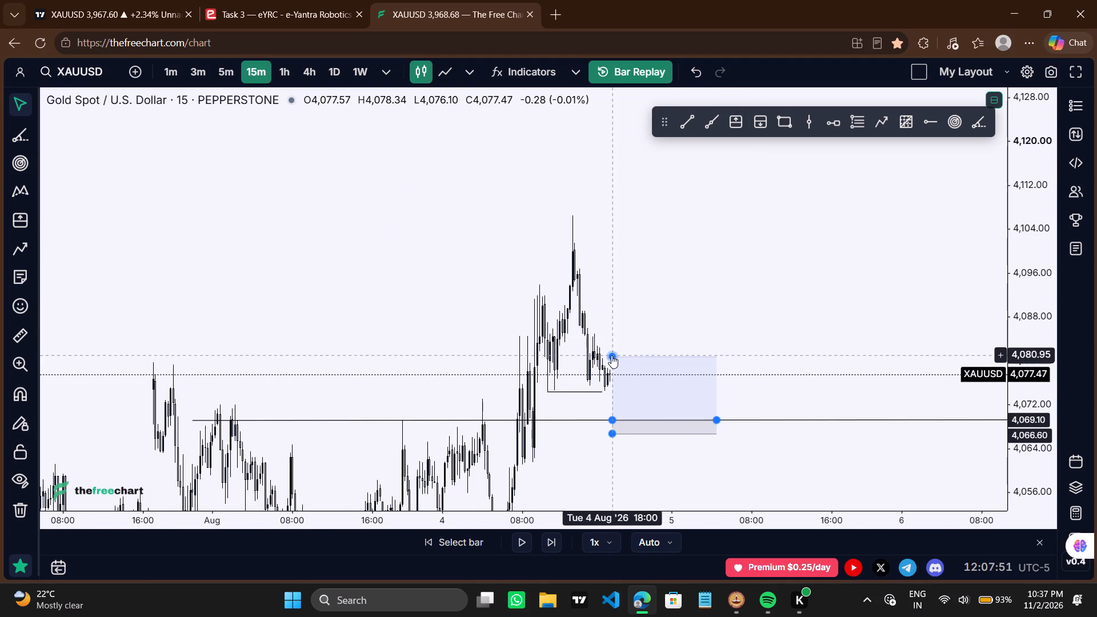
drag(611, 355, 592, 225)
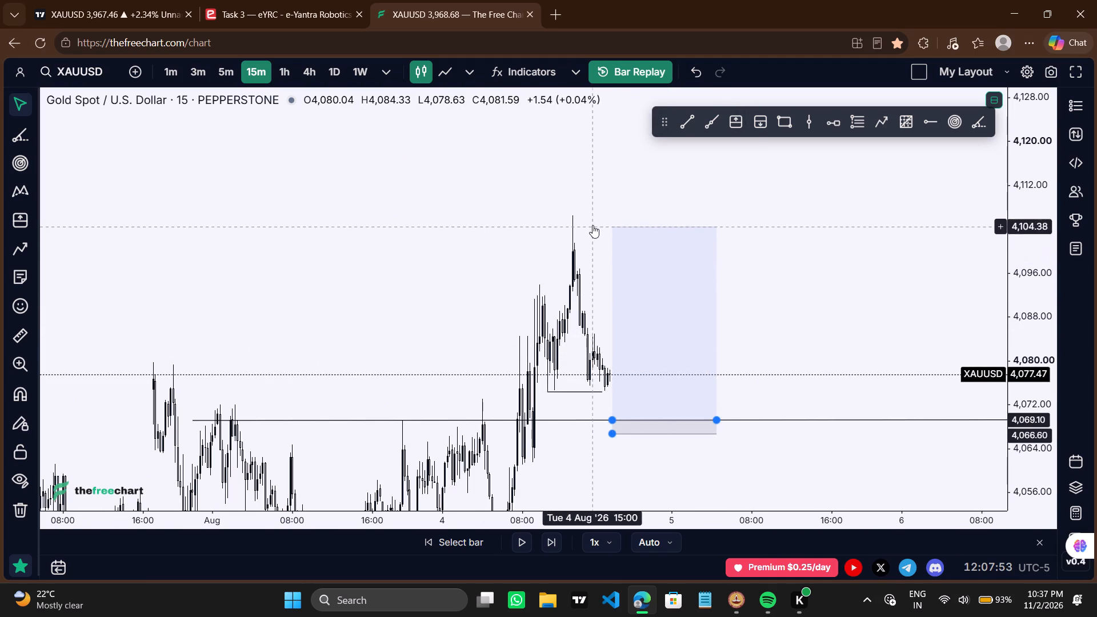
drag(592, 225, 586, 218)
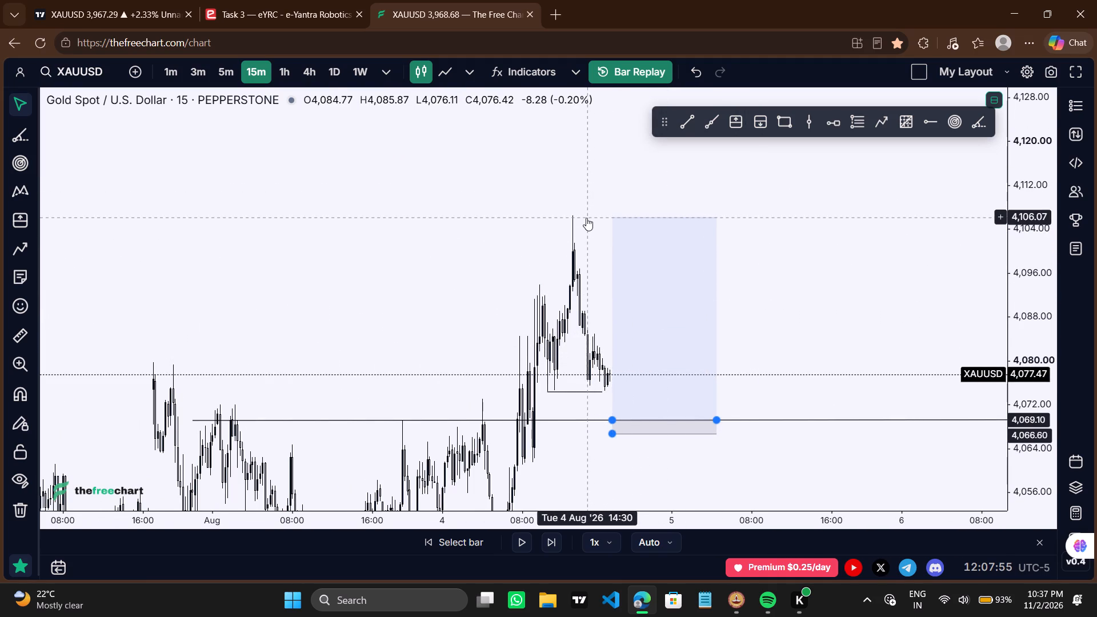
drag(586, 218, 591, 216)
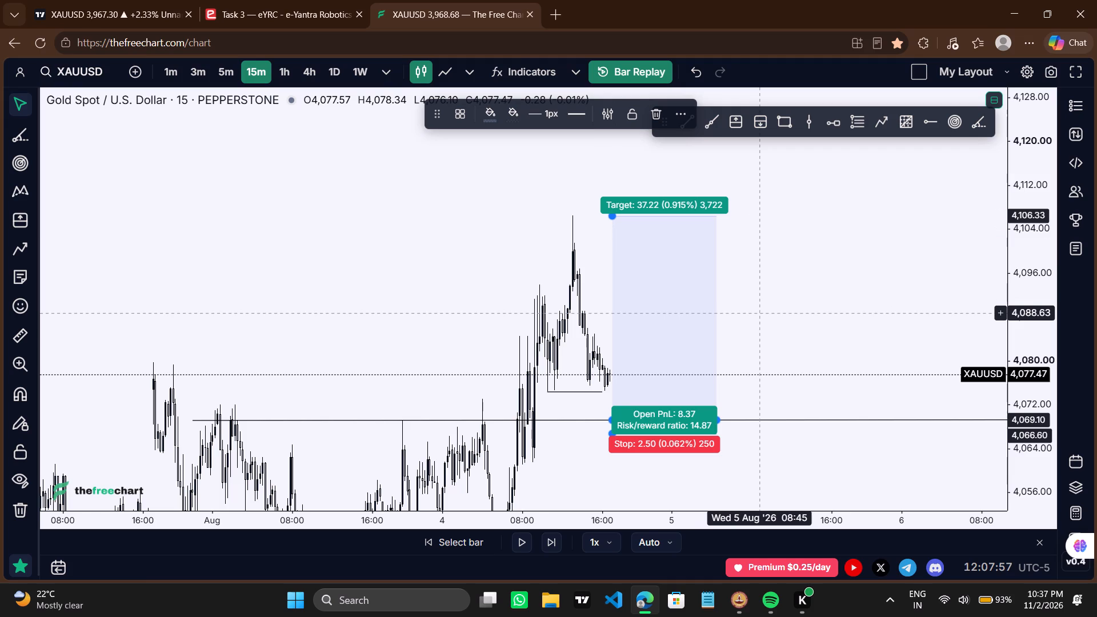
Advance the replay bar by bar until price drops through the long position's entry into its stop zone.
drag(760, 313, 821, 298)
scroll(821, 298, up, 1)
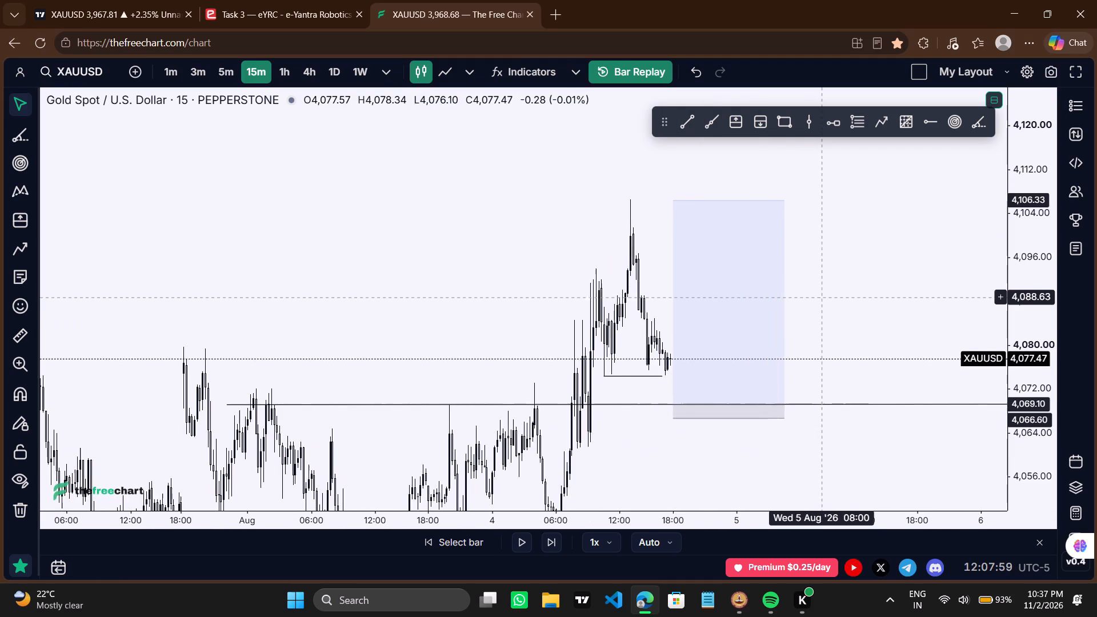
click(545, 544)
click(545, 544)
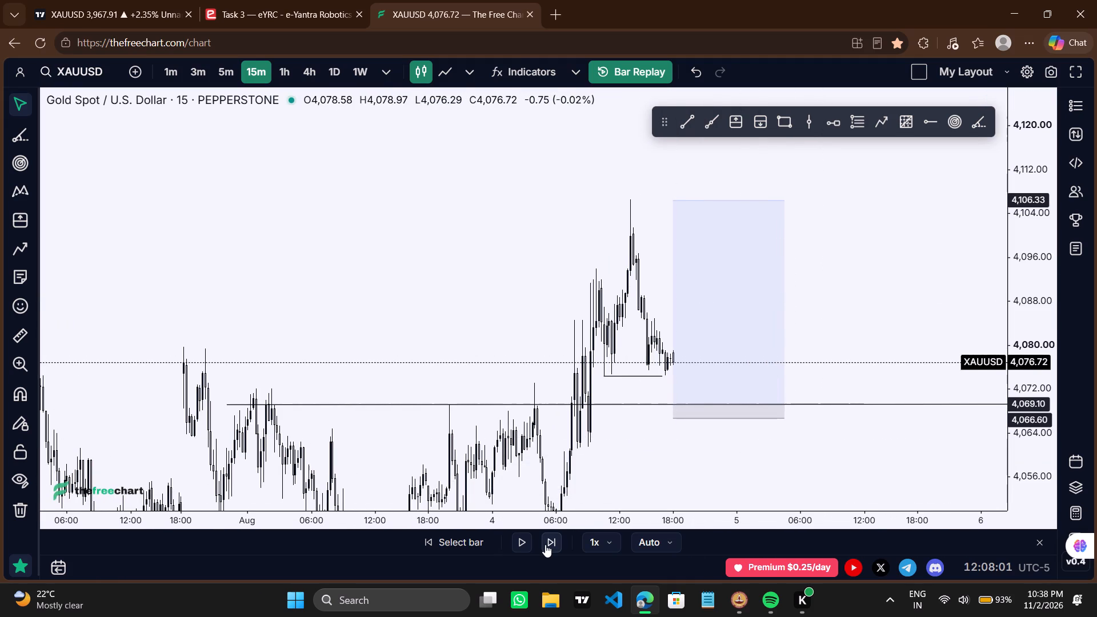
click(545, 544)
click(545, 544)
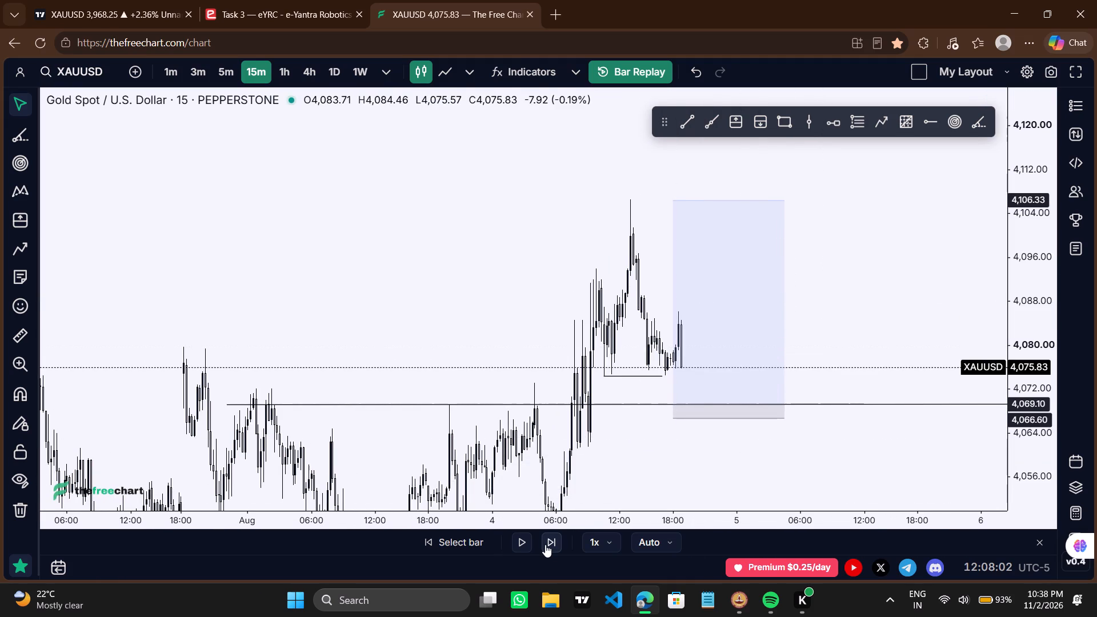
drag(846, 277, 803, 258)
scroll(803, 258, up, 2)
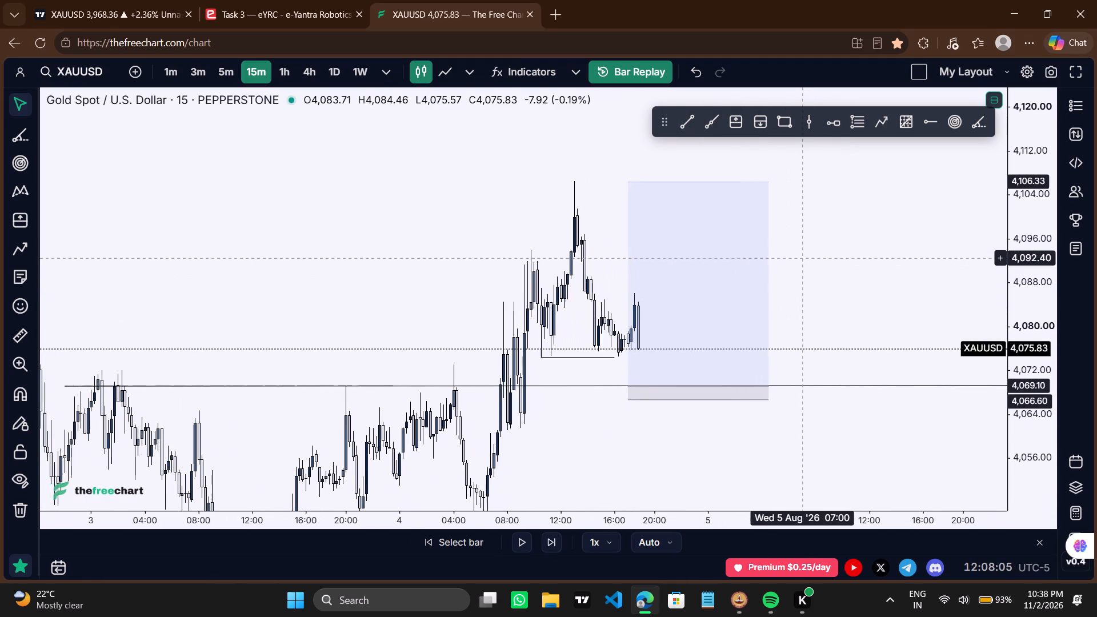
scroll(803, 258, up, 1)
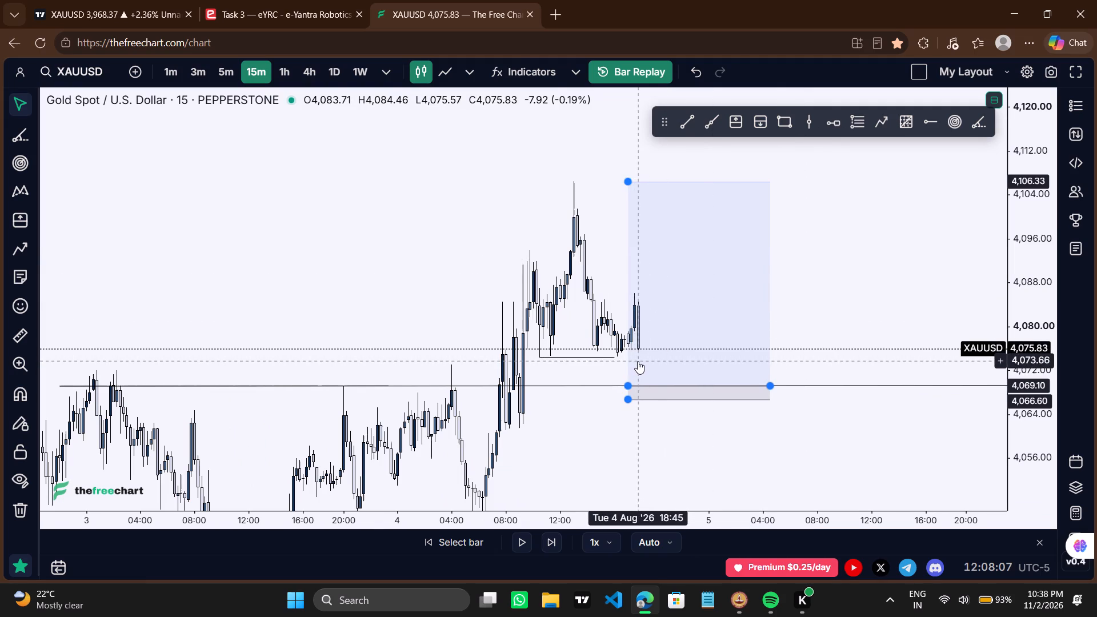
click(556, 543)
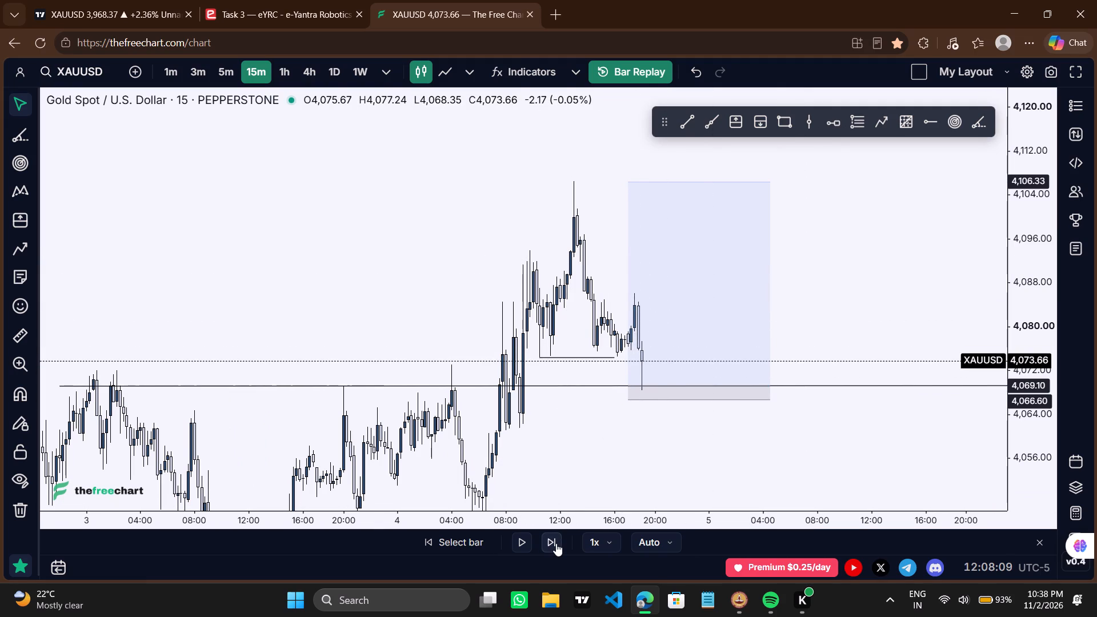
click(556, 543)
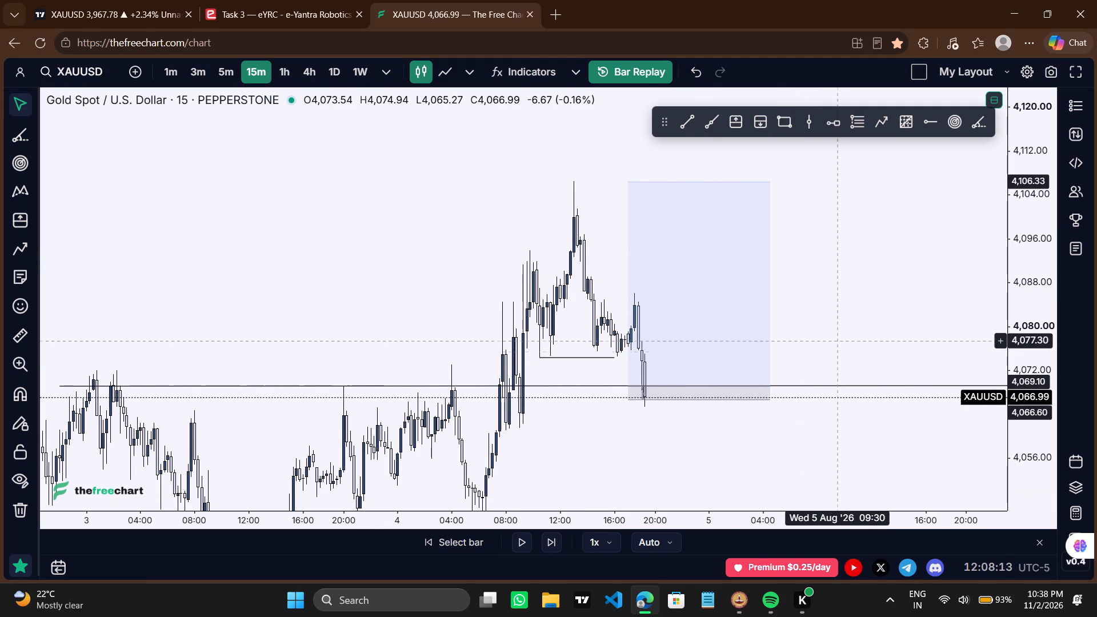
Continue the replay bar by bar until price trades above the long position's target, and examine how the trade played out.
drag(839, 340, 839, 302)
scroll(839, 302, up, 2)
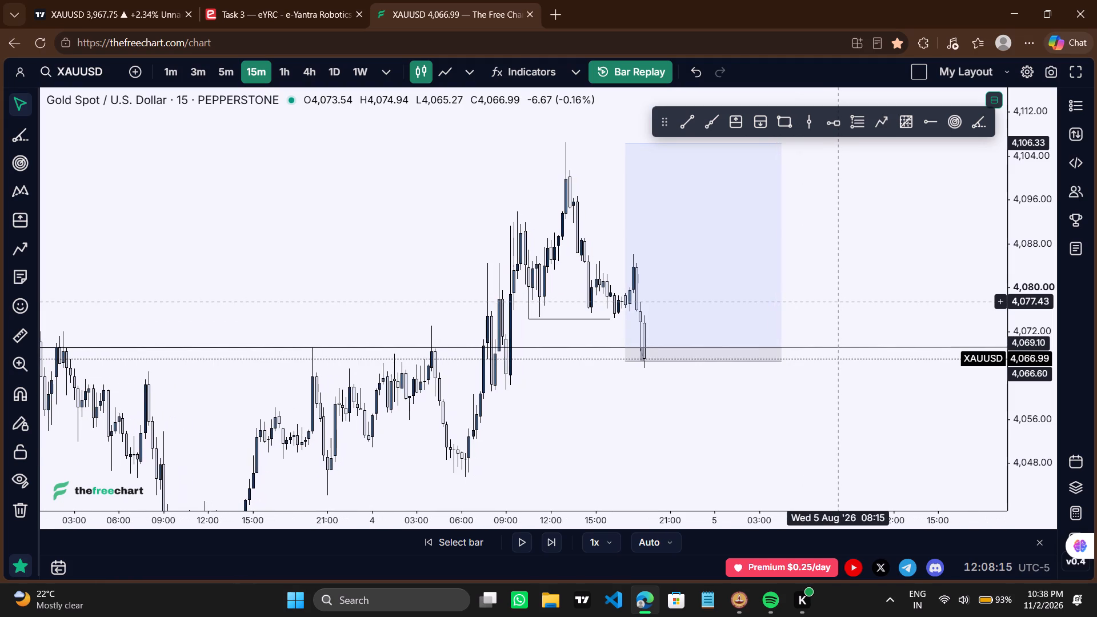
scroll(839, 302, down, 1)
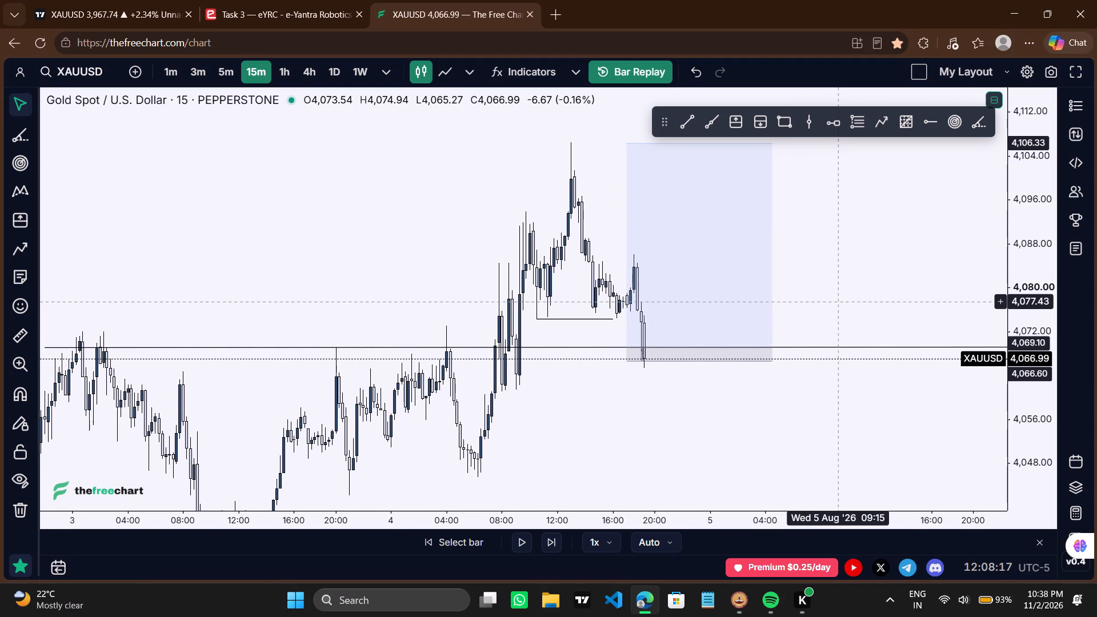
scroll(839, 302, down, 1)
click(557, 540)
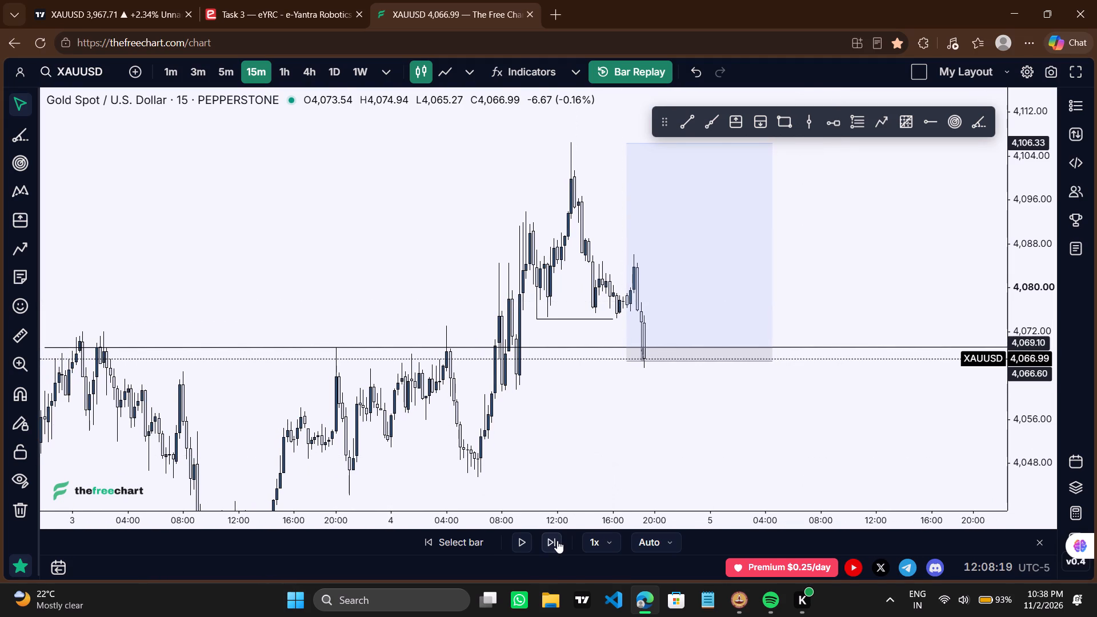
click(557, 540)
click(557, 540)
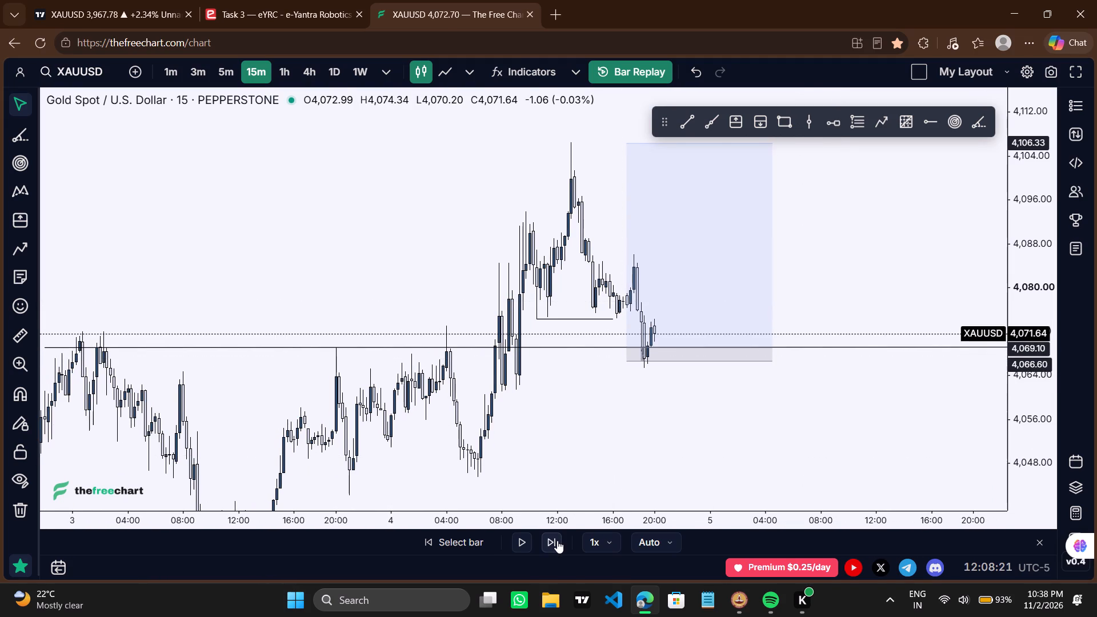
click(557, 540)
click(557, 540)
click(557, 540)
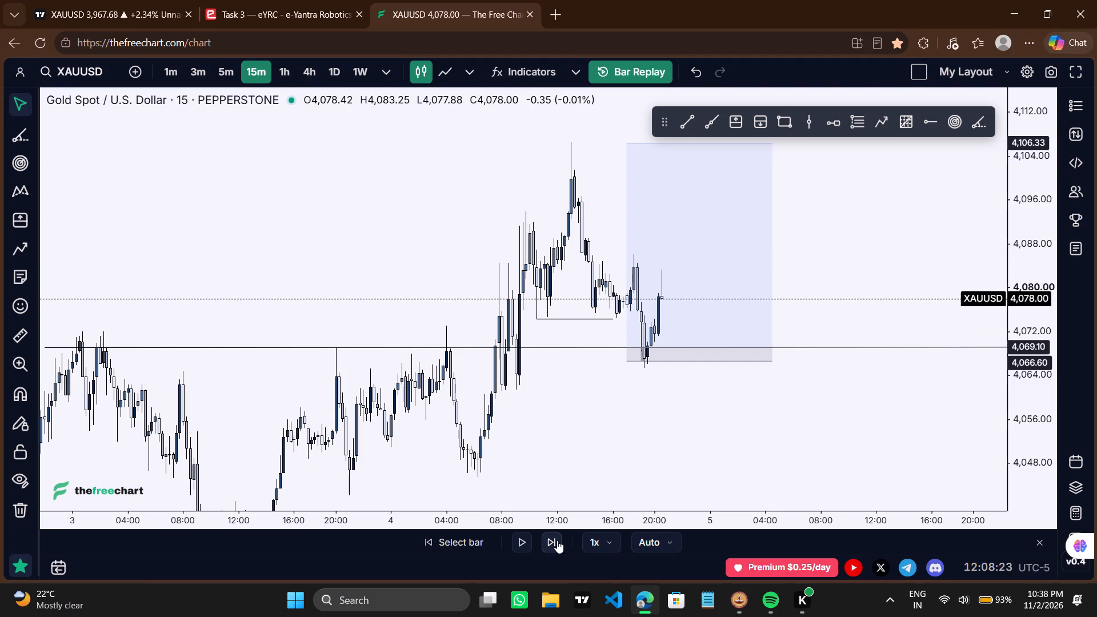
click(557, 540)
triple_click(557, 540)
double_click(557, 540)
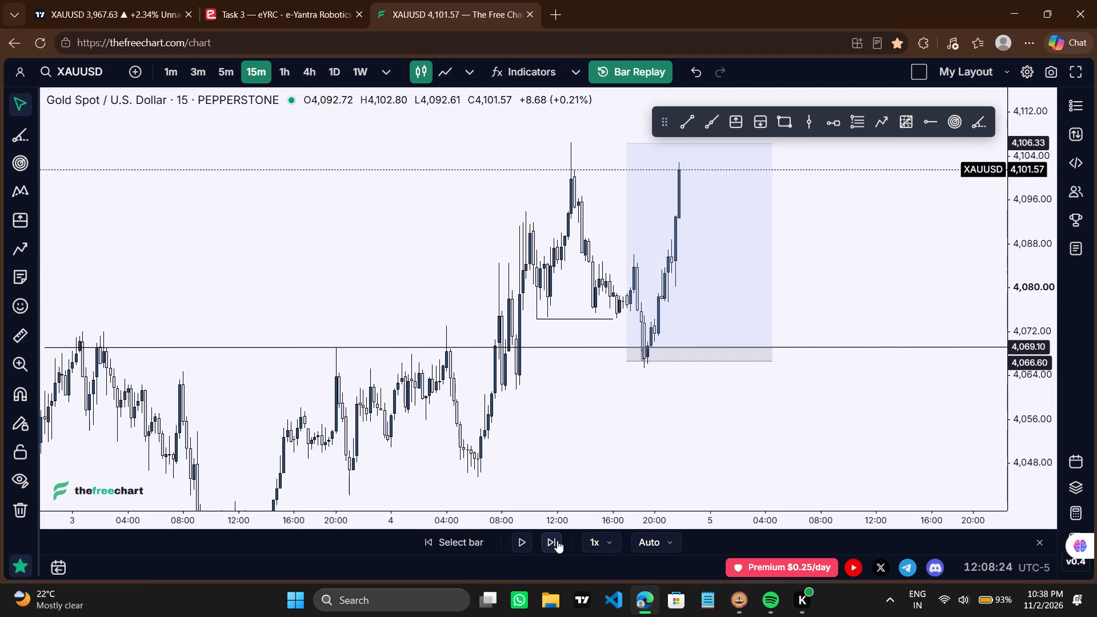
drag(842, 278, 796, 342)
scroll(796, 342, up, 1)
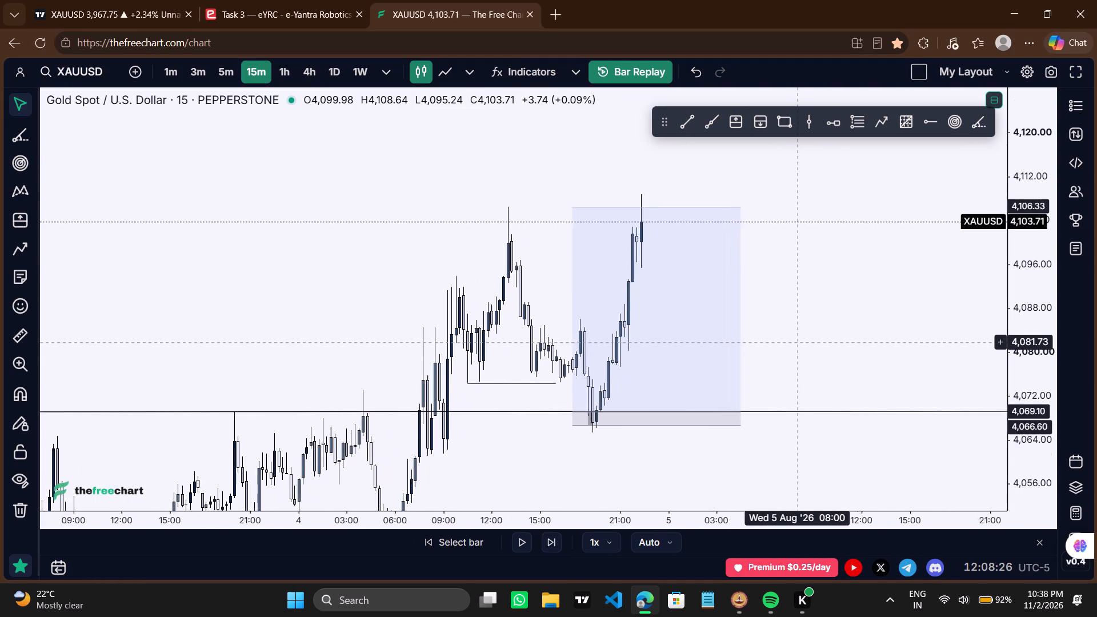
scroll(796, 342, up, 1)
drag(796, 342, 849, 285)
scroll(849, 285, down, 1)
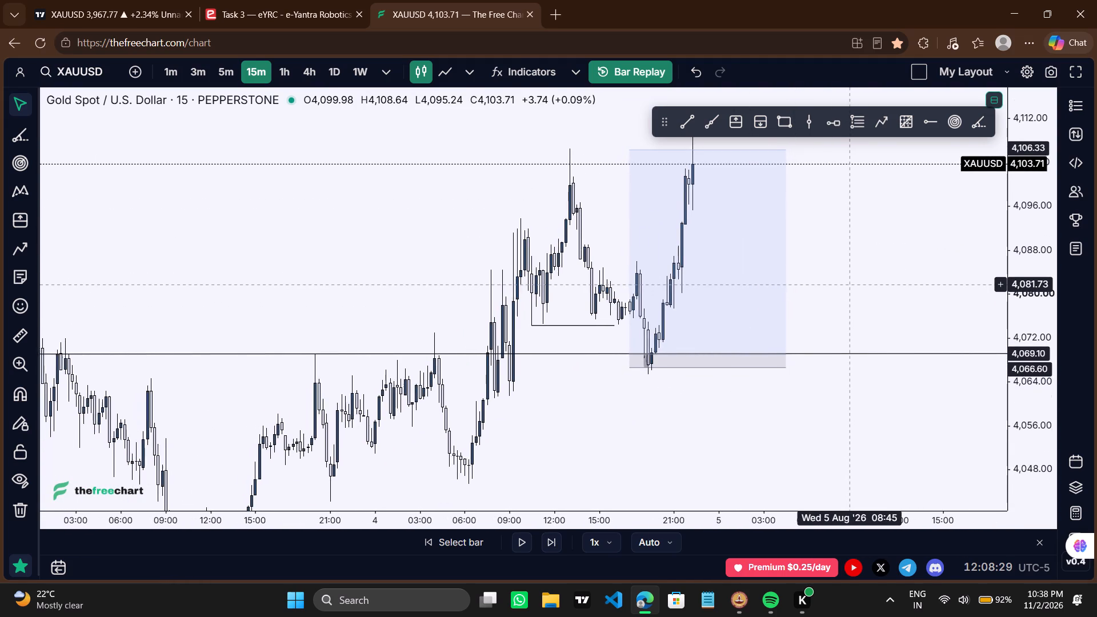
scroll(849, 285, down, 1)
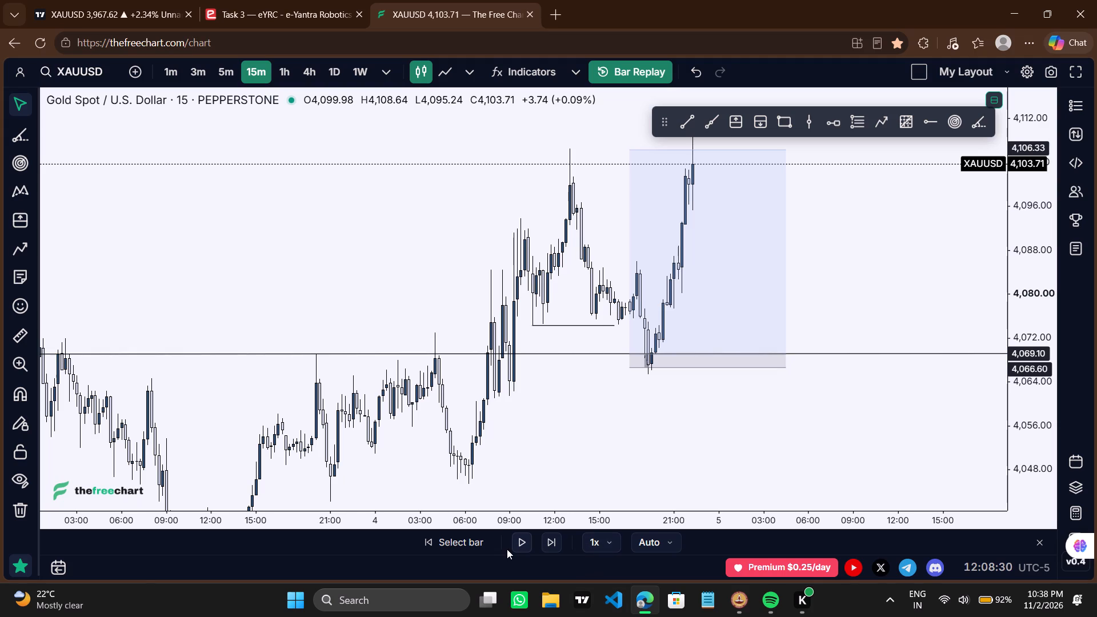
Rewind the replay to the 4 August 18:30 bar and advance it two bars to 19:00.
click(487, 543)
click(635, 380)
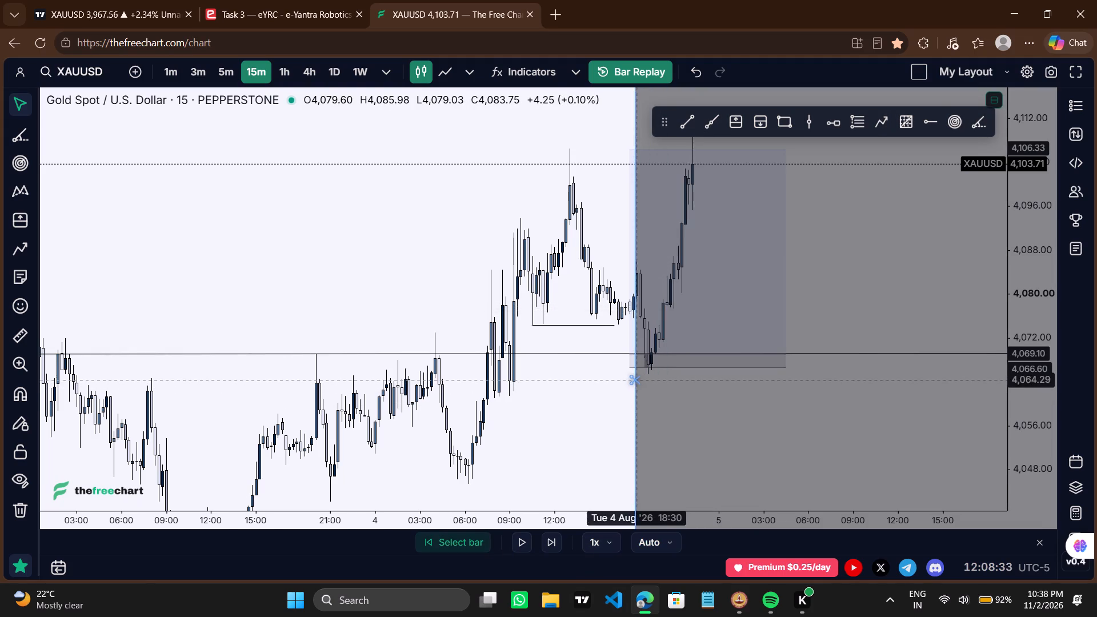
click(554, 538)
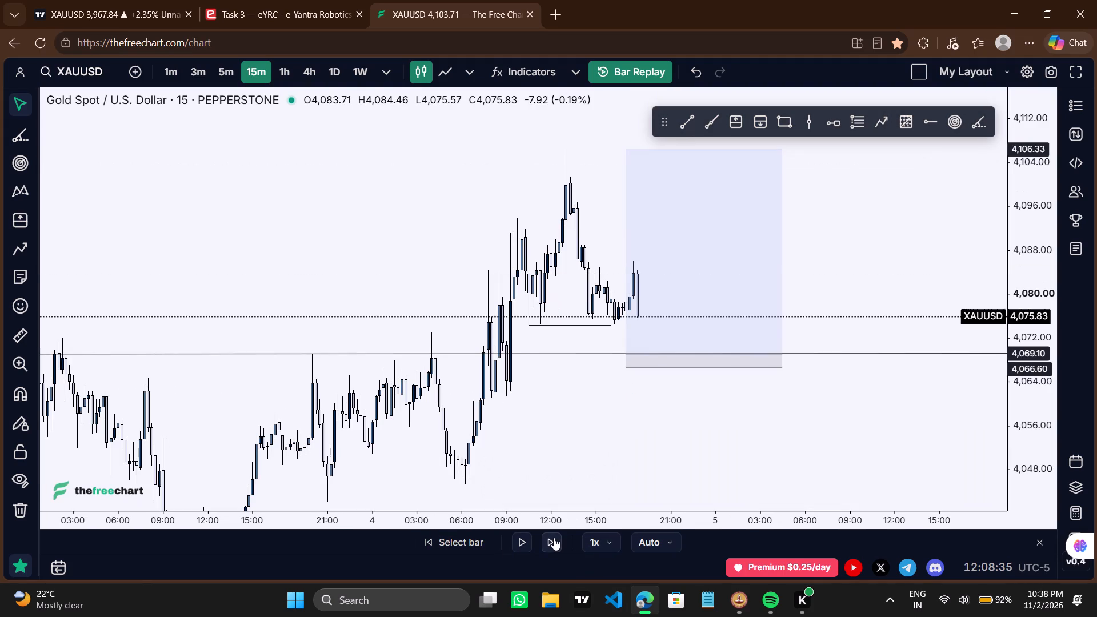
click(554, 538)
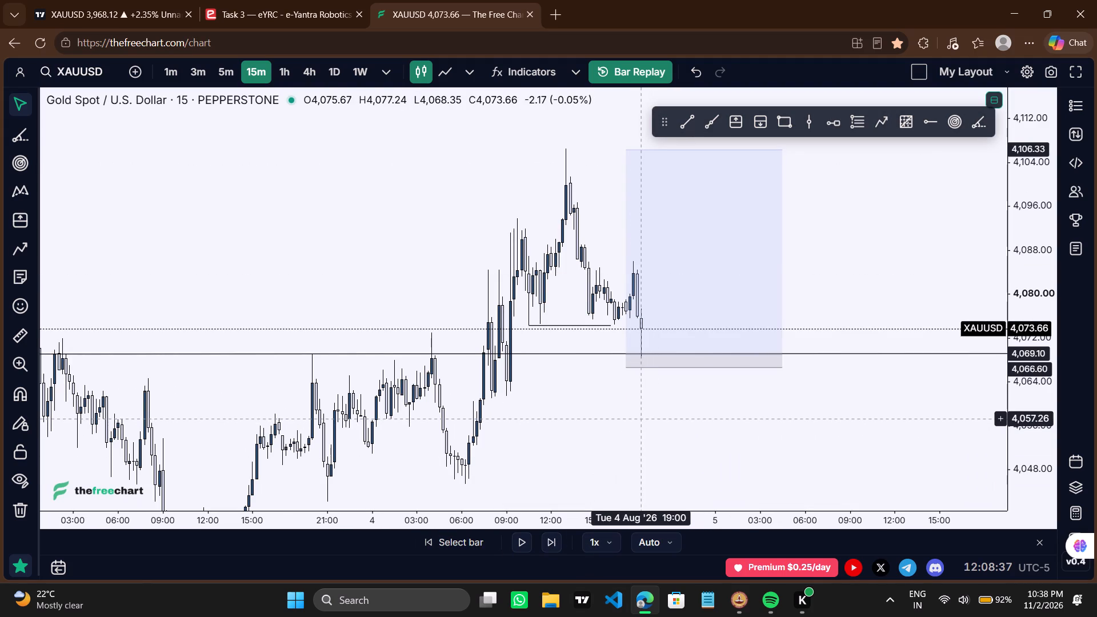
Switch the XAUUSD chart to the 1-hour timeframe and examine the recent candles around the long position.
drag(640, 419, 666, 370)
scroll(666, 370, down, 1)
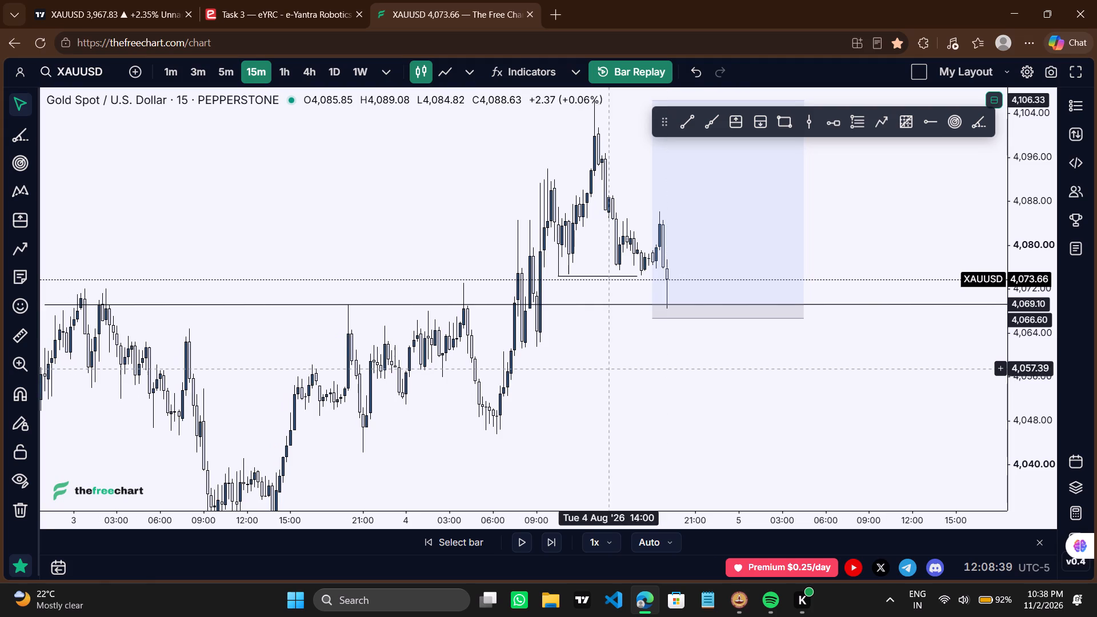
click(288, 80)
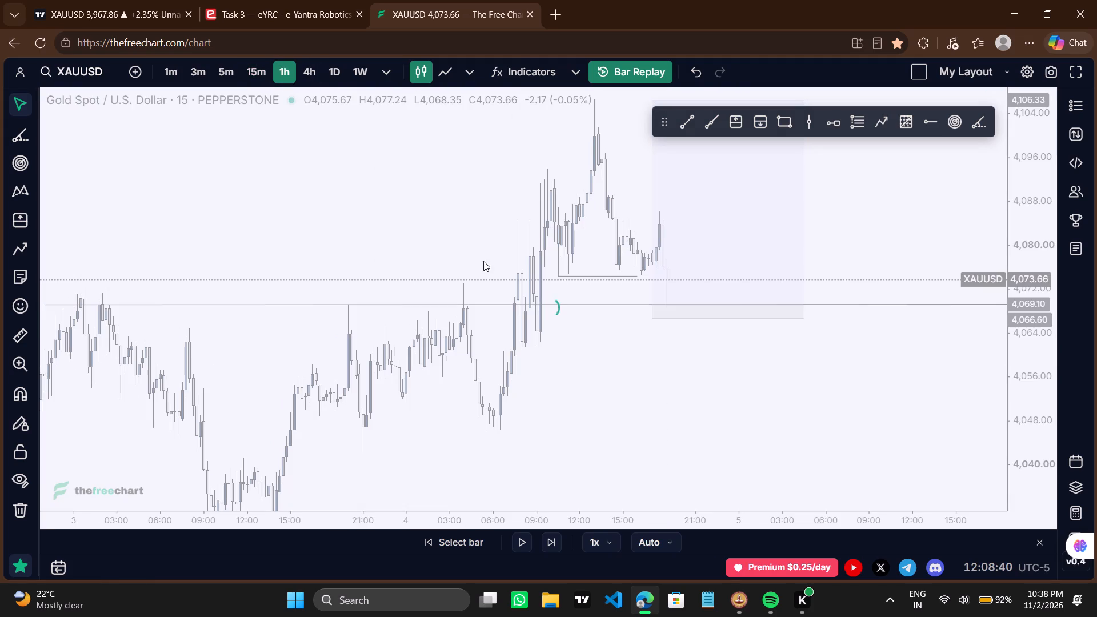
scroll(606, 362, up, 2)
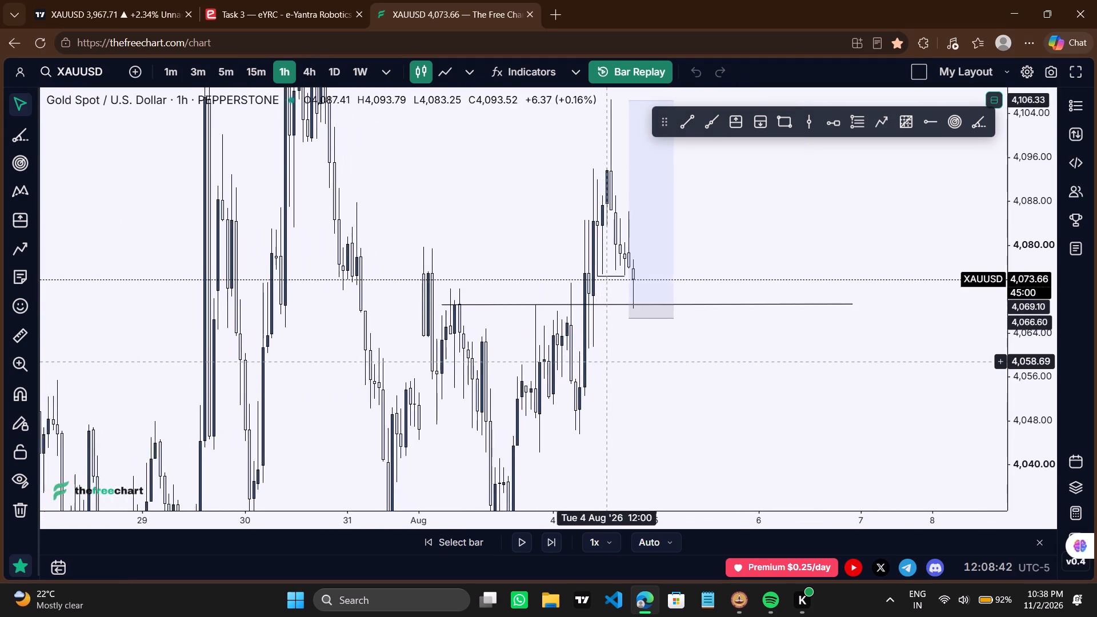
scroll(606, 362, up, 2)
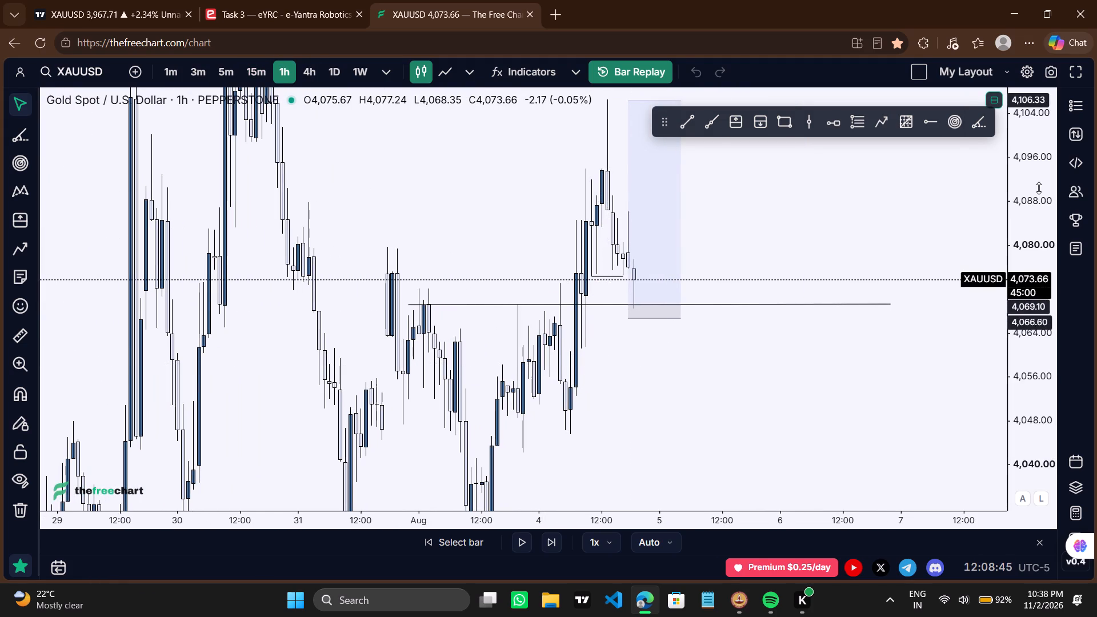
Draw a box with levels 0, 0.3, 0.5, 0.7 and 1 from the 4 August 09:00 candle, spanning about 4,070.7 down to 4,061.3.
drag(1038, 263, 1041, 331)
drag(783, 237, 724, 285)
scroll(724, 285, up, 1)
drag(731, 295, 739, 289)
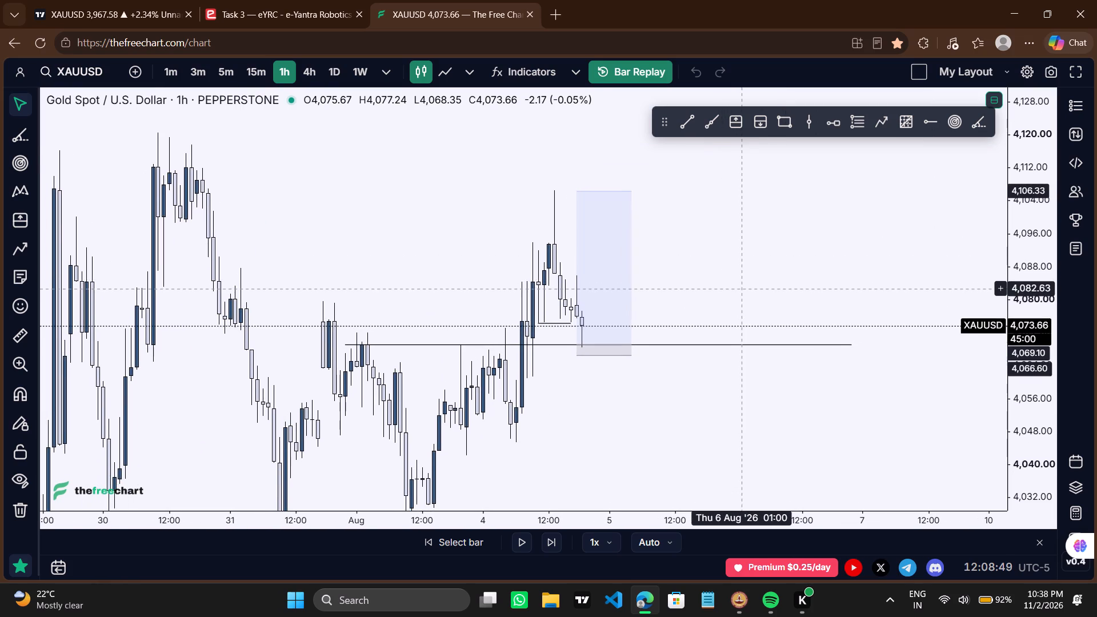
scroll(739, 289, down, 1)
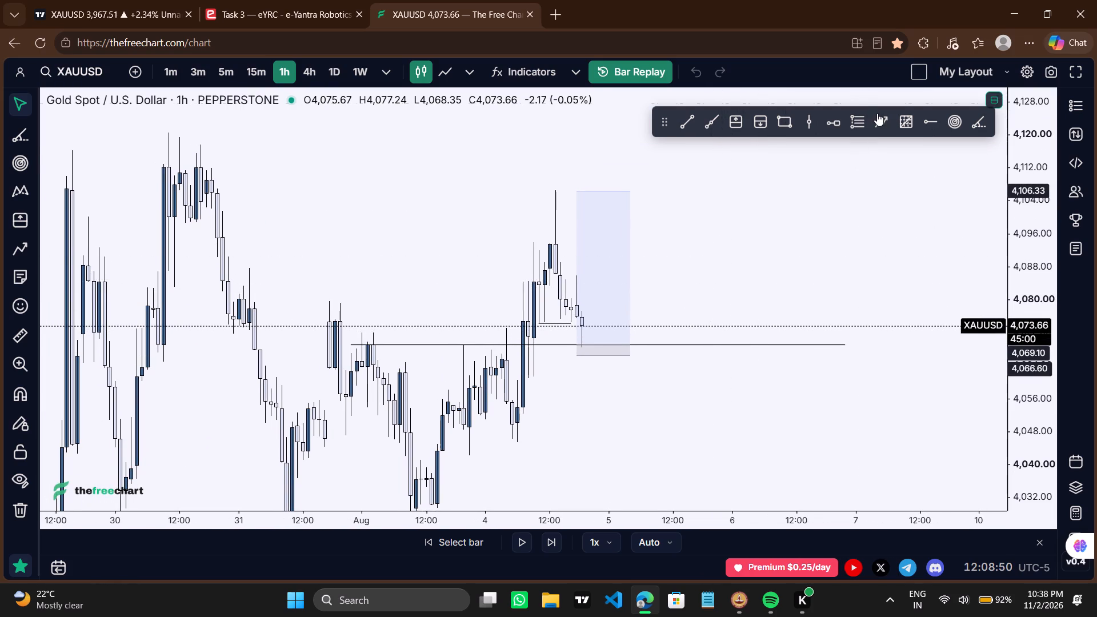
click(860, 122)
click(903, 130)
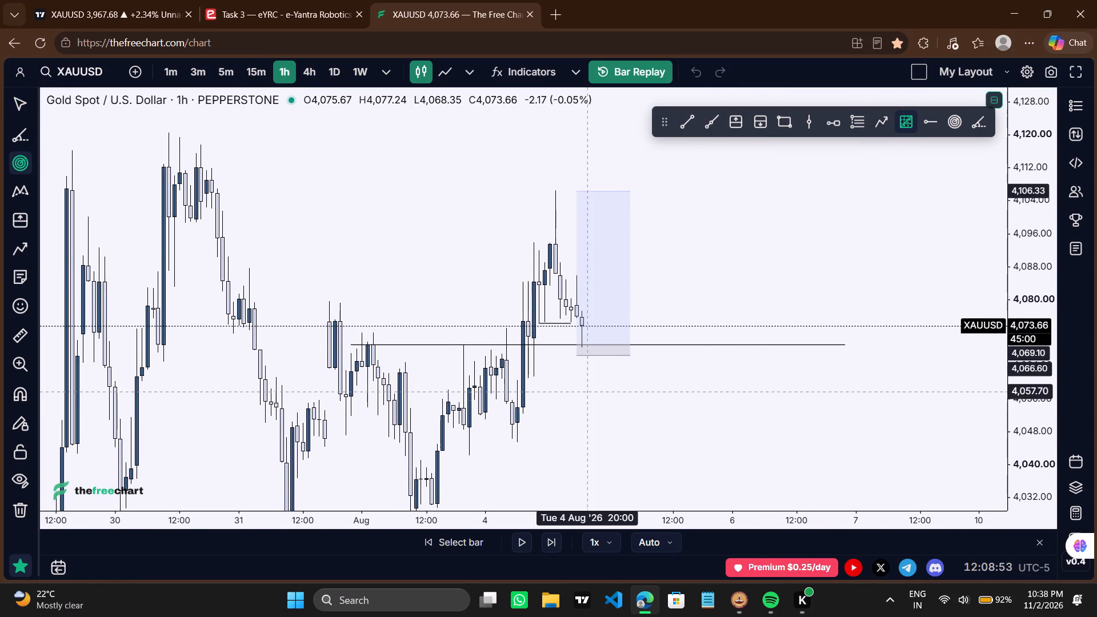
ctrl+click(533, 346)
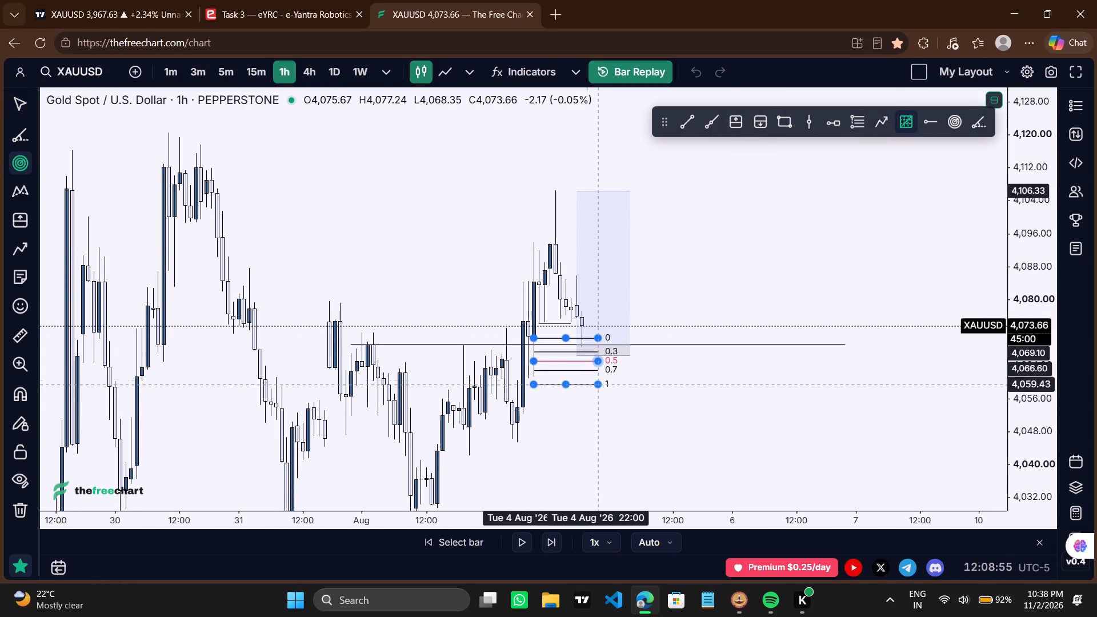
drag(607, 389, 534, 390)
drag(534, 390, 534, 380)
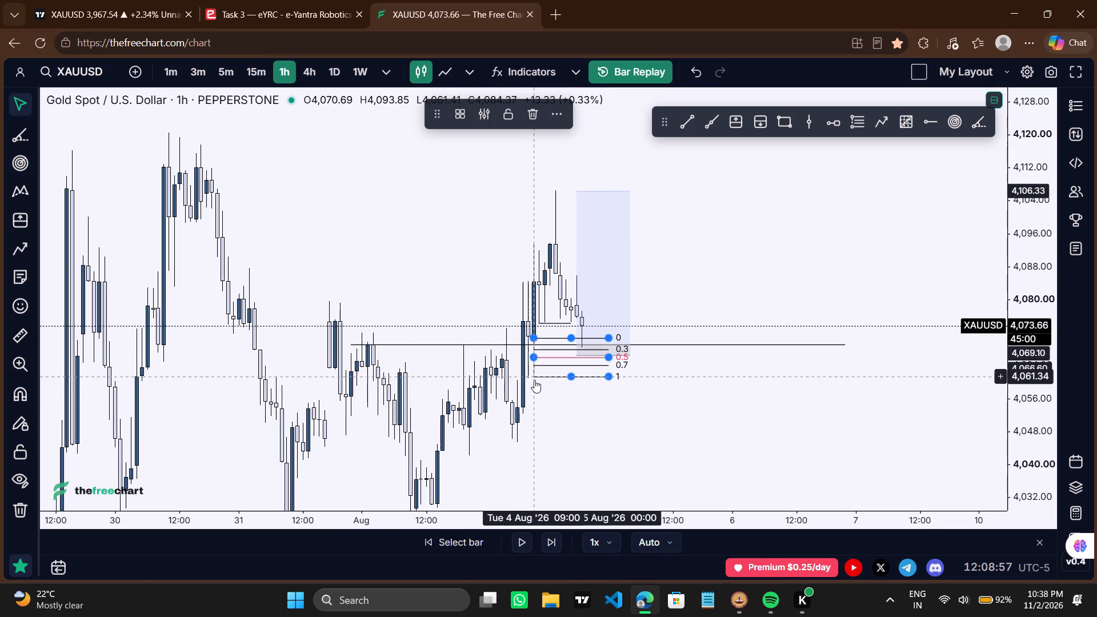
drag(534, 380, 534, 379)
click(574, 398)
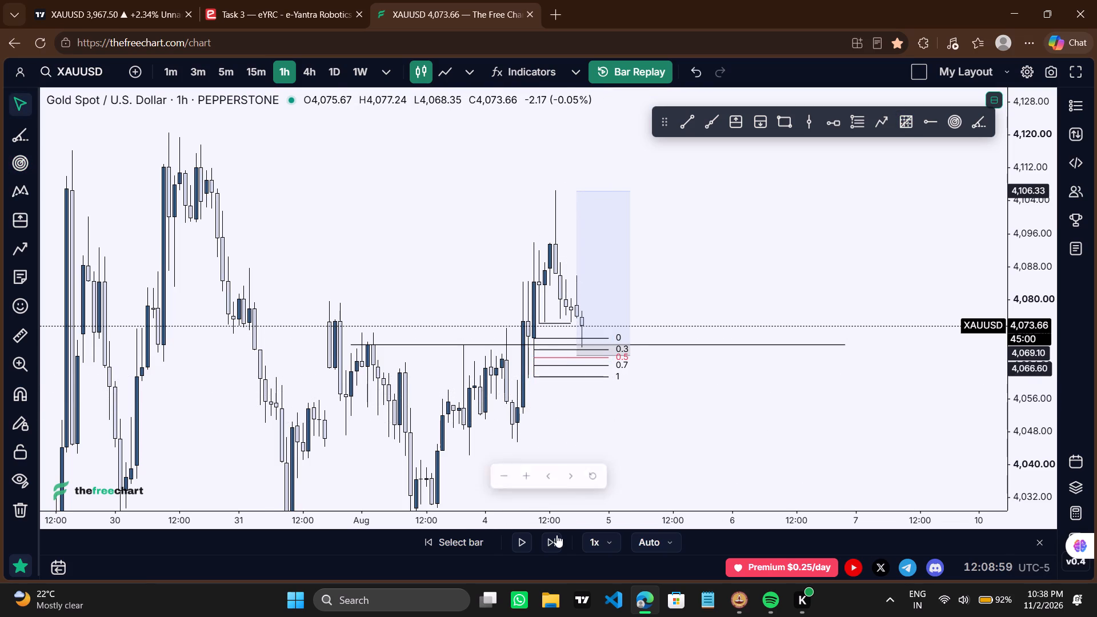
Advance the replay by one bar on the 1-hour chart and check the long position's stop and risk/reward details.
click(553, 539)
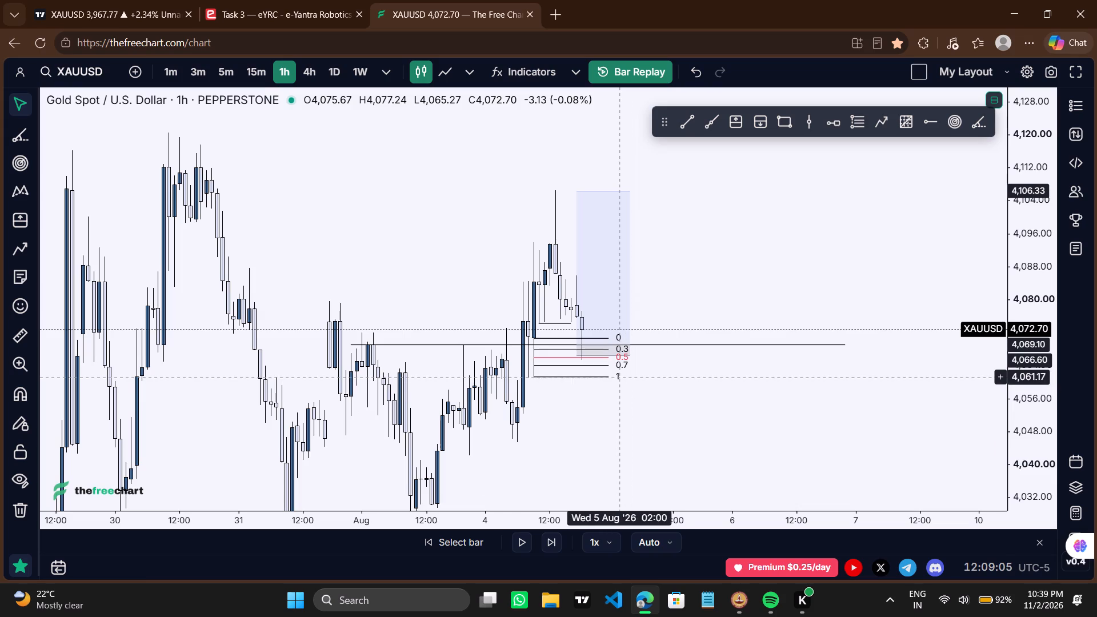
click(652, 374)
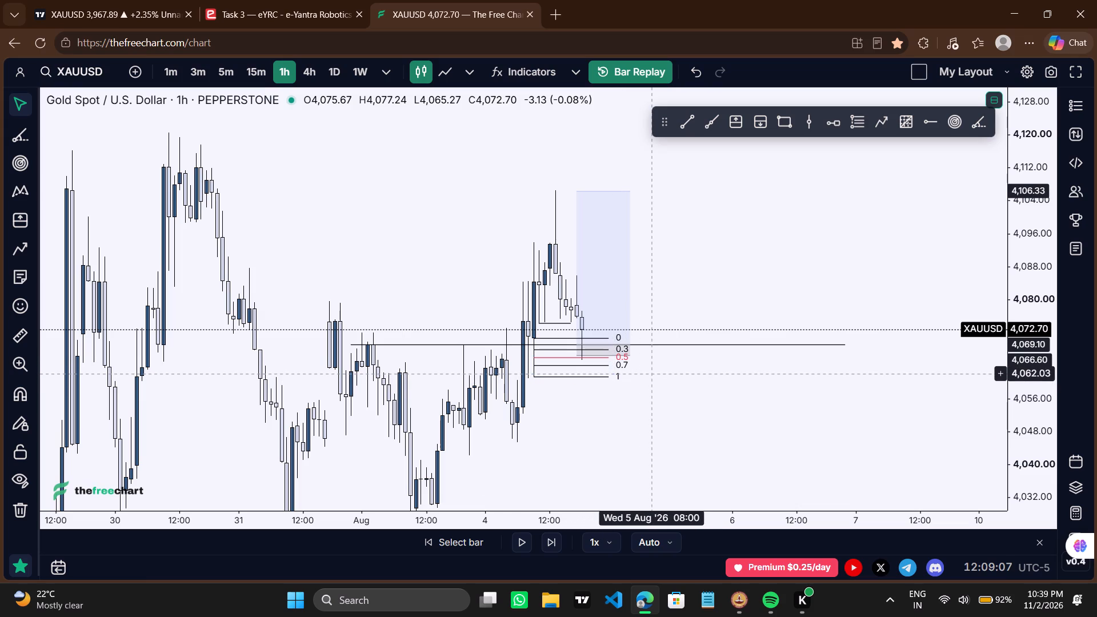
click(603, 346)
click(616, 323)
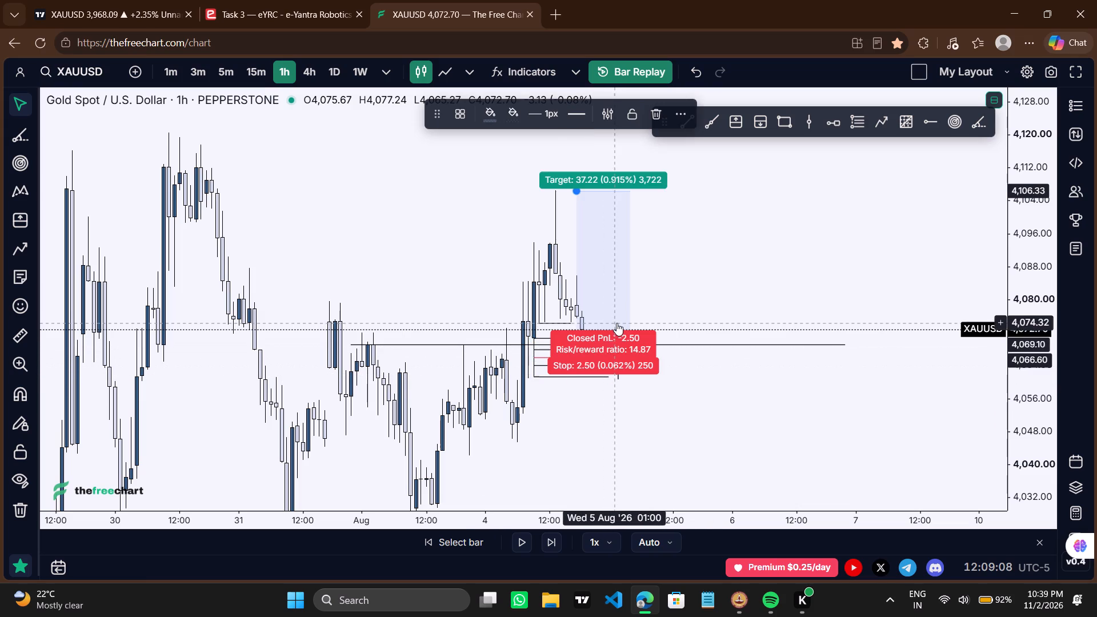
click(664, 423)
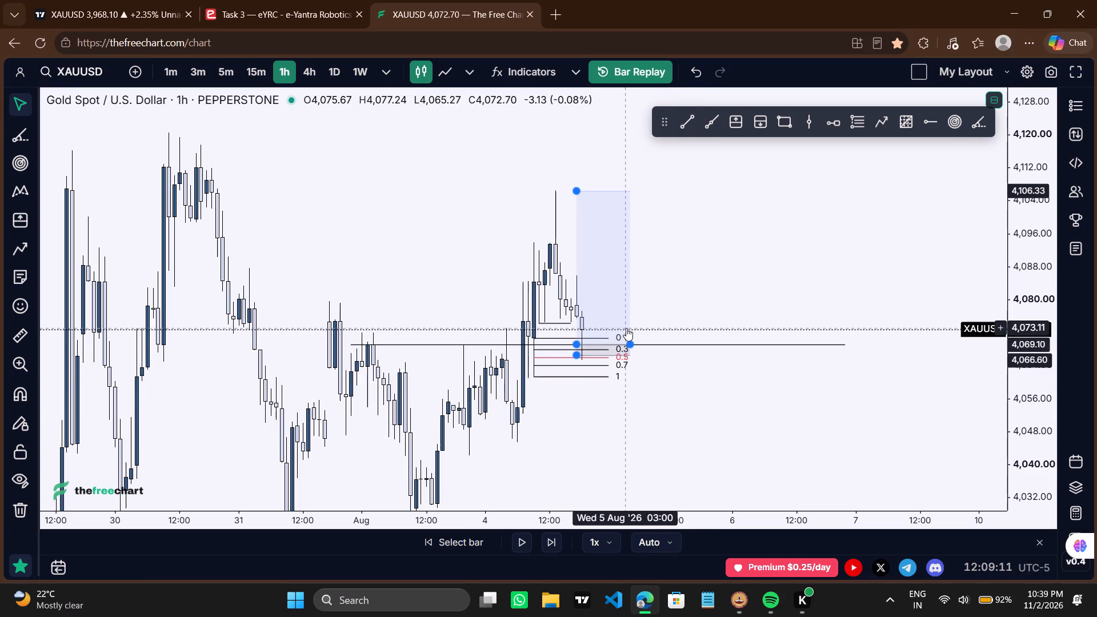
double_click(626, 328)
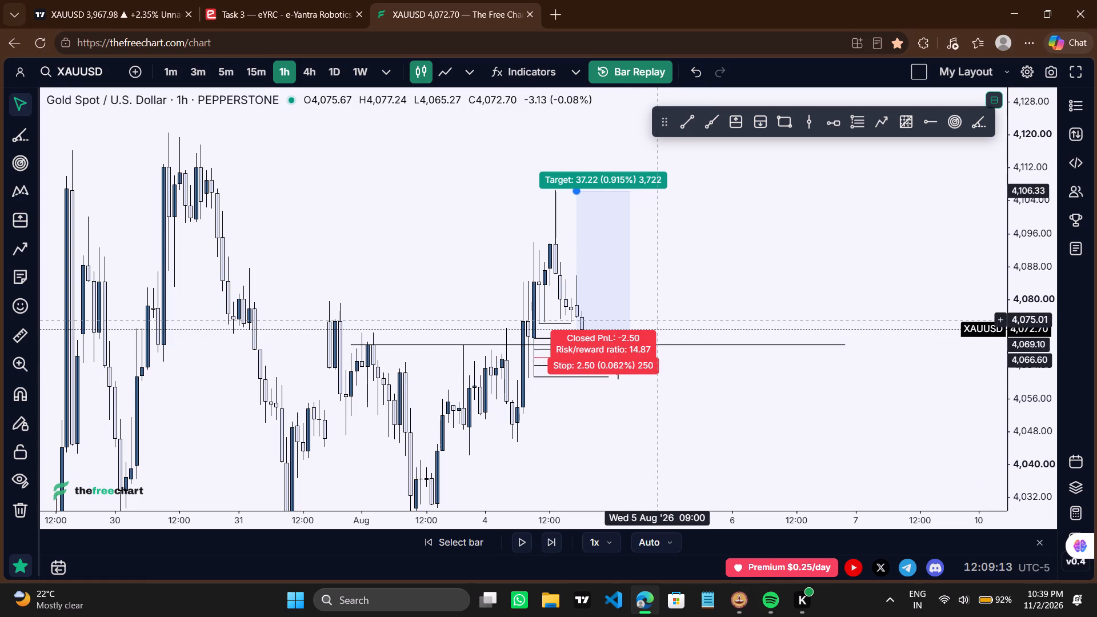
click(659, 320)
Lower the long position's stop to about 4,064.17, at the 0.7 level of the drawn box.
drag(1015, 400, 960, 217)
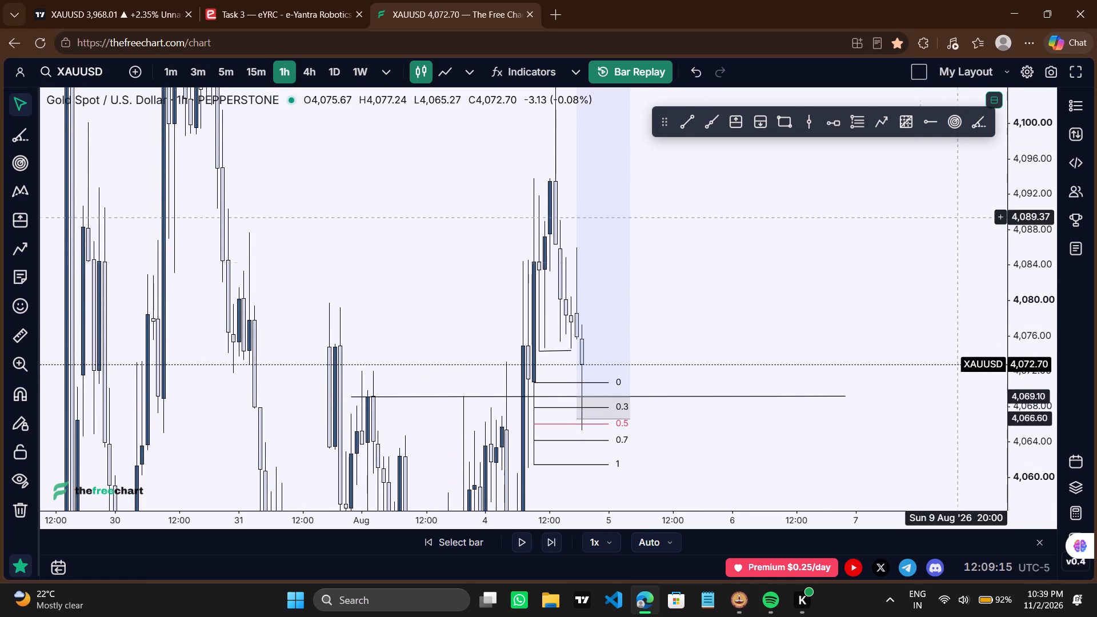
drag(759, 414, 811, 336)
scroll(811, 336, up, 1)
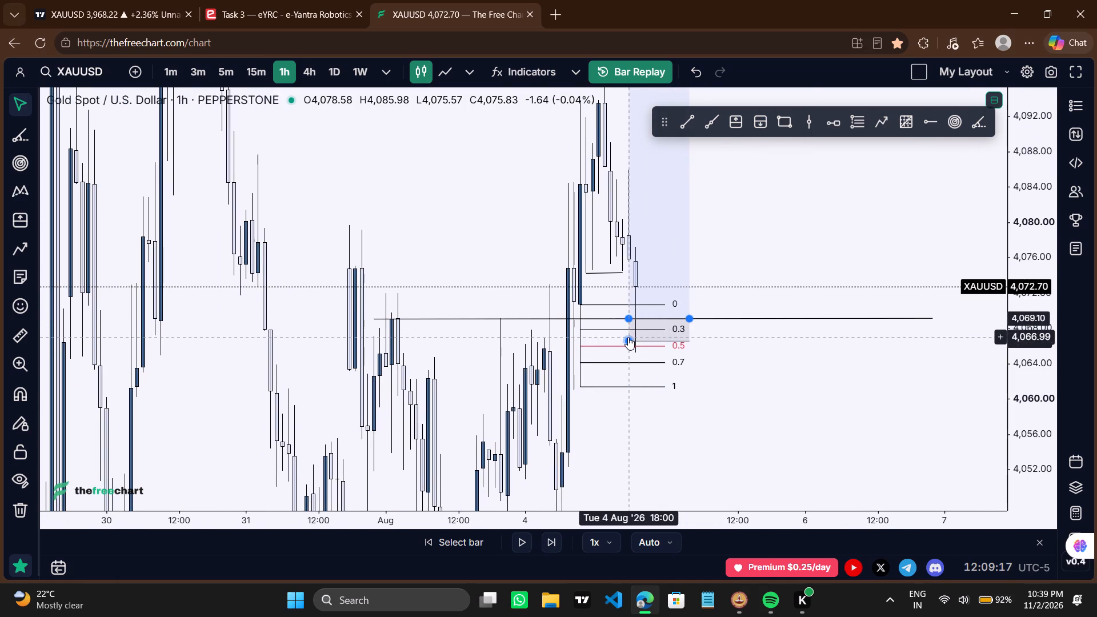
click(629, 338)
drag(629, 338, 630, 360)
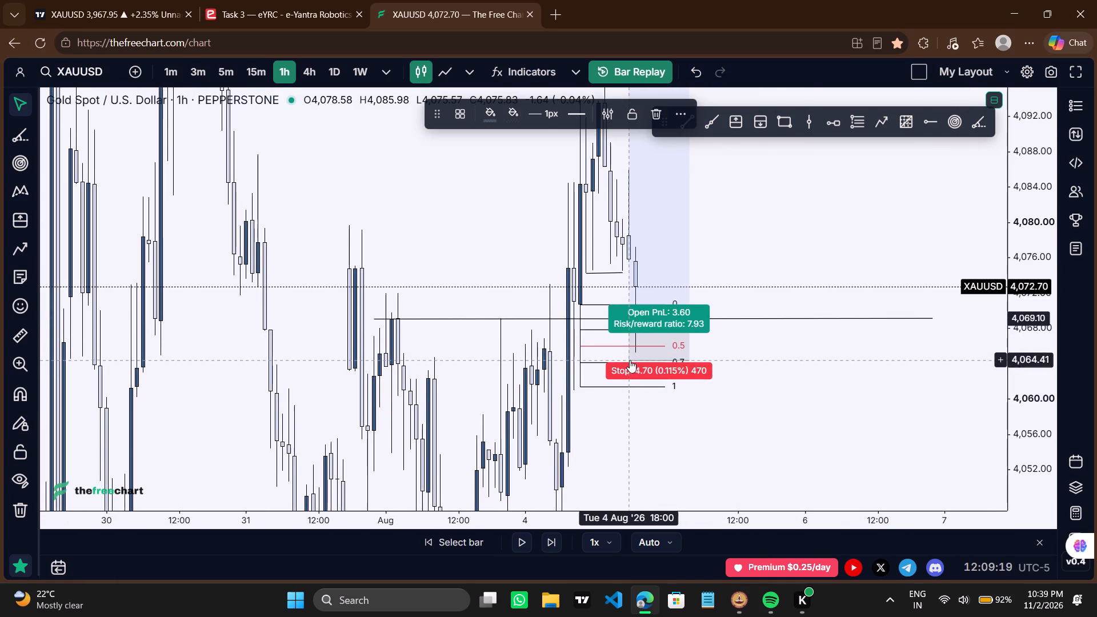
drag(630, 360, 623, 363)
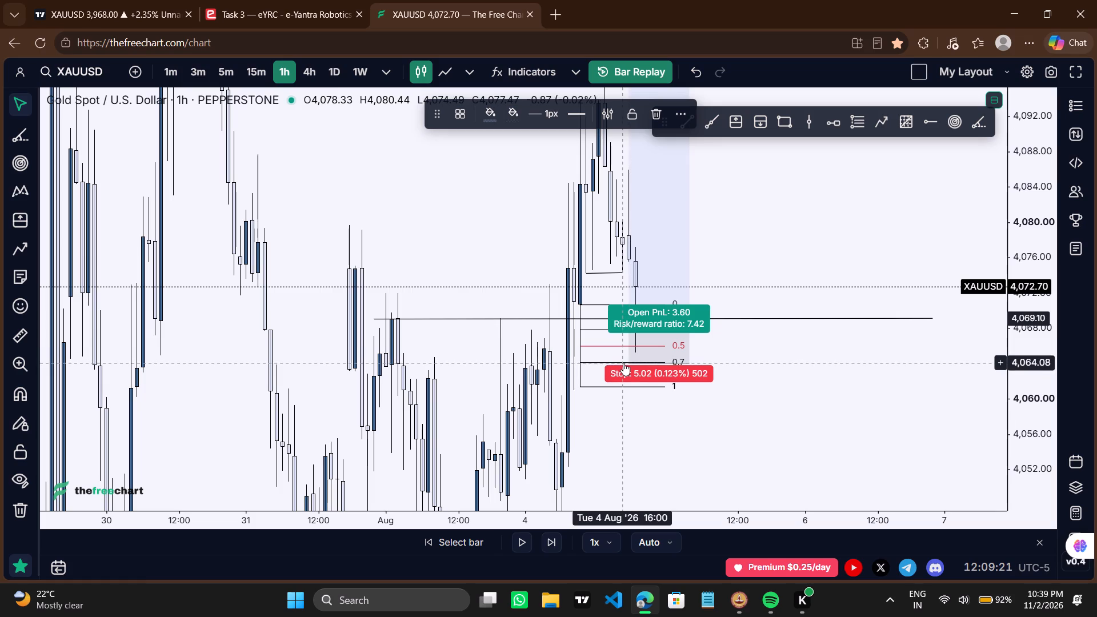
drag(623, 363, 624, 362)
Examine the 1-hour price structure from late July to 4 August around the adjusted long position and its target.
drag(1026, 169, 1003, 327)
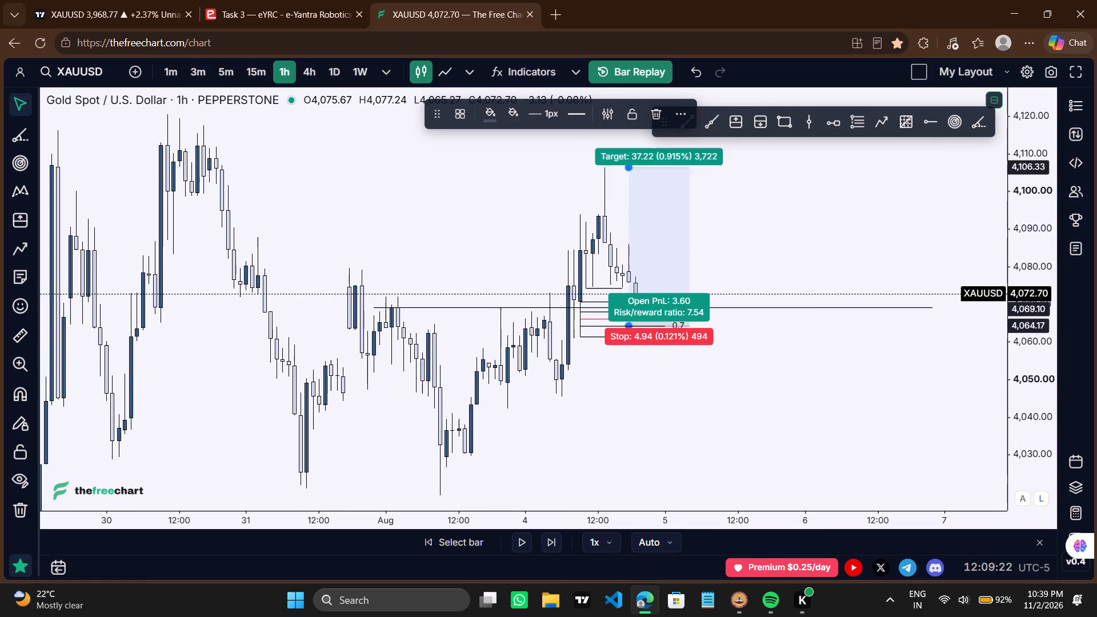
drag(1003, 327, 1002, 330)
drag(827, 231, 802, 301)
scroll(802, 301, up, 1)
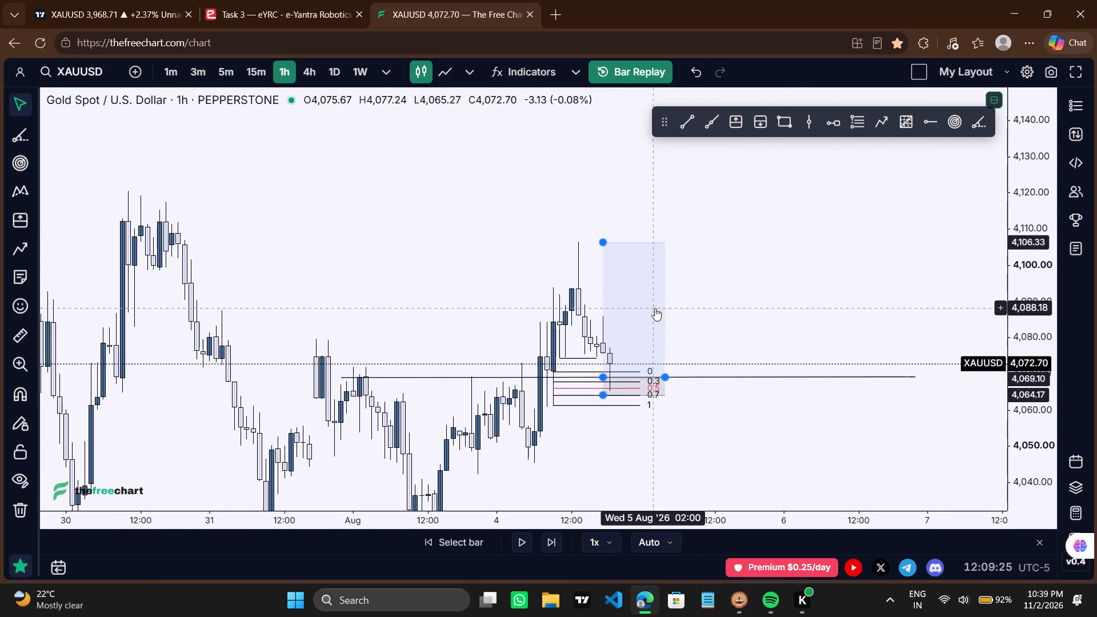
click(655, 308)
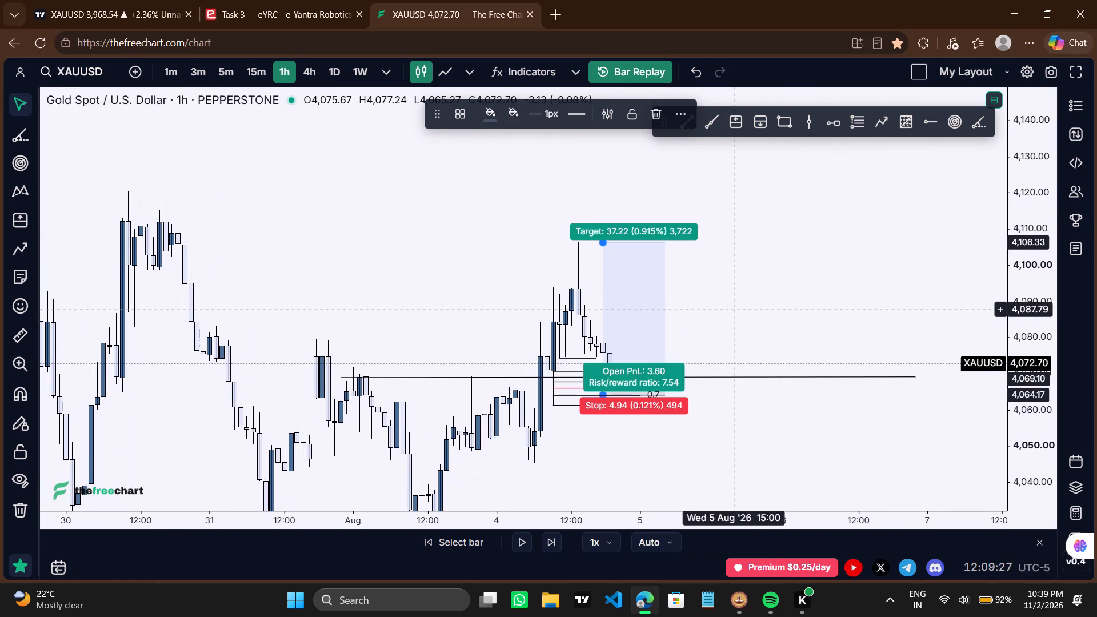
drag(736, 310, 716, 312)
scroll(716, 312, down, 1)
drag(746, 320, 759, 263)
scroll(759, 263, down, 2)
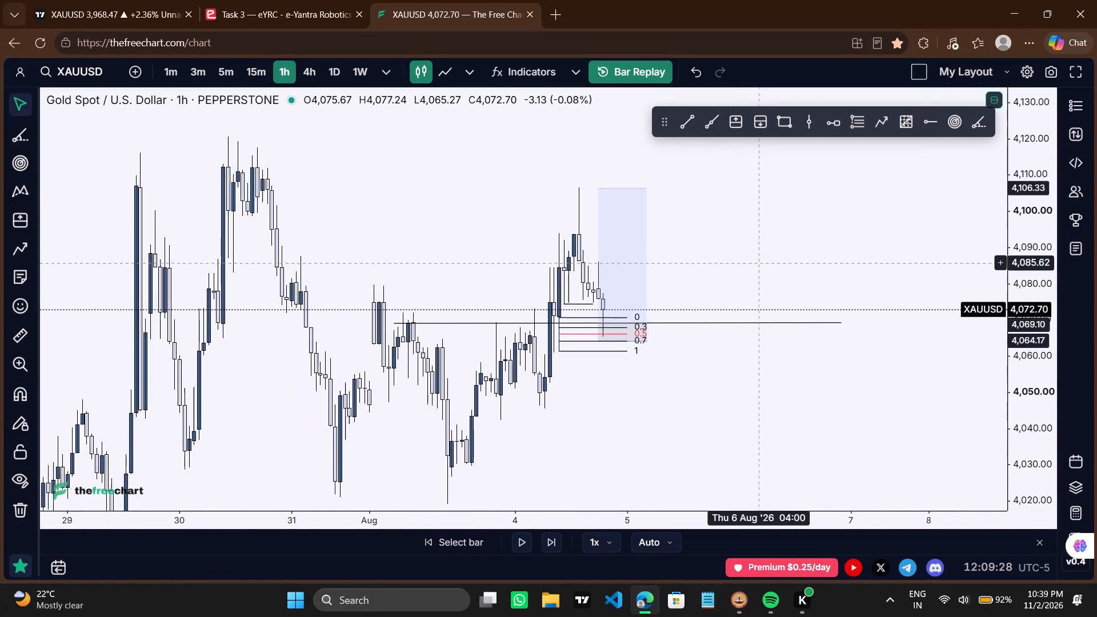
drag(1023, 211, 1017, 267)
drag(750, 405, 768, 400)
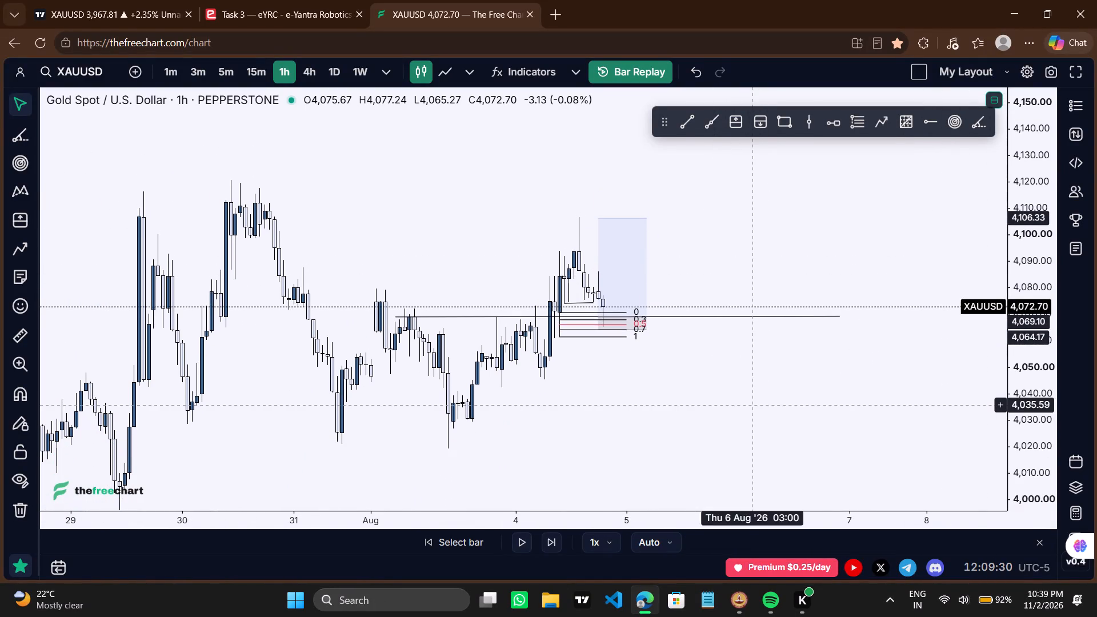
drag(768, 400, 800, 392)
scroll(800, 392, down, 1)
drag(767, 416, 731, 445)
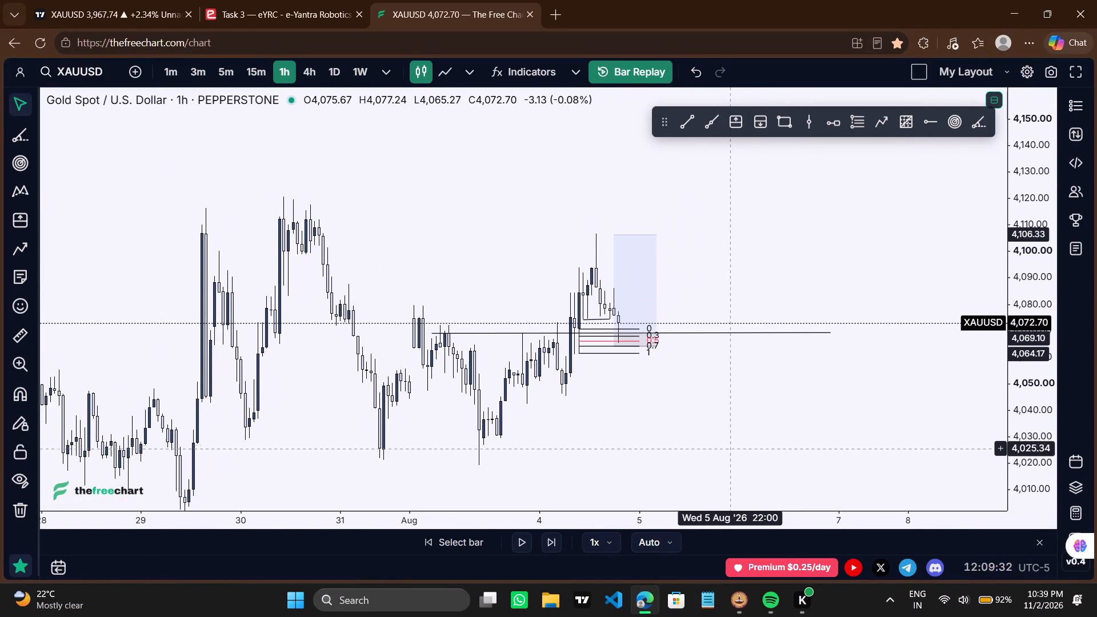
drag(606, 446, 581, 454)
scroll(581, 454, up, 1)
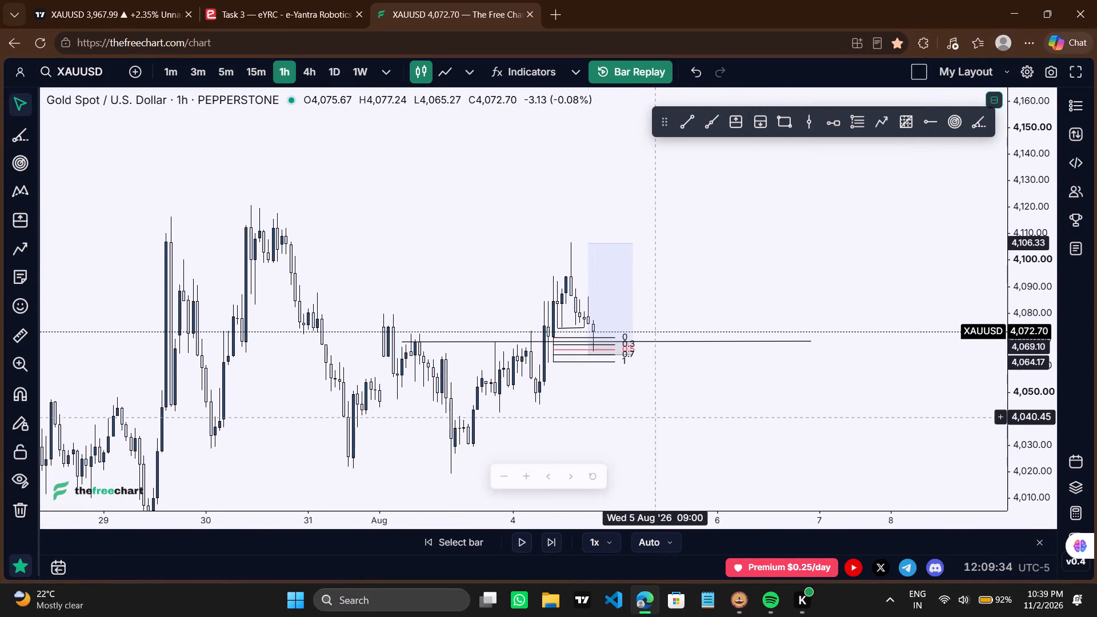
drag(662, 415, 627, 427)
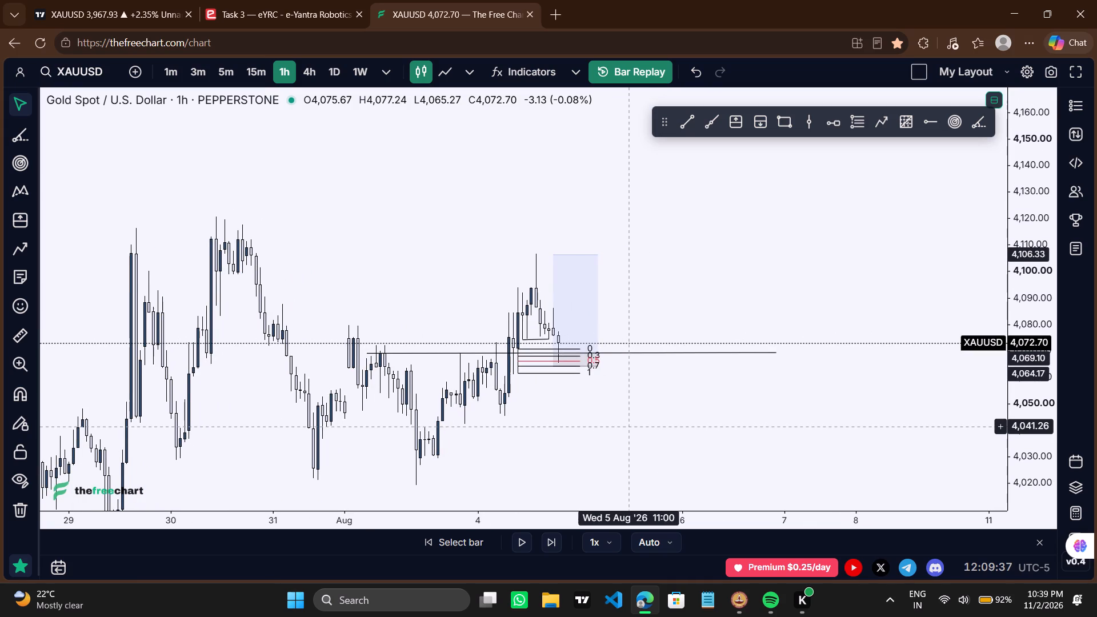
drag(627, 427, 634, 432)
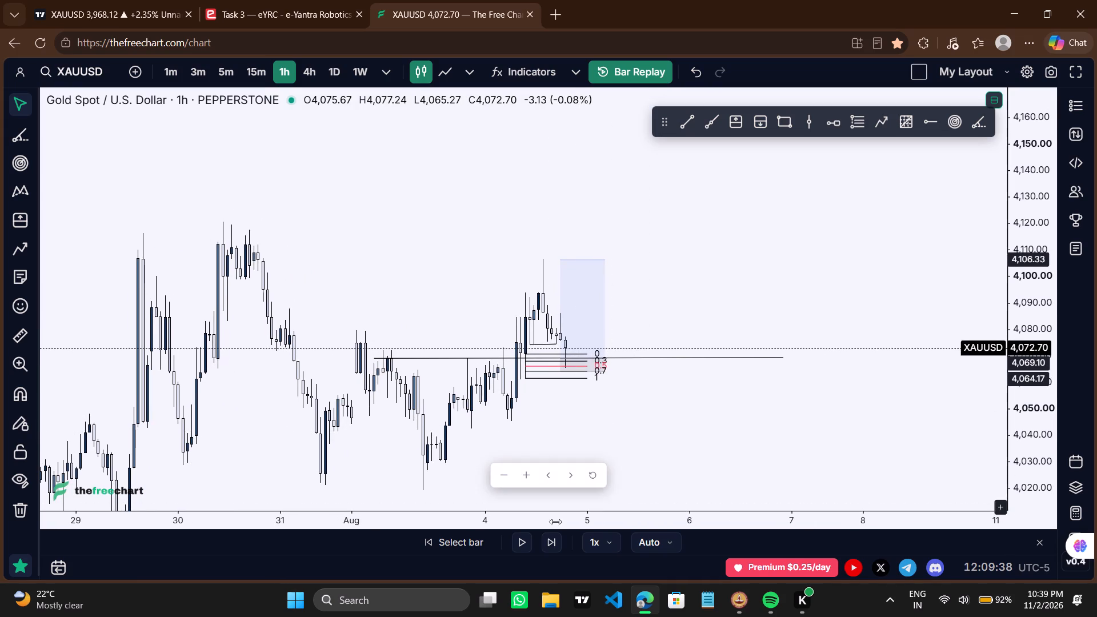
Advance the replay by two more bars on the 1-hour chart.
click(554, 540)
click(554, 540)
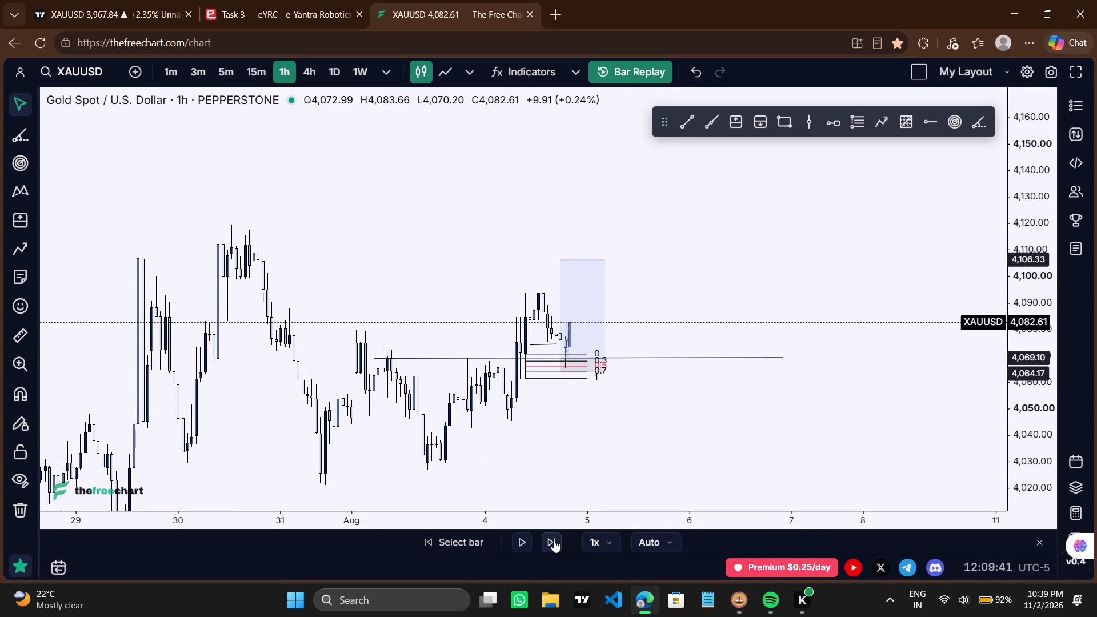
Switch the XAUUSD chart to the 15-minute timeframe and examine how price moves from the box levels toward the target.
click(261, 73)
scroll(481, 289, down, 1)
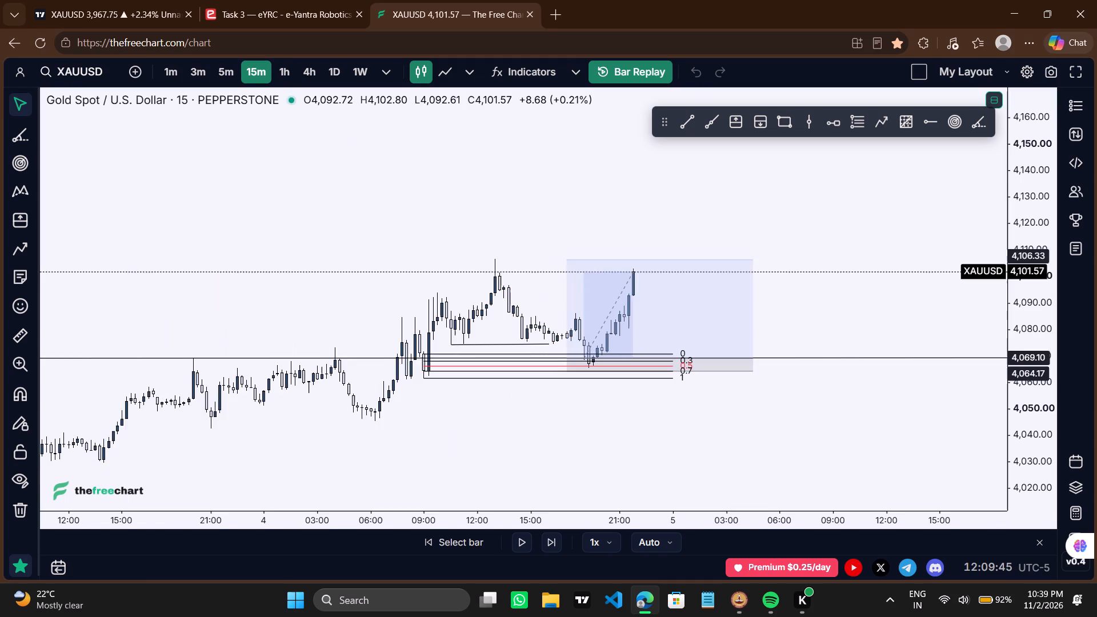
scroll(481, 289, down, 1)
scroll(481, 289, up, 2)
drag(733, 432, 616, 423)
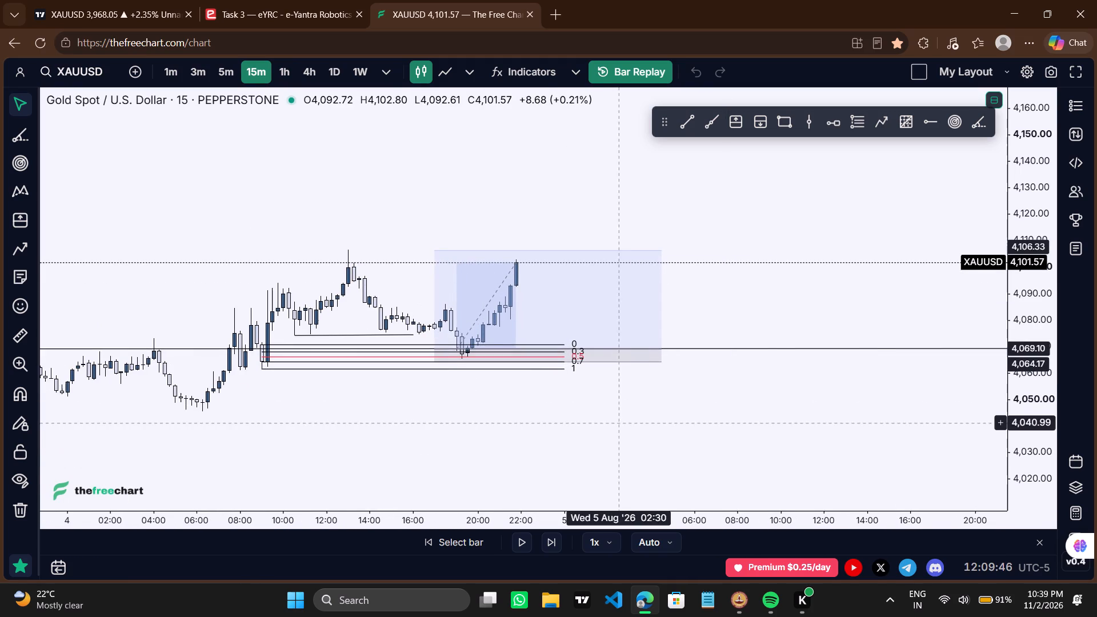
drag(1031, 404, 986, 289)
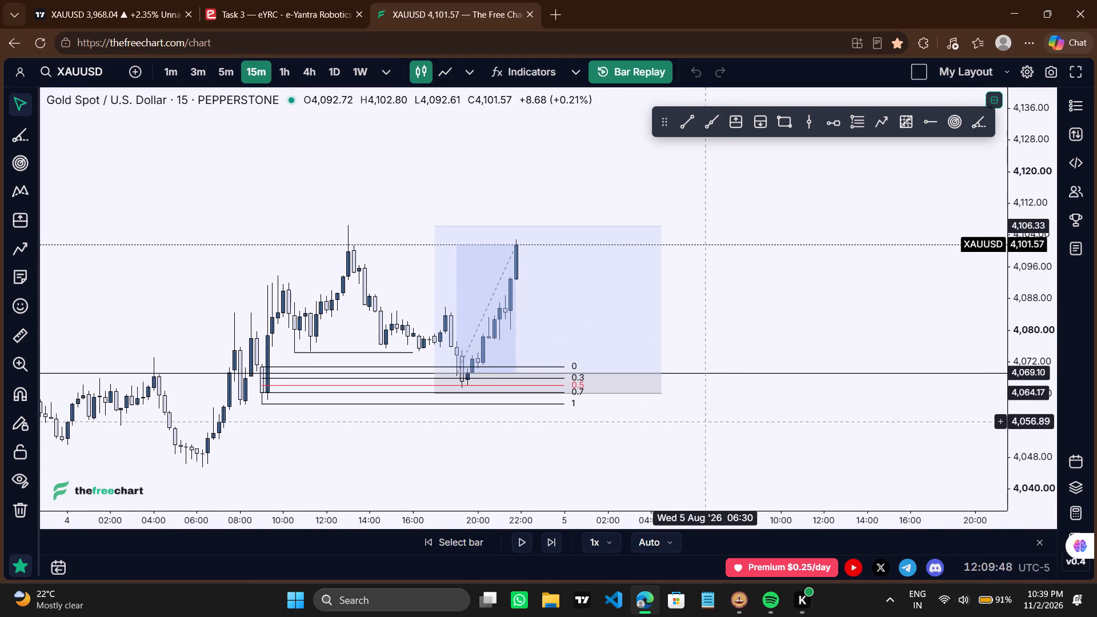
drag(706, 426, 778, 380)
scroll(778, 380, up, 1)
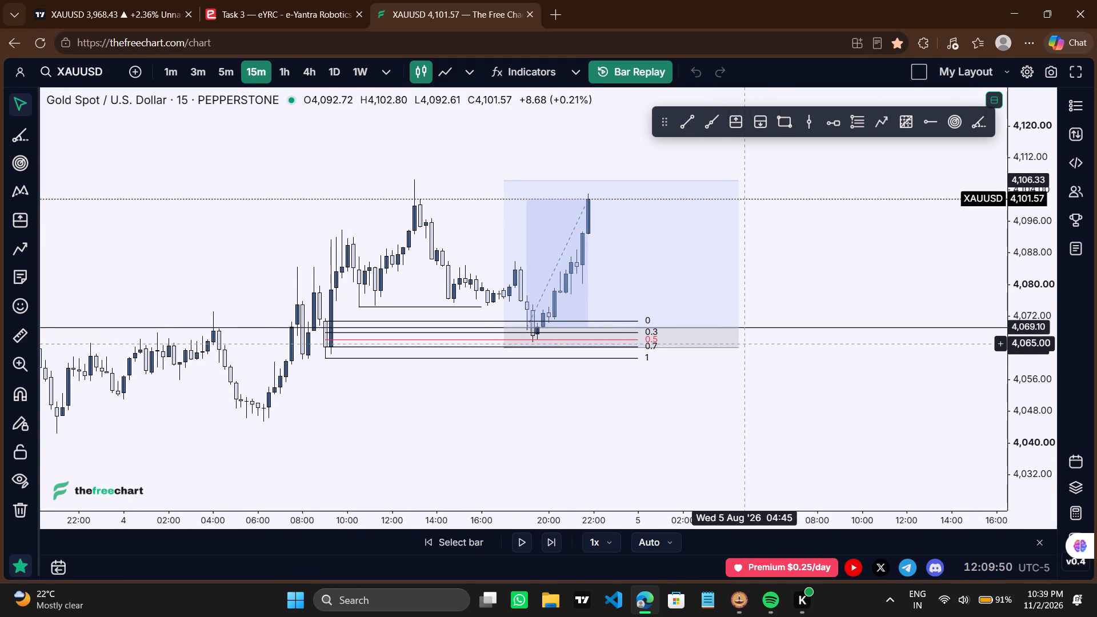
Switch the XAUUSD chart to the 5-minute timeframe and examine price action around the box levels and the long position.
click(222, 66)
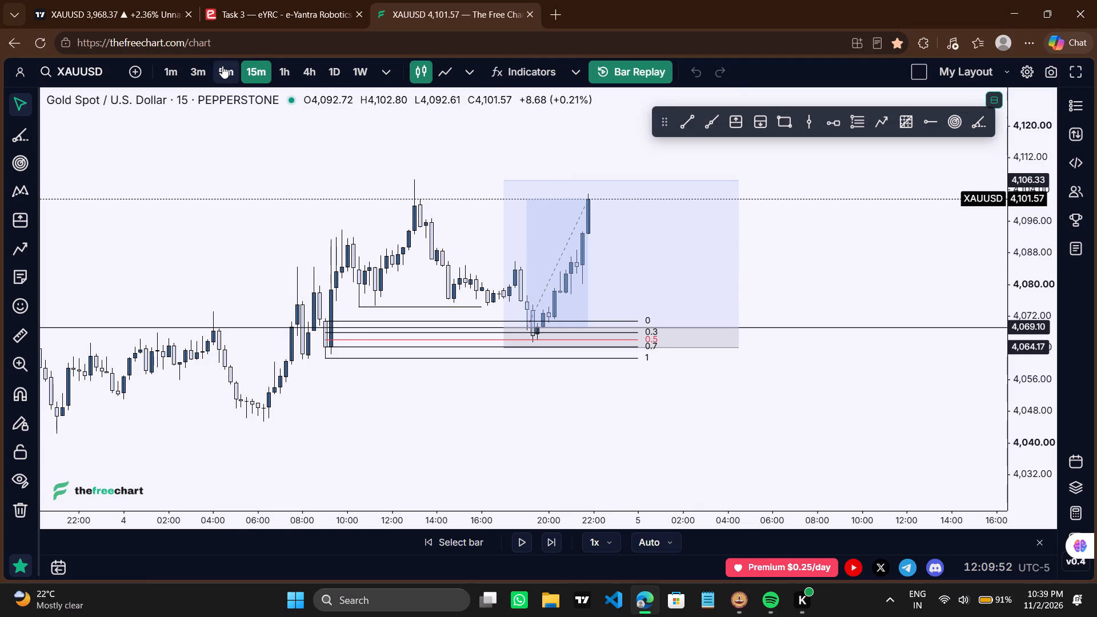
scroll(409, 325, down, 2)
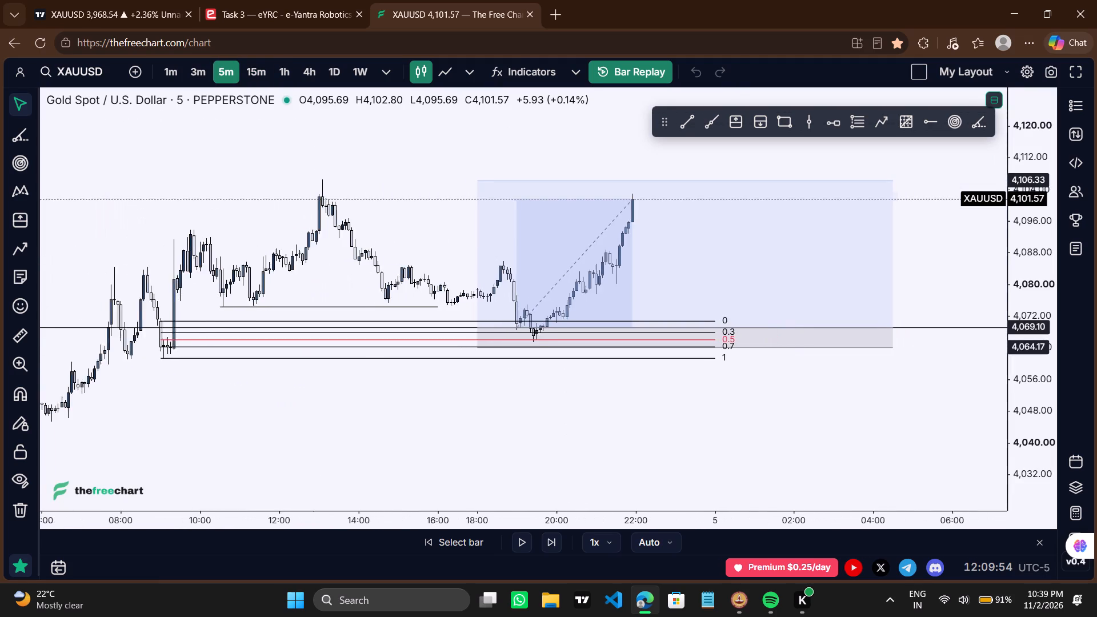
scroll(409, 325, down, 3)
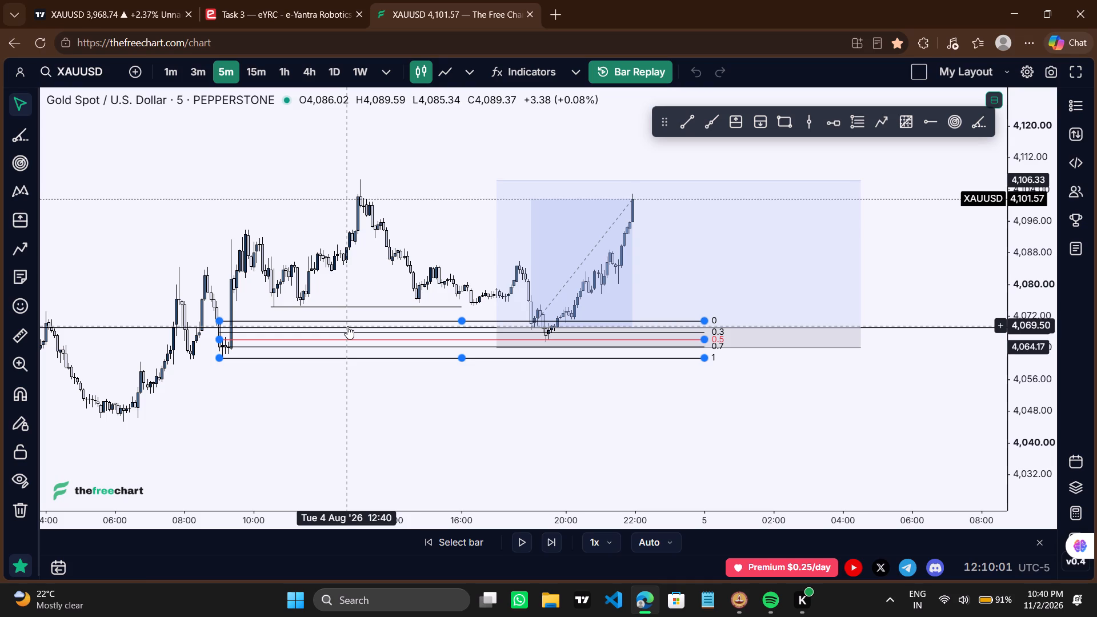
scroll(347, 326, down, 3)
scroll(347, 326, up, 1)
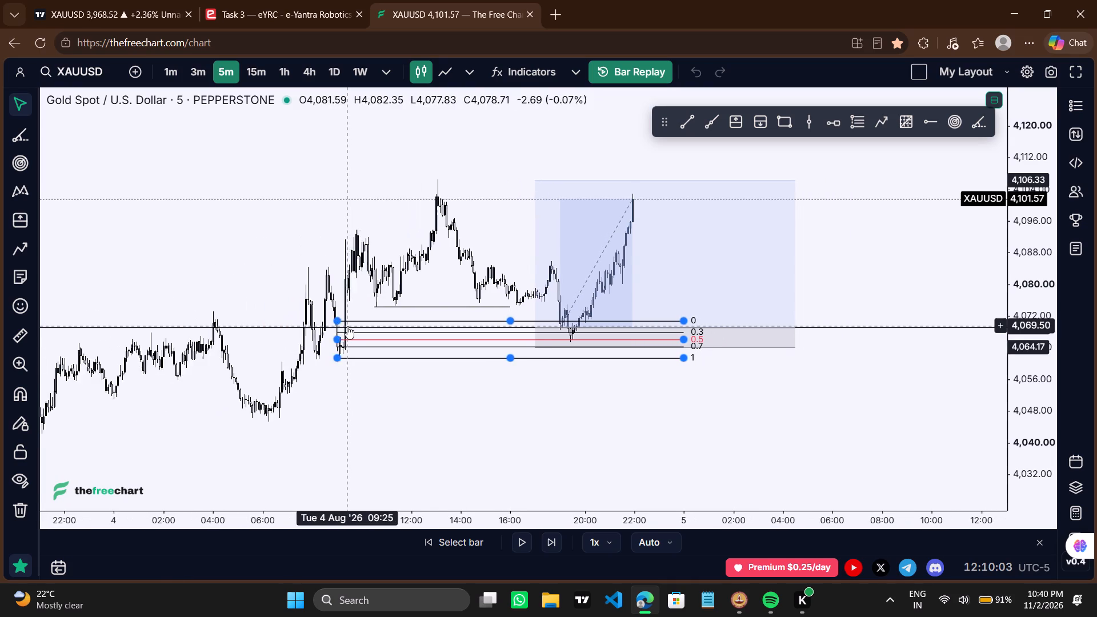
scroll(347, 326, up, 2)
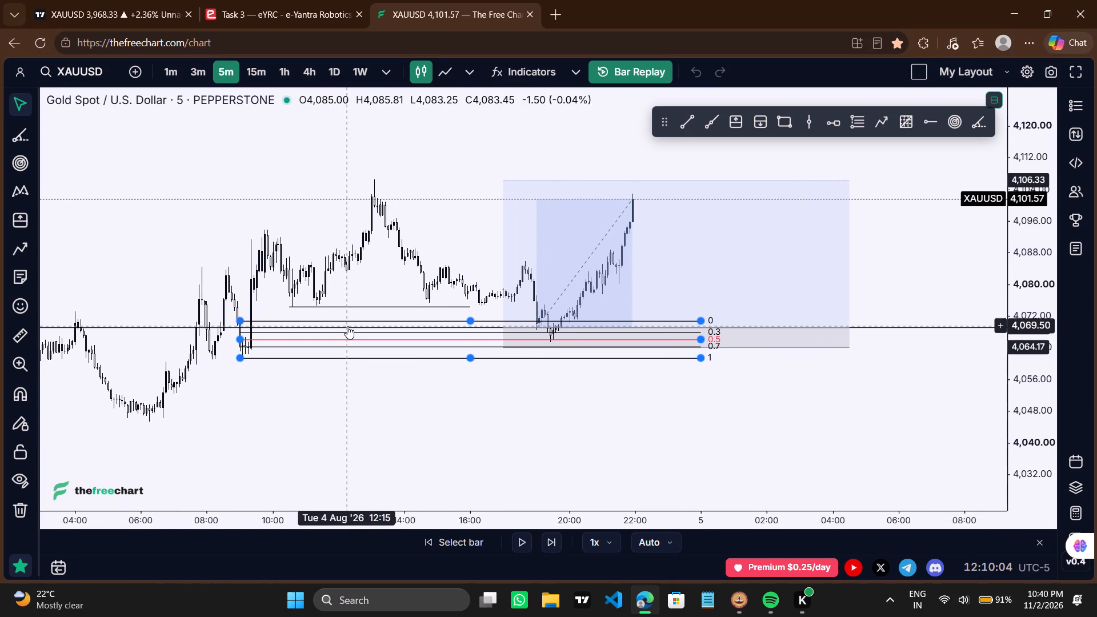
scroll(347, 326, up, 1)
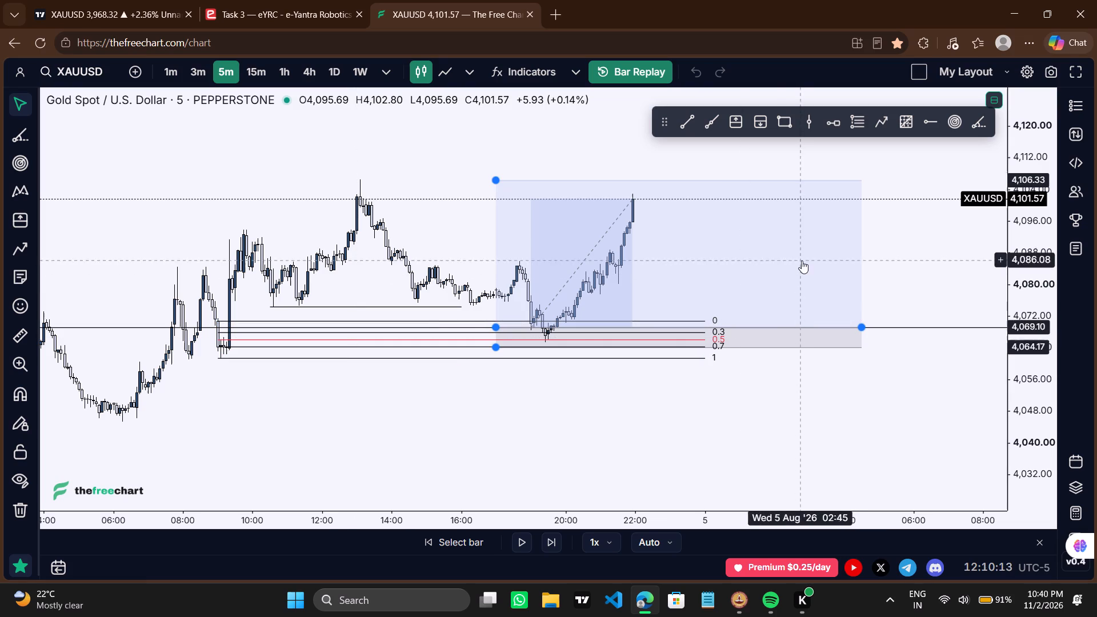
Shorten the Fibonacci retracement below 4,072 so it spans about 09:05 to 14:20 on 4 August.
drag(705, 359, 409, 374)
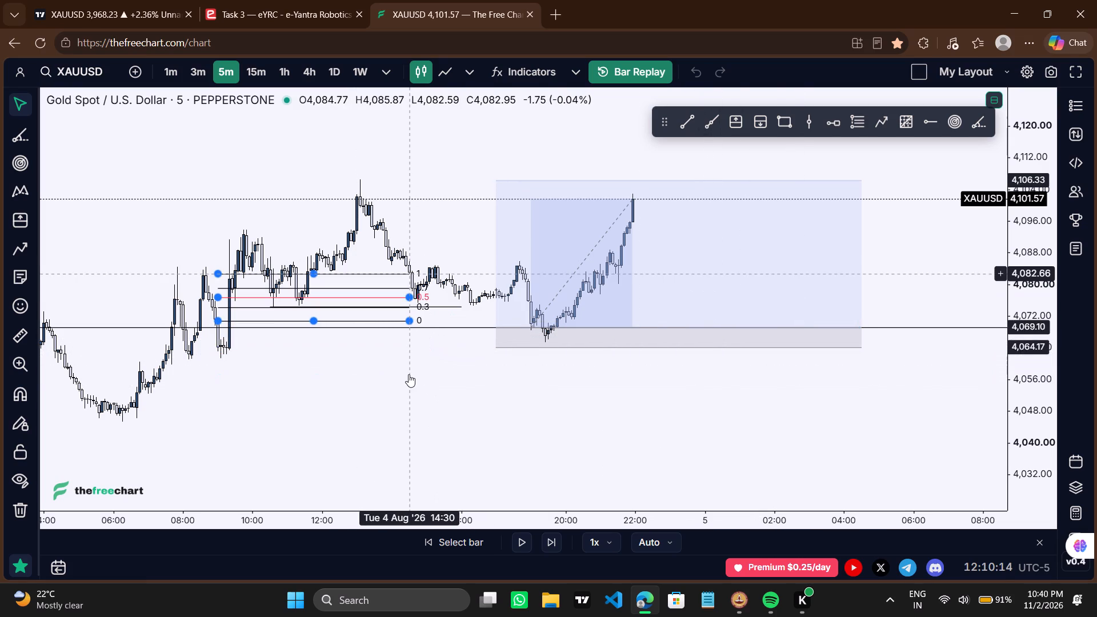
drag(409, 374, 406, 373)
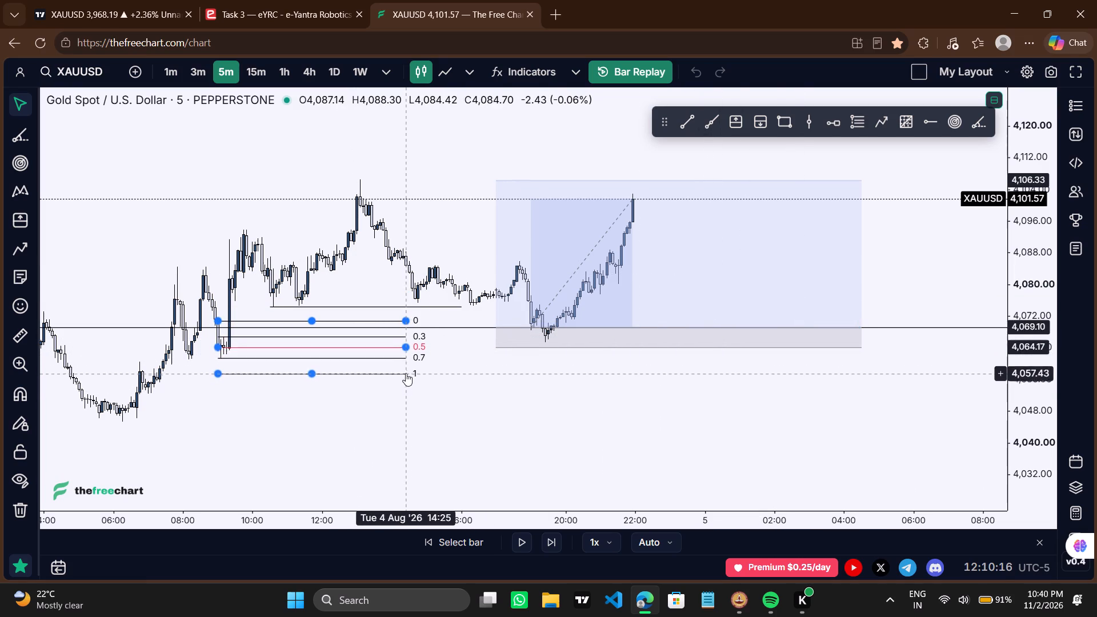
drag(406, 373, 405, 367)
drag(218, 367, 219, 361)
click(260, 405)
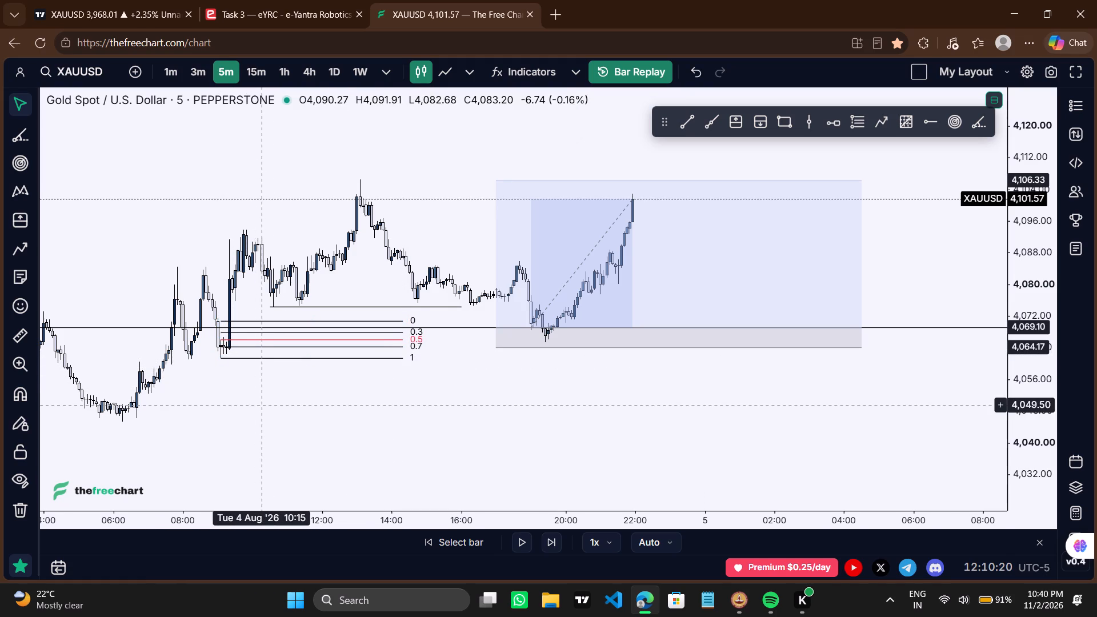
Delete the Fibonacci retracement with the 0, 0.3, 0.5, 0.7 and 1 levels.
scroll(260, 405, up, 1)
click(377, 347)
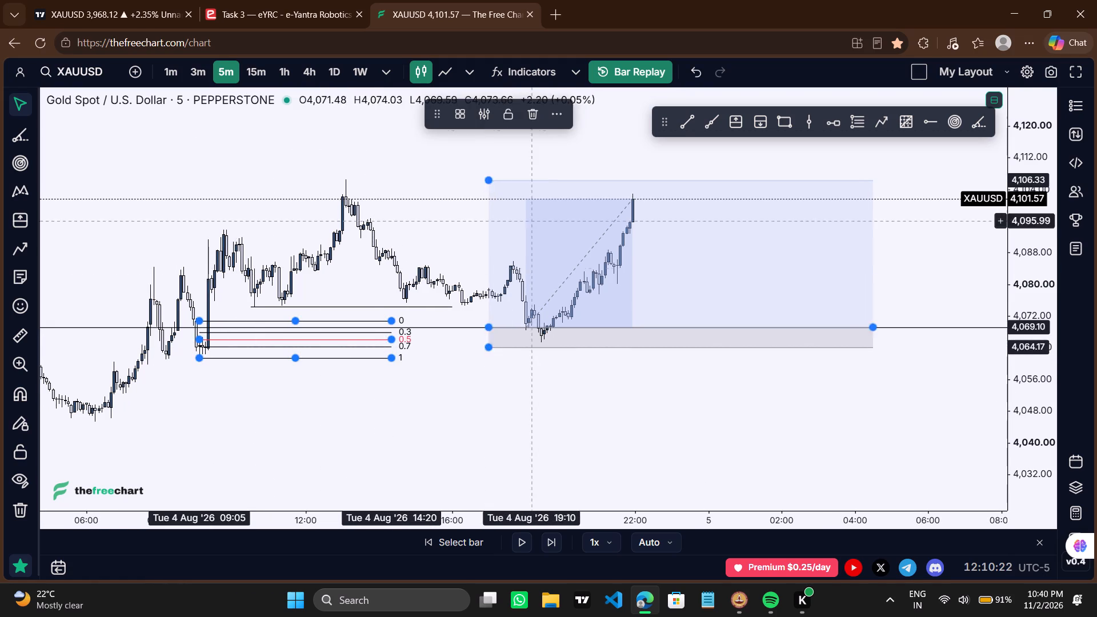
click(527, 114)
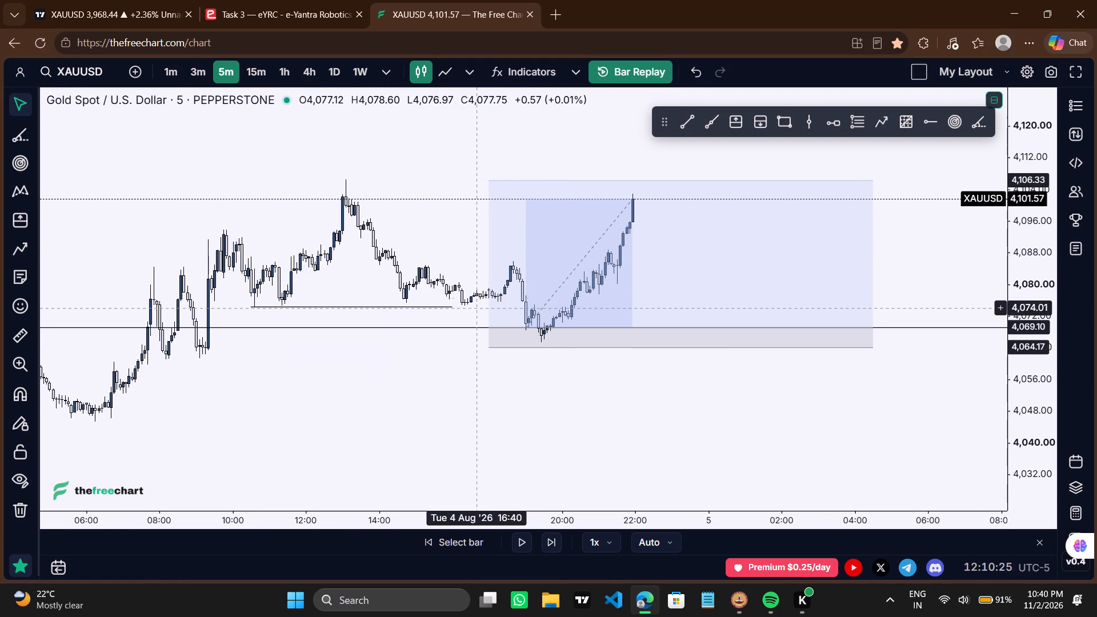
Advance the replay on the 5-minute chart until price reaches the long position's 4,106.33 target.
drag(459, 394, 374, 408)
scroll(374, 408, down, 1)
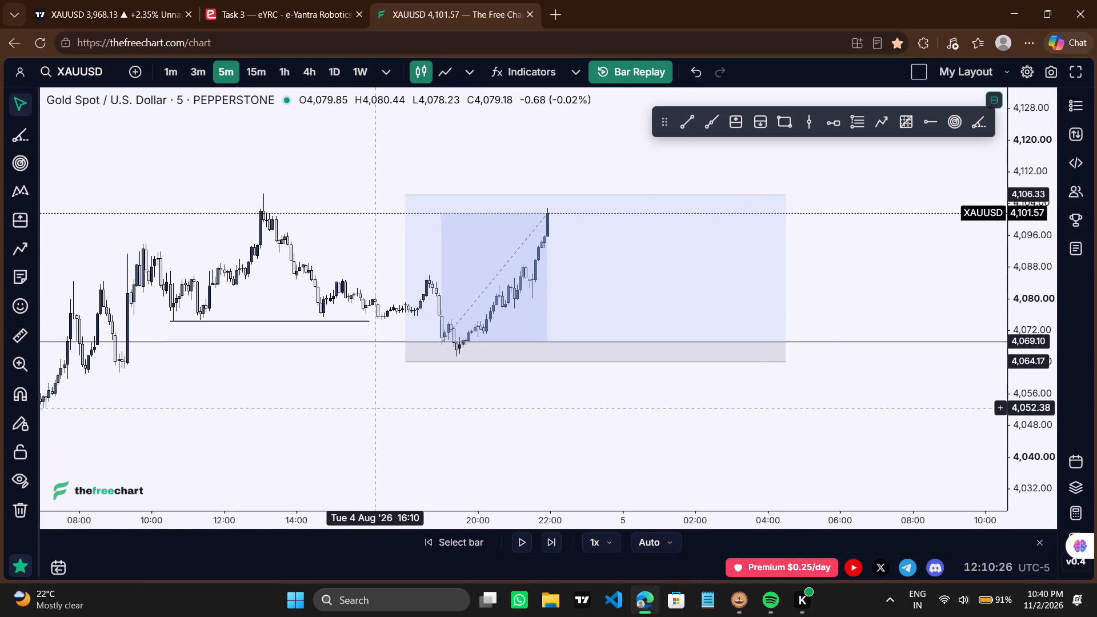
scroll(374, 408, down, 1)
drag(408, 423, 477, 435)
scroll(477, 435, up, 1)
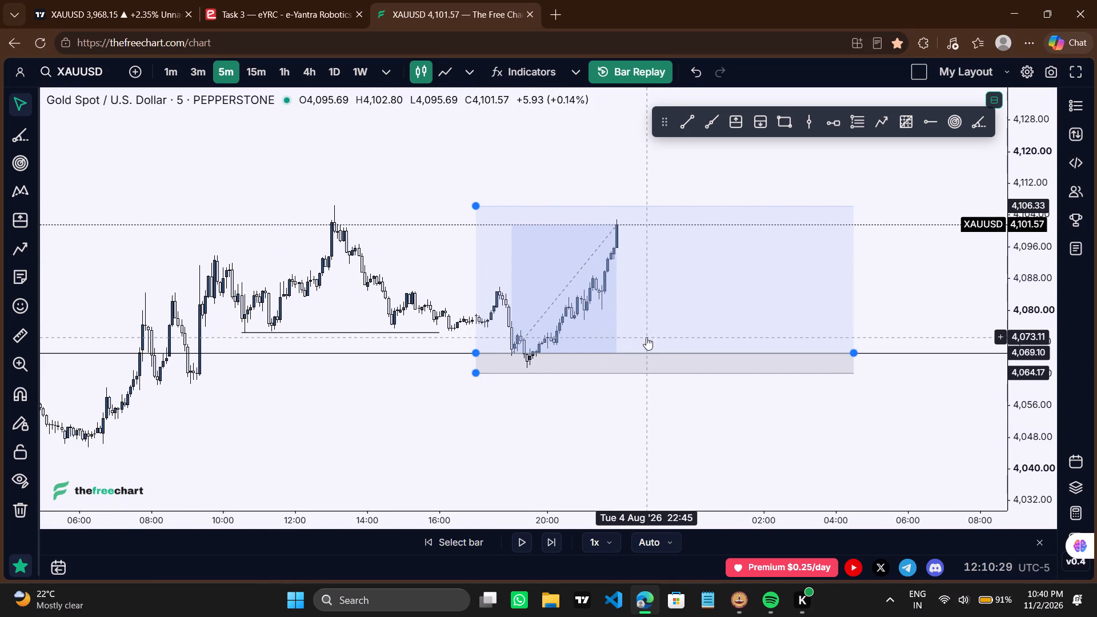
click(646, 337)
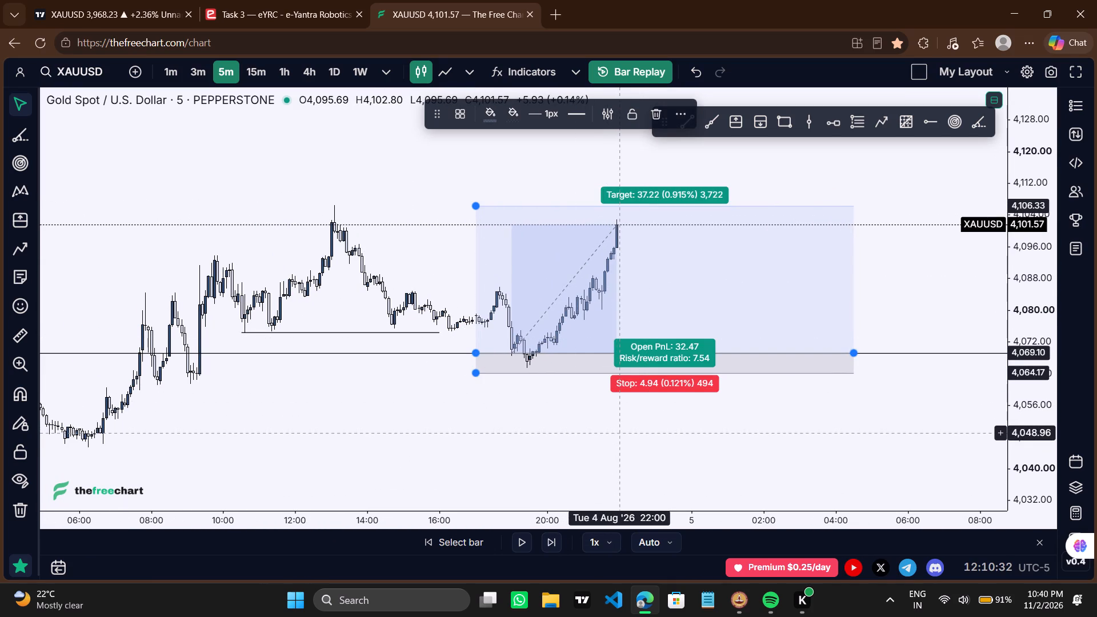
triple_click(546, 534)
click(546, 534)
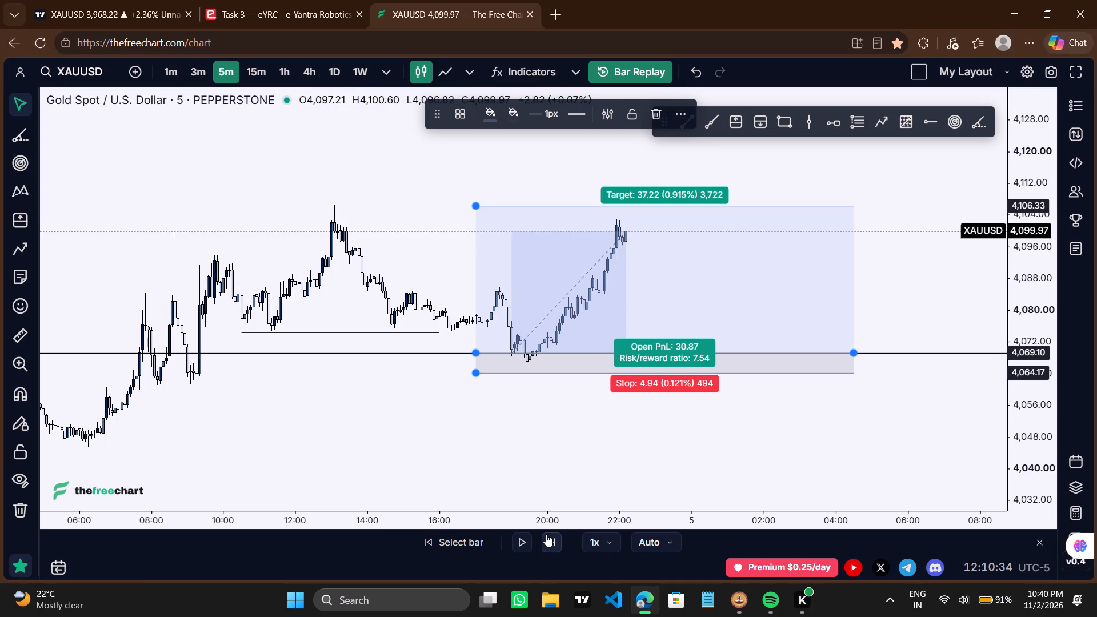
triple_click(546, 534)
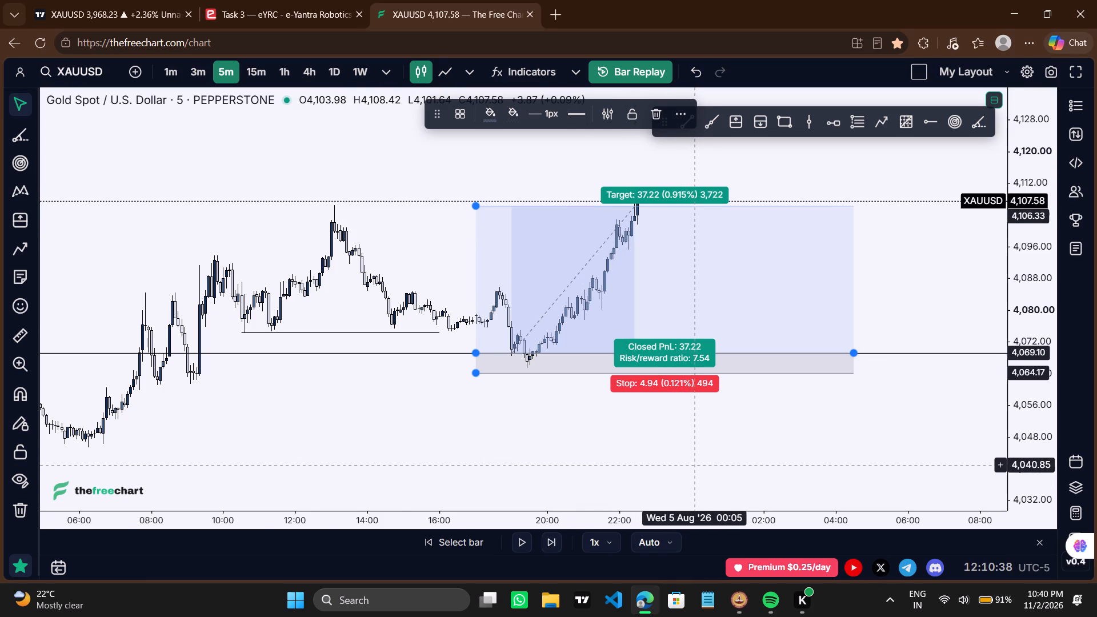
Advance the 5-minute replay further beyond the long position's target, up to a price of 4,131.65.
drag(695, 465, 585, 478)
triple_click(550, 540)
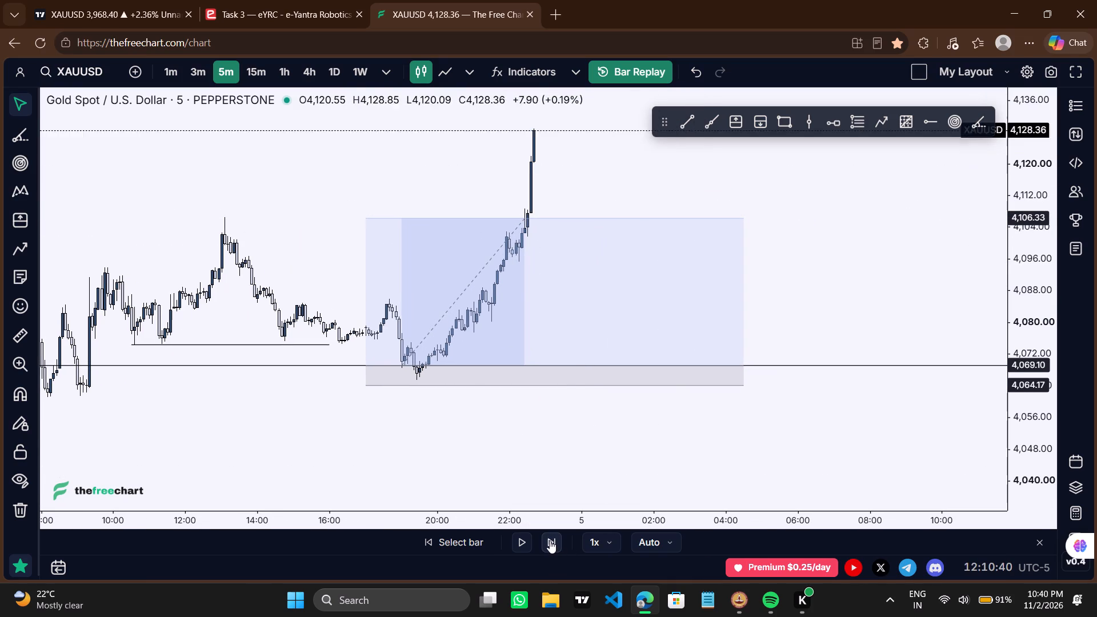
double_click(550, 540)
drag(586, 166, 590, 249)
scroll(590, 249, down, 3)
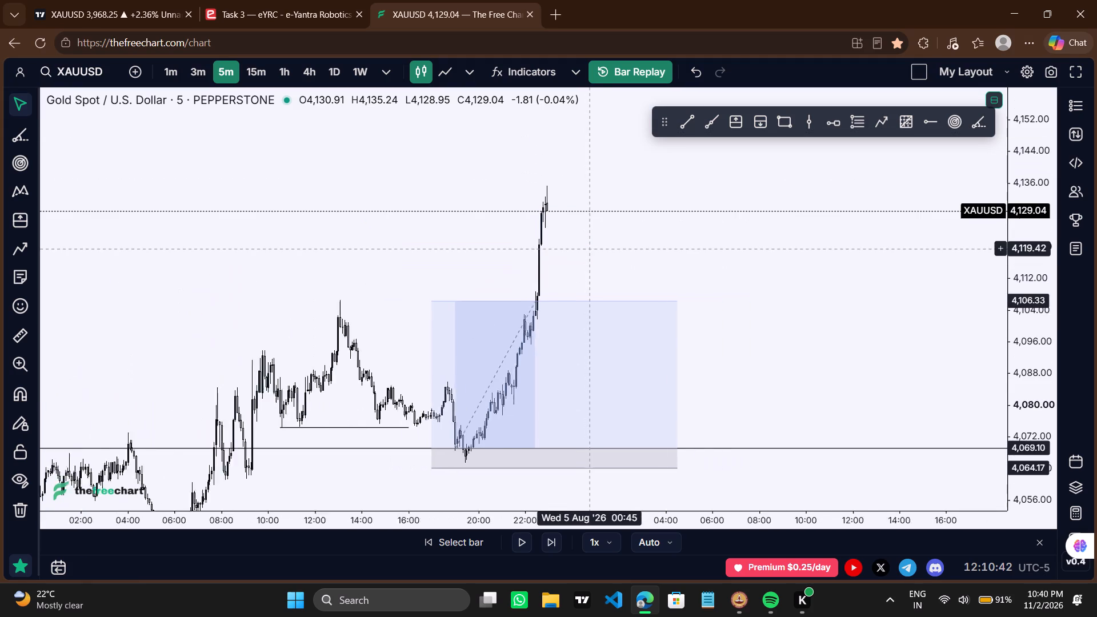
scroll(590, 249, down, 2)
triple_click(551, 542)
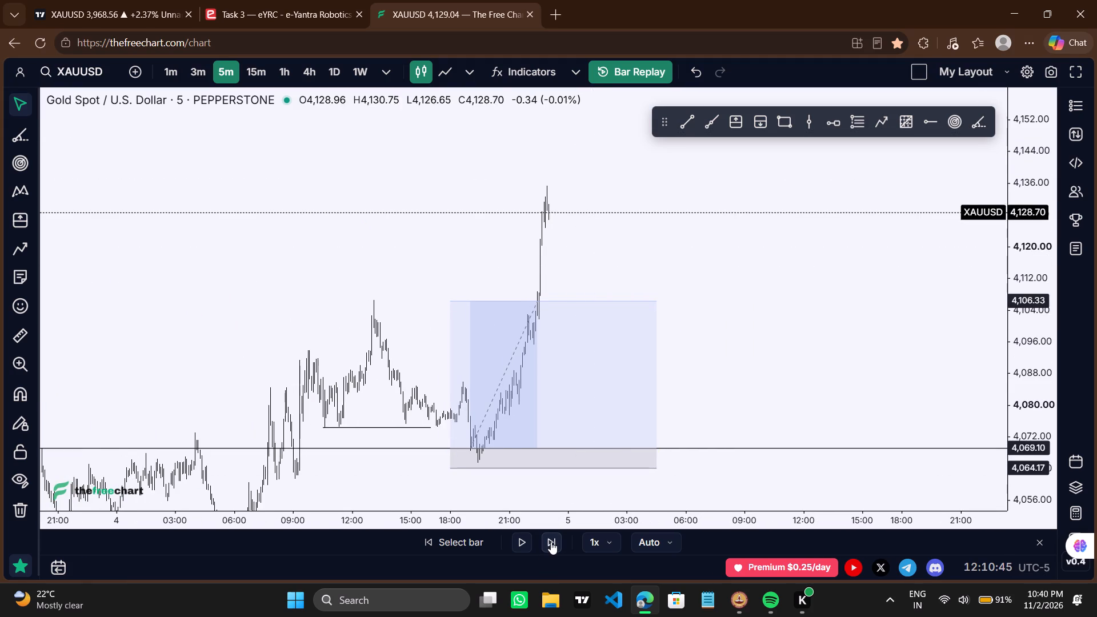
double_click(551, 542)
Switch the XAUUSD chart to the 15-minute timeframe, compress the price scale and examine the rally from the long position's entry.
click(260, 70)
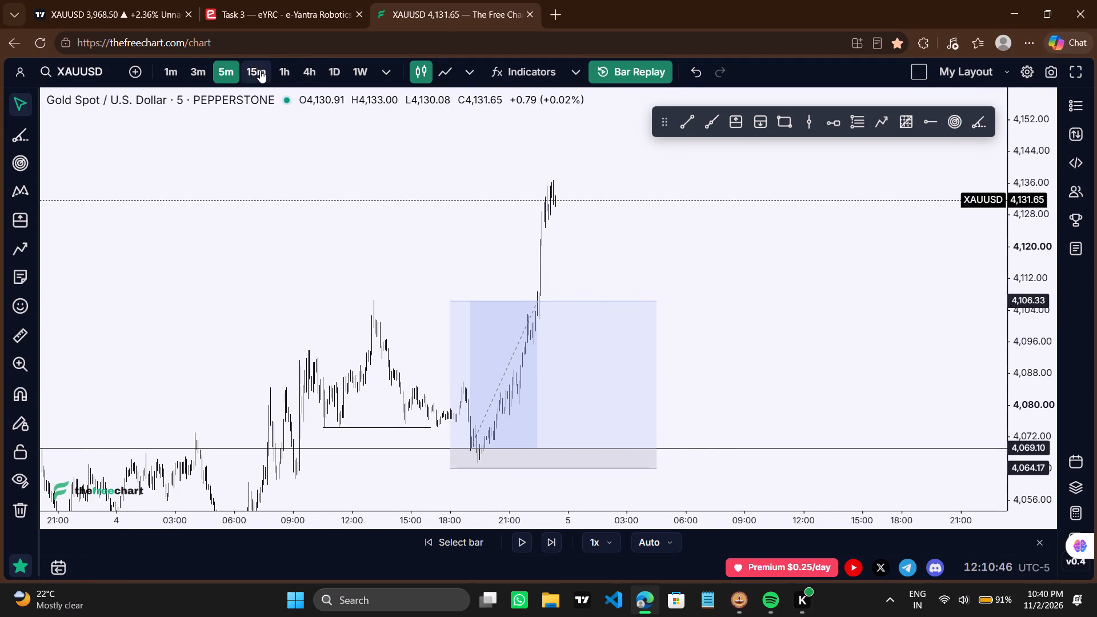
scroll(546, 351, up, 3)
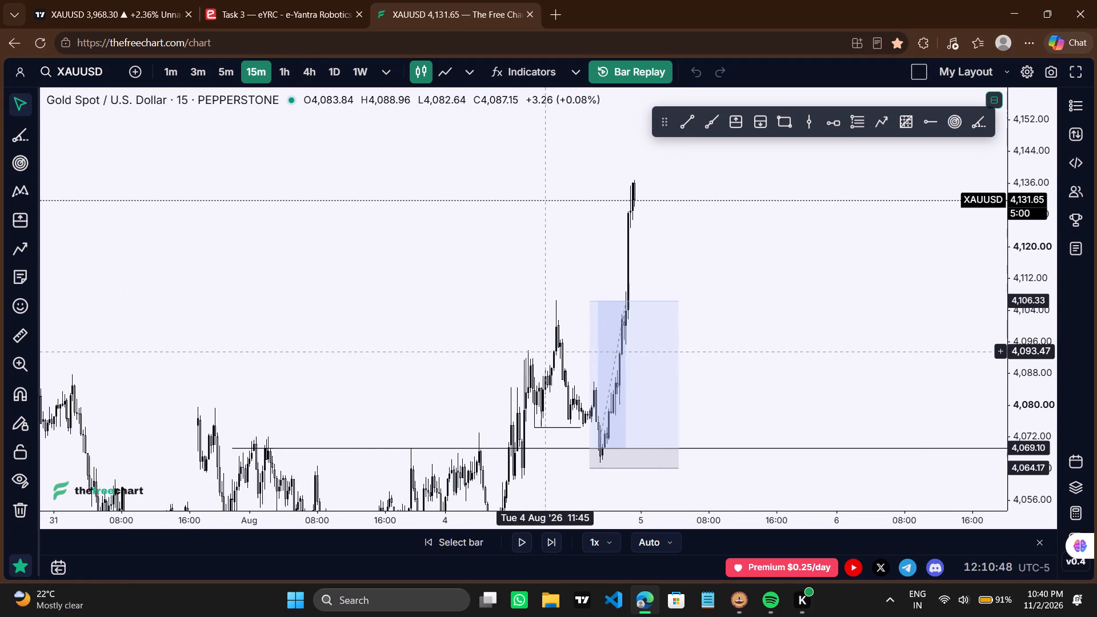
scroll(546, 351, up, 1)
drag(1031, 261, 1039, 336)
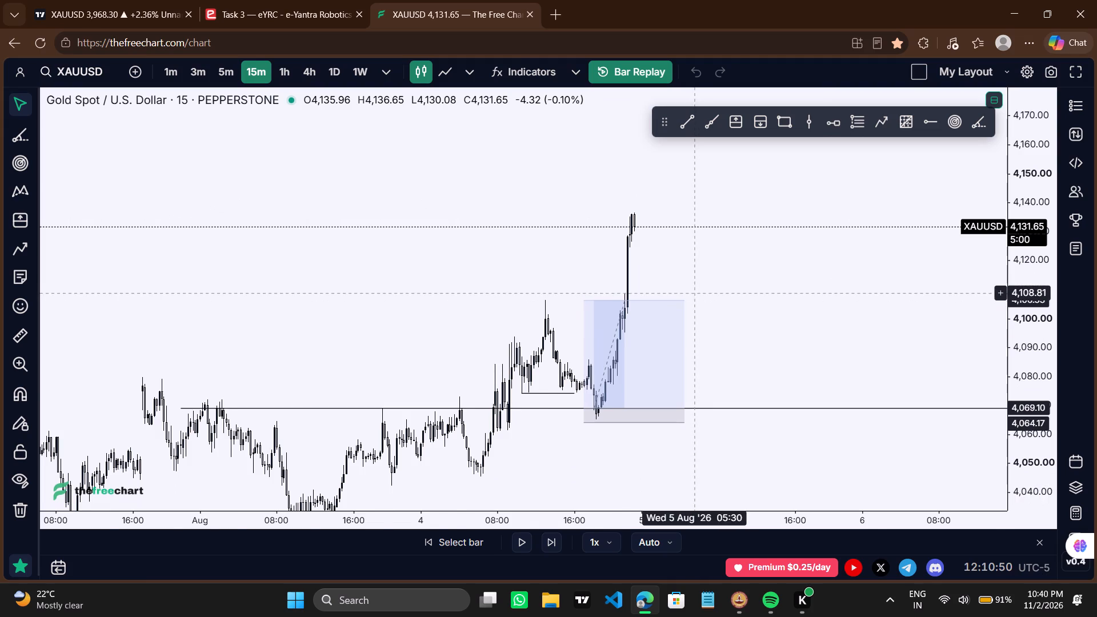
scroll(694, 293, down, 3)
drag(1016, 269, 1012, 348)
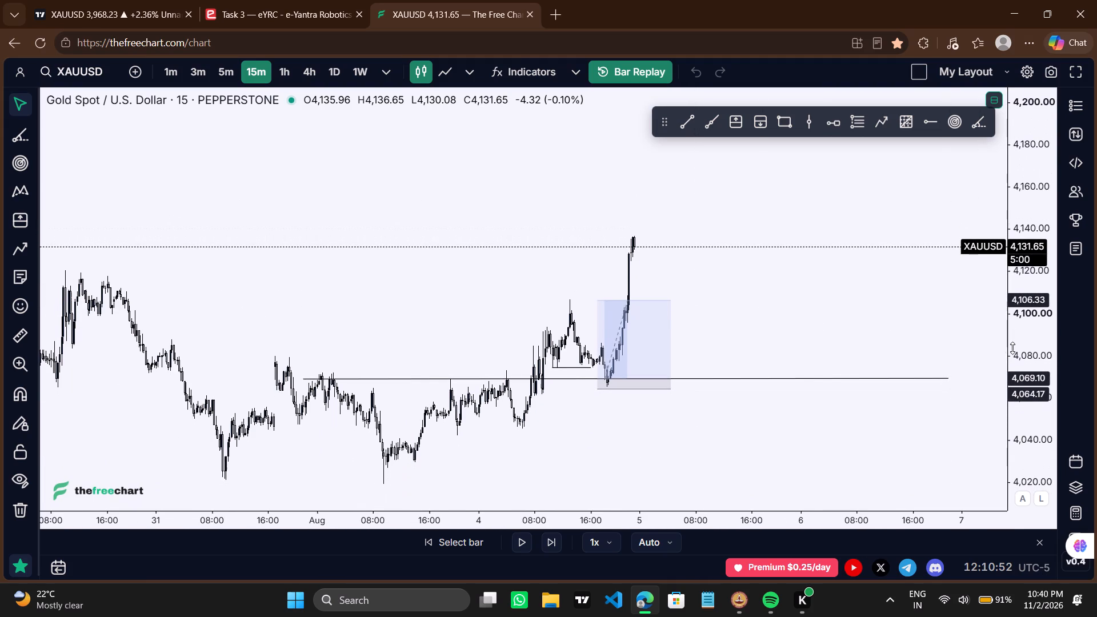
drag(1012, 348, 1011, 351)
drag(771, 320, 824, 320)
scroll(824, 320, up, 1)
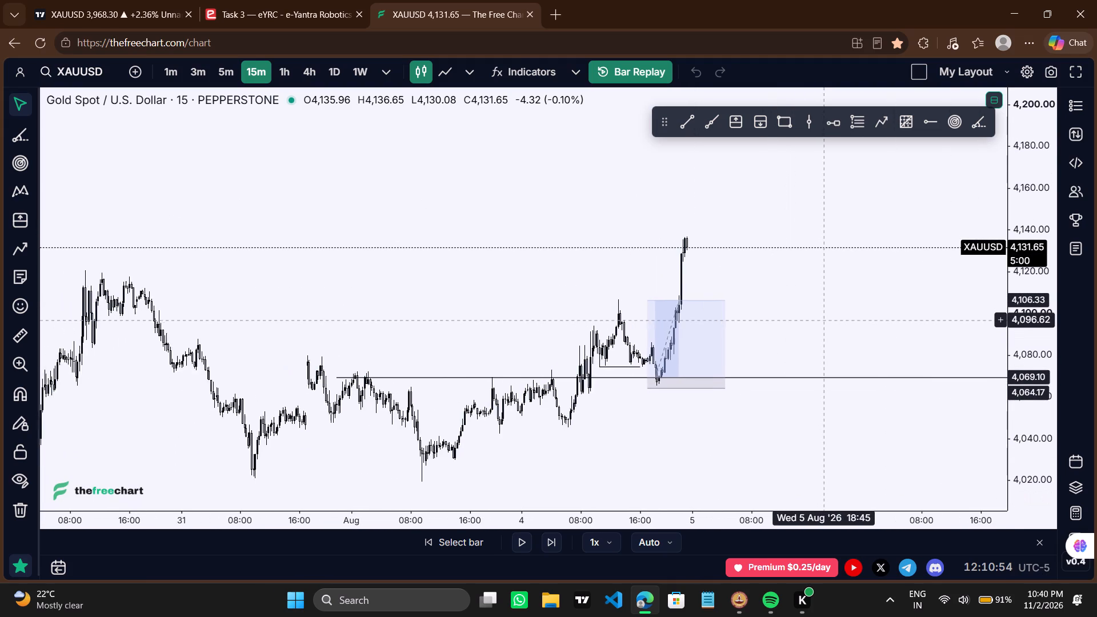
scroll(824, 320, up, 3)
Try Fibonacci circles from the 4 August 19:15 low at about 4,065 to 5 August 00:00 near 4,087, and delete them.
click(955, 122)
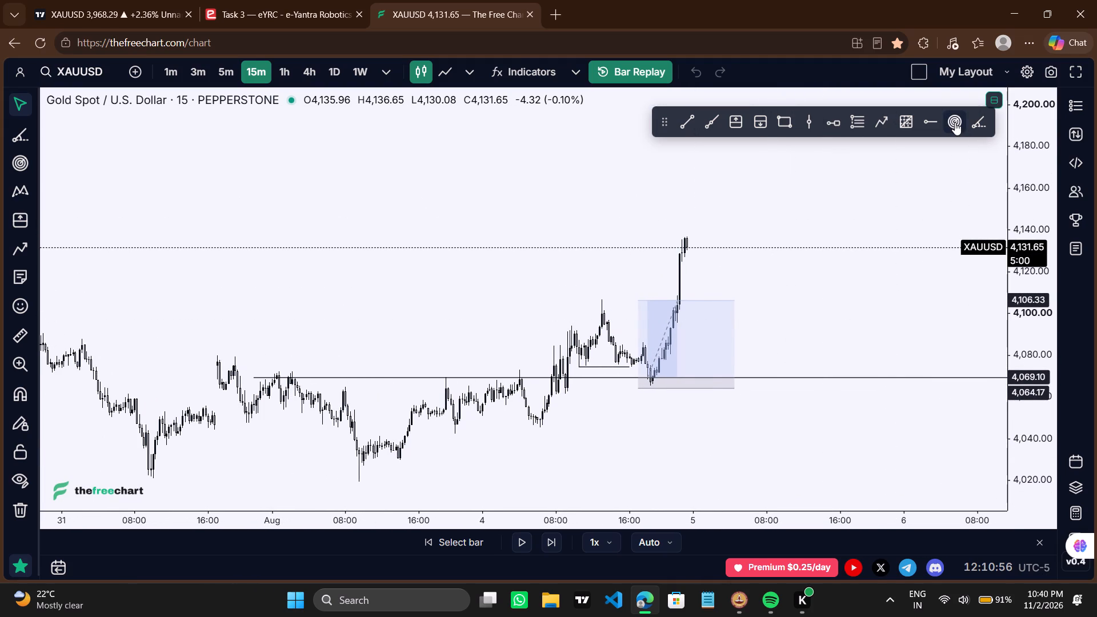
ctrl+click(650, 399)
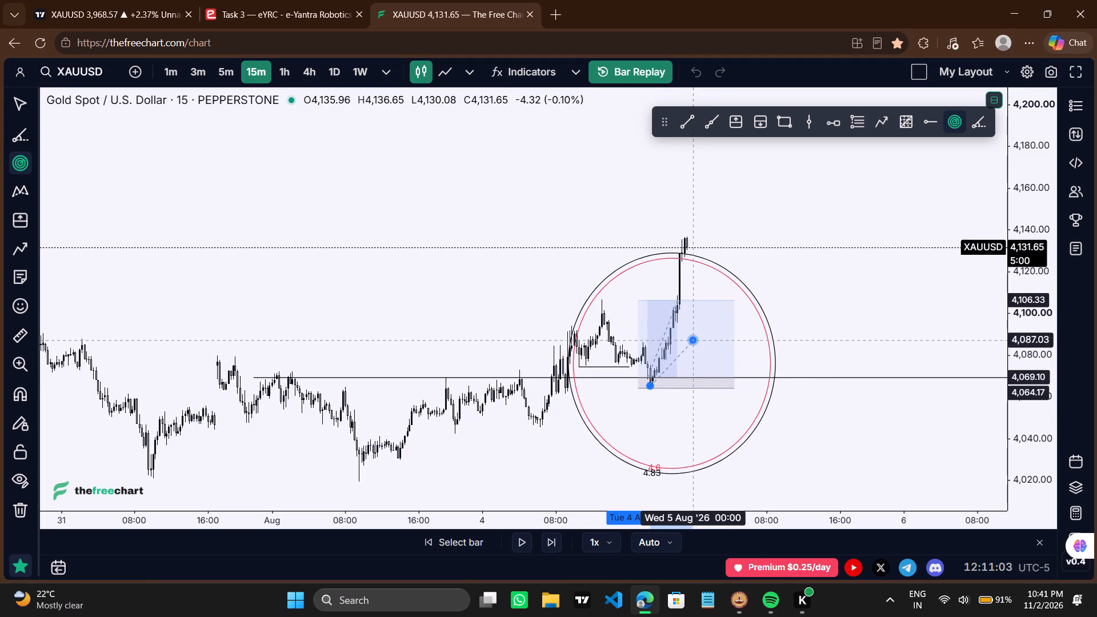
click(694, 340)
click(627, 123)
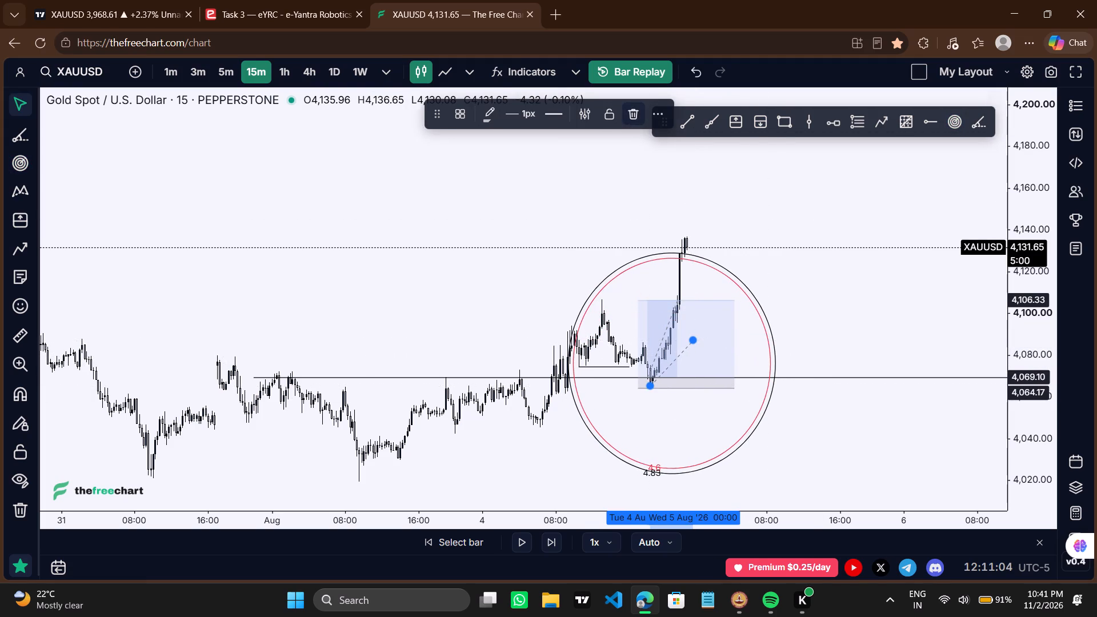
Draw a 45° trend angle from the 4 August 19:15 low at about 4,065 to 23:00.
click(980, 130)
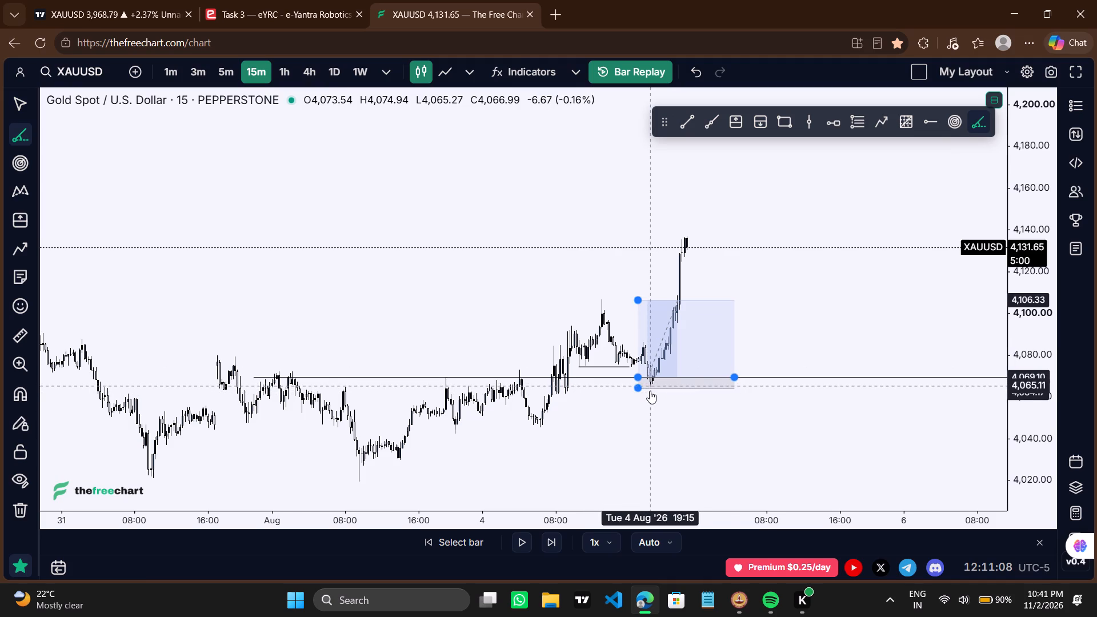
ctrl+click(650, 391)
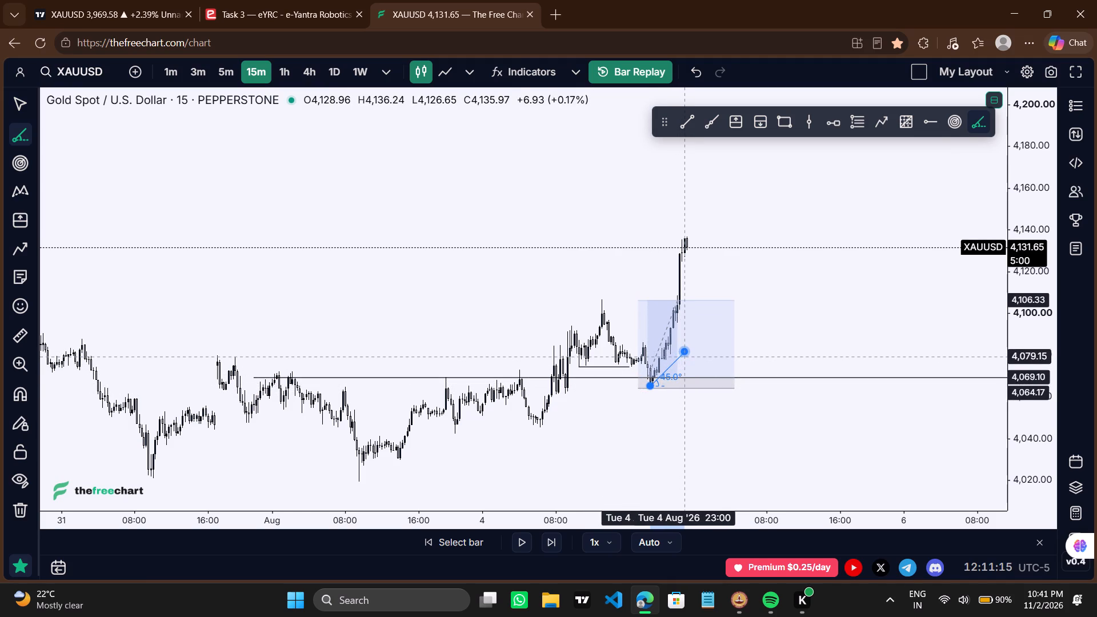
shift+click(684, 356)
Draw Fibonacci circles from the same 19:15 low along the 45° line to 5 August 00:15 at about 4,086.
click(957, 122)
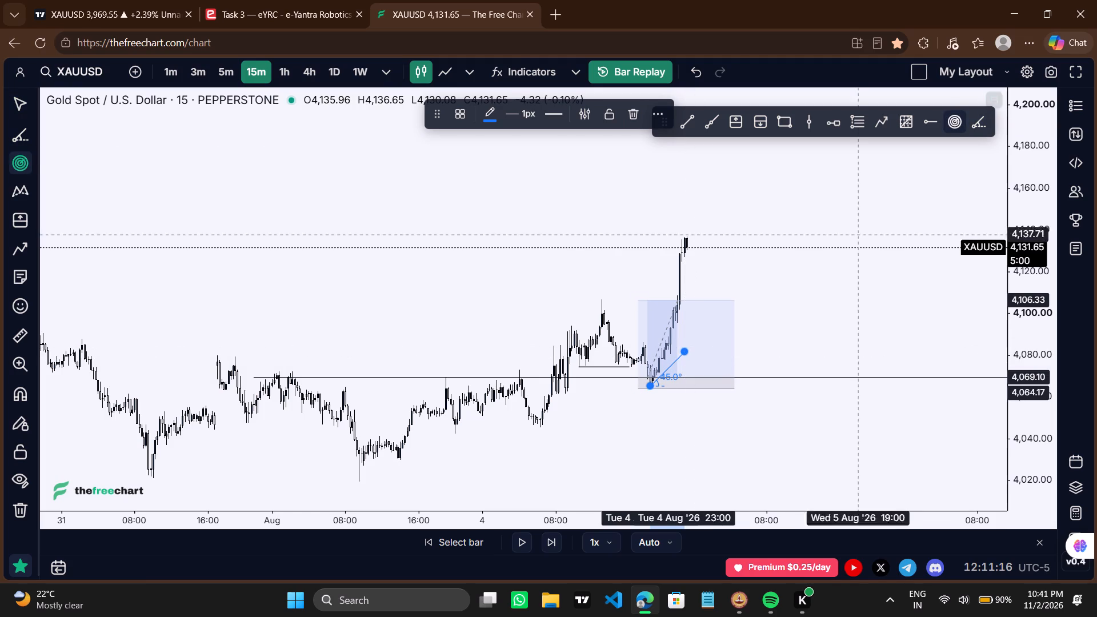
ctrl+click(651, 410)
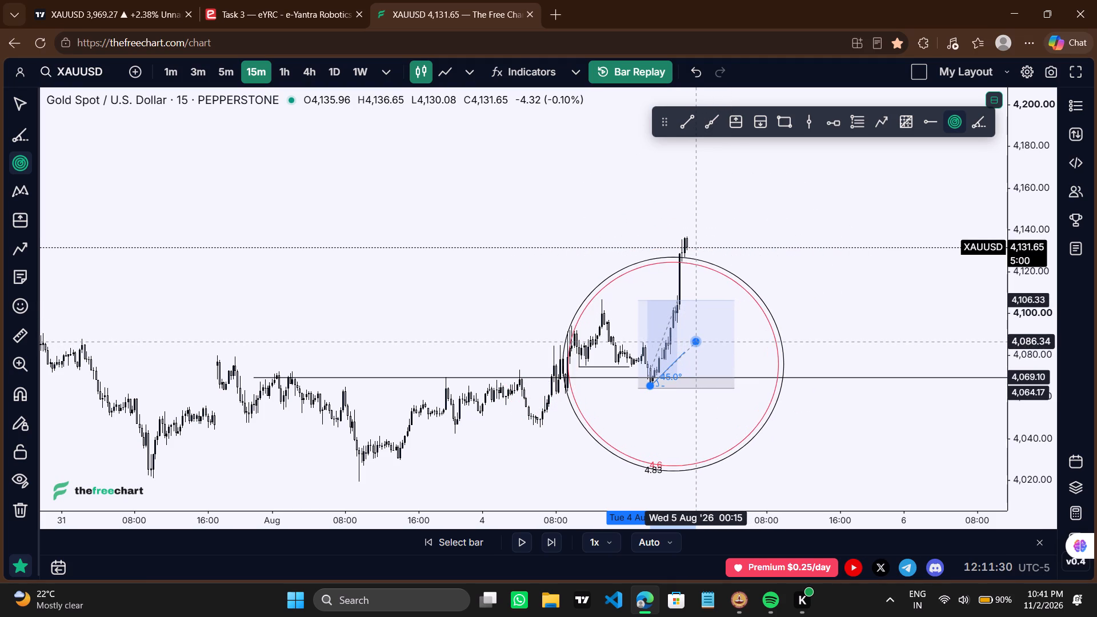
click(695, 342)
click(832, 276)
Examine the 15-minute price history from 4 August back to about 21 July against the circles and current price.
scroll(832, 276, down, 3)
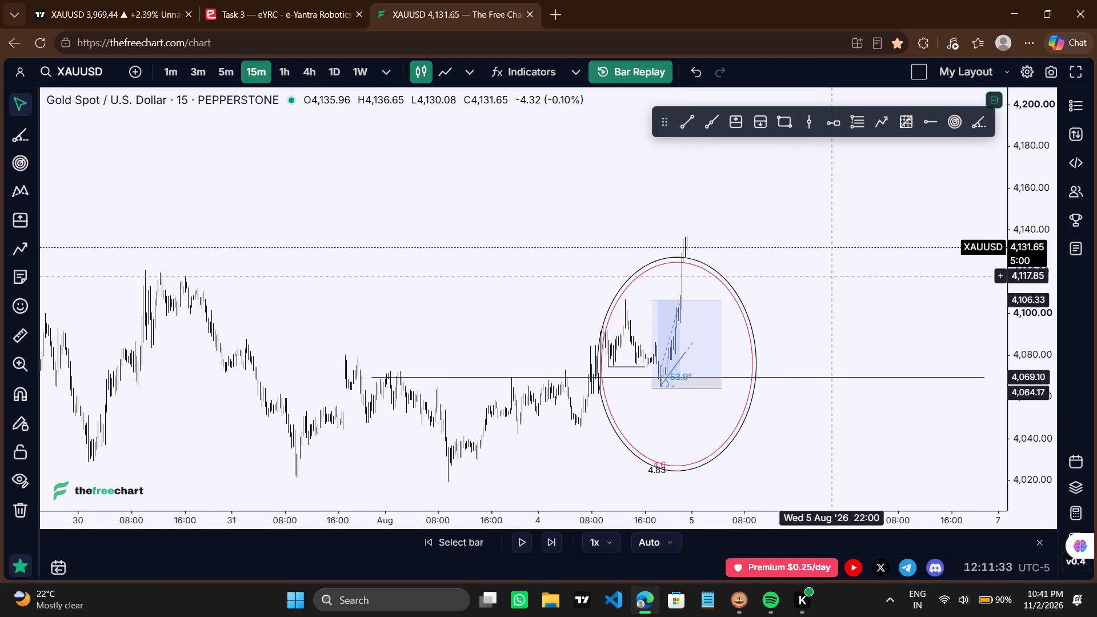
click(832, 276)
drag(455, 261, 574, 279)
scroll(574, 279, up, 3)
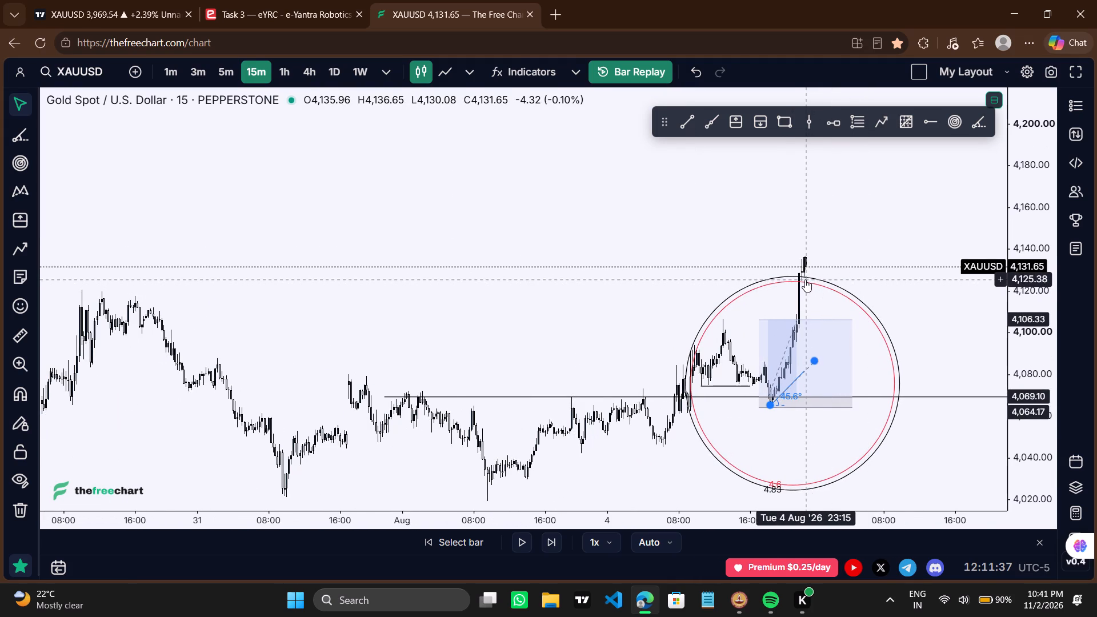
drag(470, 276, 685, 307)
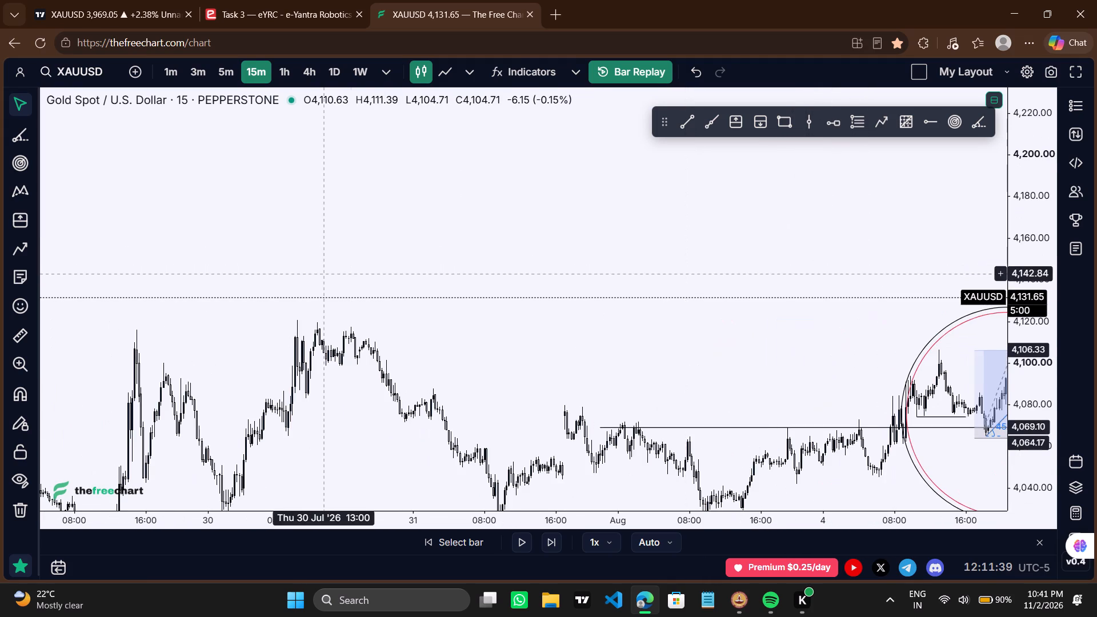
drag(323, 274, 612, 257)
scroll(612, 257, down, 3)
drag(339, 308, 592, 287)
scroll(592, 287, down, 1)
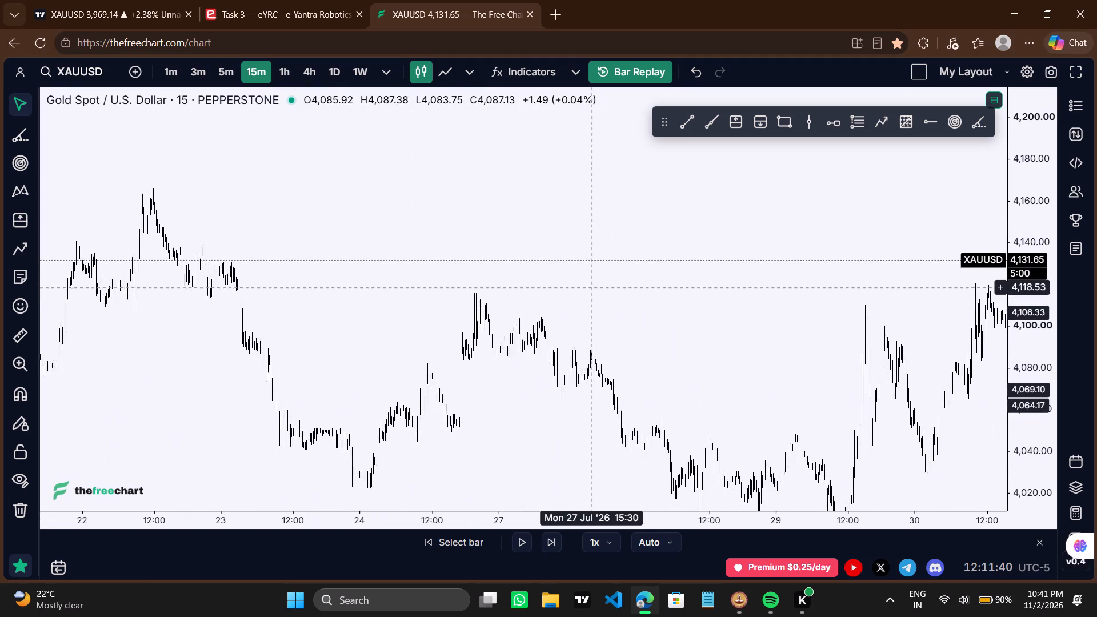
scroll(592, 287, down, 1)
drag(426, 250, 453, 244)
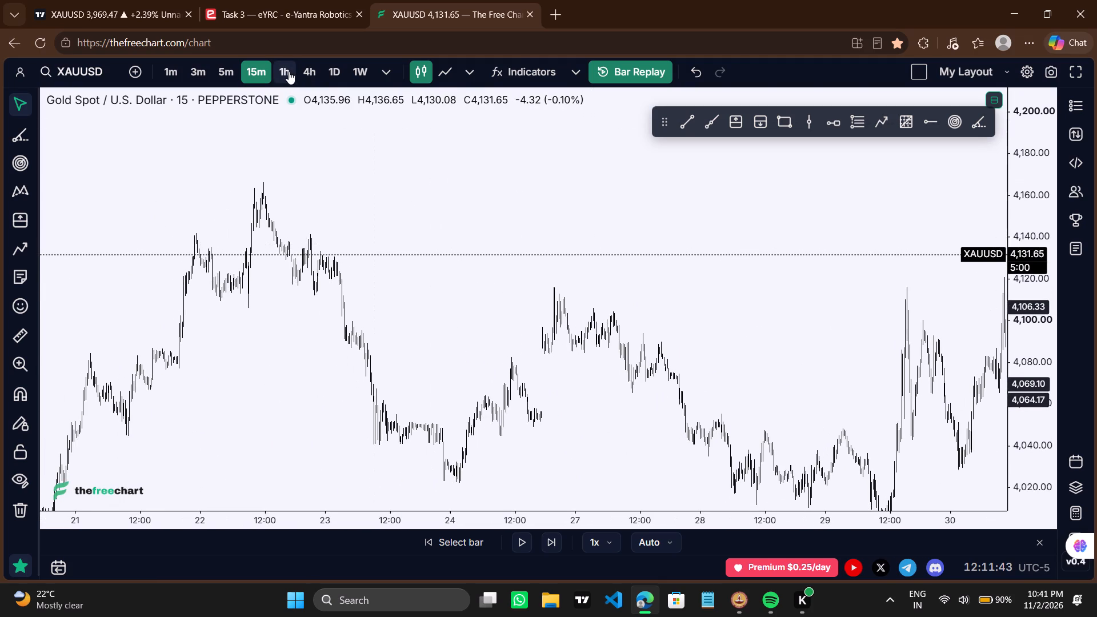
Switch the XAUUSD chart to the 1-hour timeframe and examine the swings from 22 July to the 4 August rally.
click(289, 71)
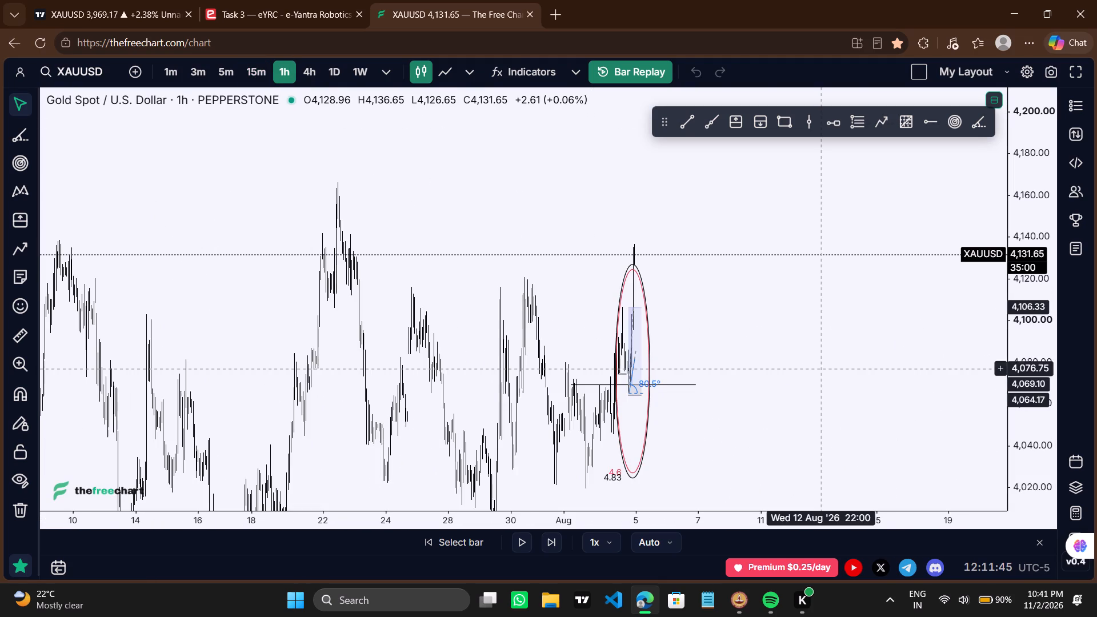
scroll(820, 369, up, 4)
drag(478, 299, 585, 303)
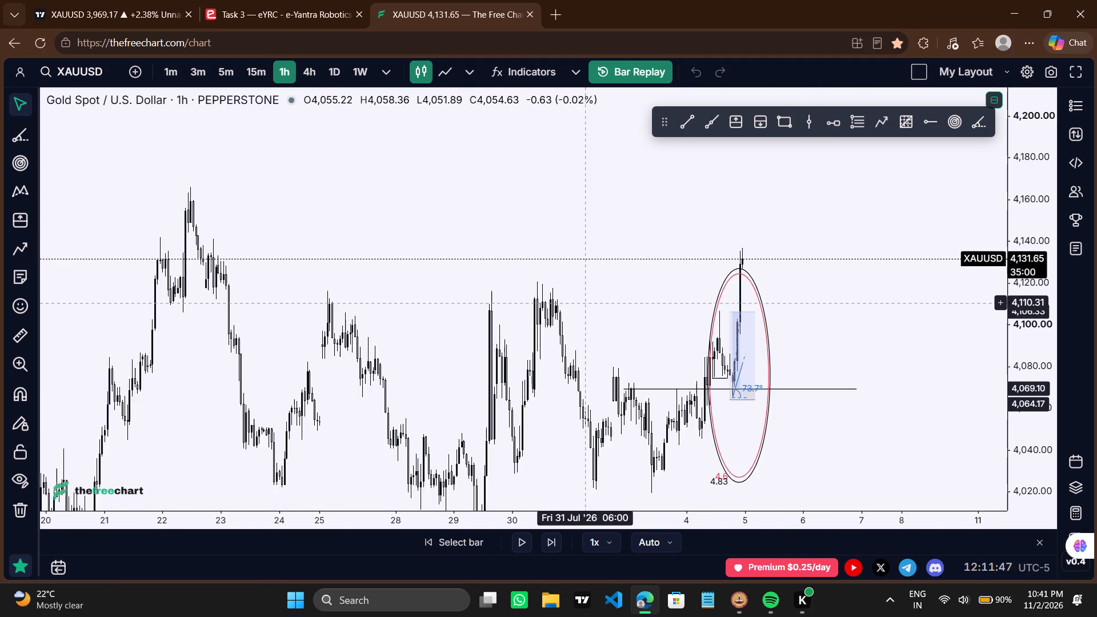
scroll(585, 303, up, 1)
drag(419, 276, 482, 281)
scroll(482, 281, up, 2)
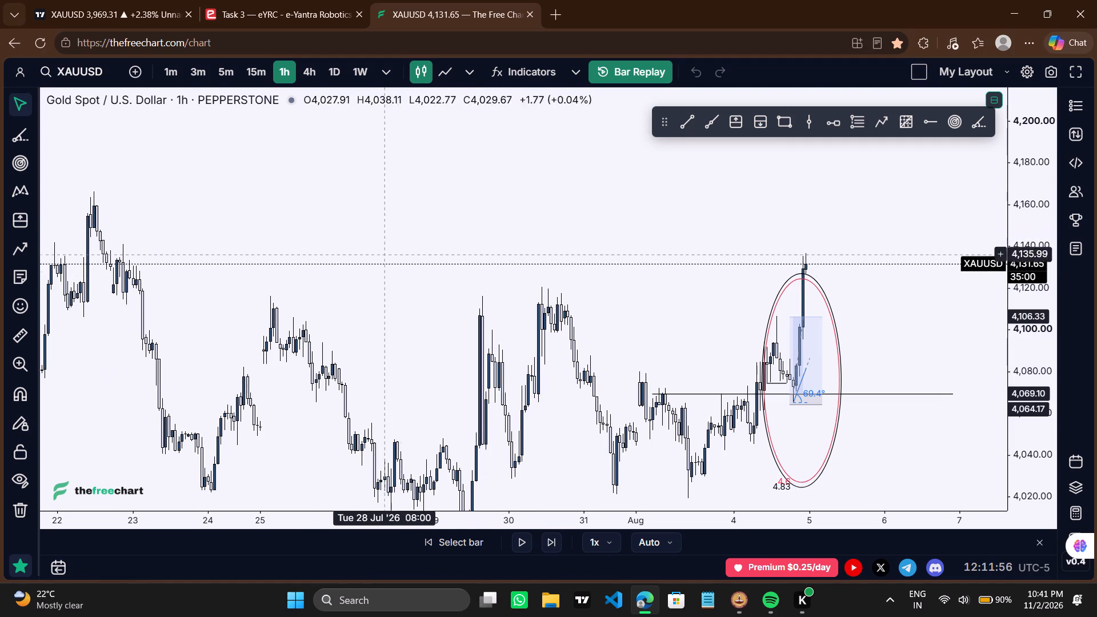
scroll(296, 97, right, 1)
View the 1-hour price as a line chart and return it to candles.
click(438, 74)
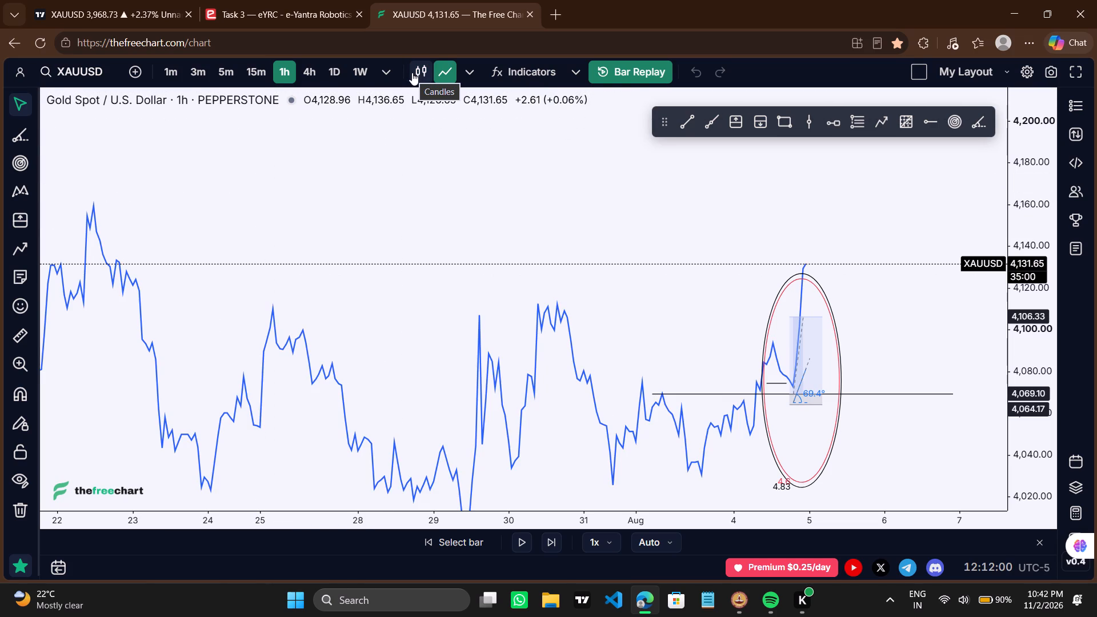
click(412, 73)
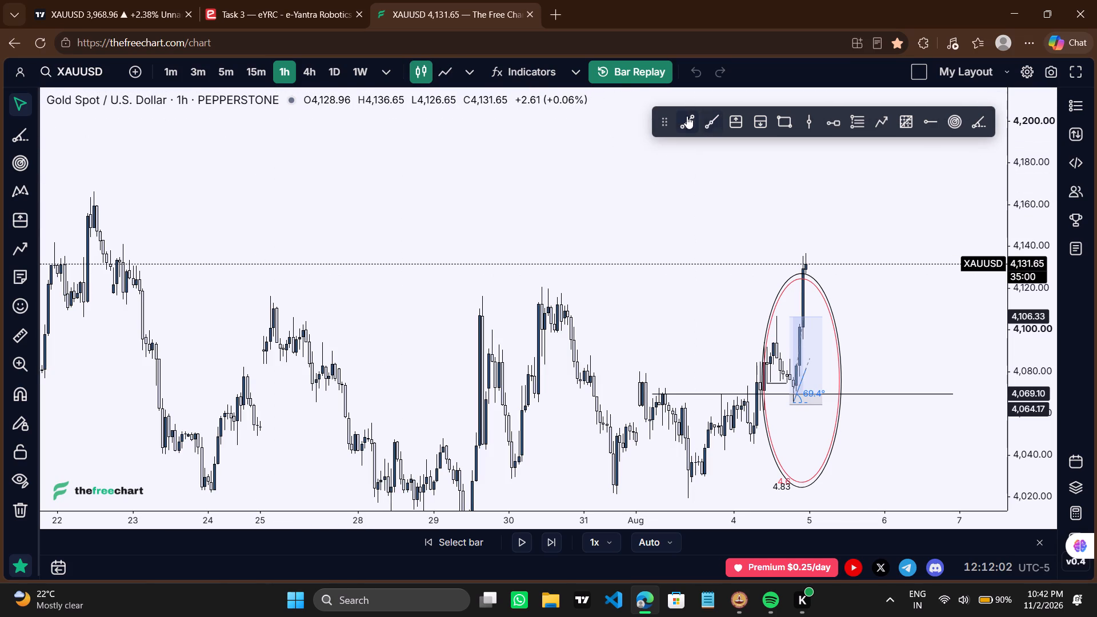
Draw a horizontal trend line at about 4,149 from the 22 July 11:00 candle to late 5 August.
click(684, 115)
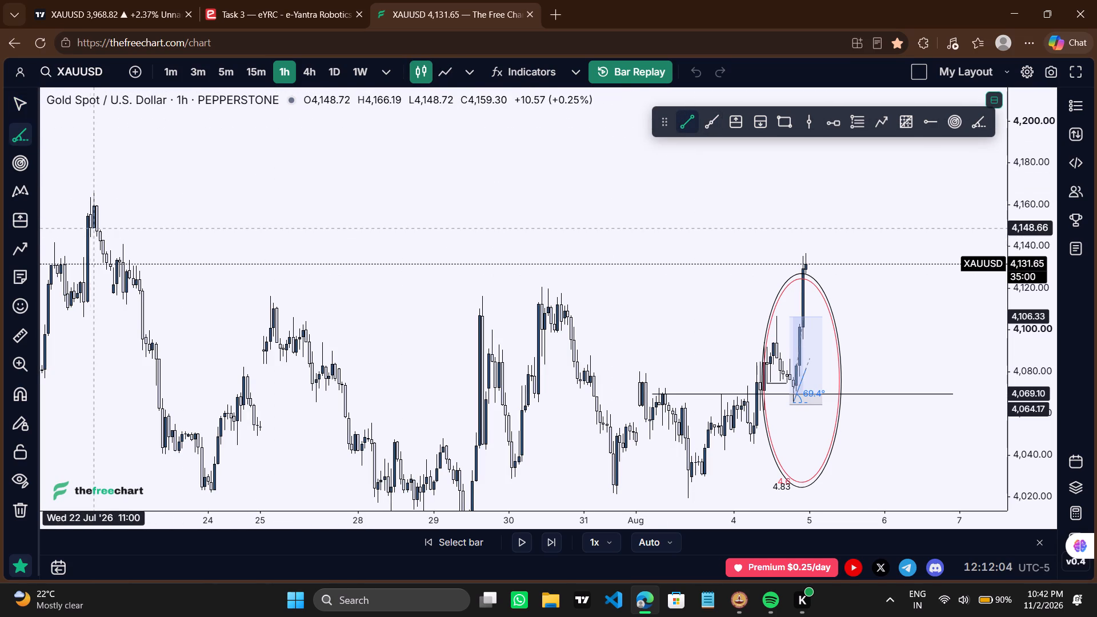
click(94, 233)
drag(854, 203, 403, 235)
drag(94, 231, 94, 226)
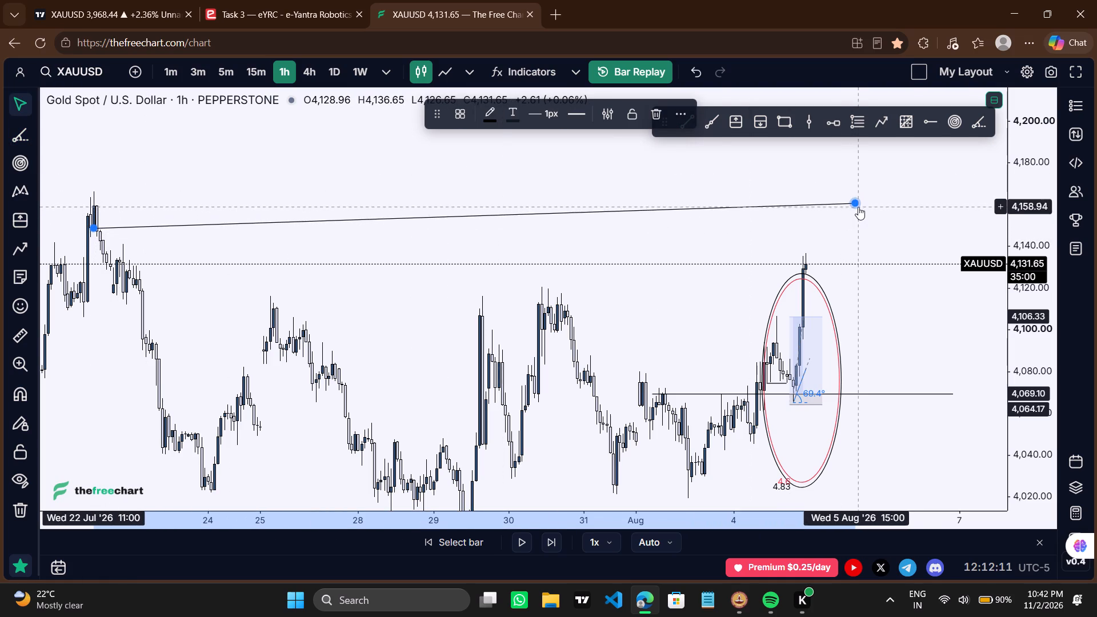
drag(858, 207, 880, 232)
drag(895, 328, 881, 293)
Switch the XAUUSD chart back to the 15-minute timeframe.
scroll(881, 293, up, 2)
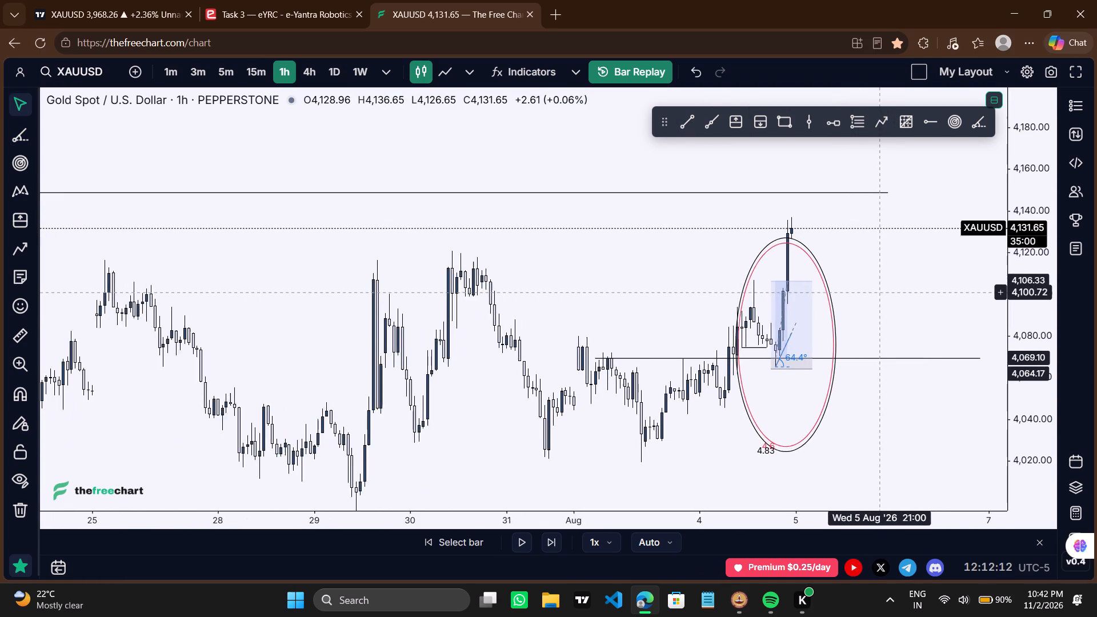
click(1010, 310)
drag(1010, 310, 1002, 354)
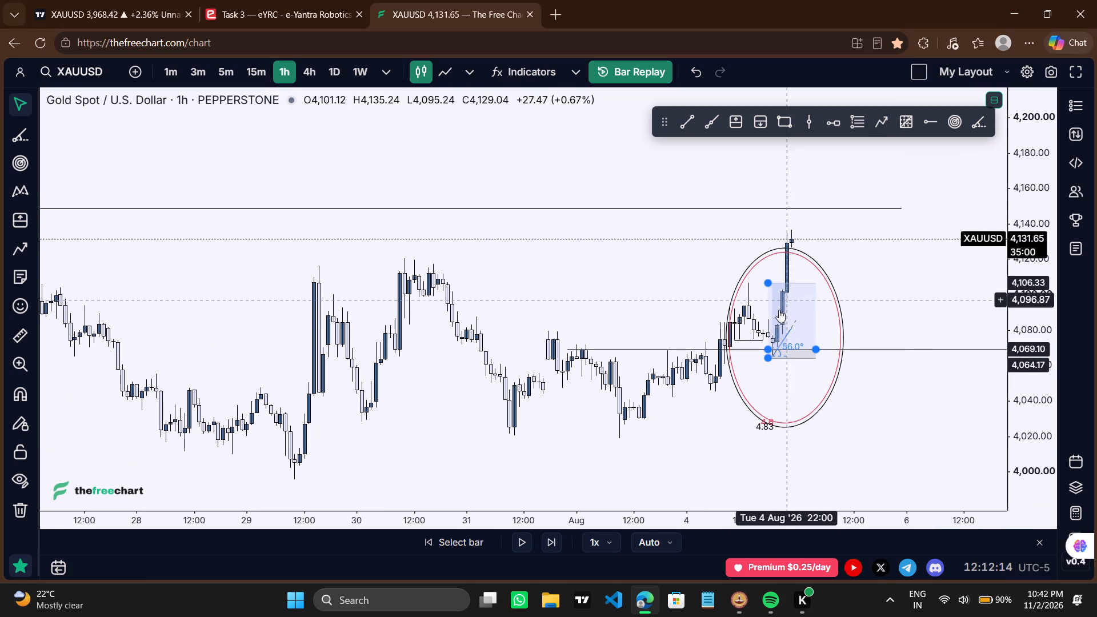
click(257, 70)
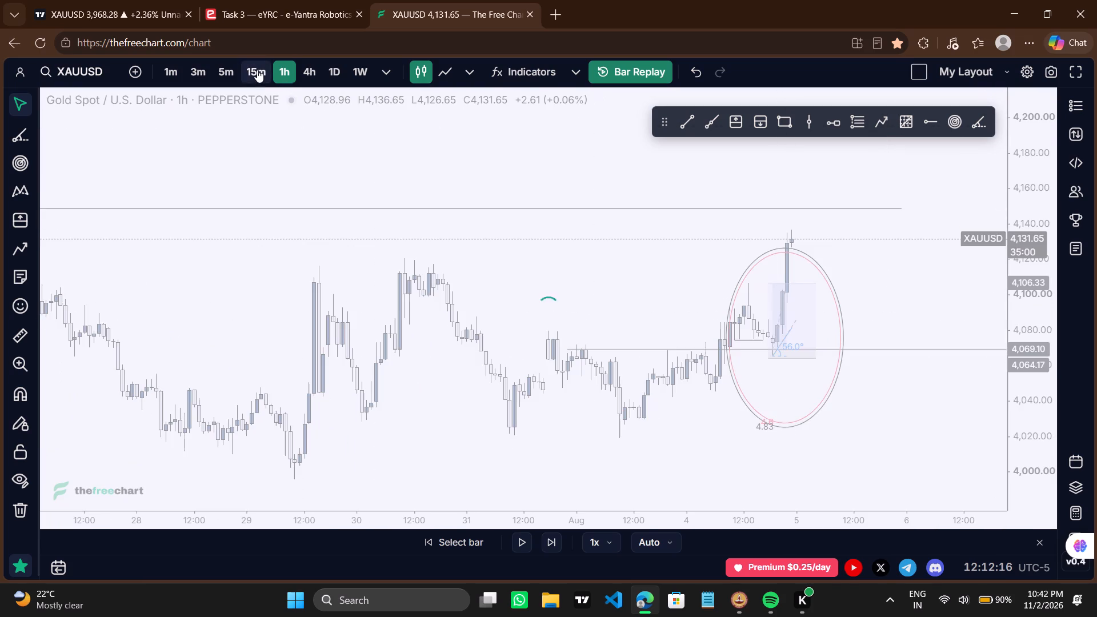
Advance the 15-minute replay bar by bar into 5 August until price crosses the 4,149 line.
scroll(463, 326, down, 1)
scroll(633, 424, down, 3)
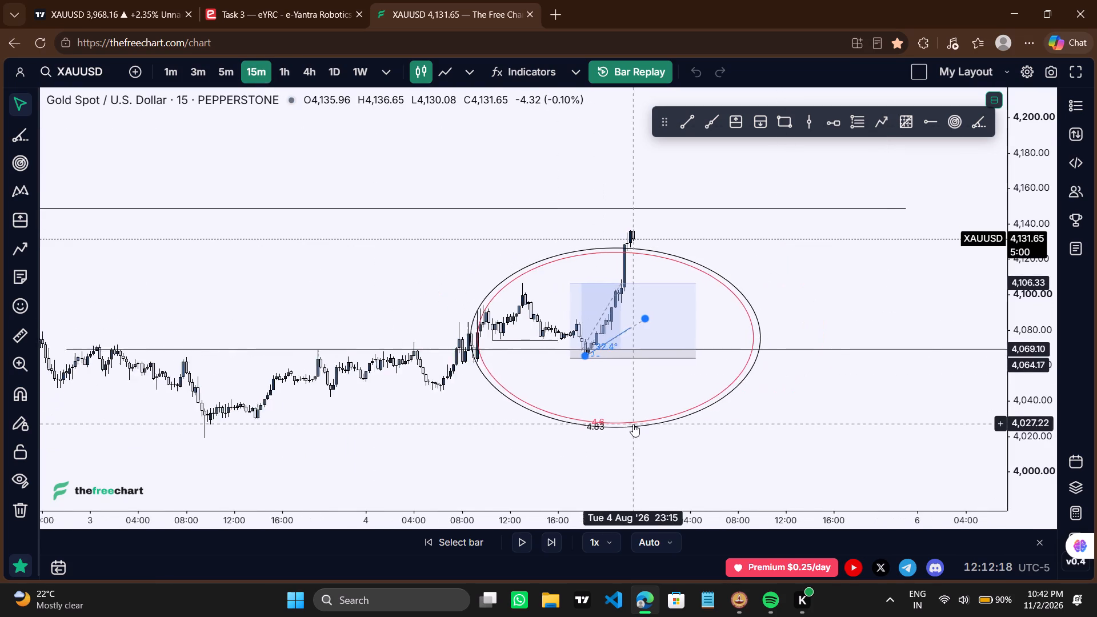
scroll(633, 424, down, 3)
drag(751, 426, 786, 410)
scroll(786, 410, up, 2)
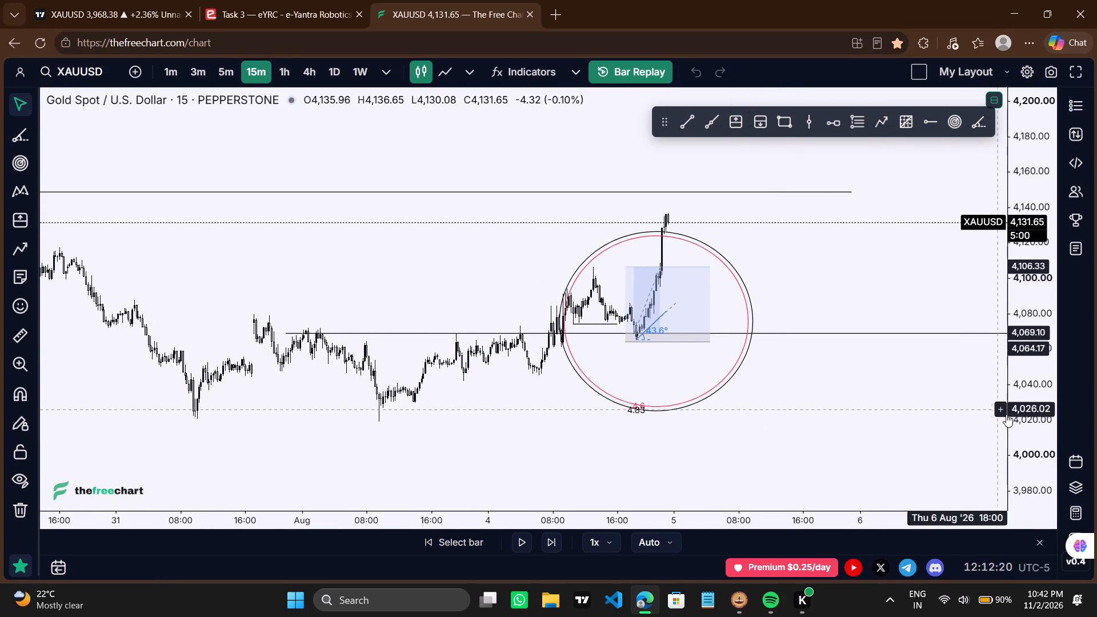
drag(1014, 416, 1014, 364)
scroll(854, 358, up, 2)
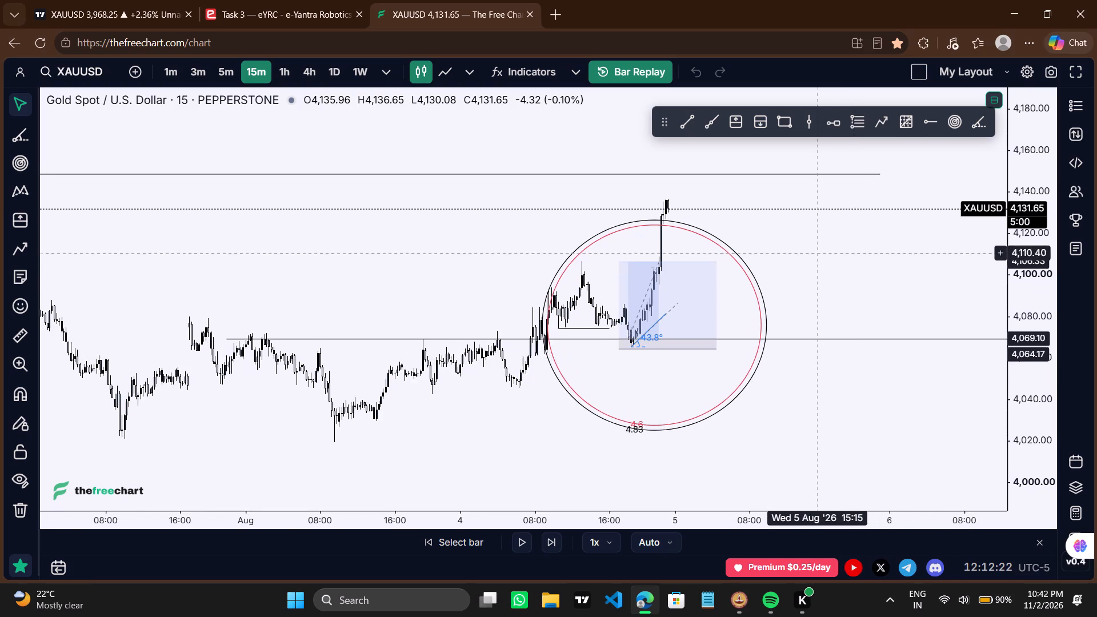
drag(816, 253, 746, 256)
click(547, 548)
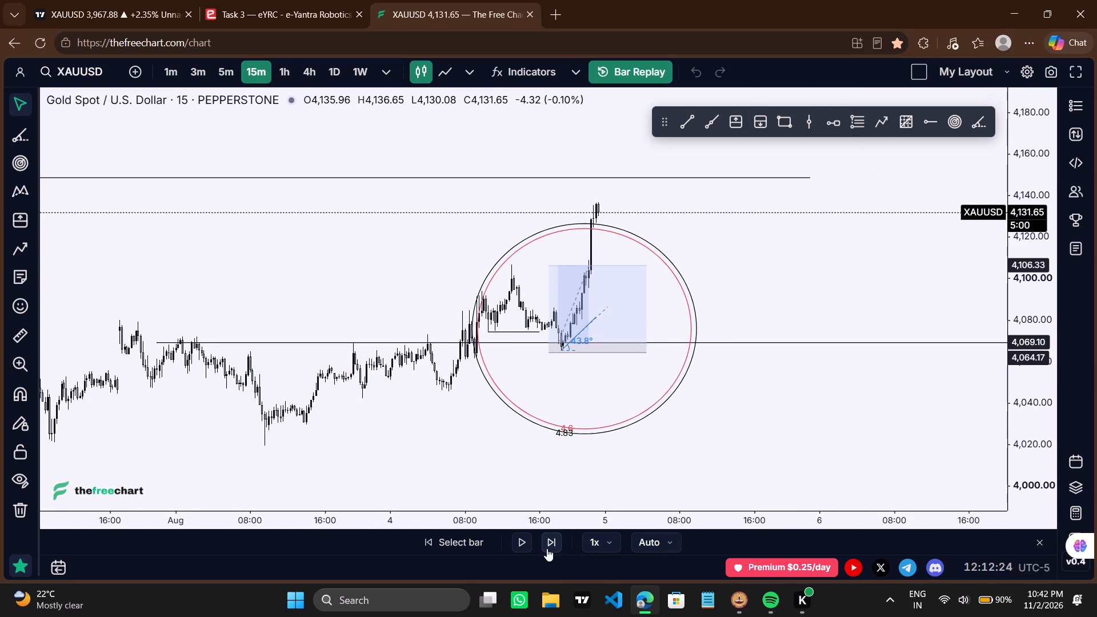
click(547, 548)
click(547, 548)
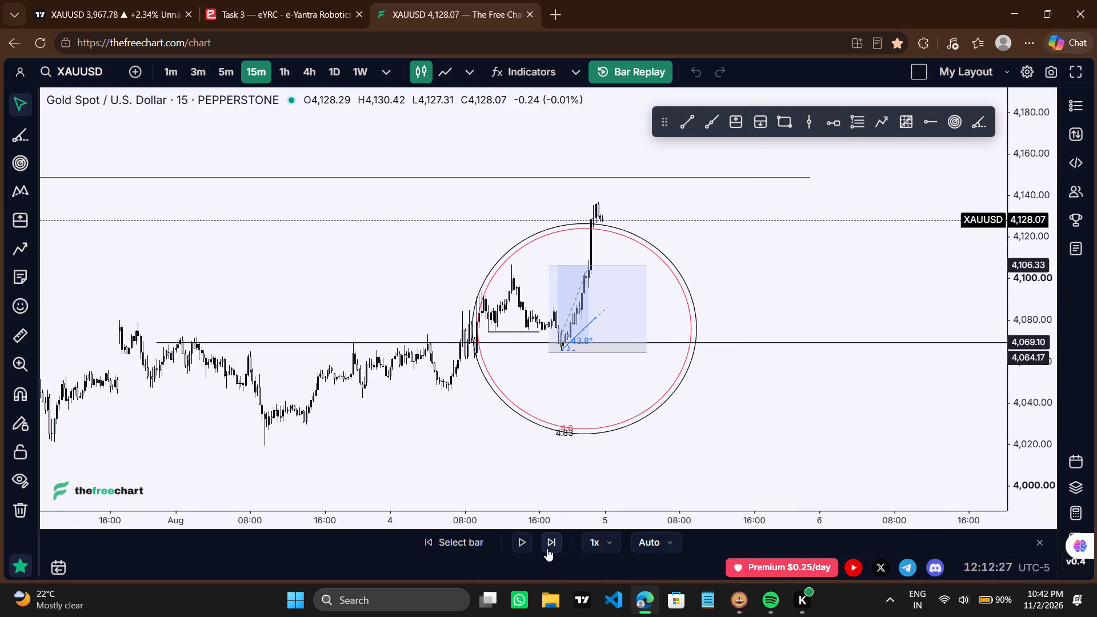
click(547, 548)
click(547, 548)
click(547, 548)
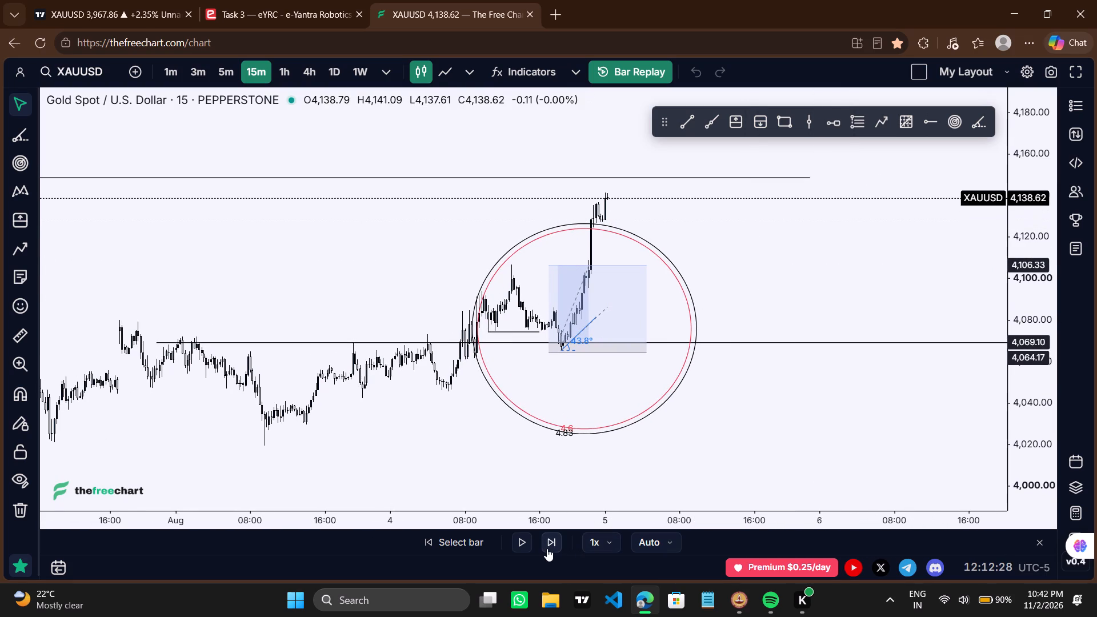
click(547, 548)
click(547, 548)
click(547, 548)
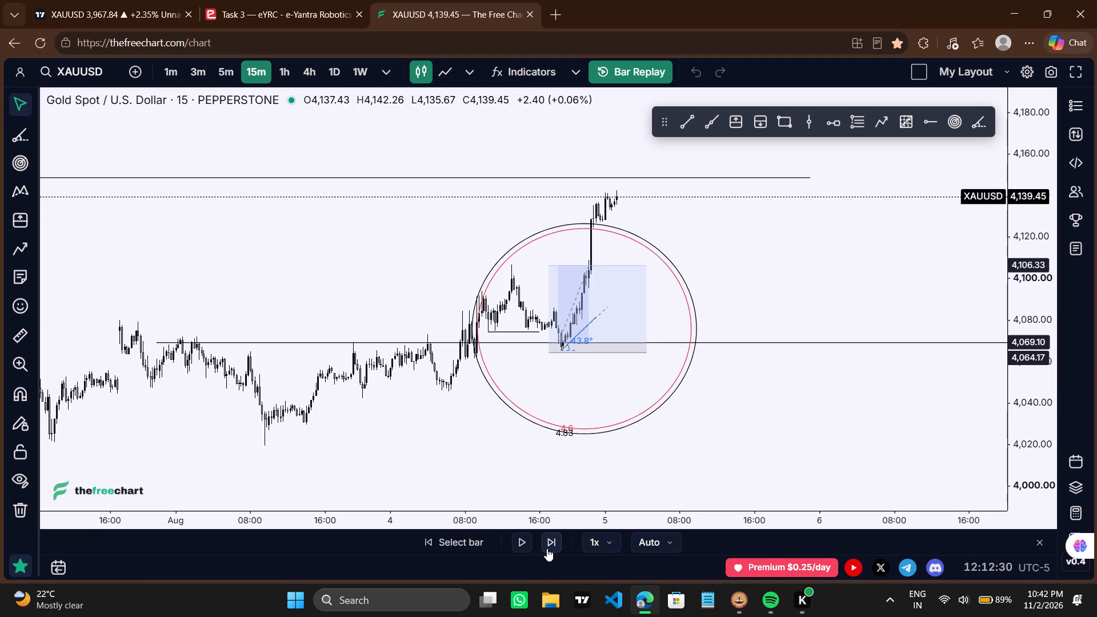
click(547, 548)
Keep stepping the 15-minute replay through the morning of 5 August until price reaches about 4,185.
drag(743, 304, 741, 364)
scroll(741, 364, up, 1)
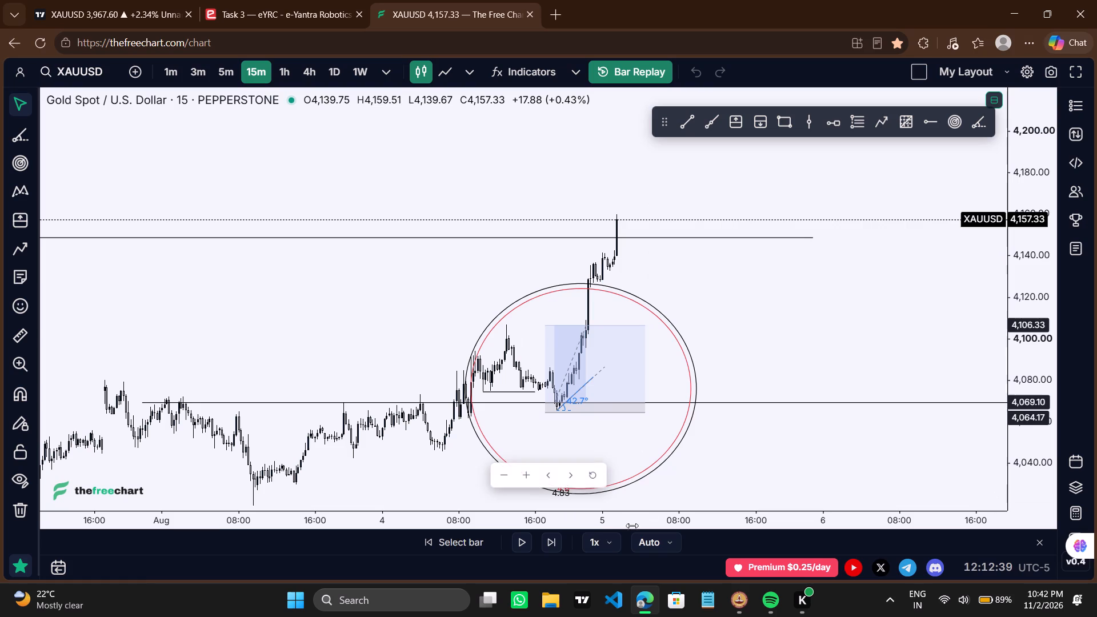
click(551, 536)
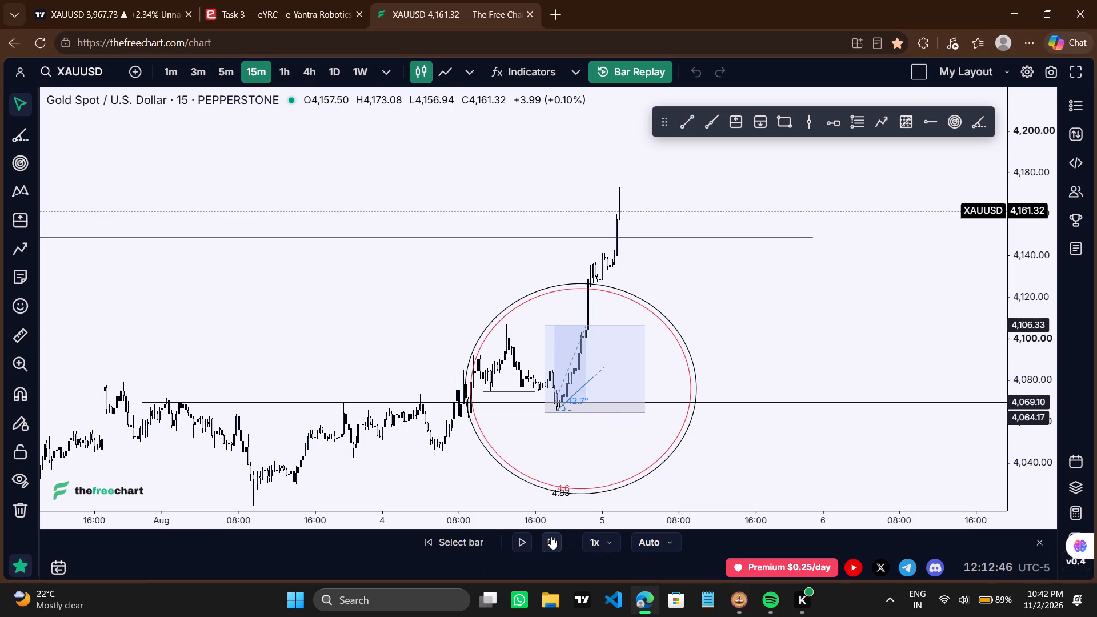
click(551, 536)
click(551, 536)
click(551, 536)
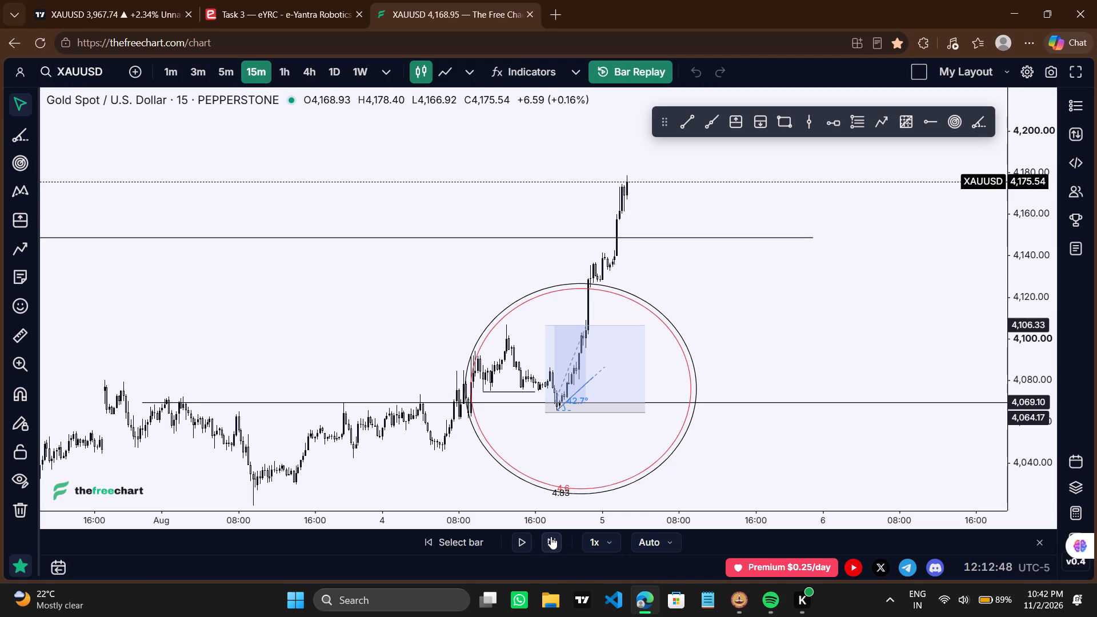
click(551, 536)
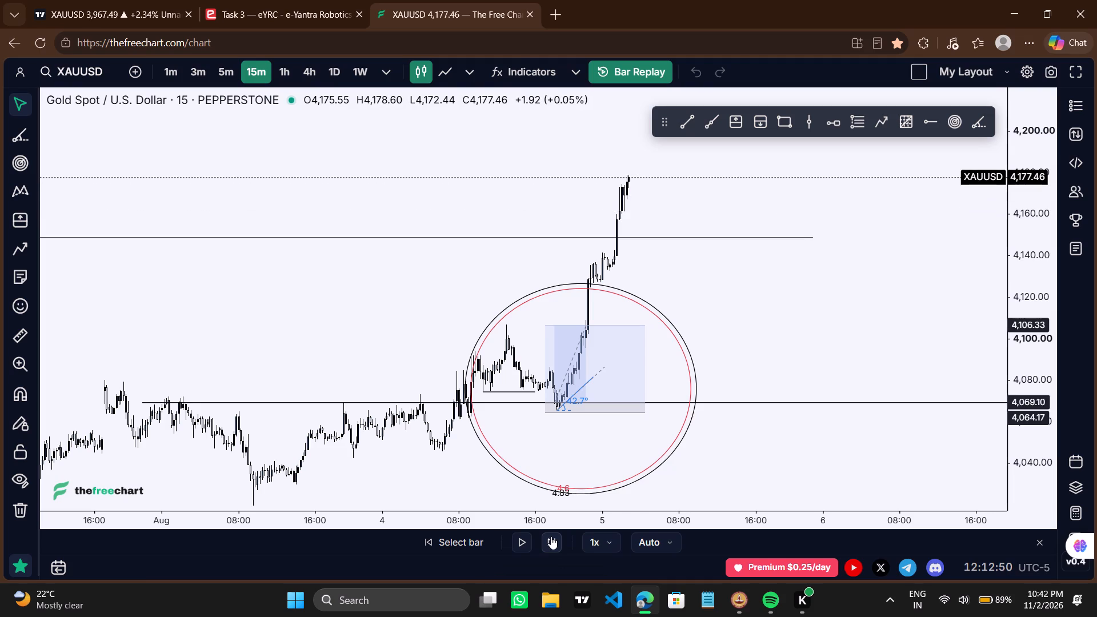
triple_click(551, 536)
click(551, 536)
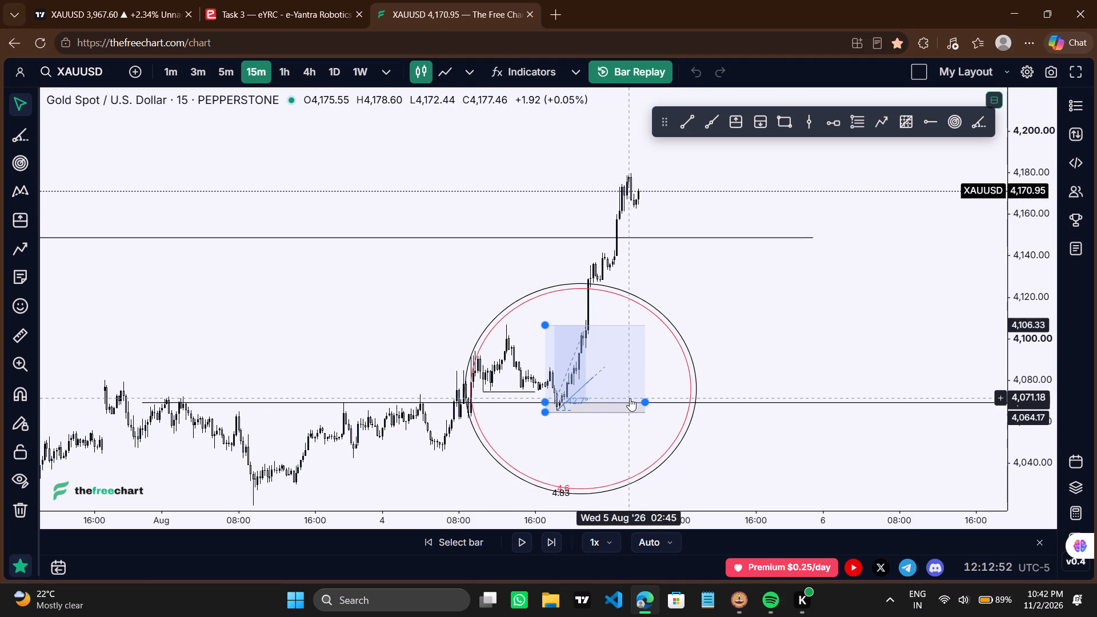
triple_click(550, 550)
click(550, 550)
triple_click(550, 550)
triple_click(550, 550)
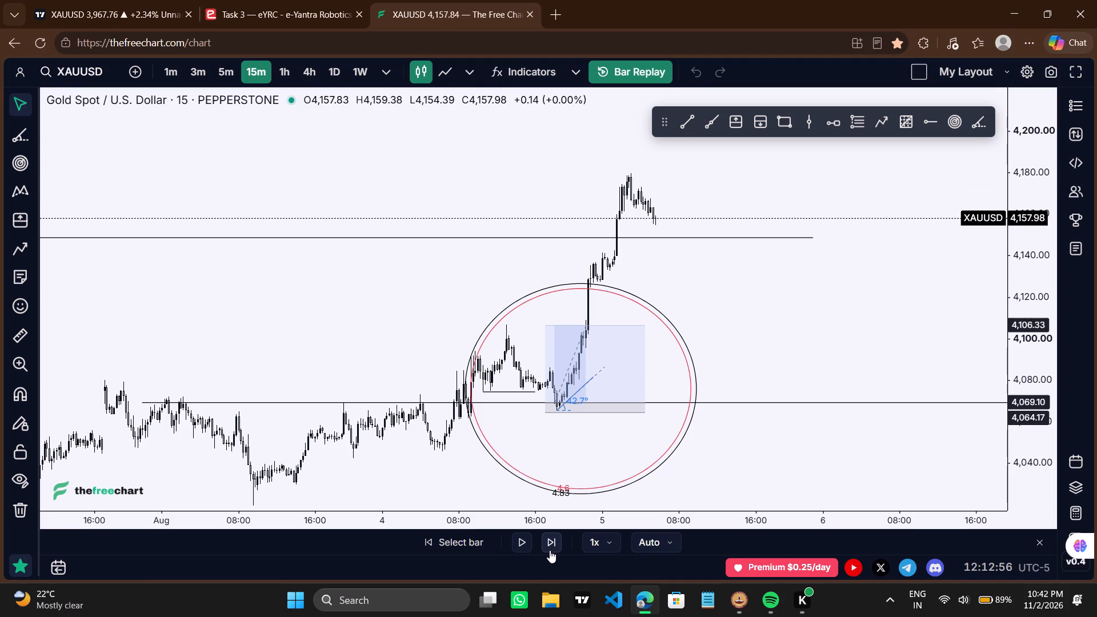
triple_click(550, 550)
double_click(550, 550)
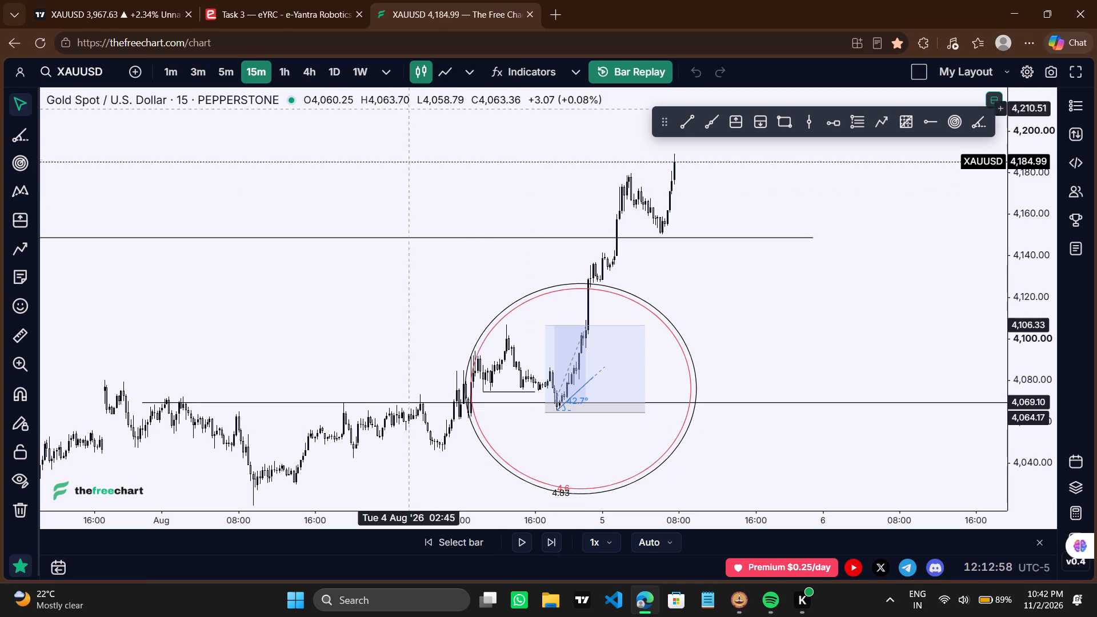
Switch the chart to the 1-hour timeframe and examine the 5 August rally against the 4,149 line and circles.
click(291, 70)
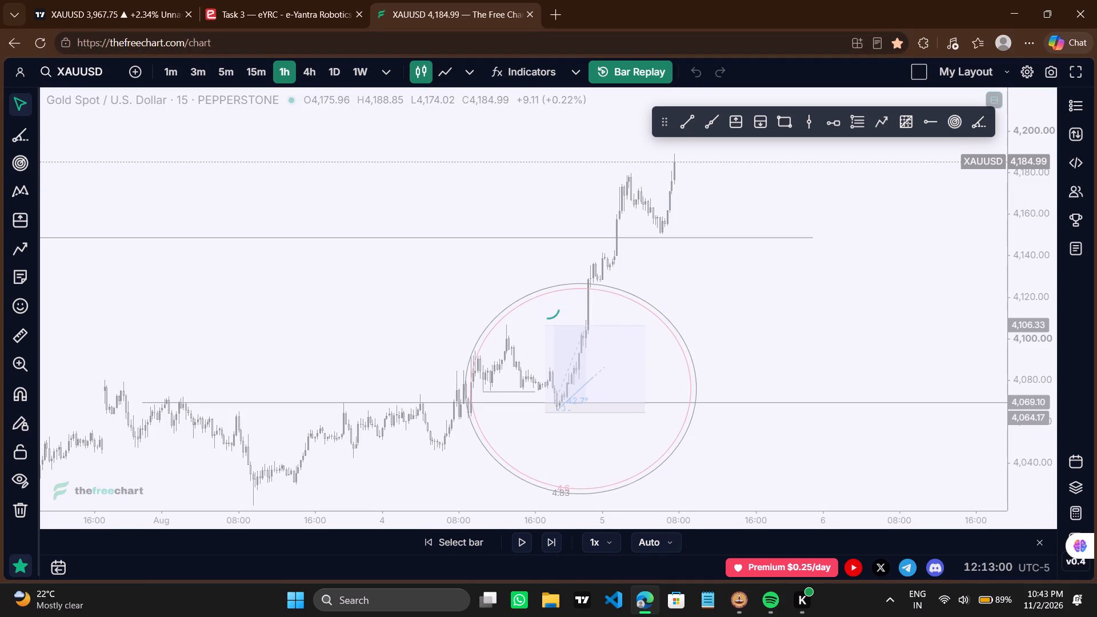
scroll(636, 337, right, 1)
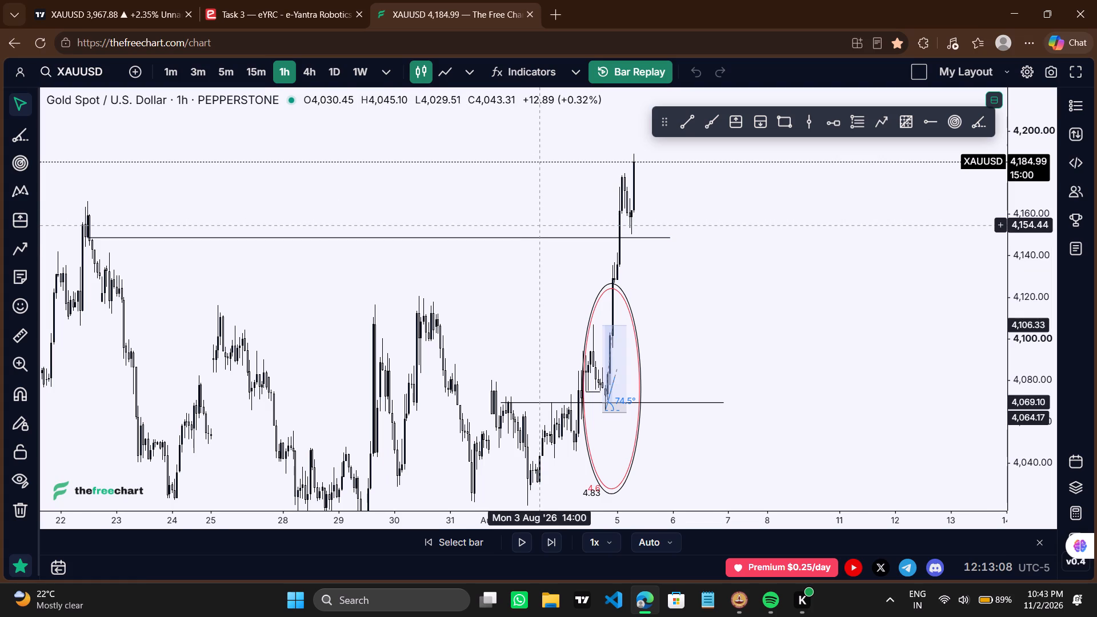
scroll(539, 225, up, 4)
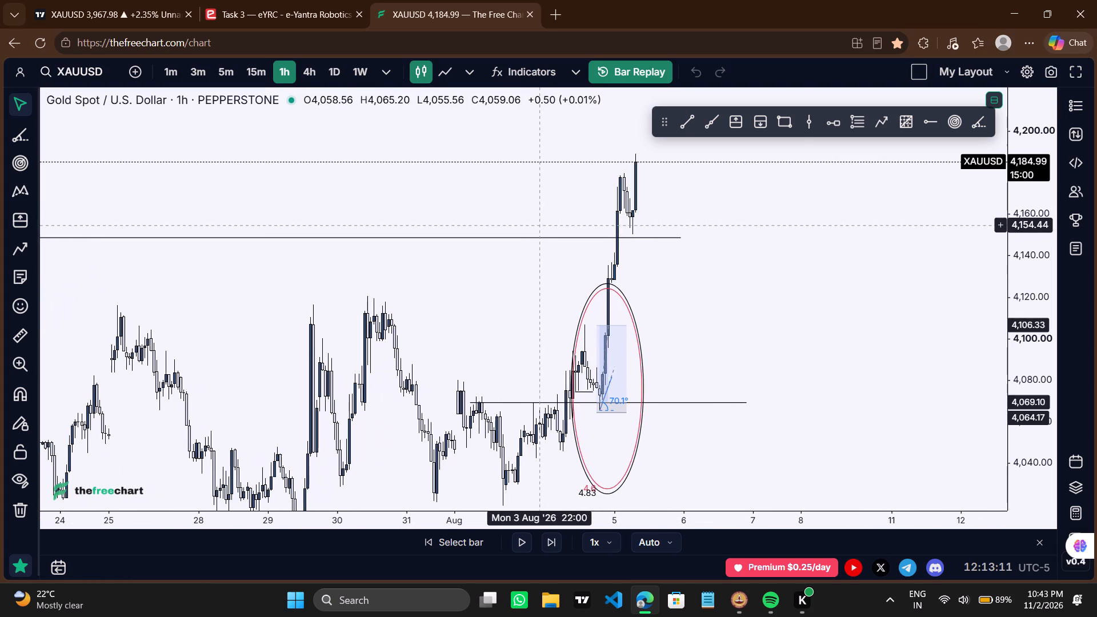
drag(1031, 275, 1036, 322)
drag(876, 254, 871, 306)
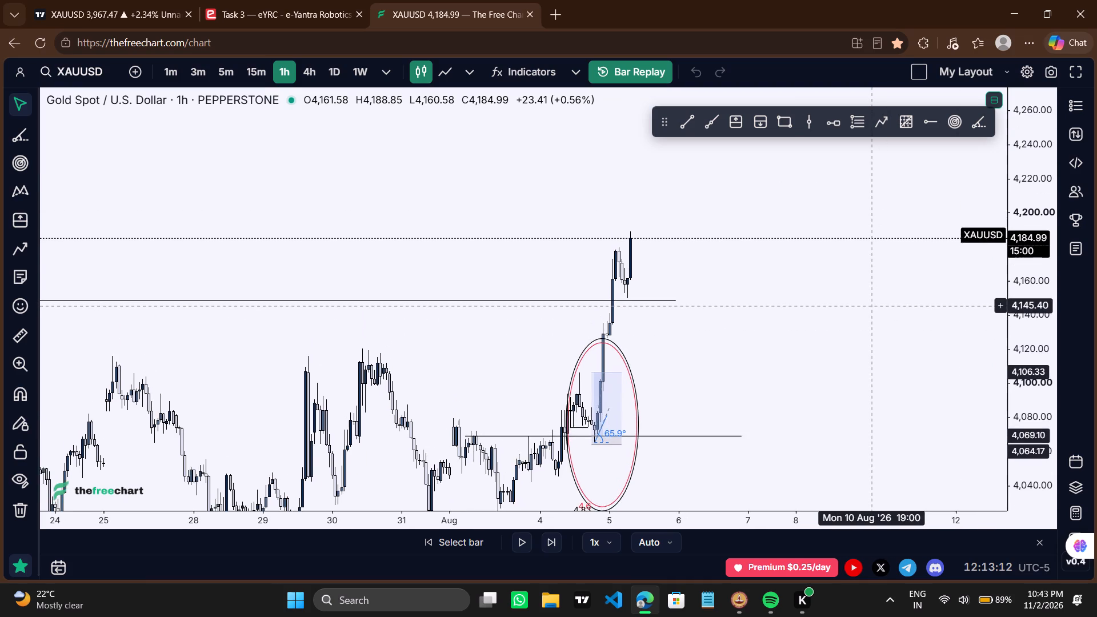
scroll(871, 306, up, 3)
drag(677, 368, 720, 297)
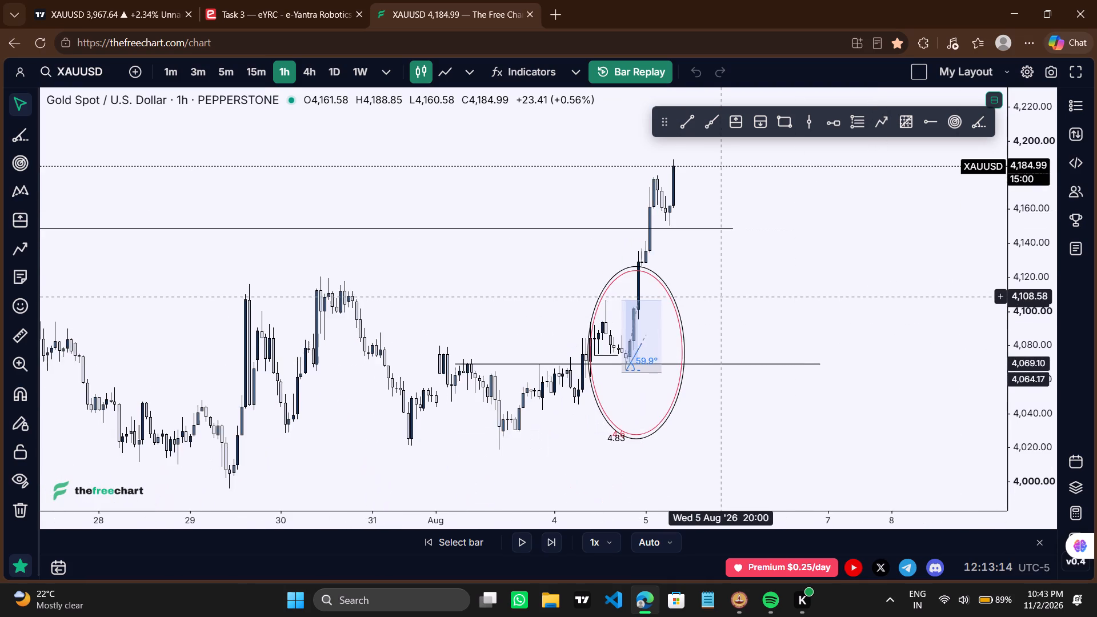
scroll(720, 297, up, 2)
drag(744, 312, 704, 315)
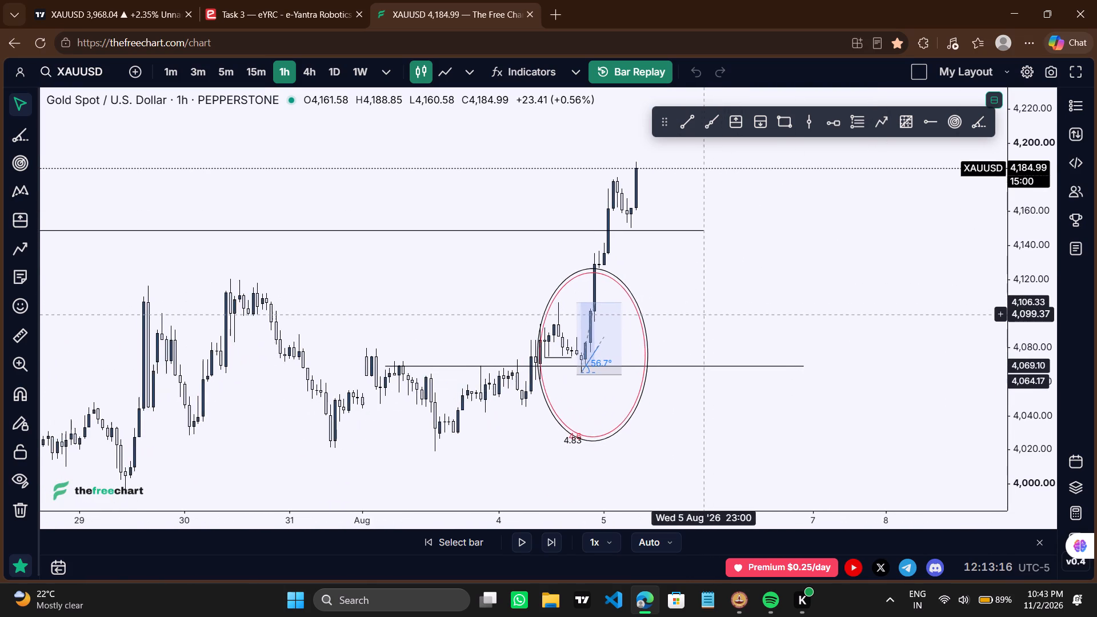
scroll(704, 315, down, 1)
drag(707, 311, 720, 309)
scroll(720, 309, up, 1)
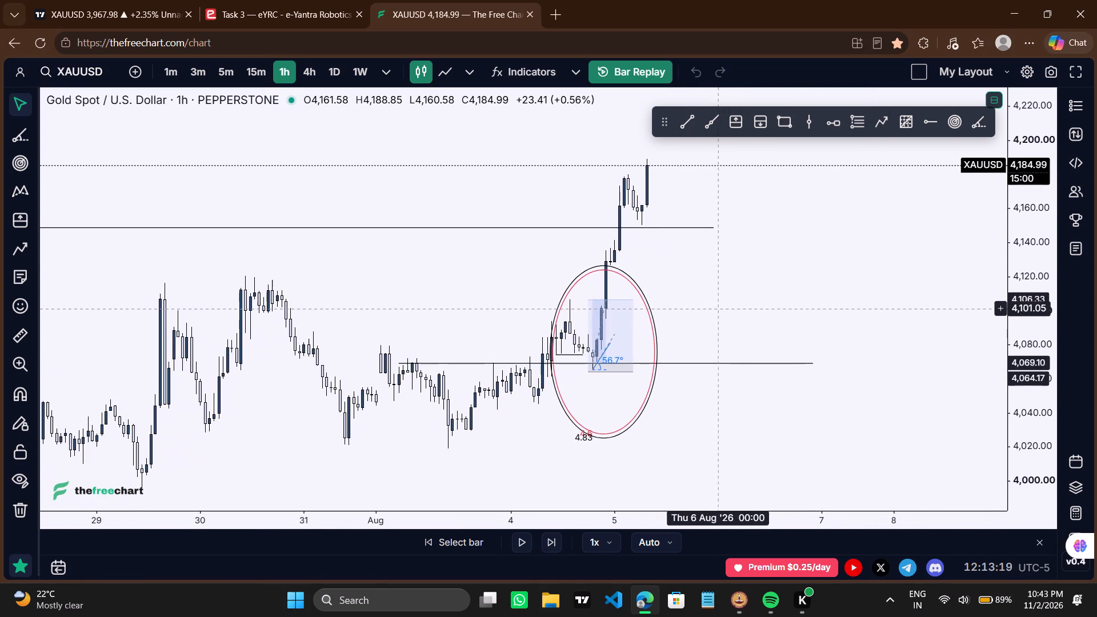
Advance the 1-hour replay by two steps.
click(550, 543)
click(550, 543)
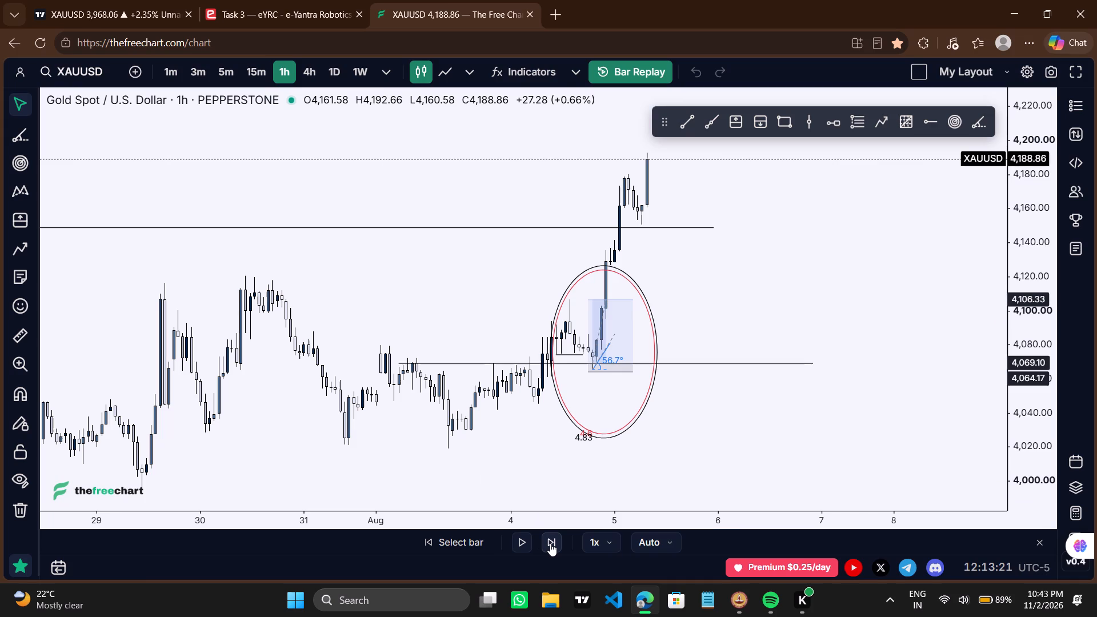
Examine the 1-hour history back to about 20 June for earlier highs near the current price.
drag(788, 302, 752, 383)
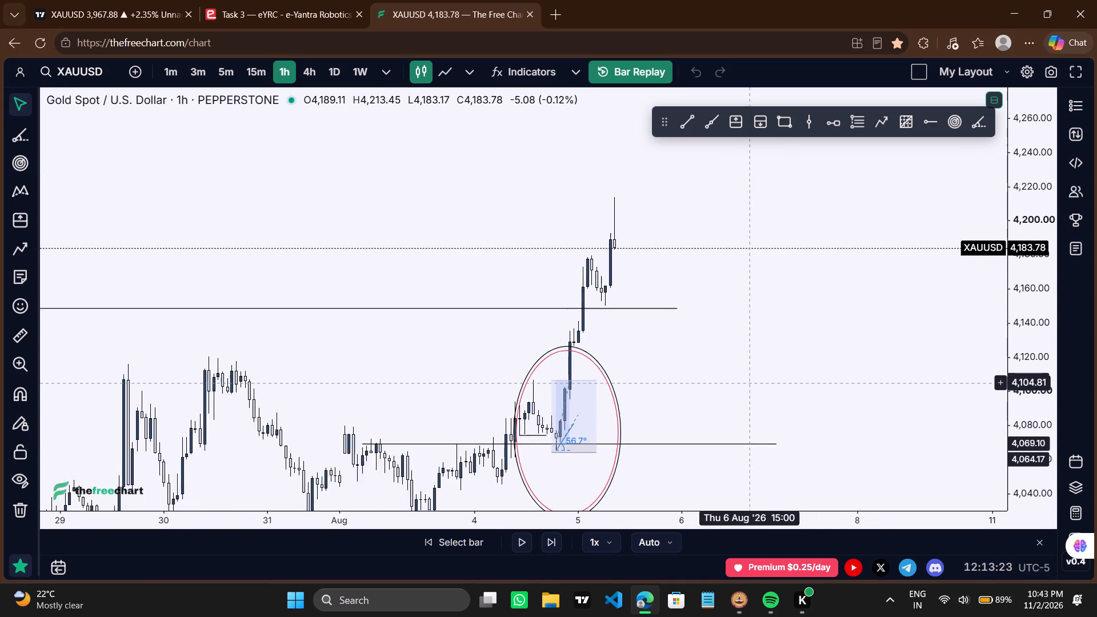
scroll(752, 383, down, 8)
drag(342, 273, 558, 226)
scroll(558, 226, up, 1)
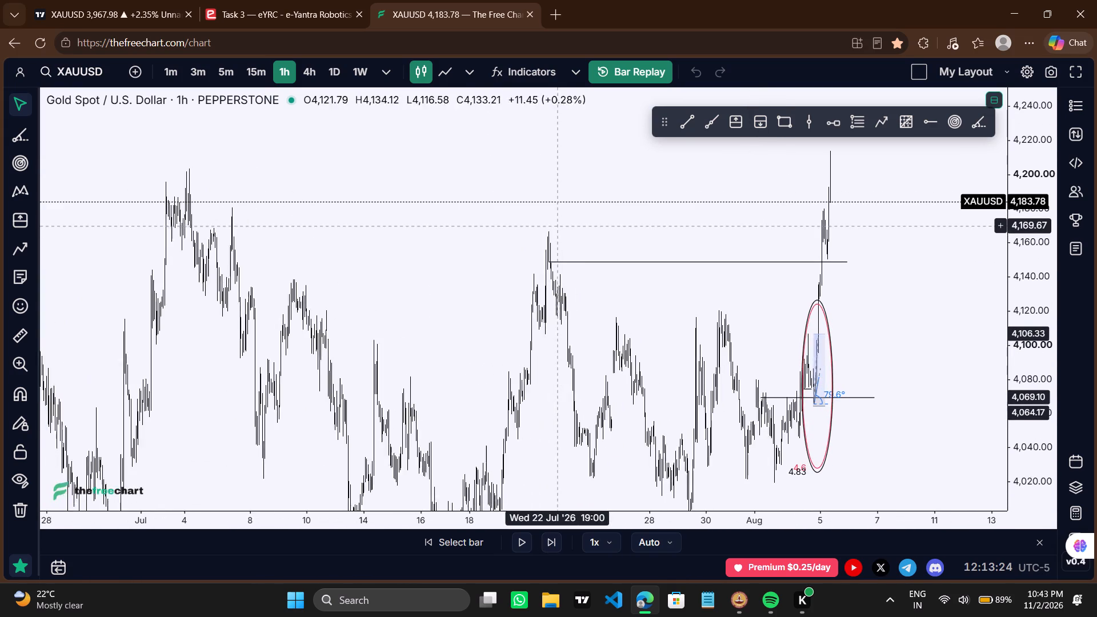
drag(527, 169, 538, 243)
scroll(538, 243, up, 2)
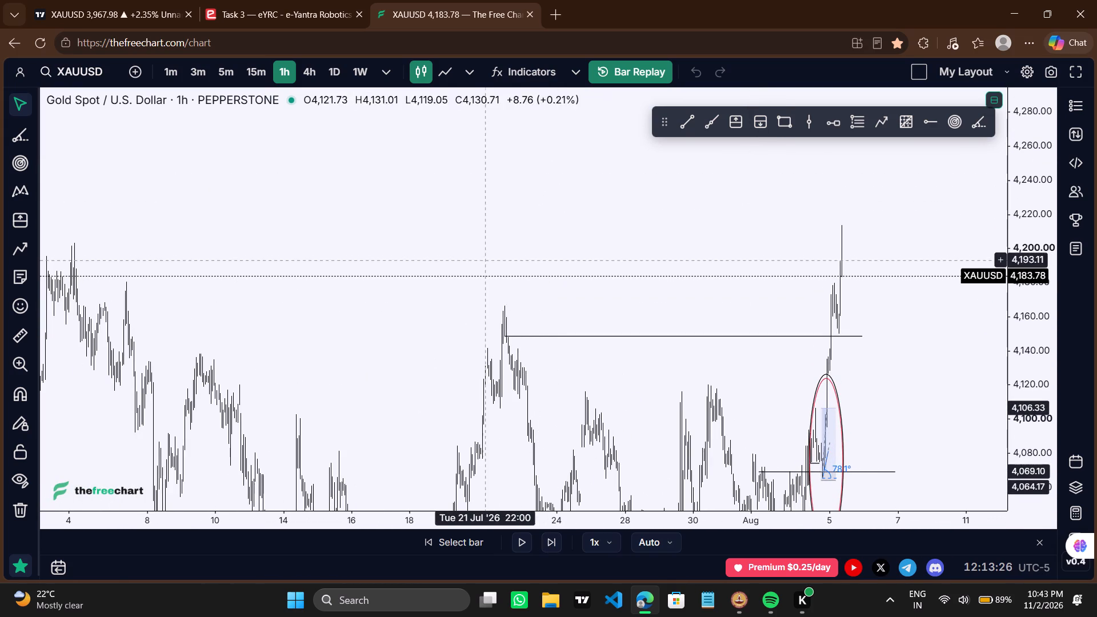
drag(513, 242, 582, 247)
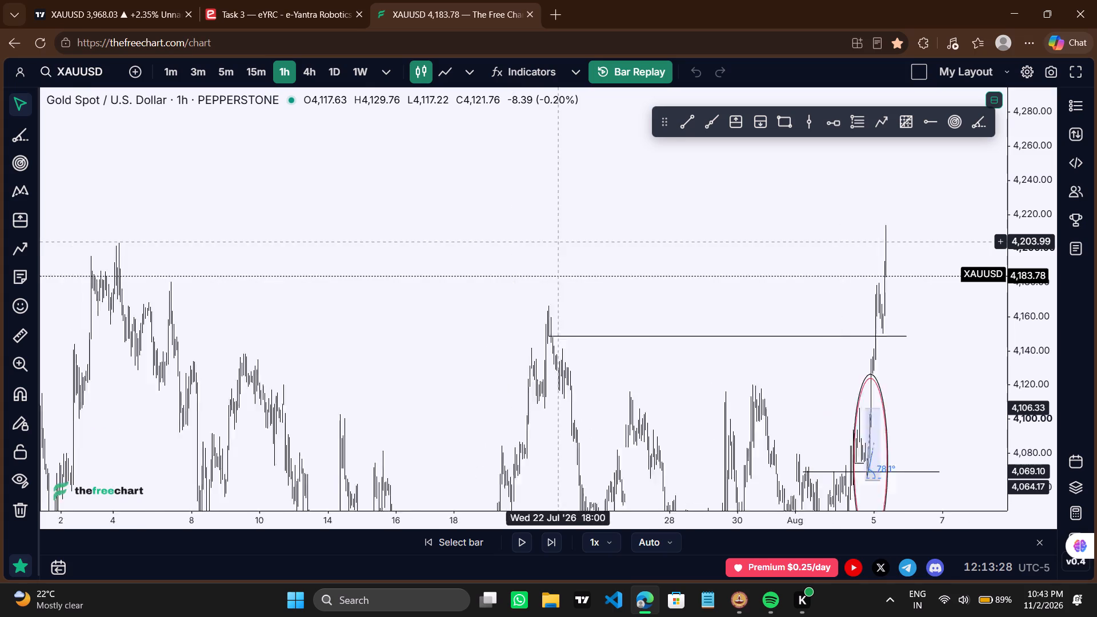
drag(582, 247, 598, 249)
scroll(598, 249, down, 3)
drag(221, 266, 545, 306)
scroll(545, 306, up, 6)
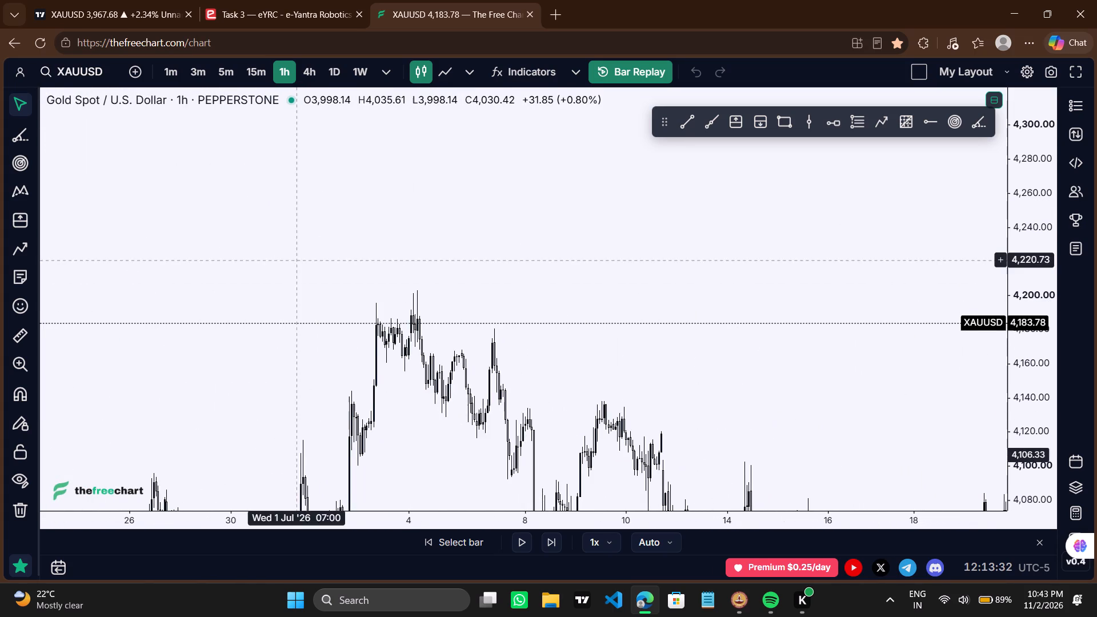
drag(296, 259, 543, 261)
scroll(543, 261, up, 1)
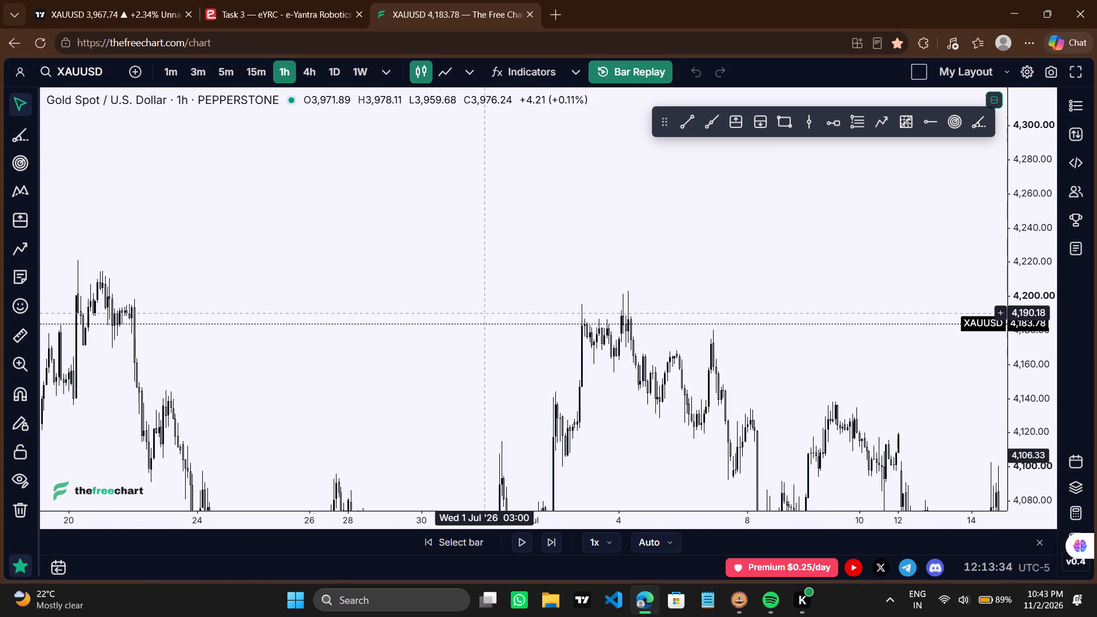
Draw a horizontal trend line at about 4,193 from the 22 June 20:00 candle to 12 July 21:00.
click(682, 119)
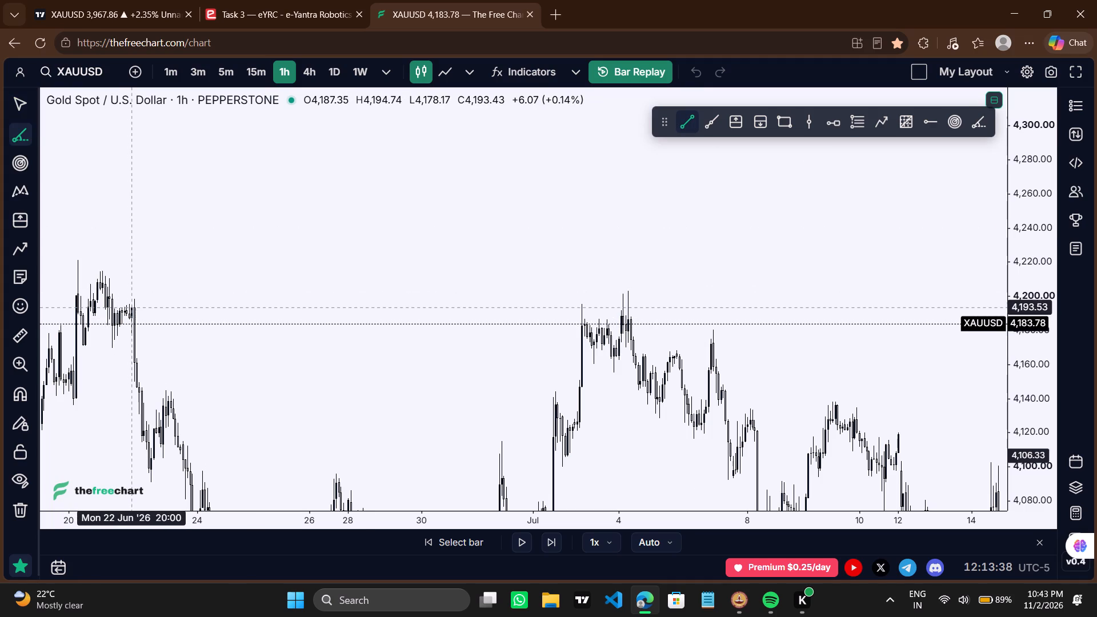
ctrl+click(133, 311)
shift+click(908, 285)
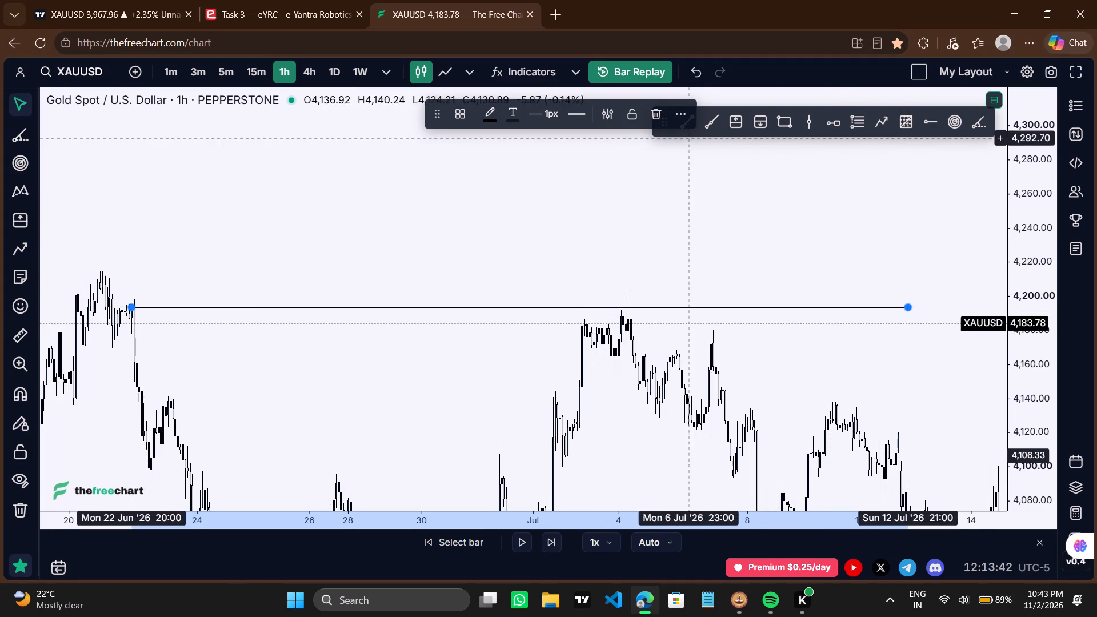
Delete the selected horizontal trend line at about 4,193.
click(651, 119)
Examine the 1-hour highs from mid-June to 5 August against the current price.
drag(285, 346, 495, 331)
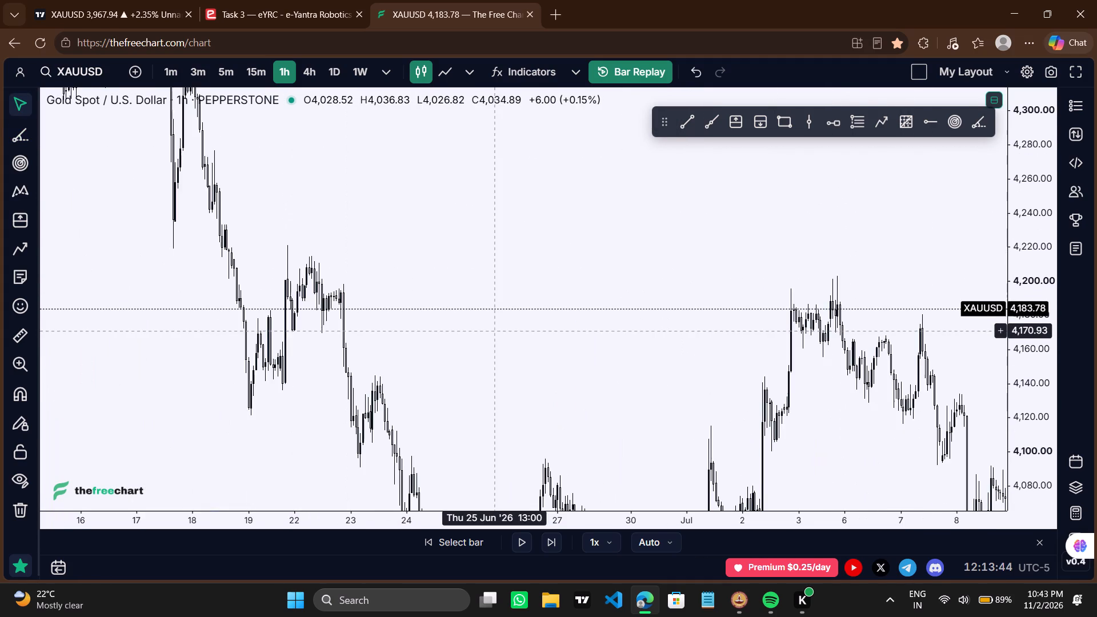
scroll(495, 331, up, 1)
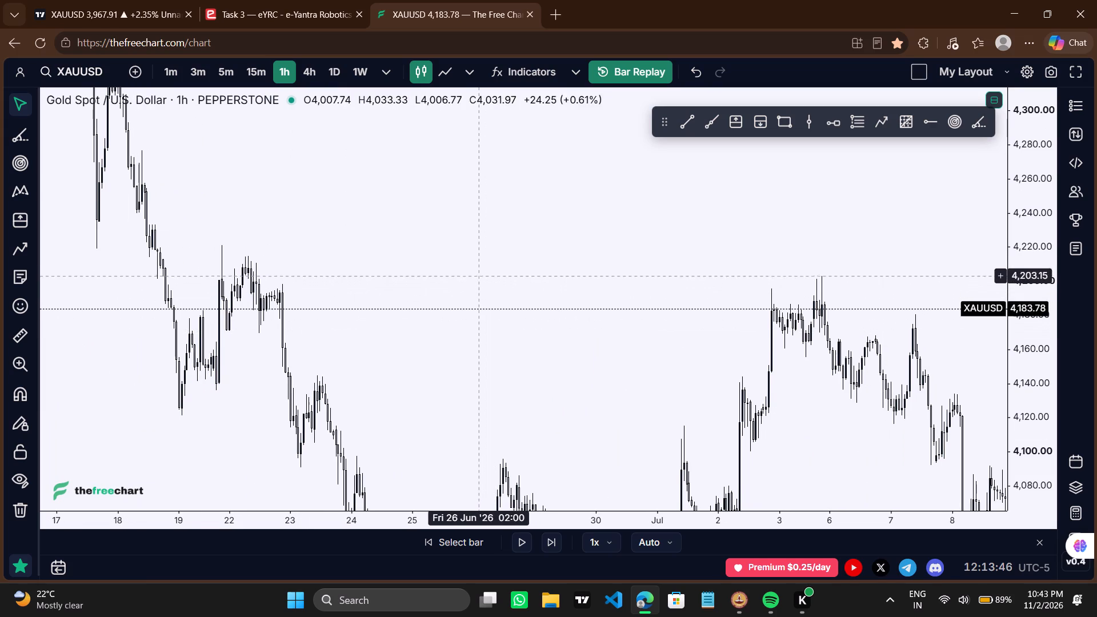
drag(476, 269, 361, 262)
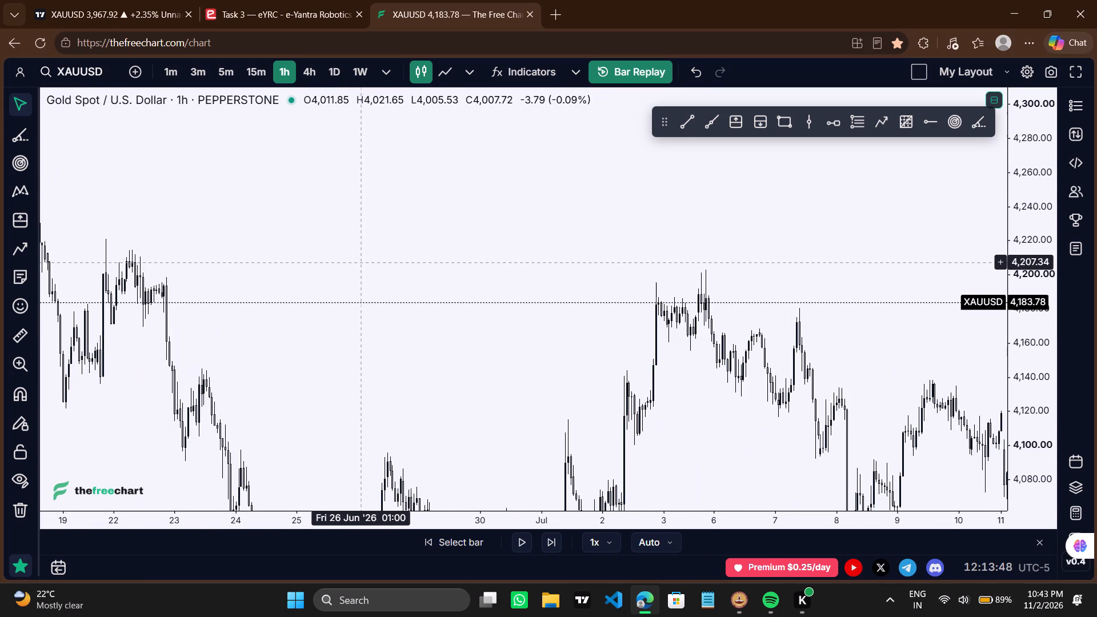
drag(510, 271, 146, 241)
drag(327, 233, 1, 251)
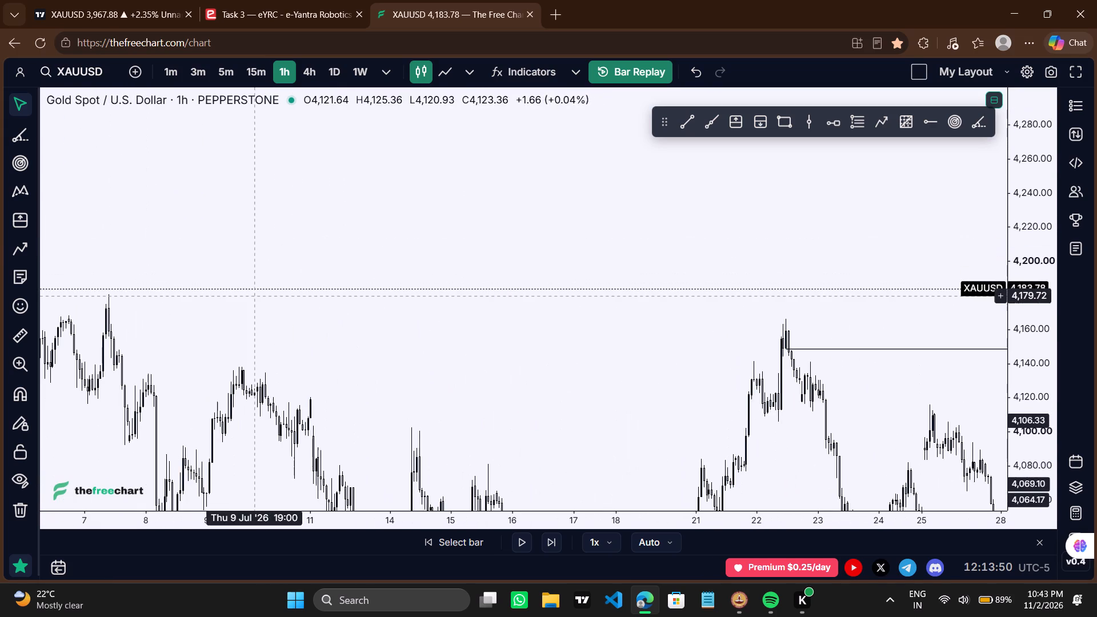
scroll(255, 296, down, 3)
drag(502, 317, 207, 282)
scroll(207, 282, down, 3)
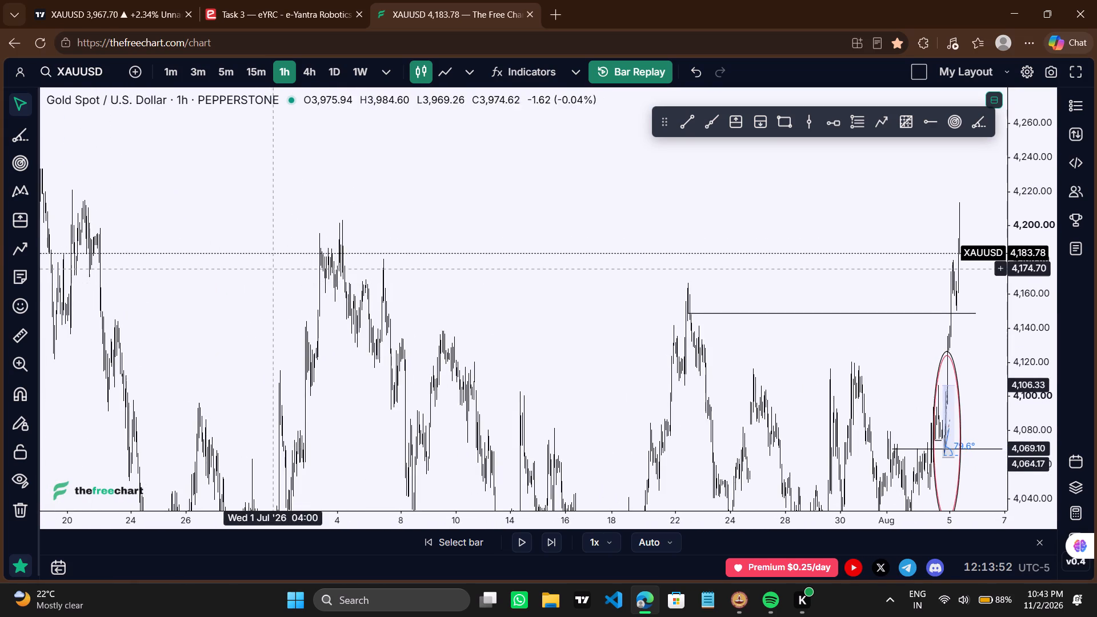
scroll(274, 269, up, 4)
drag(210, 248, 450, 285)
scroll(450, 285, up, 1)
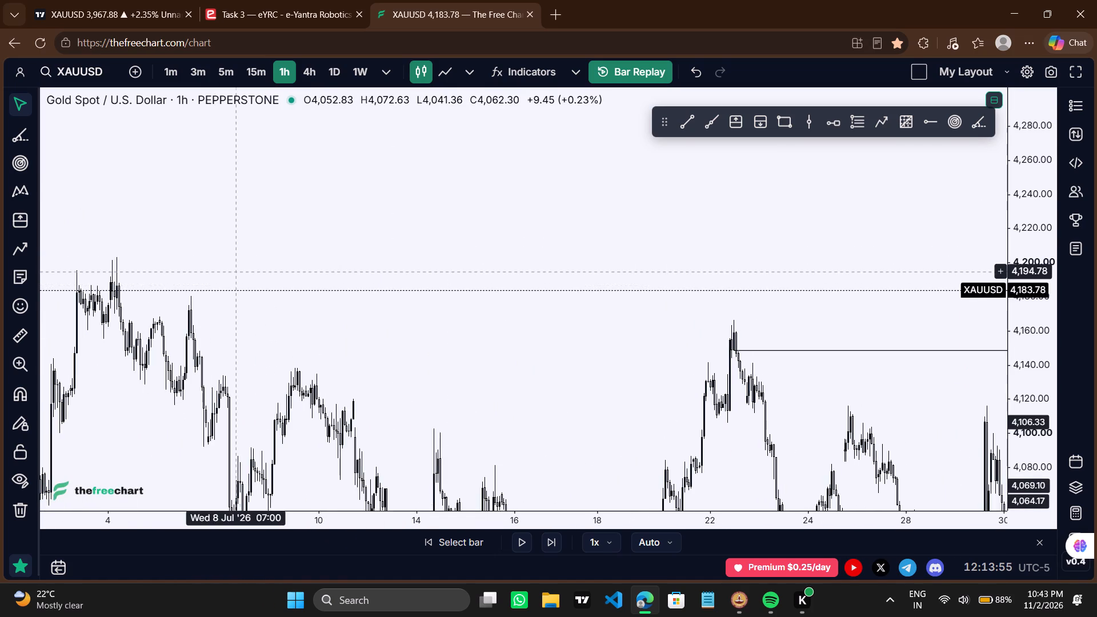
Draw a horizontal trend line at about 4,186 from the 5 July 21:00 candle to 21 July 16:00.
drag(236, 272, 396, 273)
scroll(396, 273, up, 1)
click(674, 133)
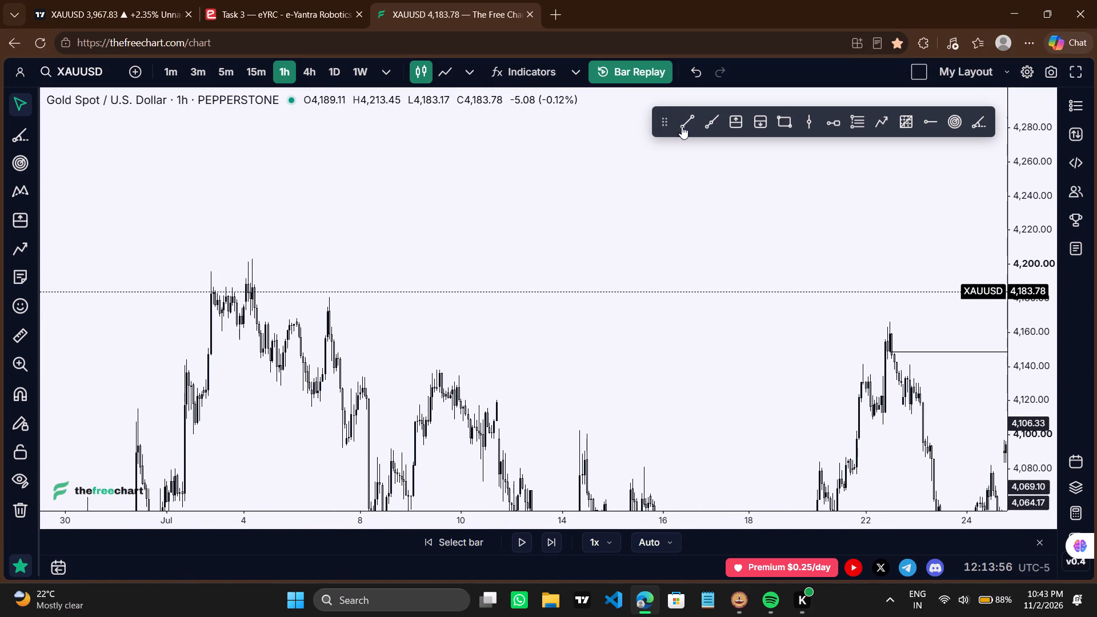
click(684, 124)
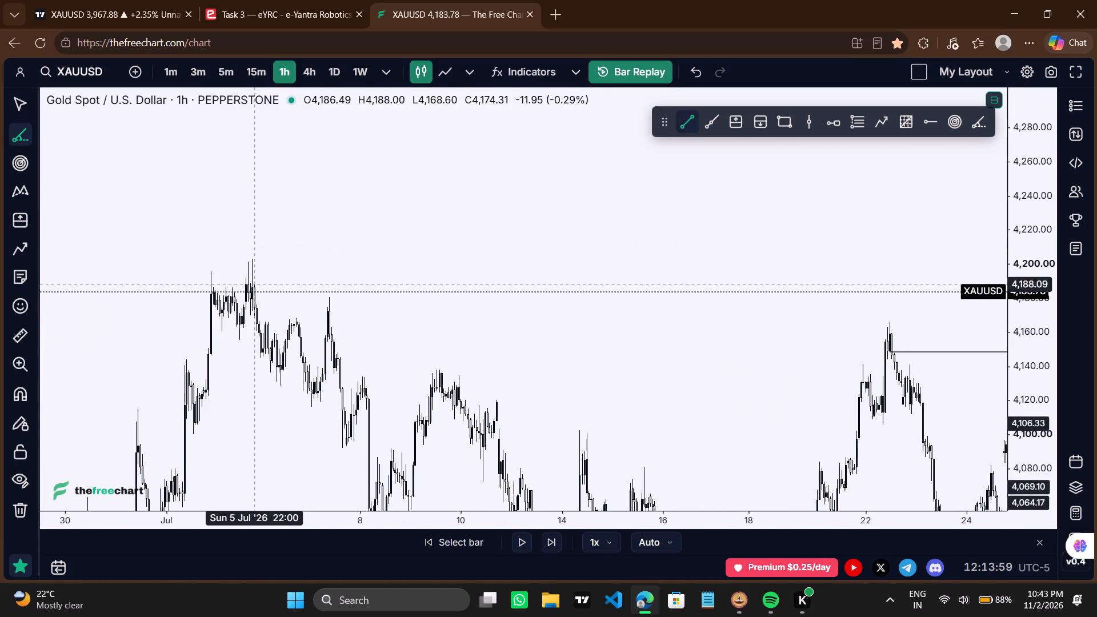
ctrl+click(252, 281)
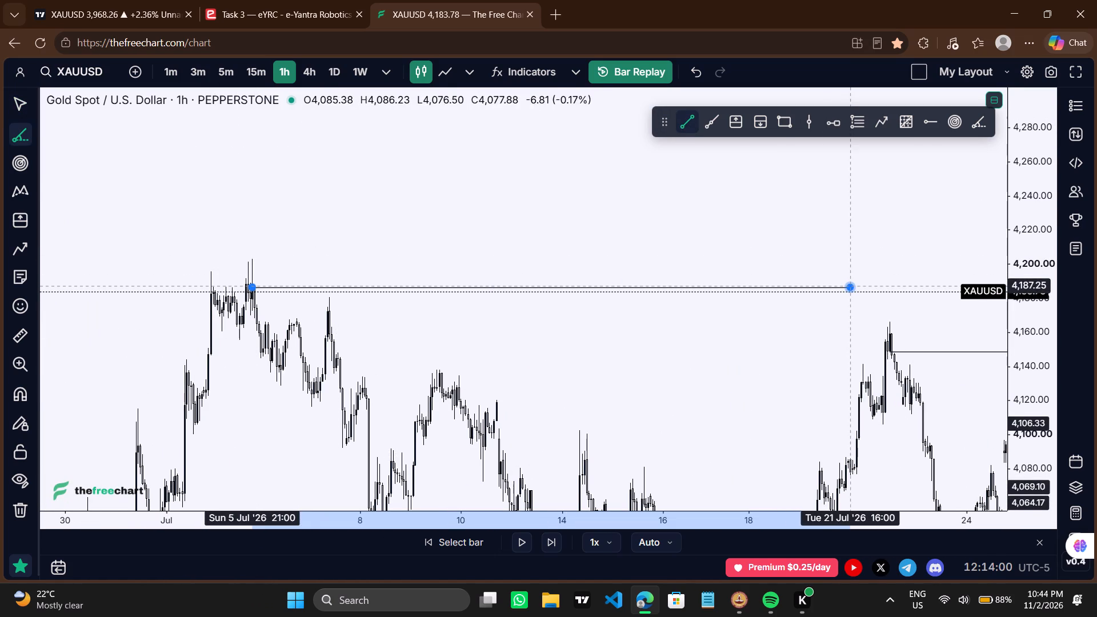
shift+click(850, 286)
Extend the right end of the 4,186 trend line horizontally to 5 August 07:00.
drag(806, 351, 578, 358)
scroll(578, 358, up, 3)
drag(790, 310, 547, 305)
shift+drag(249, 289, 864, 351)
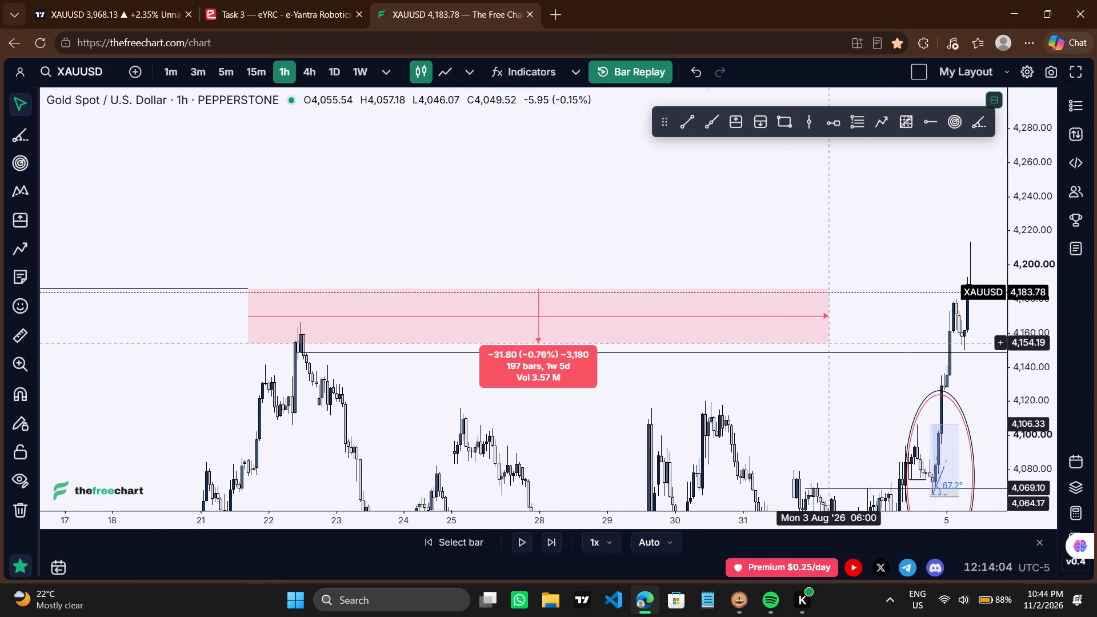
shift+drag(864, 351, 886, 358)
click(719, 289)
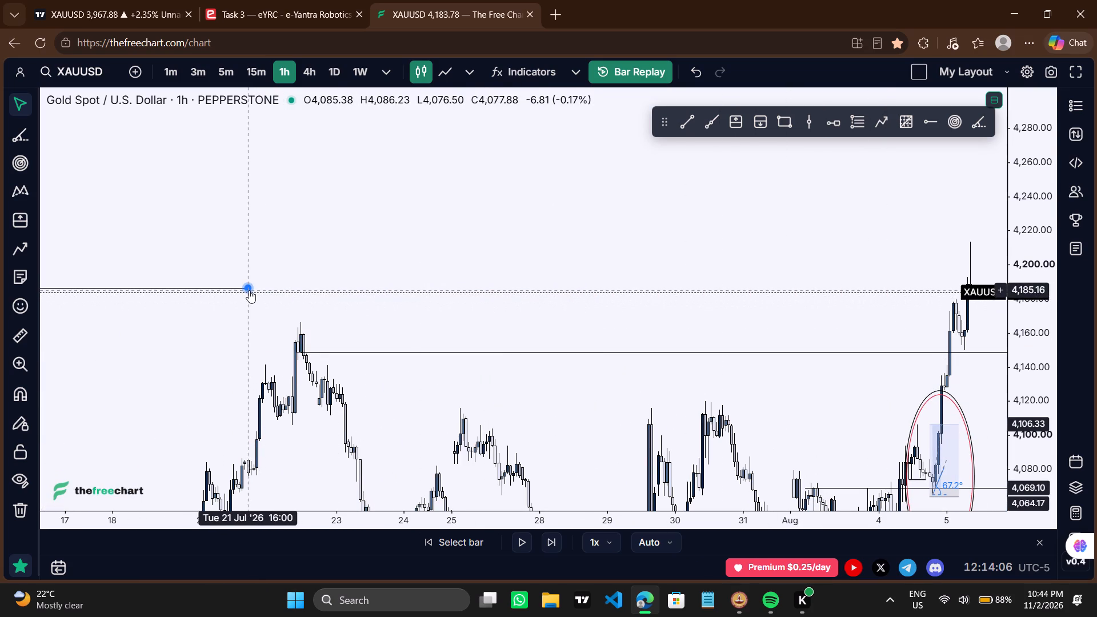
drag(249, 290, 967, 315)
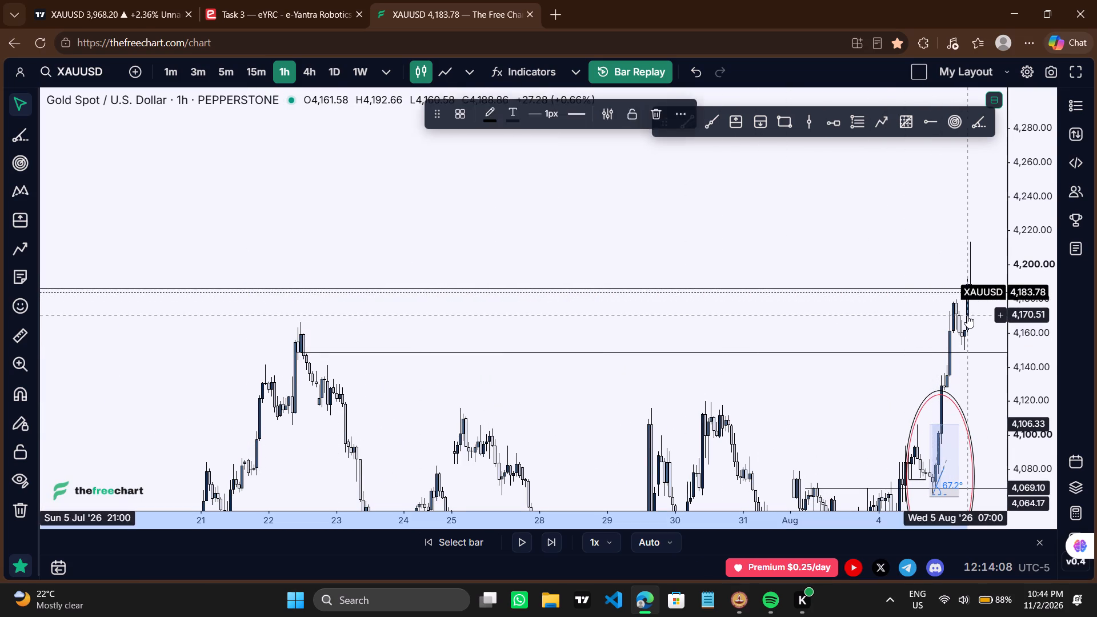
shift+click(967, 315)
click(672, 294)
click(647, 209)
Examine the 1-hour price action from mid-June to 5 August around the 4,186 and 4,149 lines.
scroll(647, 209, down, 5)
drag(243, 245, 536, 282)
scroll(536, 282, up, 2)
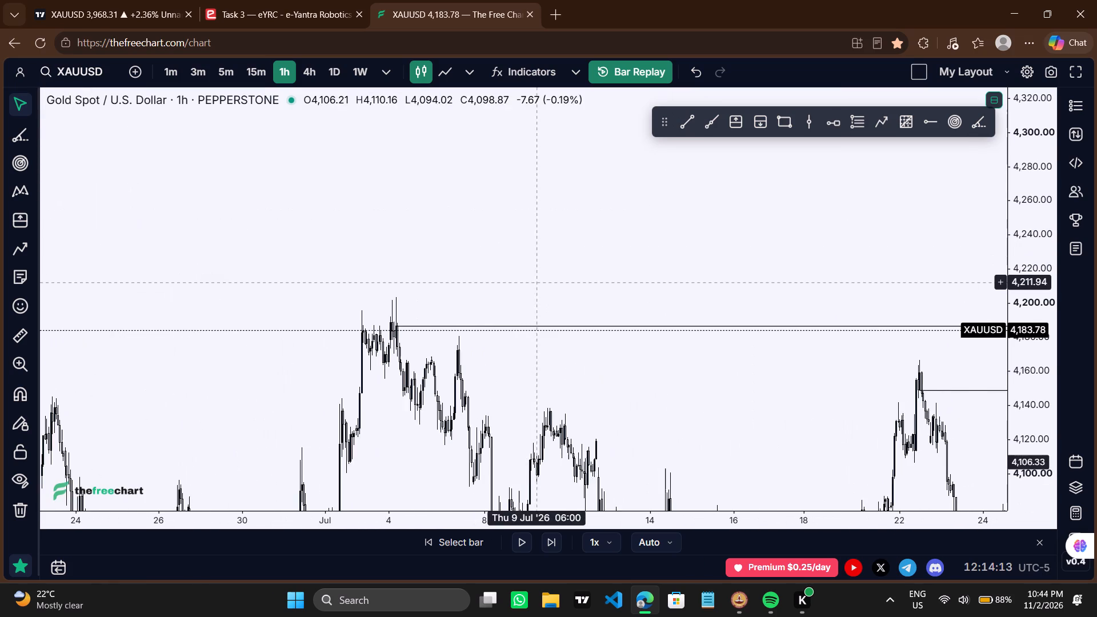
drag(475, 311, 284, 287)
drag(536, 253, 163, 170)
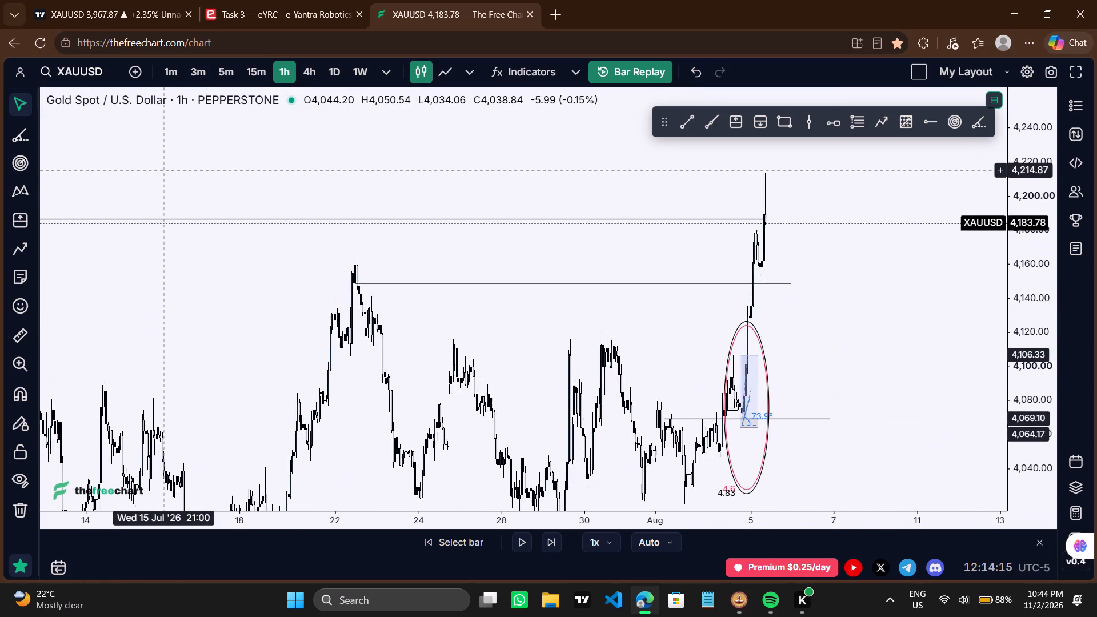
drag(311, 160, 487, 225)
drag(531, 256, 615, 258)
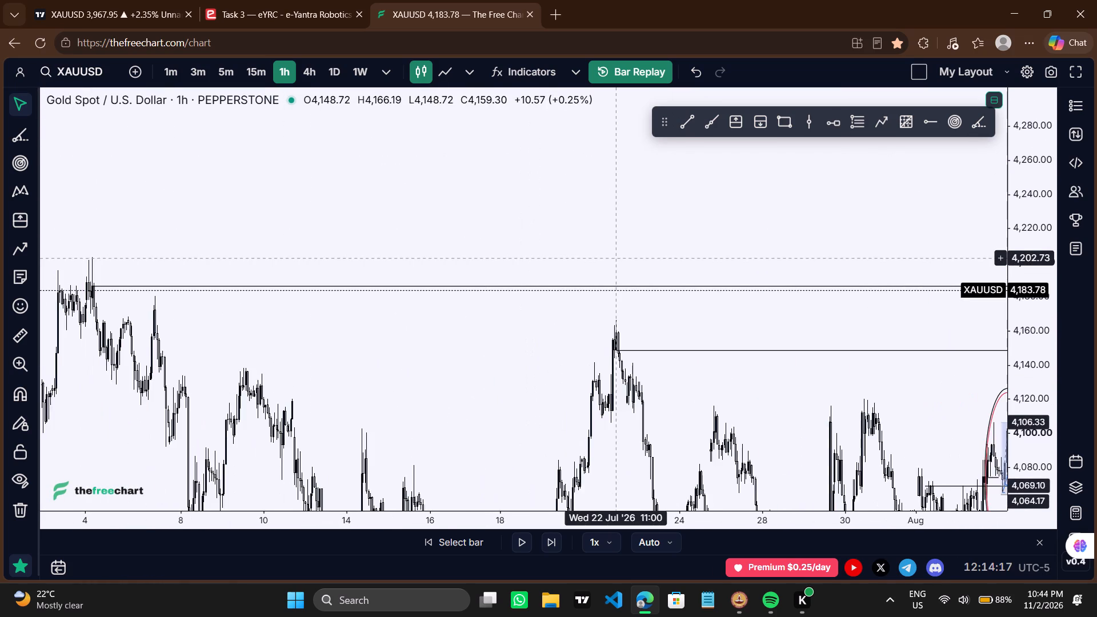
scroll(615, 258, down, 1)
drag(515, 266, 420, 254)
scroll(420, 254, down, 1)
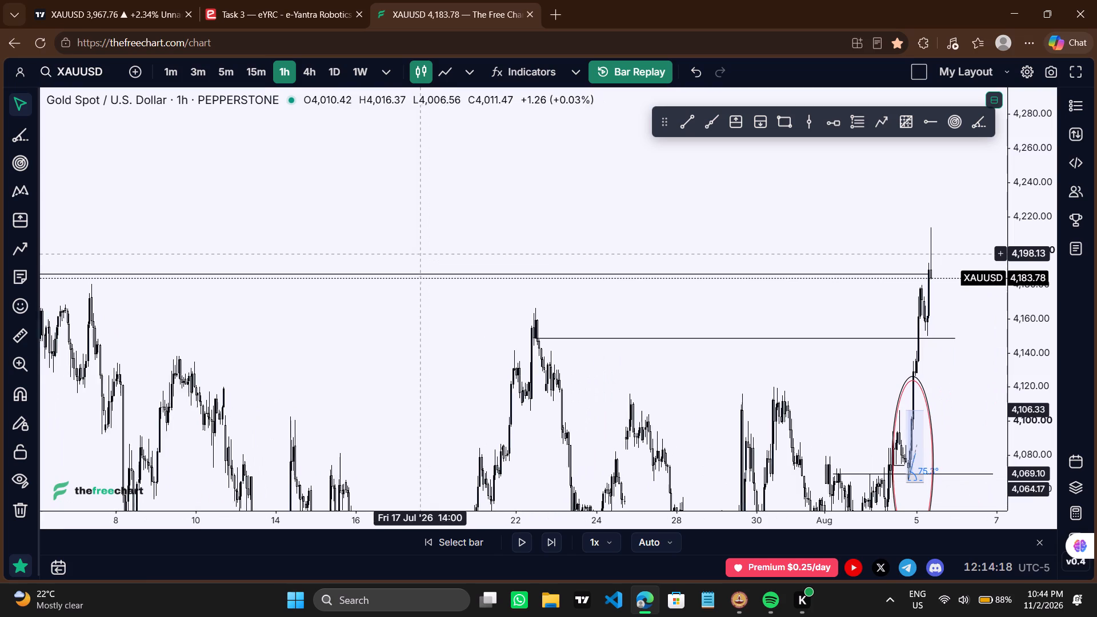
scroll(420, 254, down, 1)
drag(439, 245, 582, 243)
scroll(582, 243, down, 1)
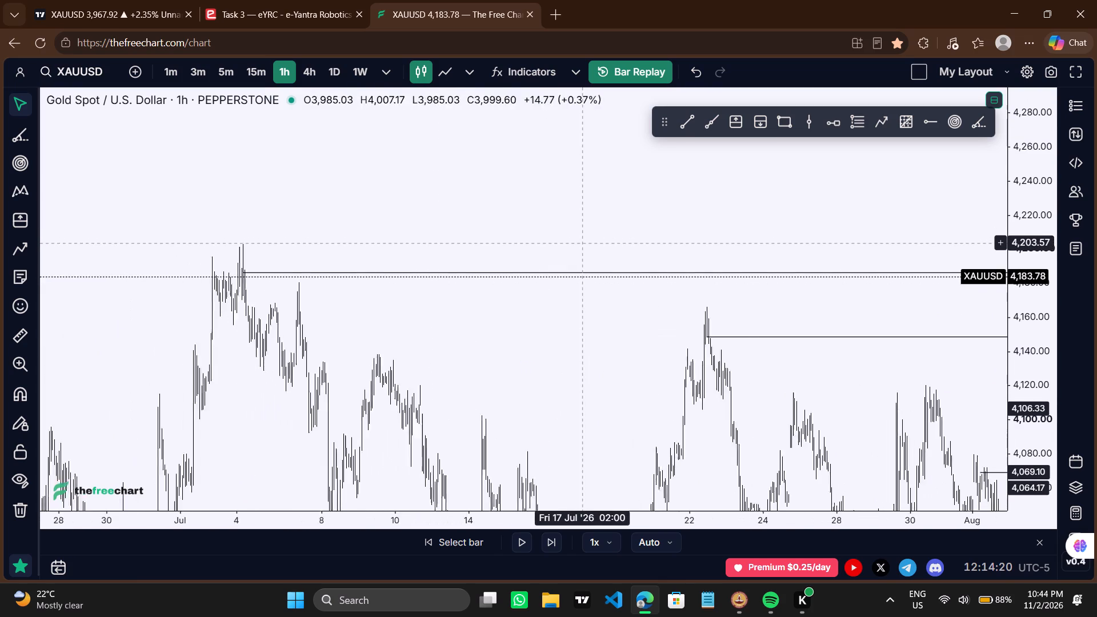
scroll(582, 243, down, 1)
drag(175, 235, 468, 267)
scroll(468, 267, up, 3)
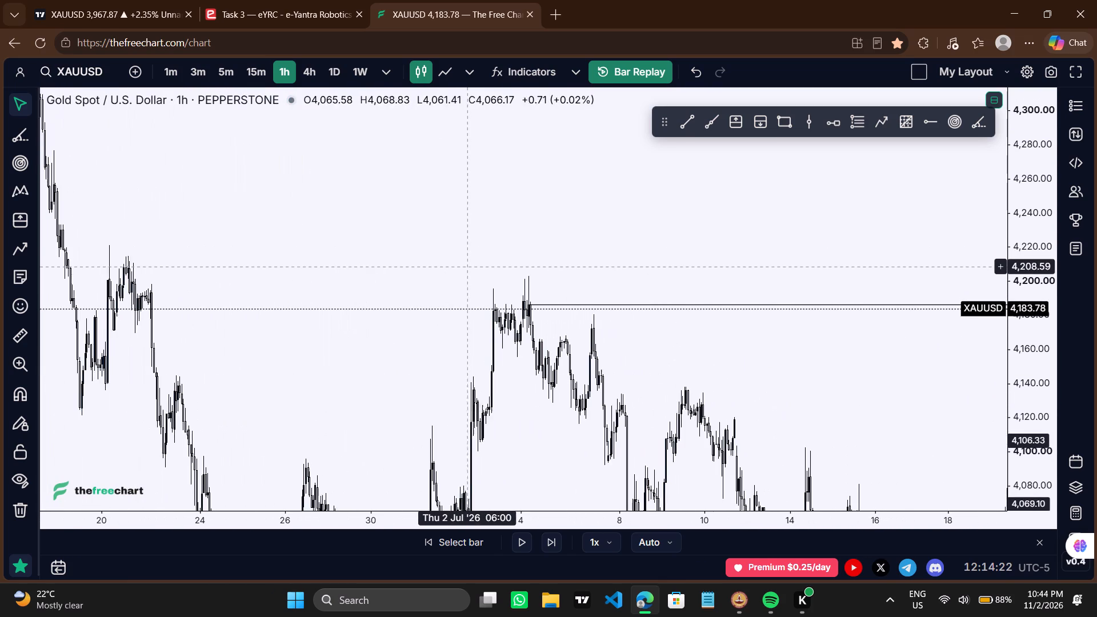
scroll(468, 267, up, 1)
drag(690, 261, 215, 214)
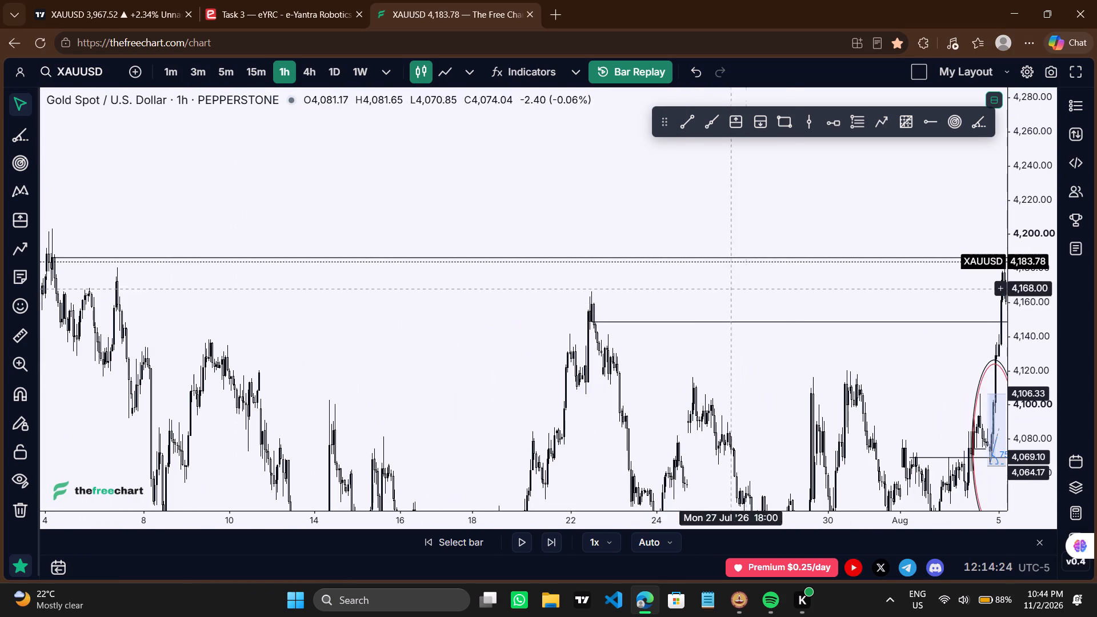
drag(795, 310, 297, 347)
scroll(297, 347, up, 2)
drag(630, 298, 698, 297)
scroll(698, 297, up, 1)
Switch the chart to the 15-minute timeframe and examine the 5 August spike above the 4,186 line.
click(258, 72)
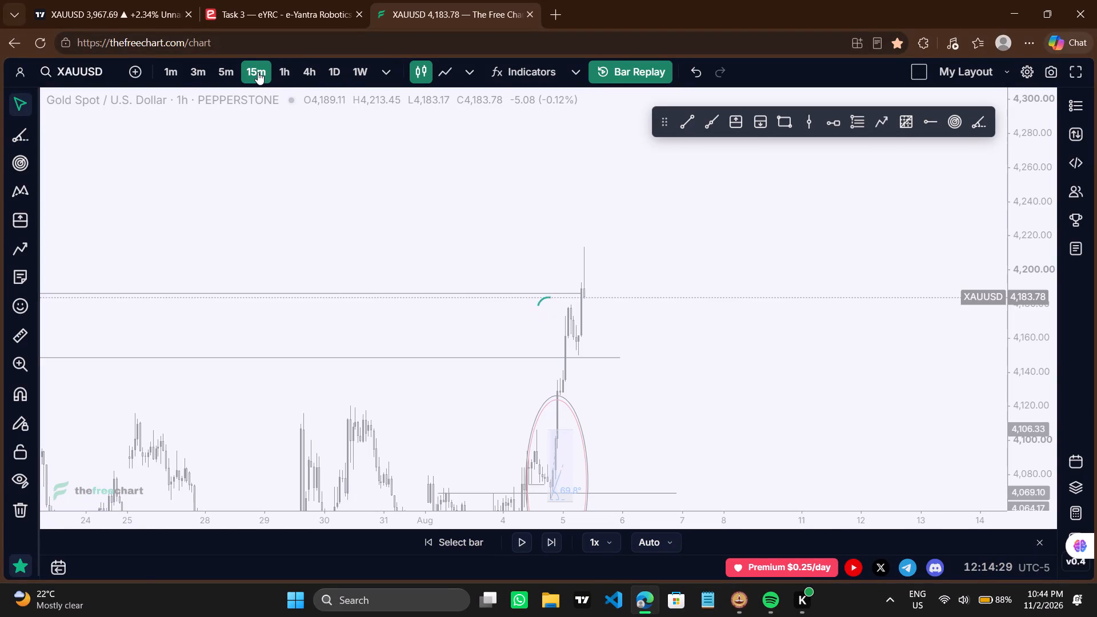
drag(684, 260, 618, 262)
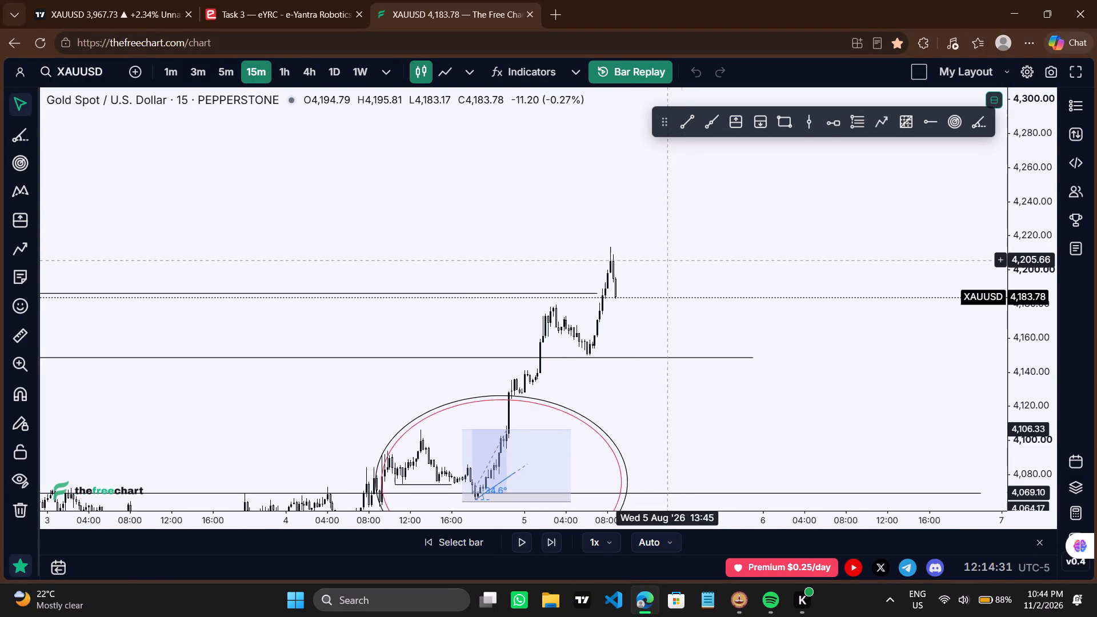
drag(618, 262, 601, 262)
scroll(601, 262, up, 4)
drag(632, 332, 571, 344)
Switch the chart to the 5-minute timeframe, stretch the price scale and examine the pullback from the 5 August high.
click(222, 71)
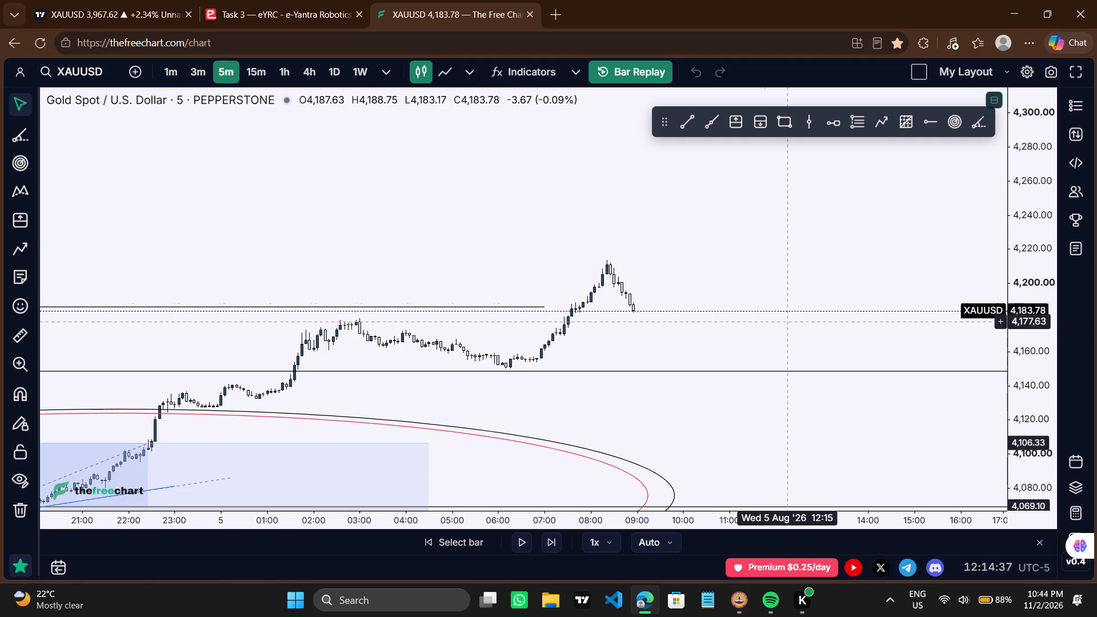
drag(792, 324, 648, 326)
scroll(648, 326, down, 1)
drag(648, 326, 653, 342)
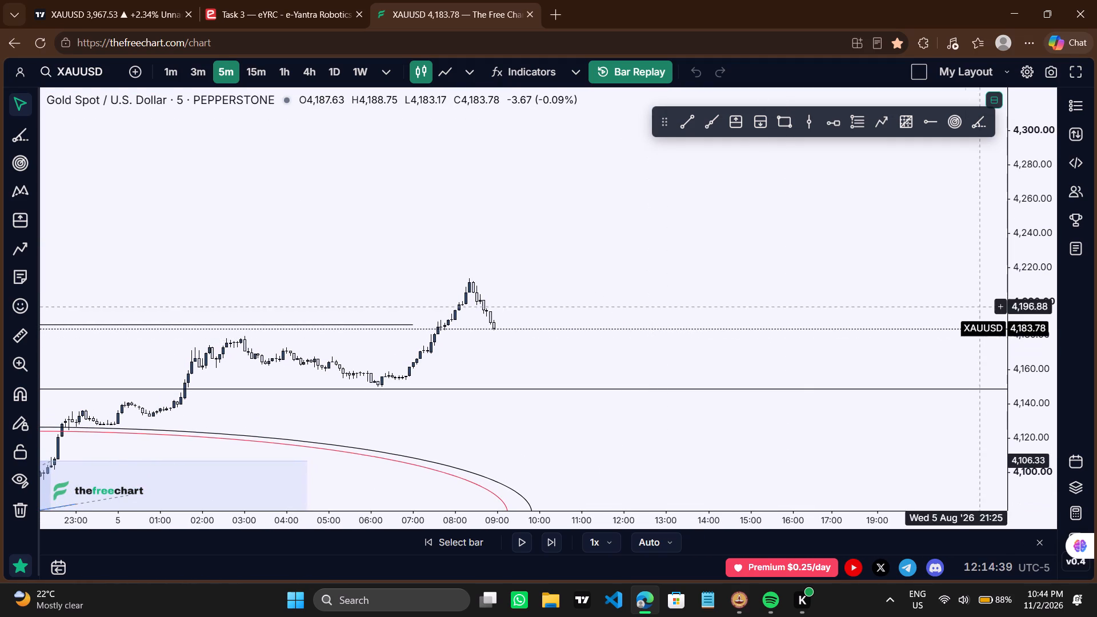
drag(1019, 367, 986, 234)
drag(587, 340, 672, 345)
scroll(672, 345, up, 1)
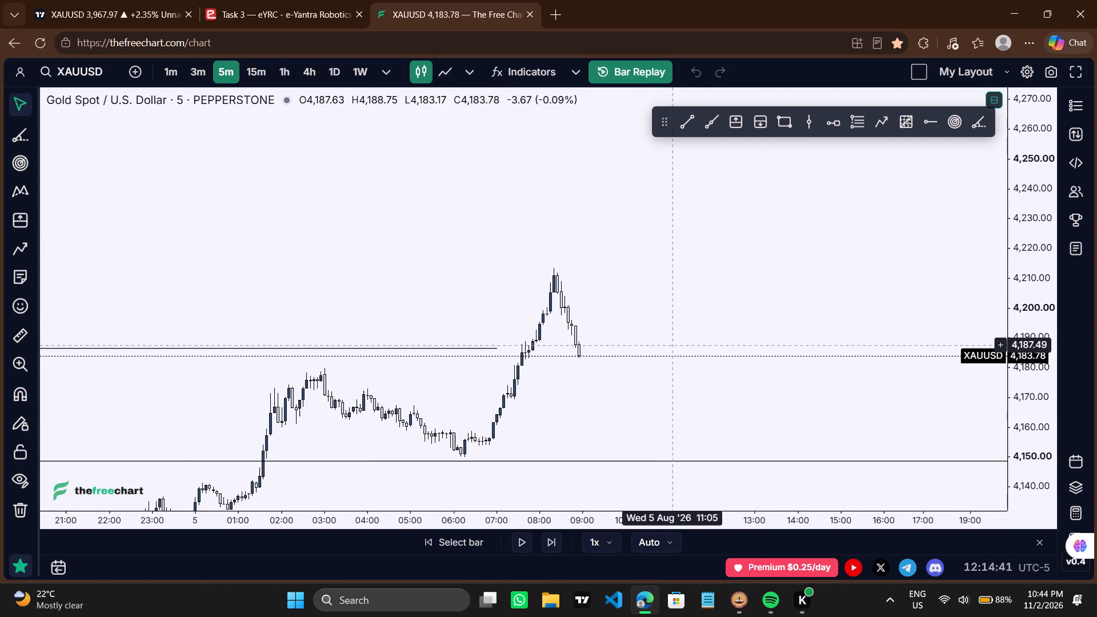
scroll(672, 345, up, 2)
drag(581, 304, 493, 293)
scroll(493, 293, up, 1)
drag(554, 337, 529, 323)
scroll(529, 323, up, 1)
click(449, 80)
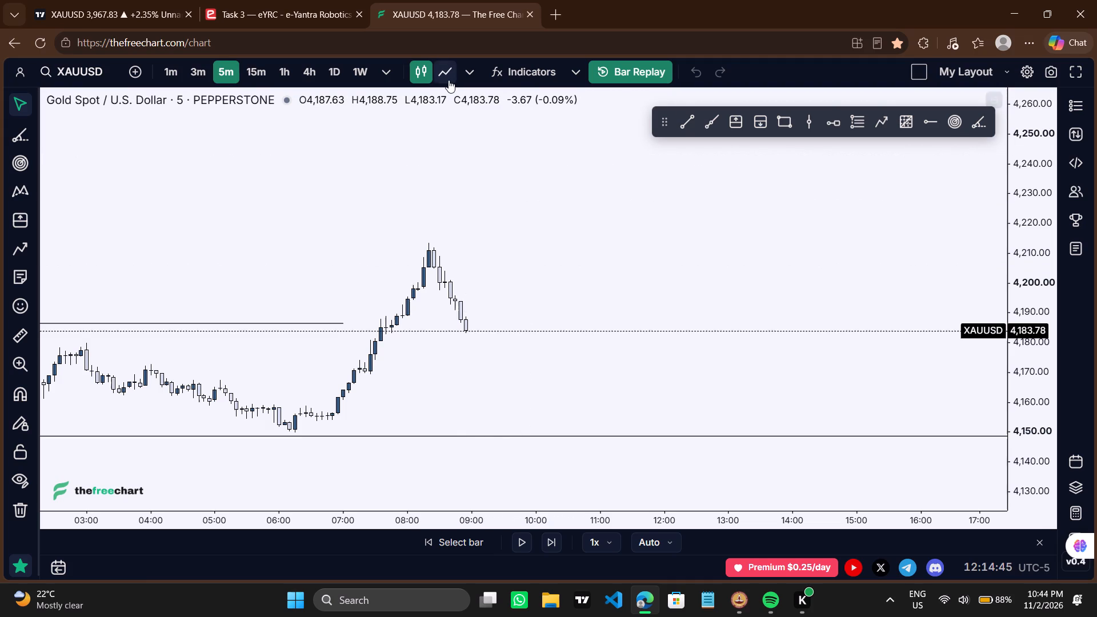
click(424, 77)
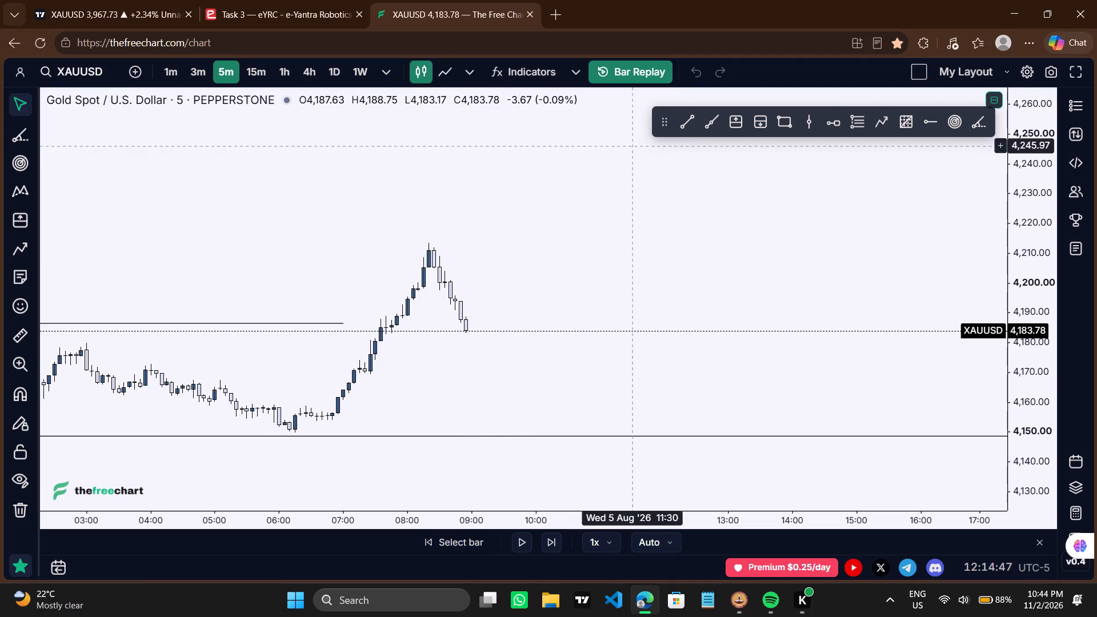
Place a short position with entry at 4,200.19 at 5 August 09:10 and tighten its stop to about 4,203.79.
click(759, 123)
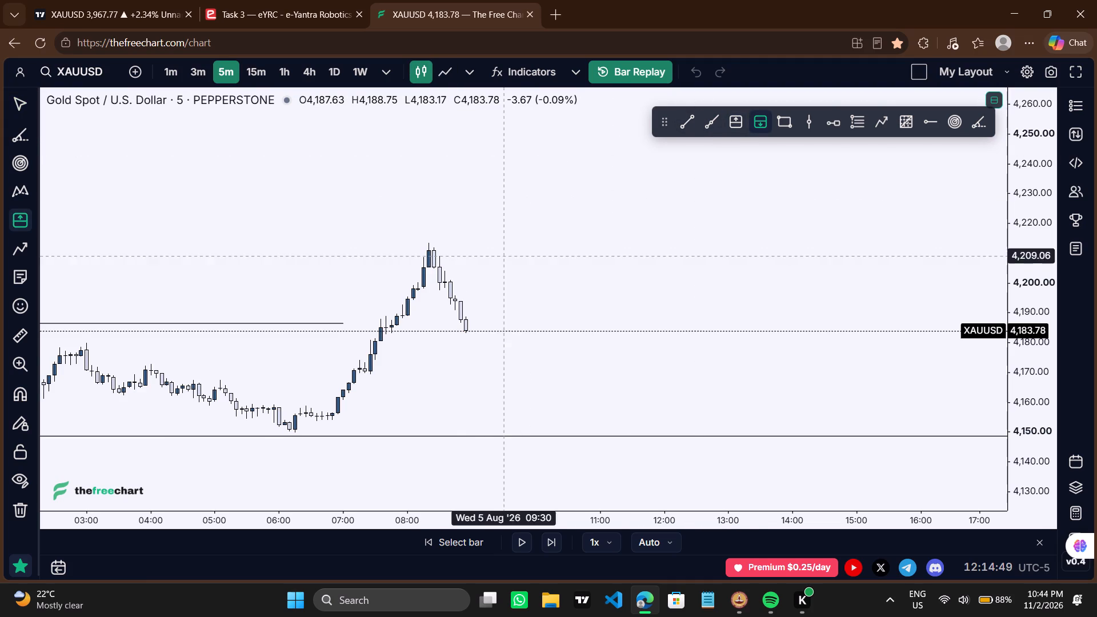
click(481, 282)
drag(485, 221, 485, 238)
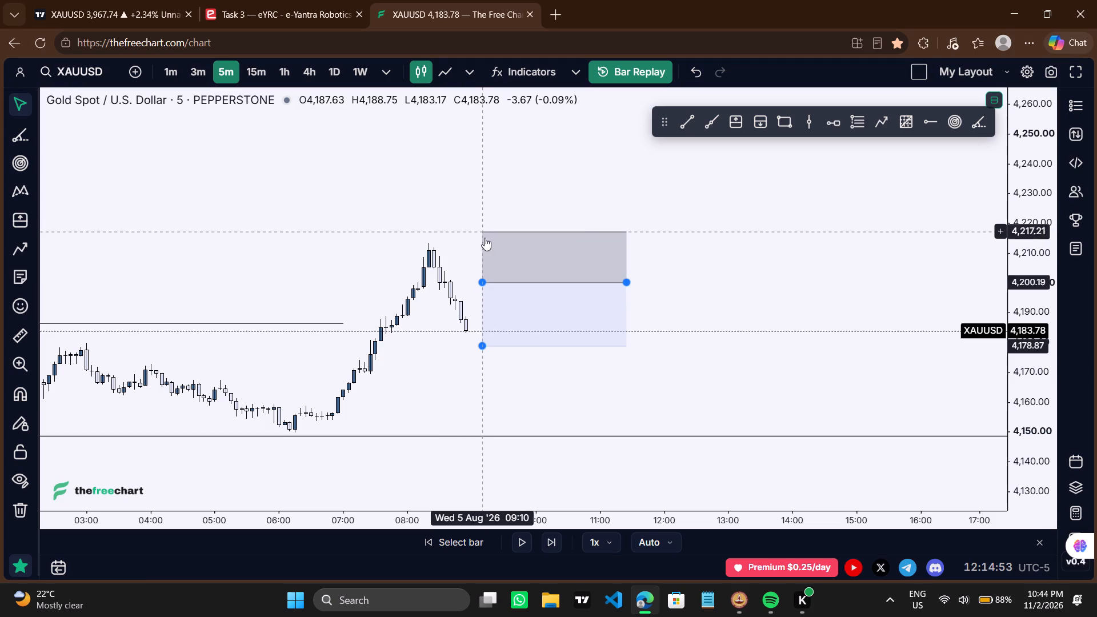
drag(485, 238, 485, 254)
click(485, 254)
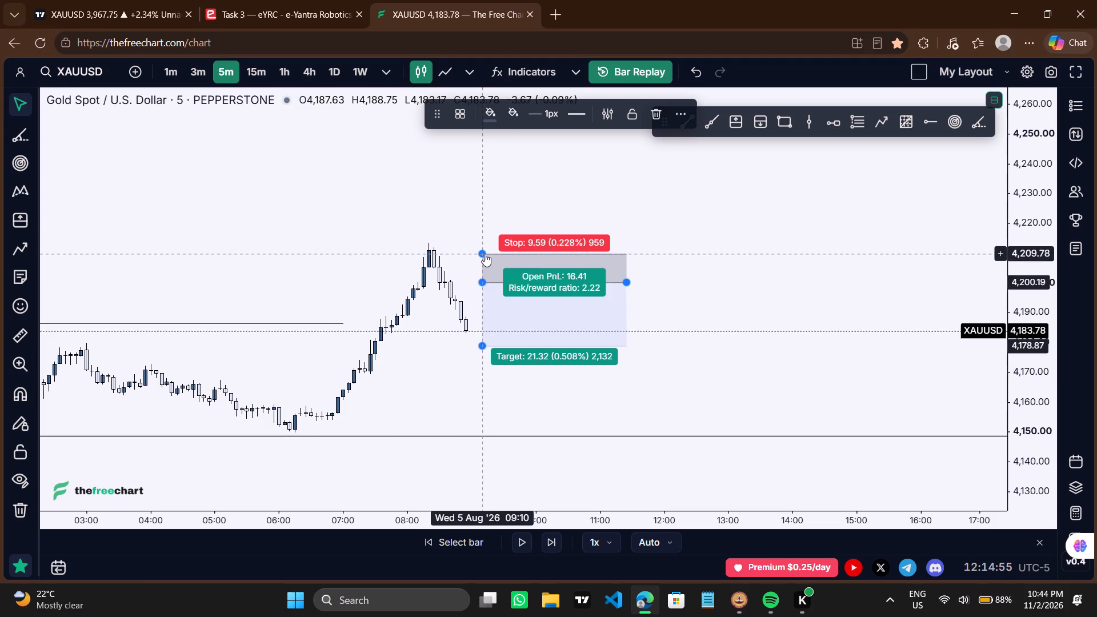
drag(485, 254, 486, 259)
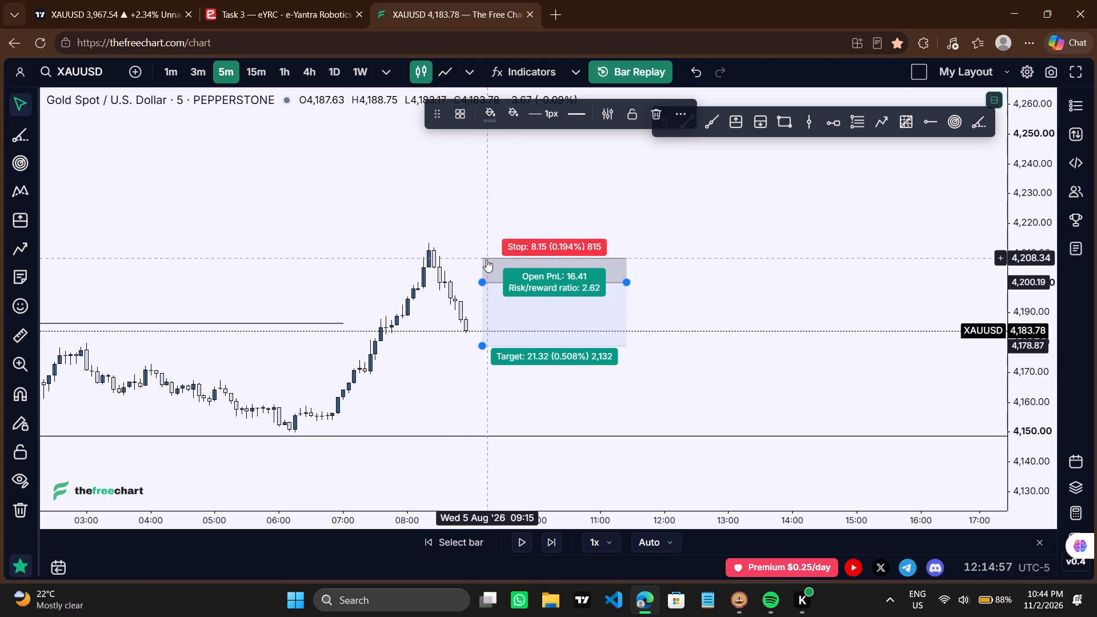
drag(486, 259, 489, 269)
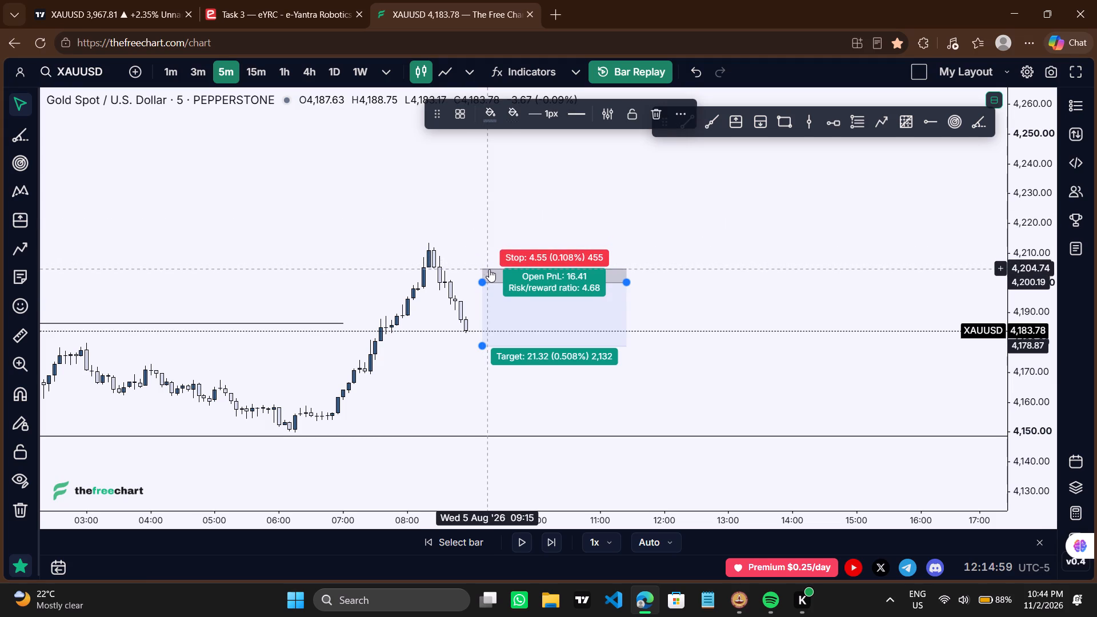
drag(489, 269, 491, 271)
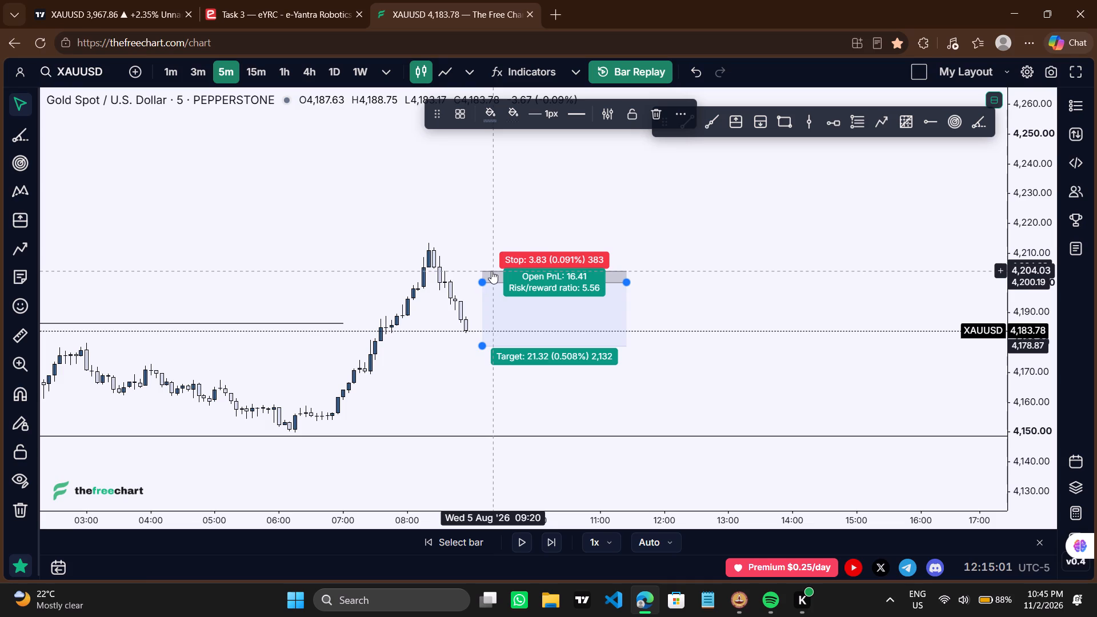
drag(491, 271, 492, 272)
Set the short position's stop level to 300 ticks.
double_click(529, 289)
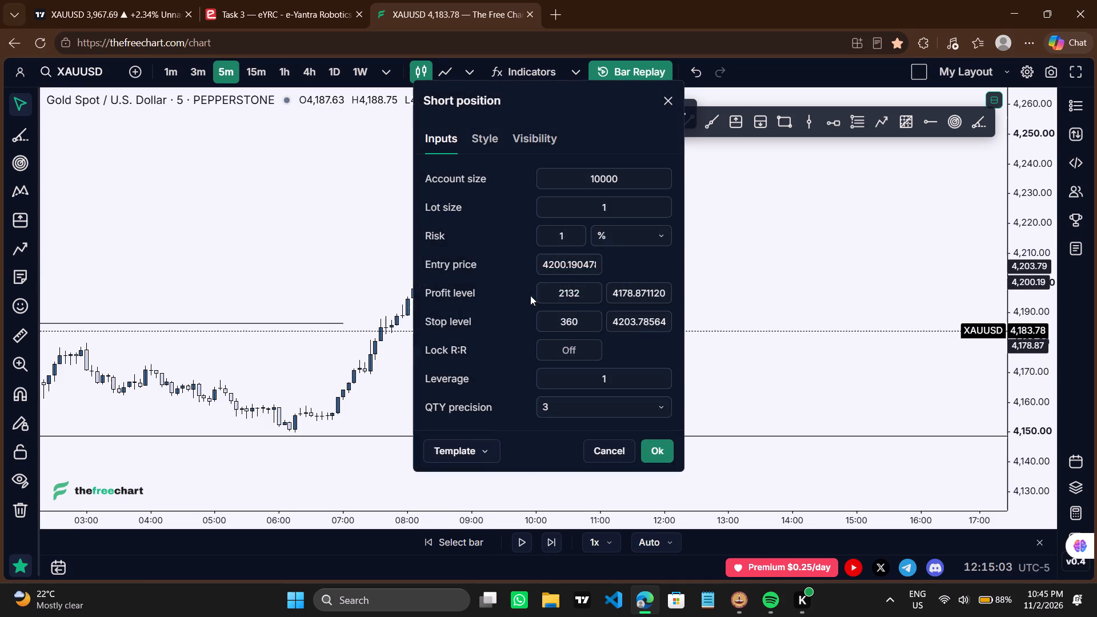
click(582, 318)
key(BackSpace)
key(BackSpace)
text(00)
click(663, 459)
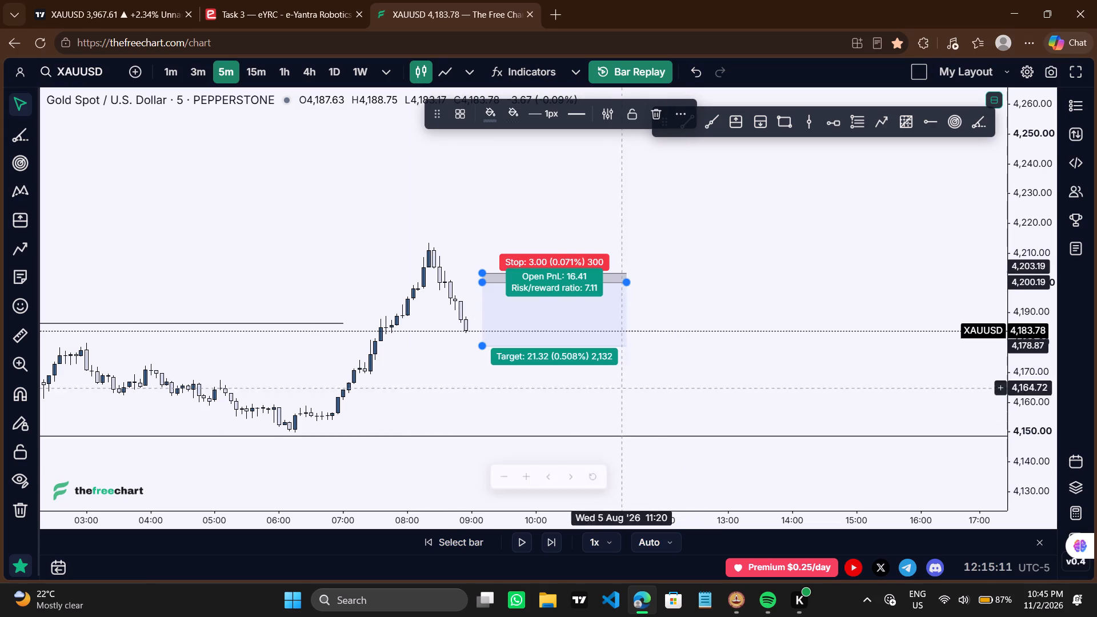
Adjust the short position's target to about 4,179.58.
drag(479, 348, 474, 379)
scroll(474, 379, down, 5)
drag(475, 379, 475, 350)
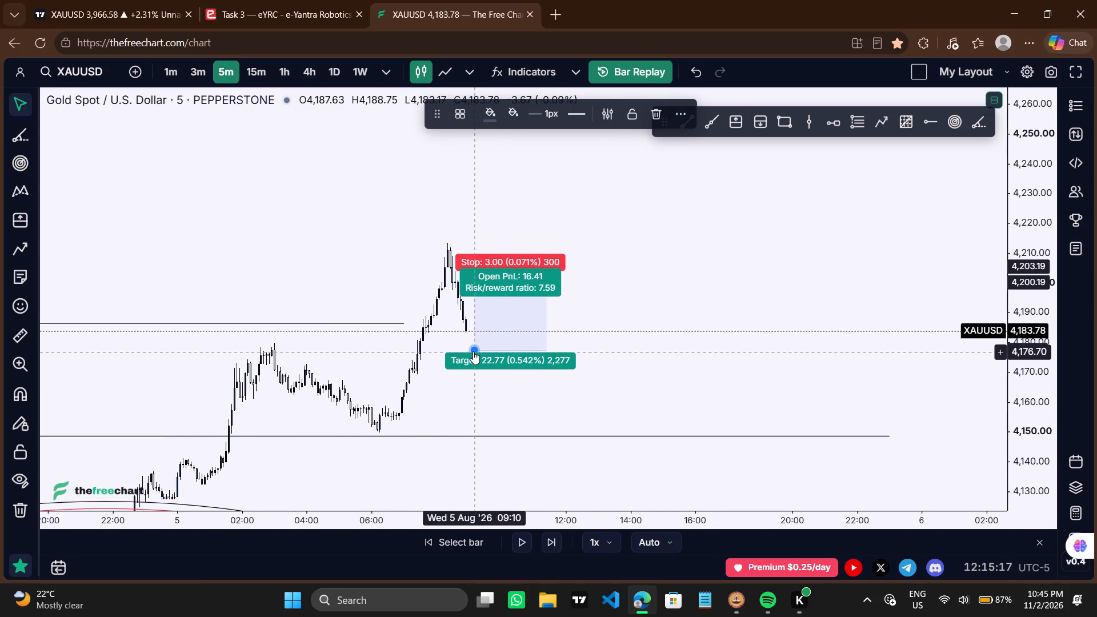
drag(473, 351, 474, 344)
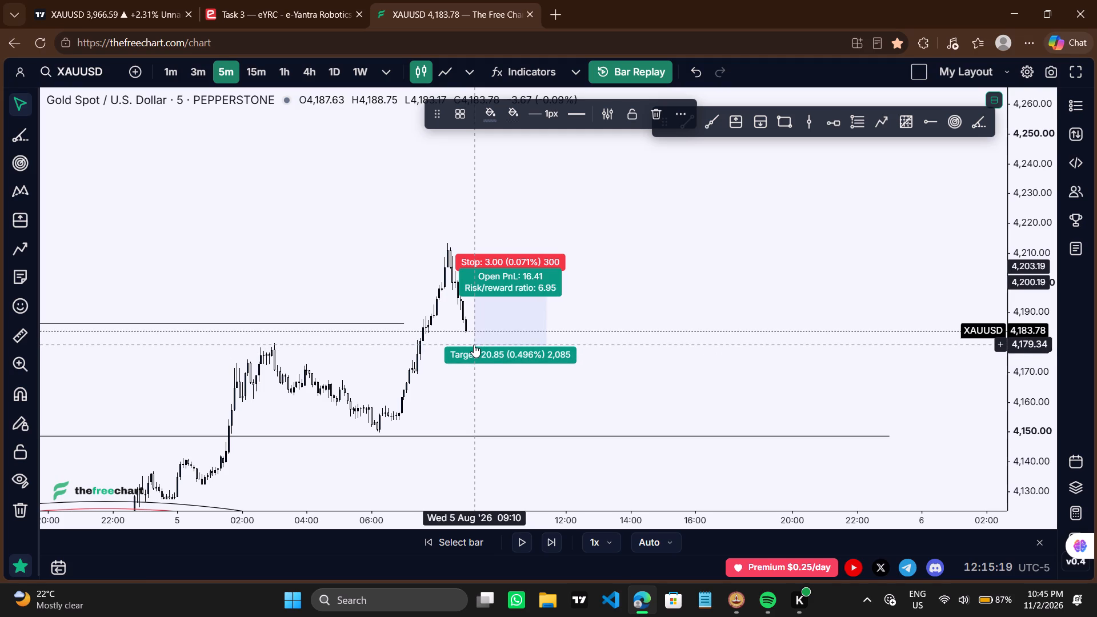
drag(474, 344, 474, 344)
click(622, 238)
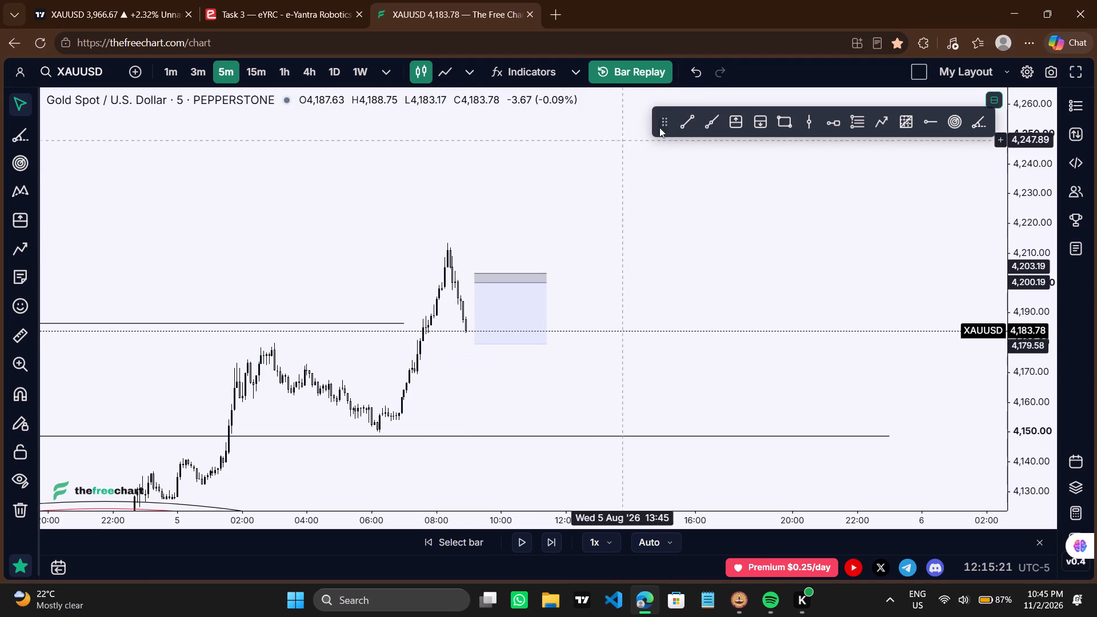
Advance the replay bar by bar from 08:55 to 10:10 on 5 August to test the short position.
click(545, 540)
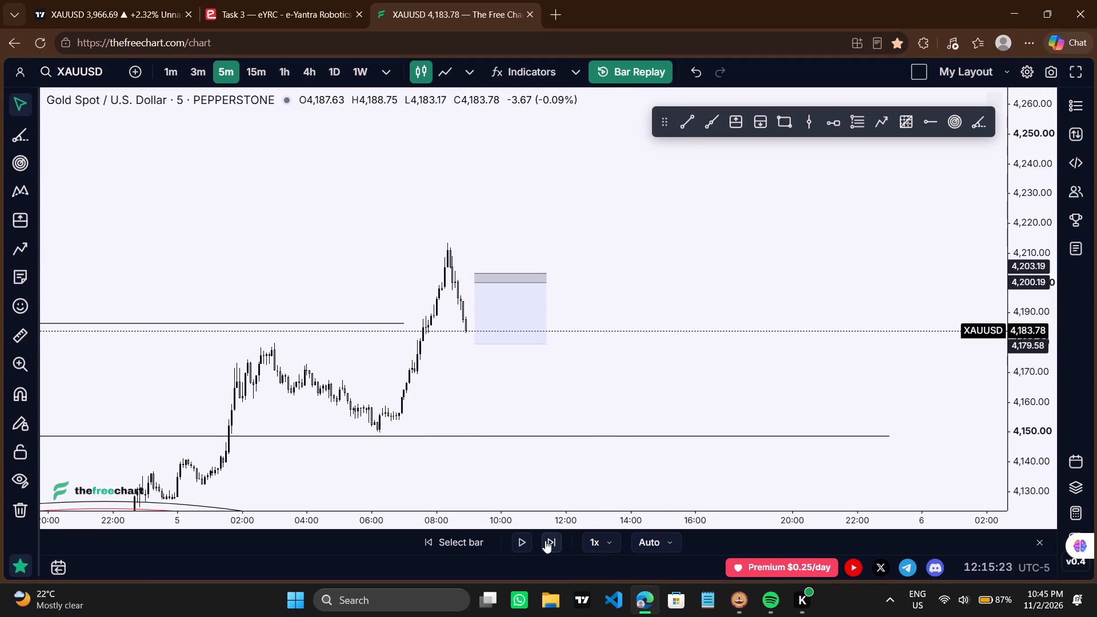
click(545, 540)
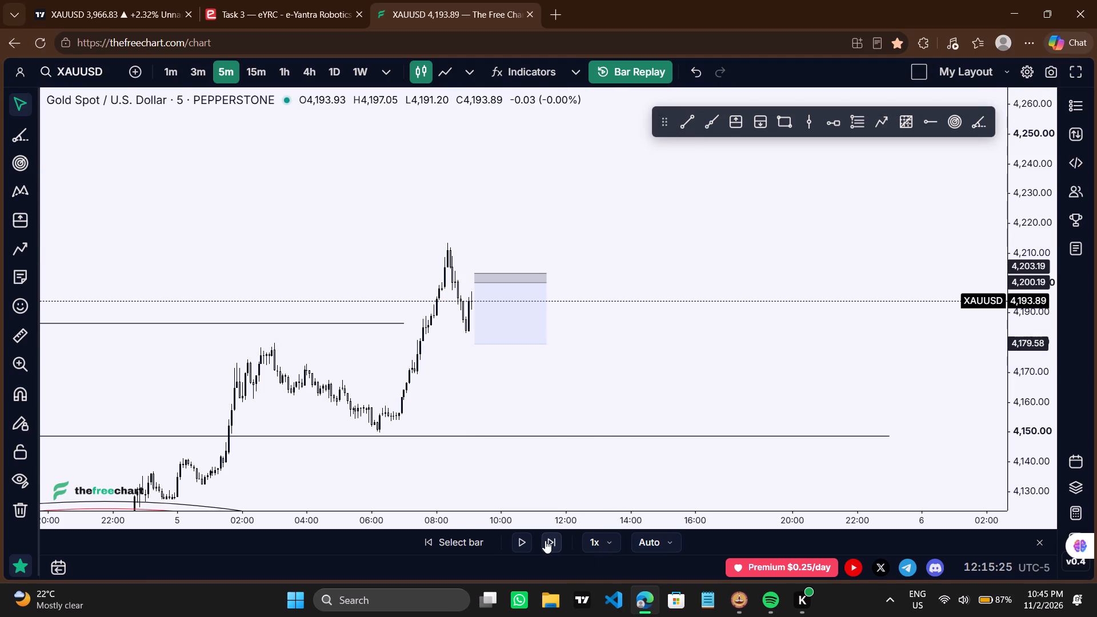
click(545, 540)
click(545, 540)
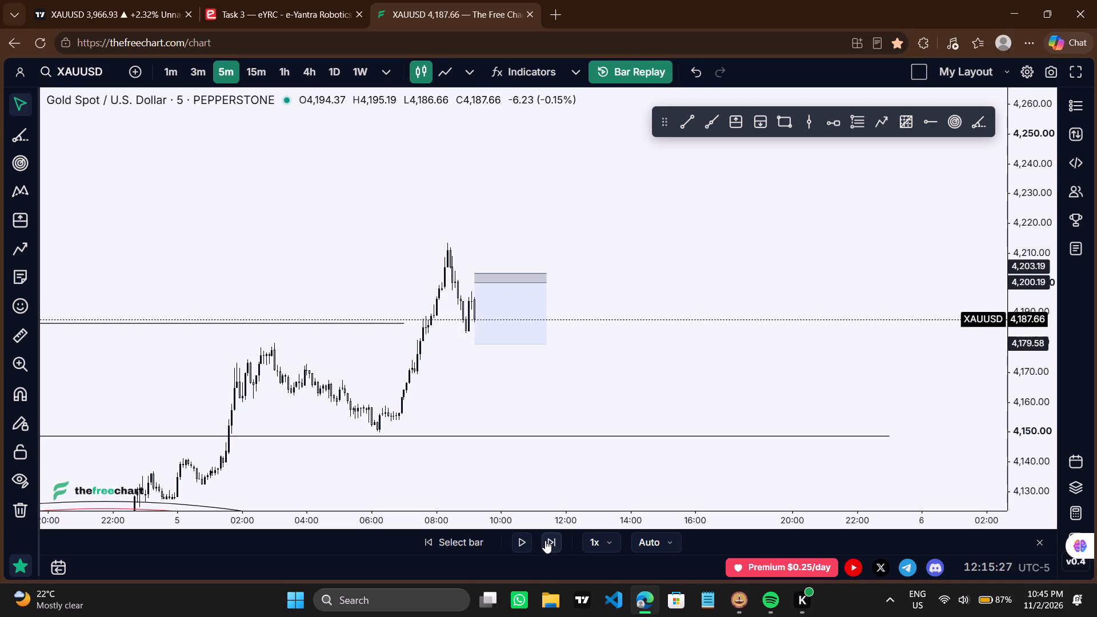
click(545, 540)
click(545, 540)
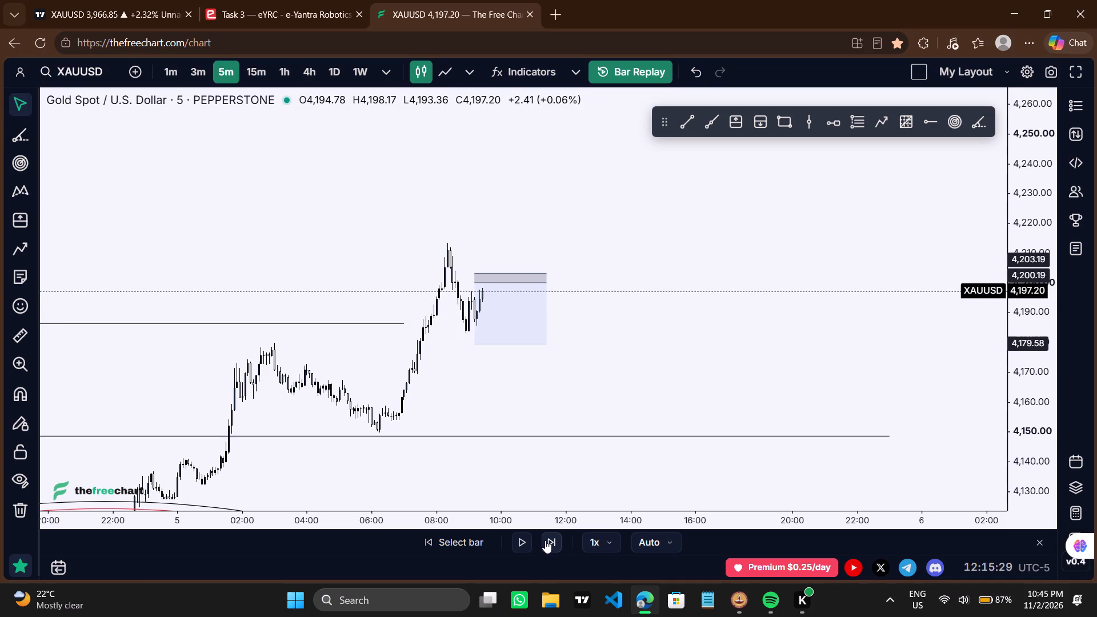
click(545, 540)
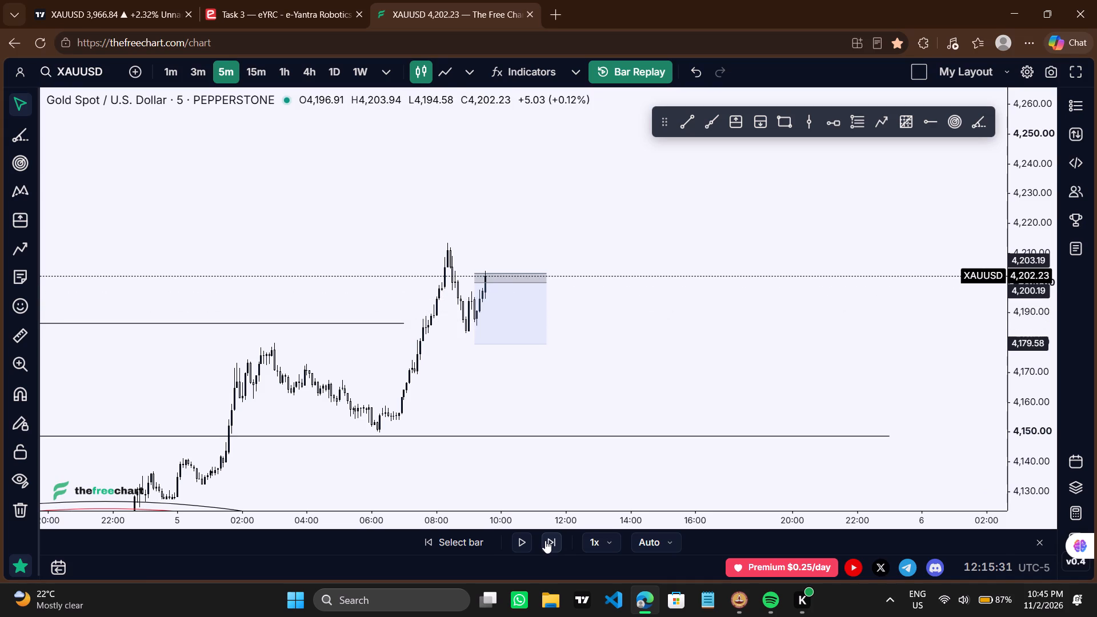
click(545, 540)
click(545, 540)
click(545, 540)
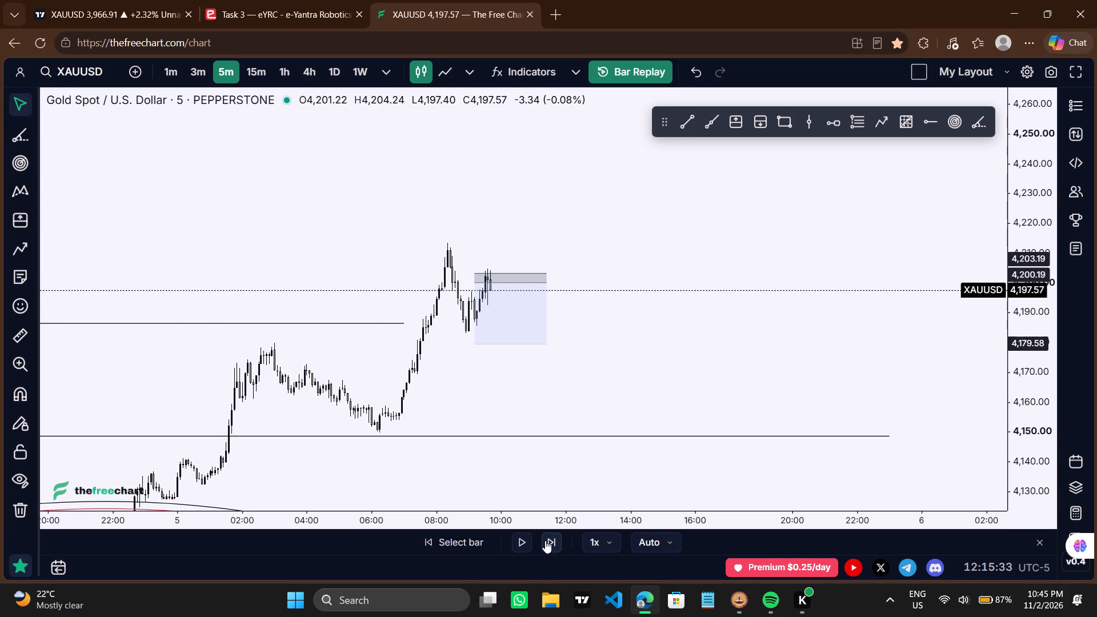
click(545, 540)
click(545, 540)
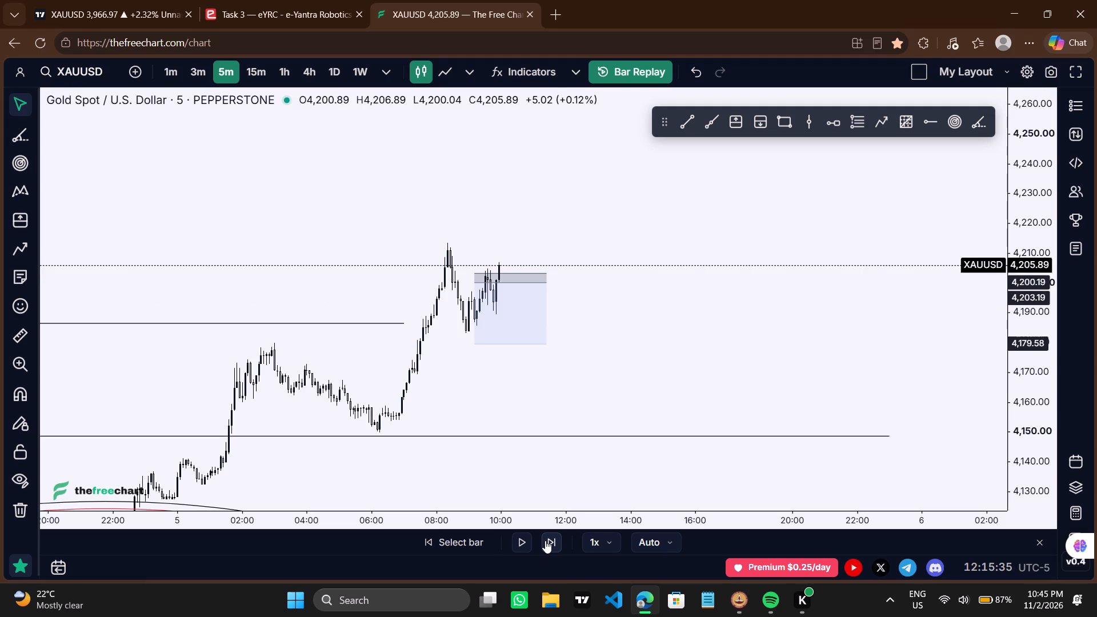
click(545, 540)
click(545, 540)
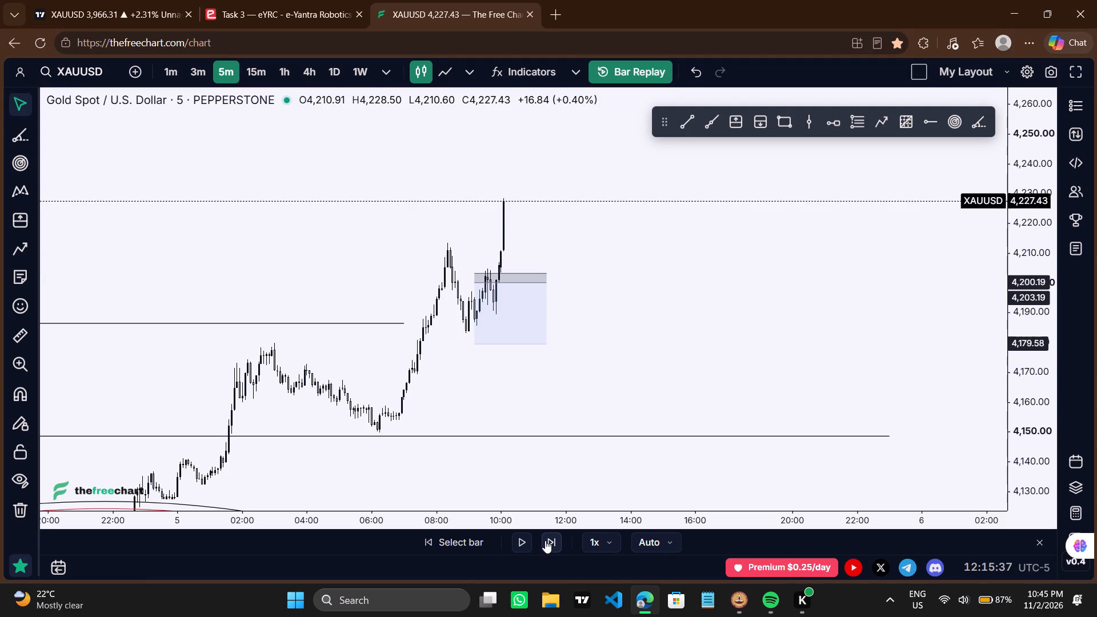
click(545, 540)
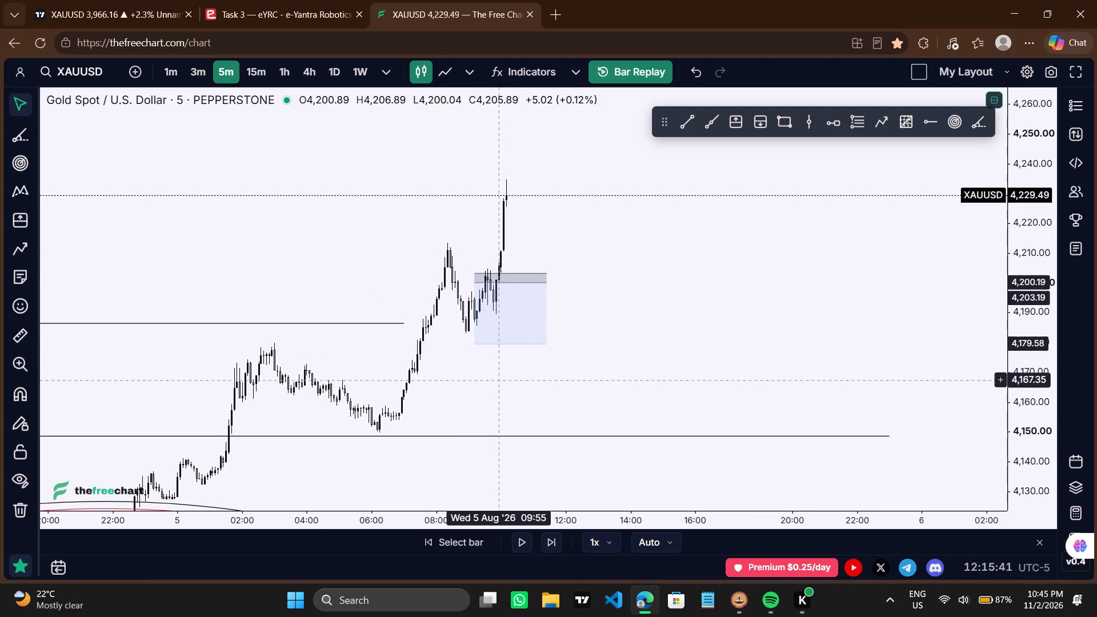
Examine the 4–5 August rally around the short position and the two horizontal lines near 4,186 and 4,149.
scroll(499, 380, up, 2)
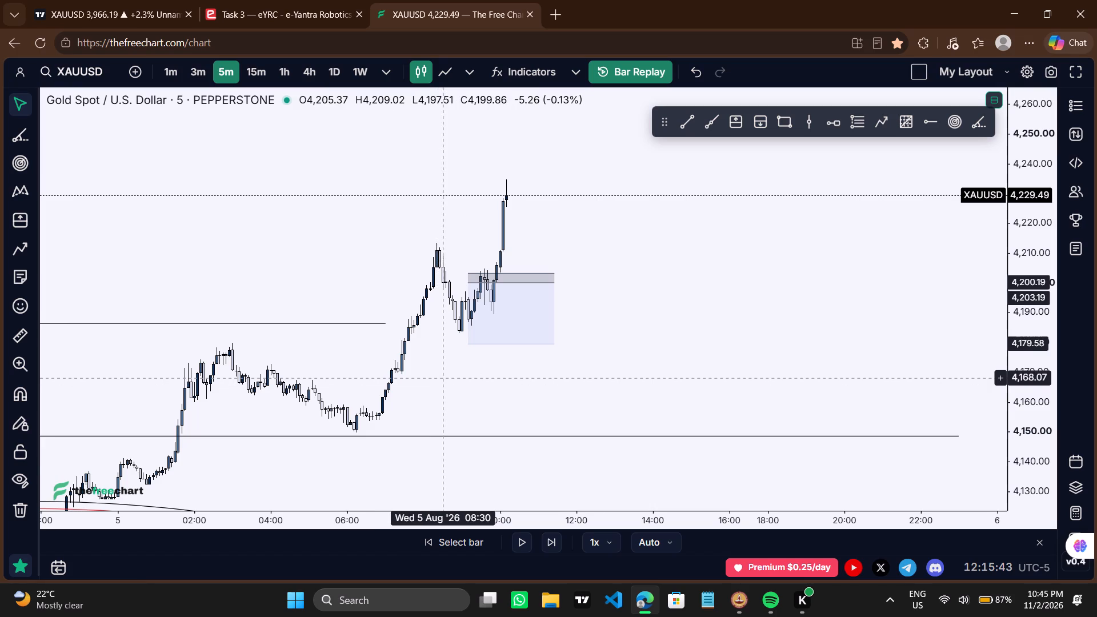
drag(443, 378, 562, 323)
scroll(562, 323, down, 1)
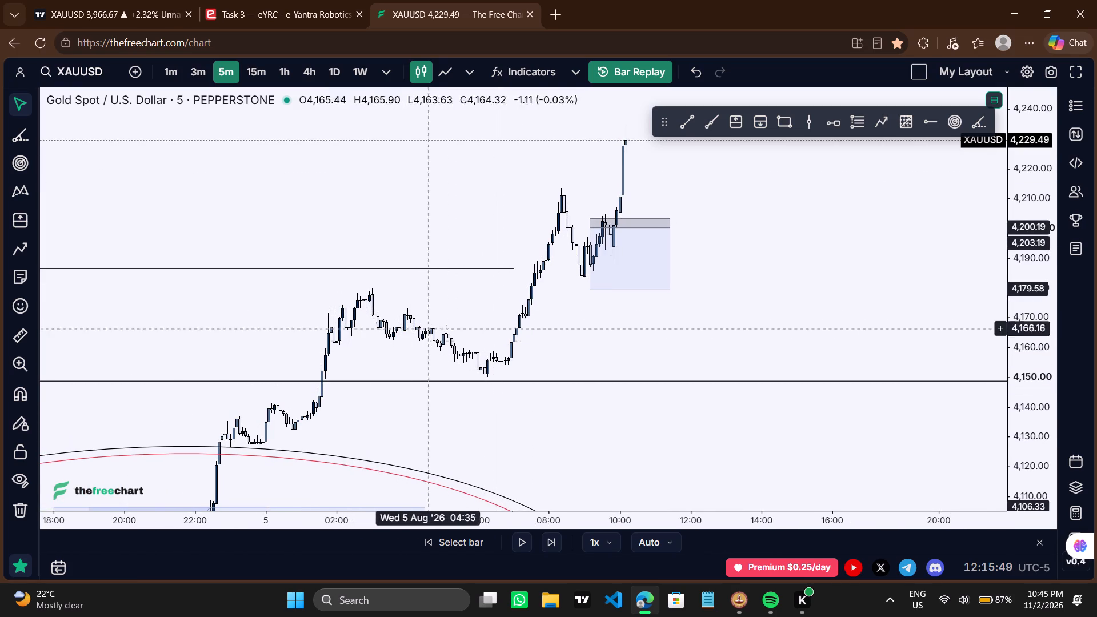
drag(481, 369, 527, 323)
scroll(527, 323, down, 5)
scroll(527, 323, up, 2)
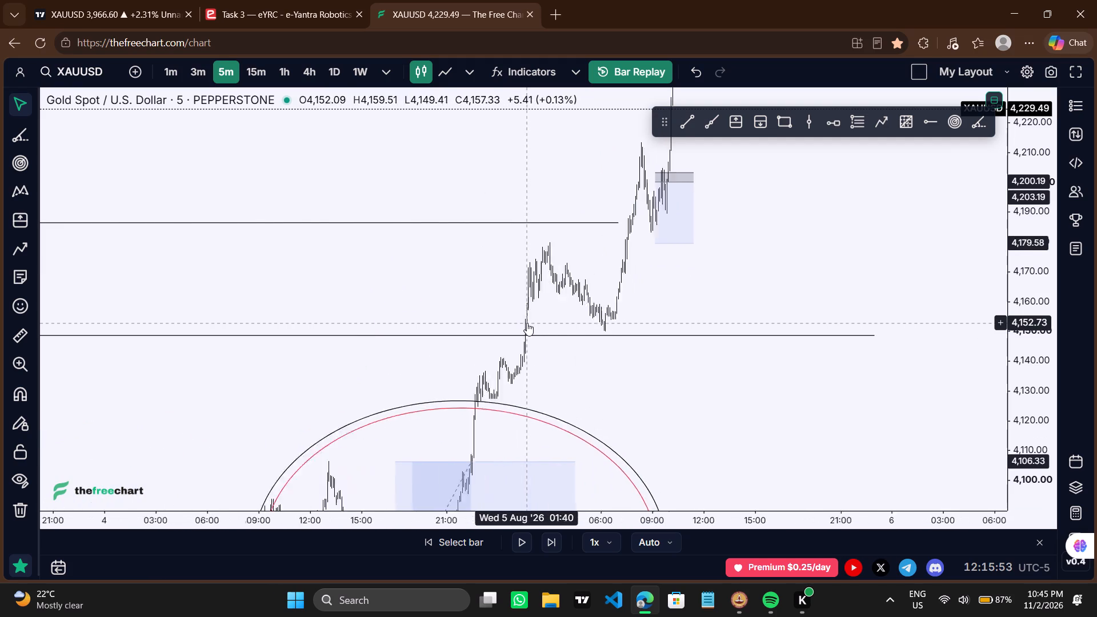
scroll(527, 323, up, 2)
drag(583, 286, 547, 287)
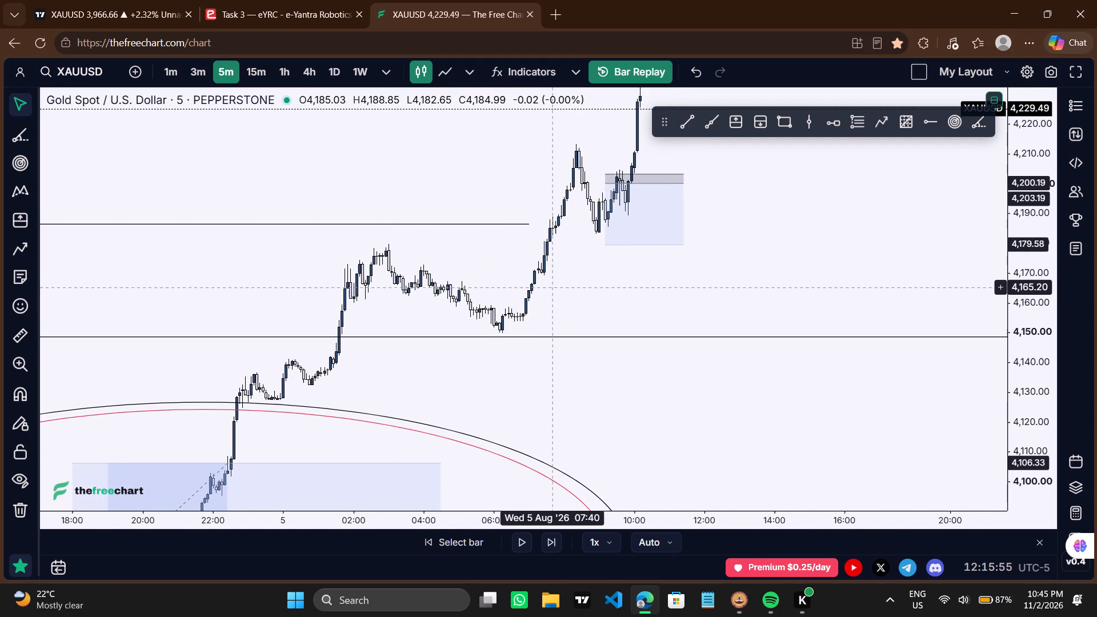
scroll(547, 287, up, 1)
drag(541, 293, 528, 302)
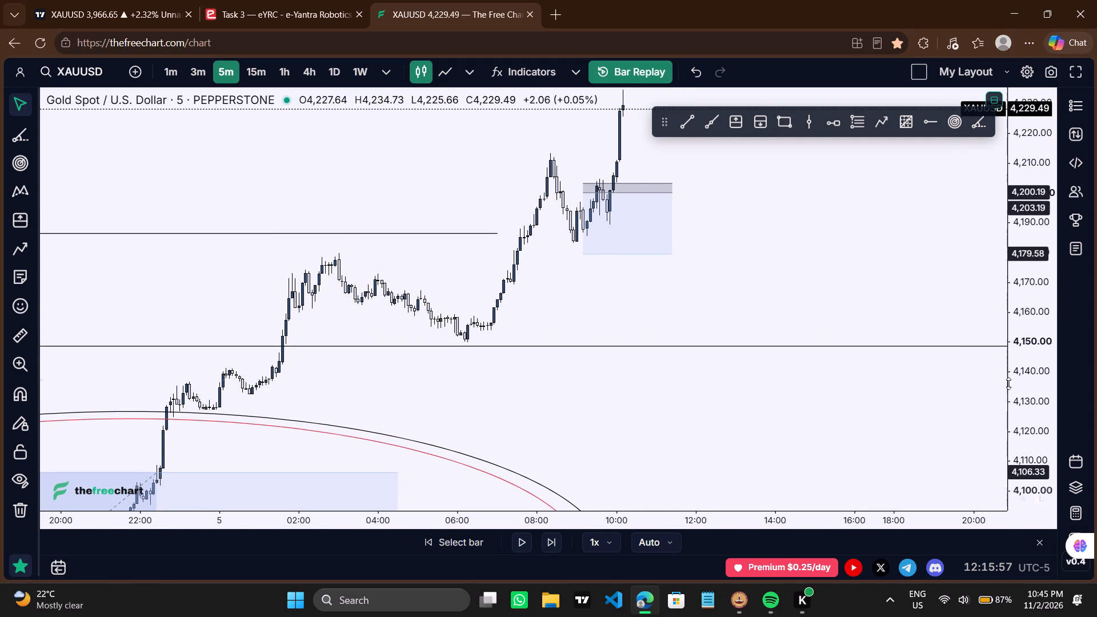
drag(1040, 392, 991, 238)
drag(661, 324, 737, 312)
scroll(737, 312, up, 1)
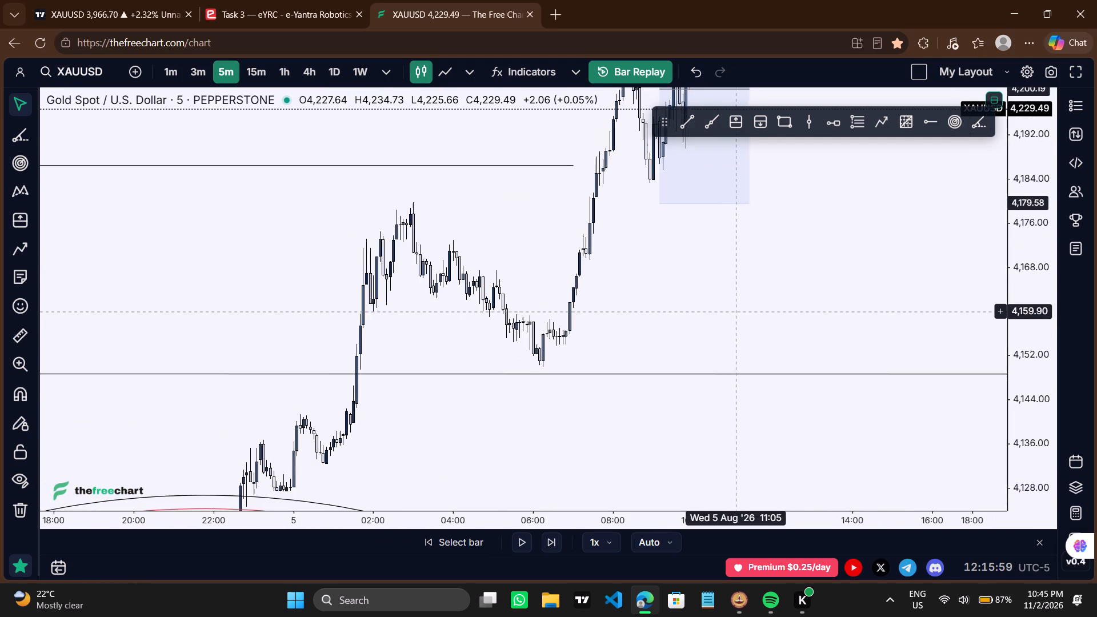
Measure the price distance from about 4,155.76 at 06:35 on 5 August down to the nearby swing low.
scroll(737, 312, up, 1)
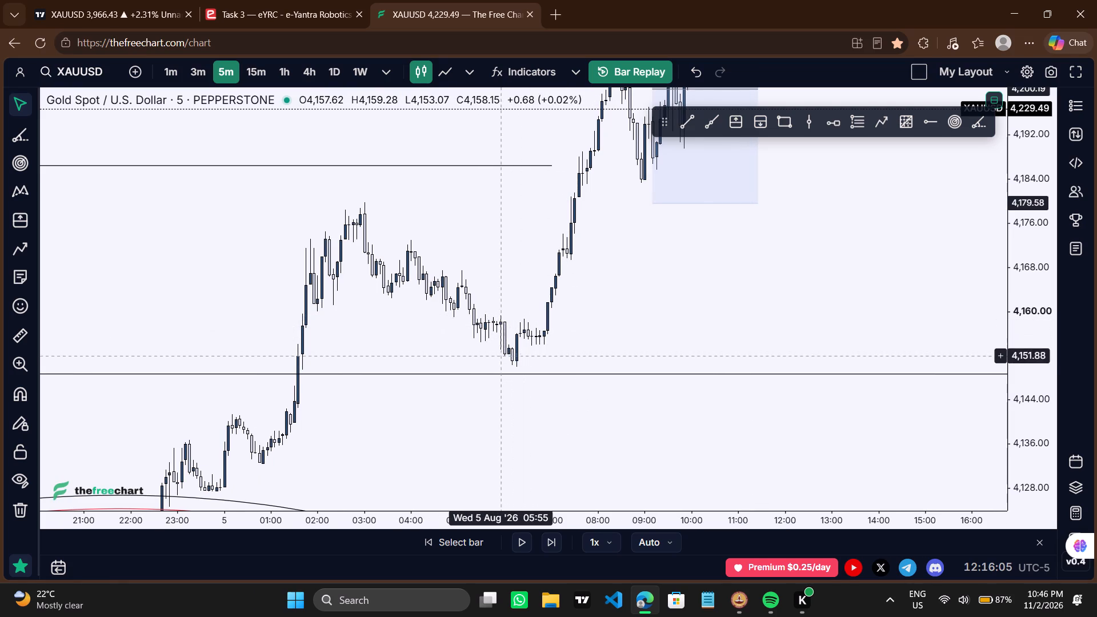
shift+click(531, 334)
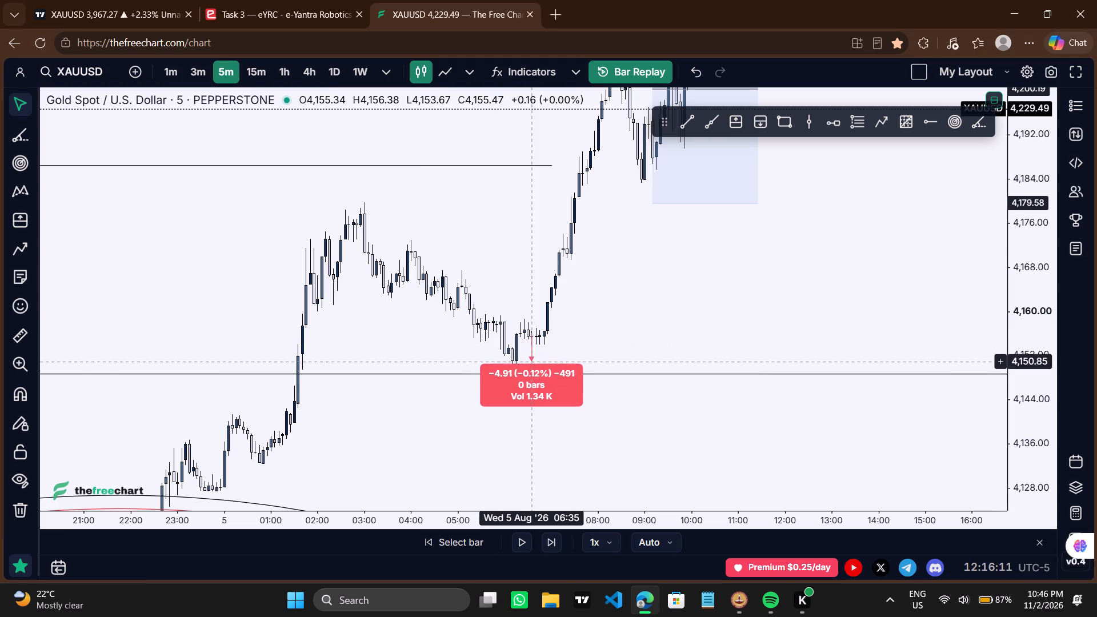
shift+click(534, 365)
Examine the rise from the 4 August long position inside the circles up to the 5 August high.
scroll(590, 348, down, 1)
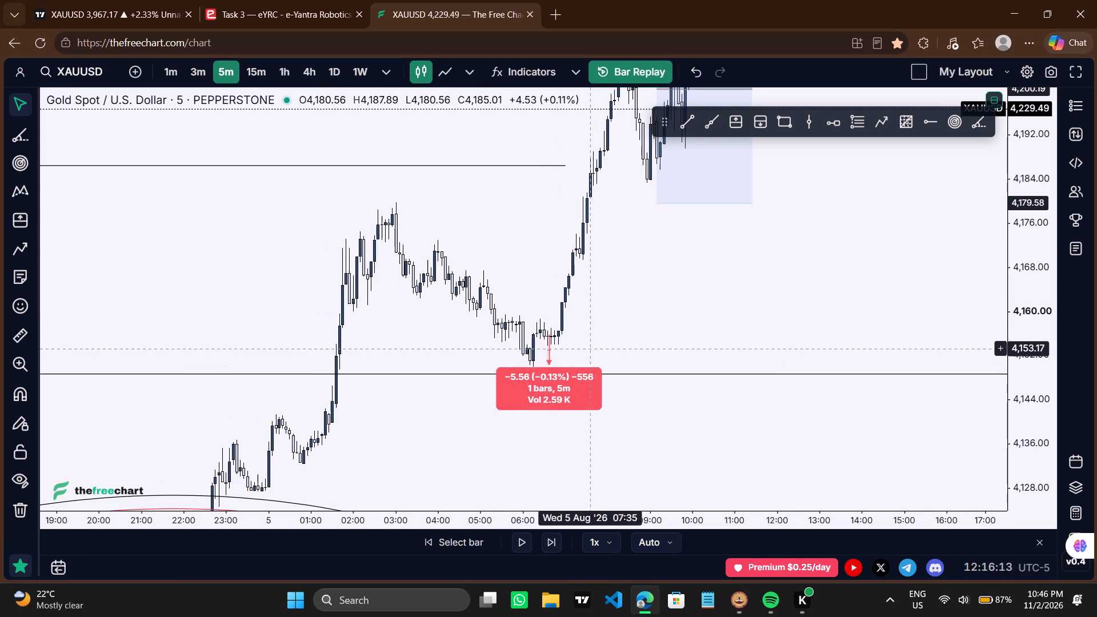
drag(687, 295, 627, 340)
scroll(627, 340, down, 1)
drag(753, 336, 689, 435)
scroll(689, 435, up, 1)
drag(1029, 216, 967, 431)
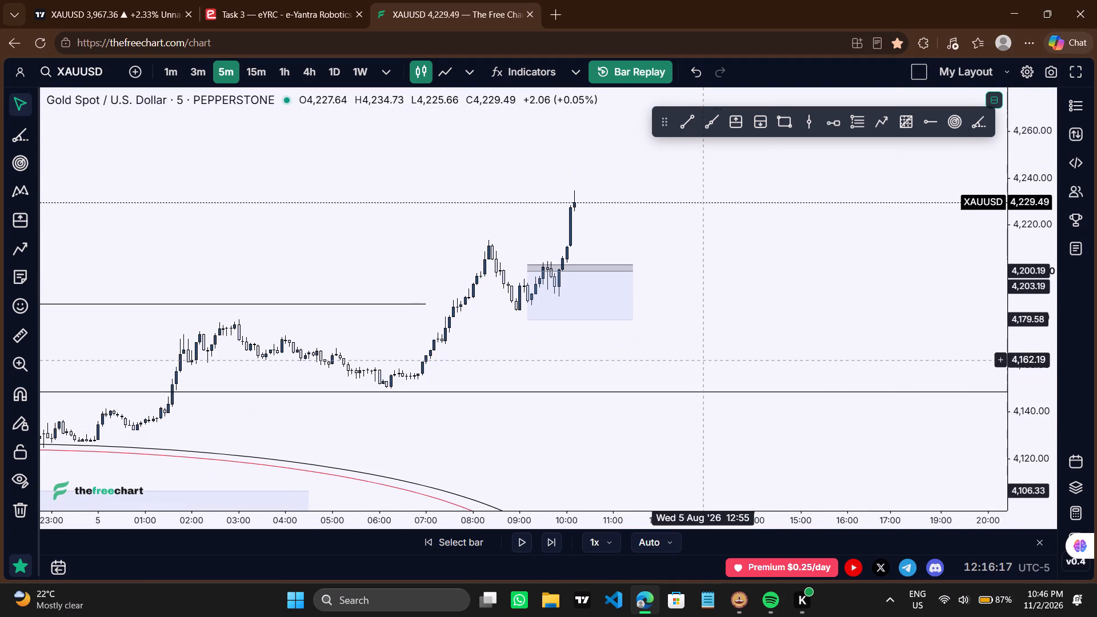
drag(703, 356, 741, 359)
scroll(741, 359, down, 3)
drag(760, 354, 747, 306)
scroll(747, 306, down, 1)
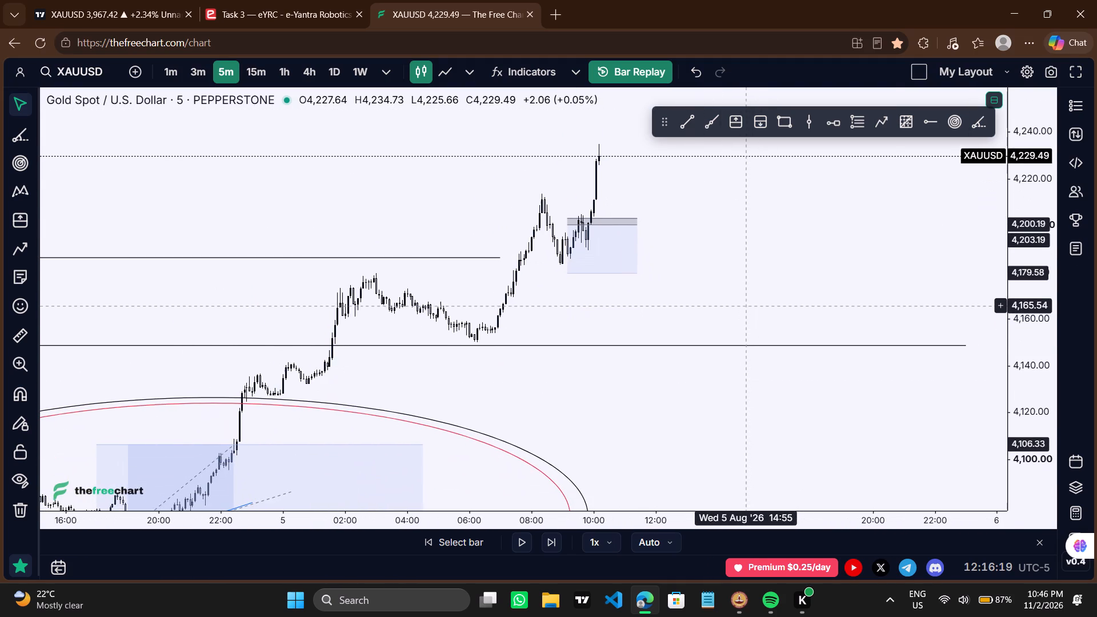
drag(651, 297, 677, 317)
drag(711, 299, 703, 276)
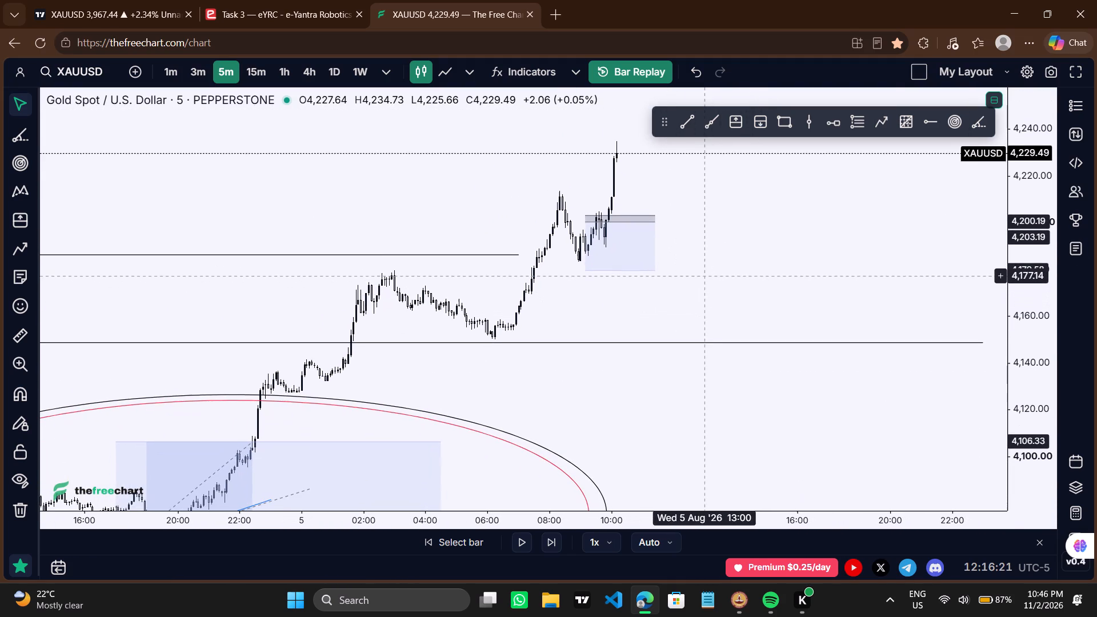
scroll(406, 237, down, 3)
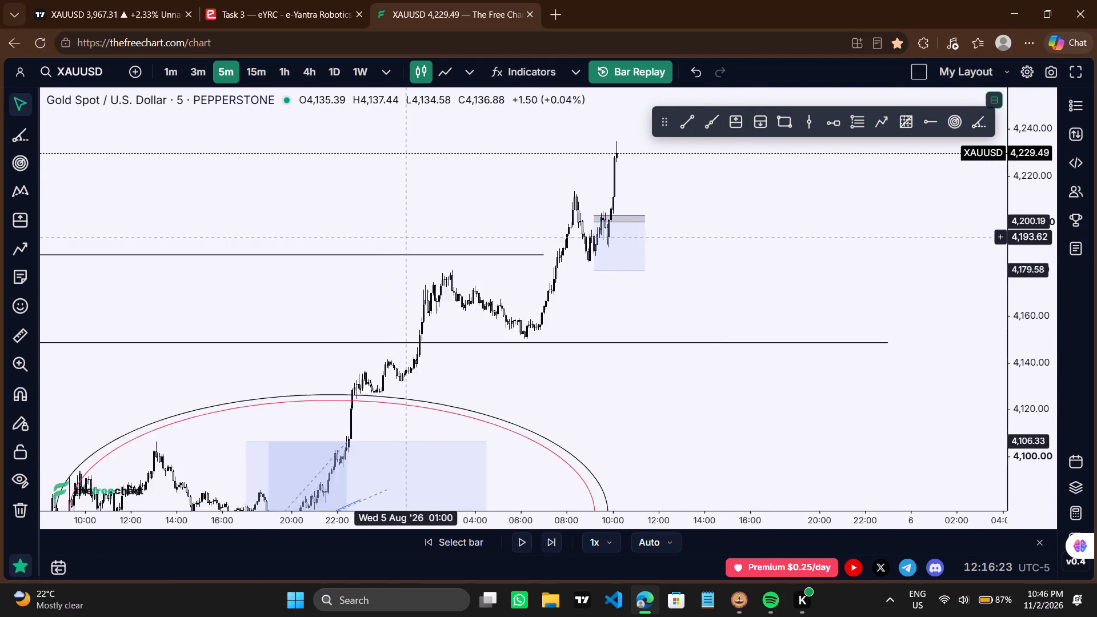
scroll(406, 237, down, 1)
drag(635, 406, 694, 224)
scroll(694, 224, up, 2)
drag(763, 259, 657, 308)
scroll(657, 308, down, 2)
drag(1059, 347, 1040, 420)
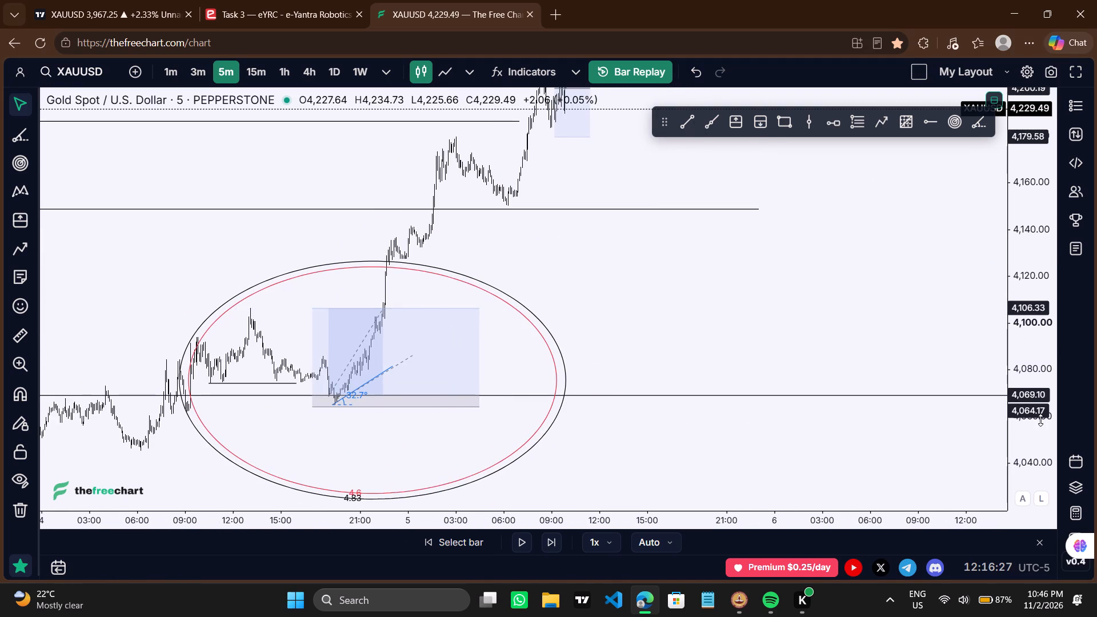
Restore the Quarterly Theory Cycles pane below the price chart.
double_click(1005, 286)
click(1020, 273)
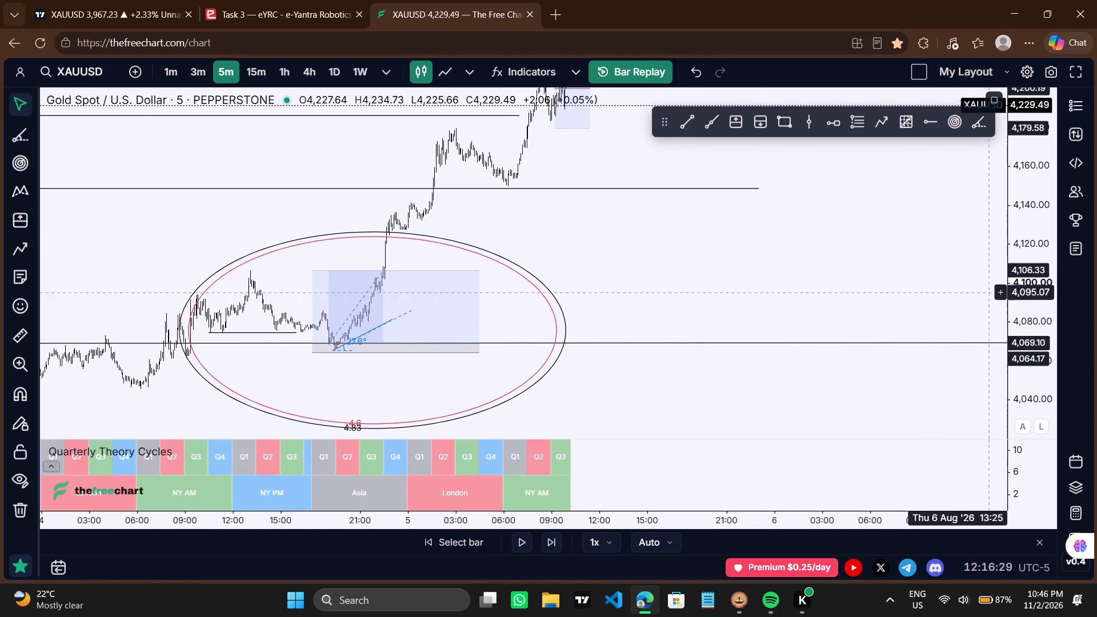
double_click(924, 316)
drag(806, 298, 865, 281)
double_click(865, 281)
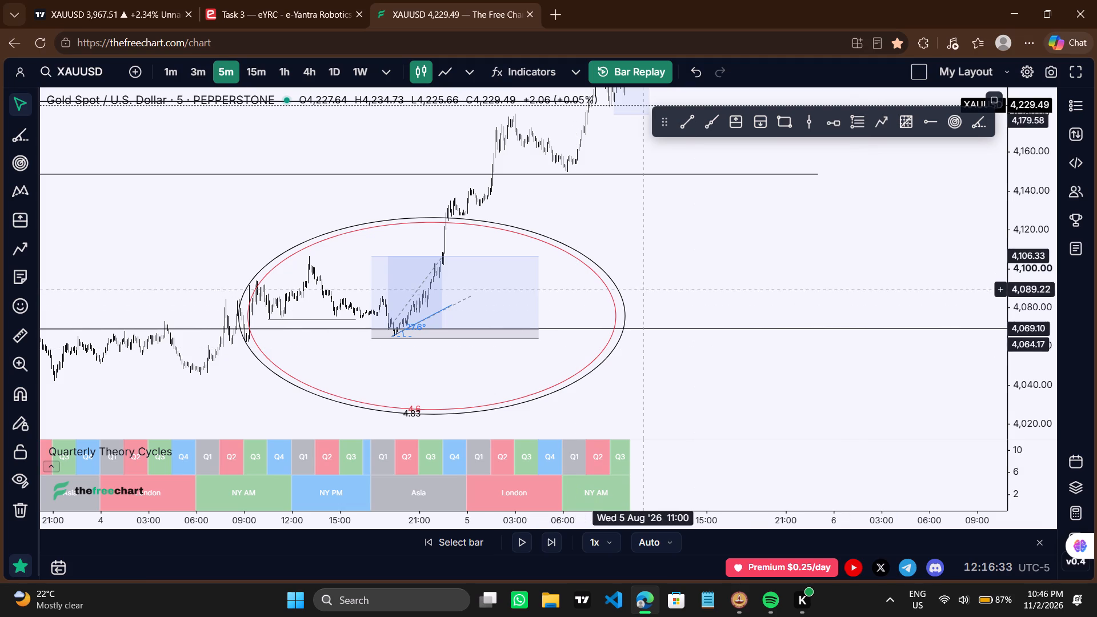
Compare the 4–5 August price swings with the Asia, London and NY AM session cycles.
drag(646, 289, 567, 319)
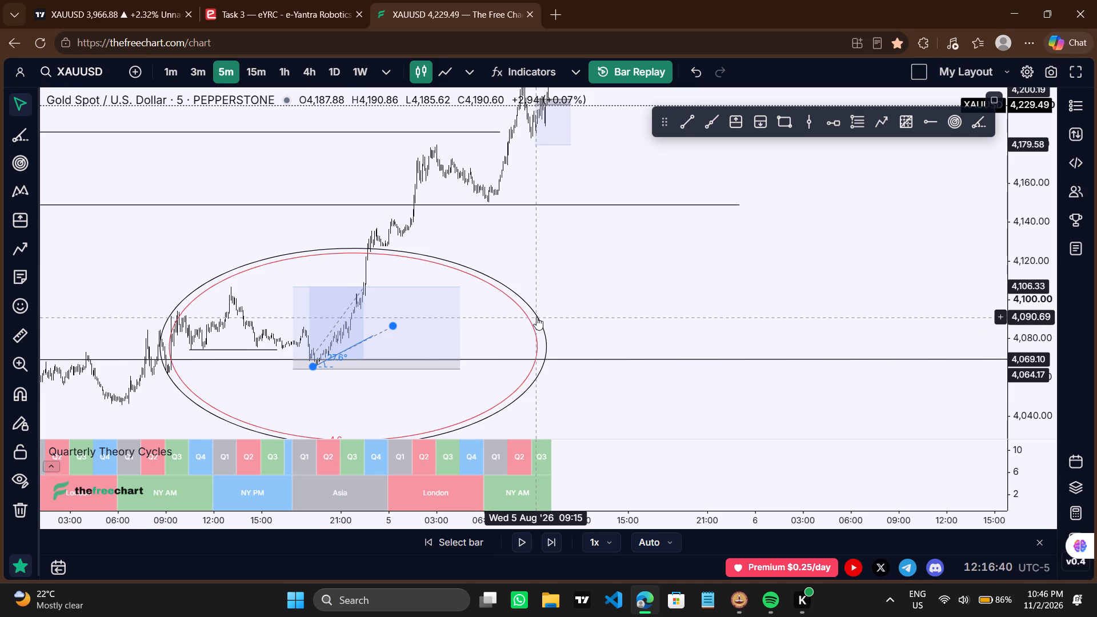
drag(588, 287, 559, 303)
scroll(559, 303, down, 1)
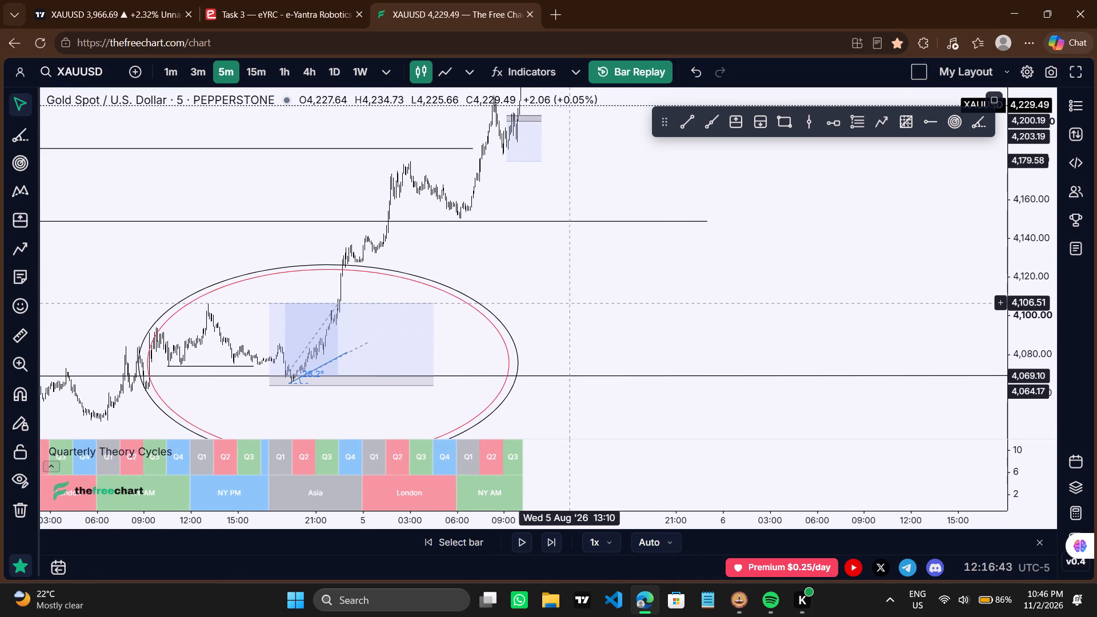
drag(688, 317, 704, 312)
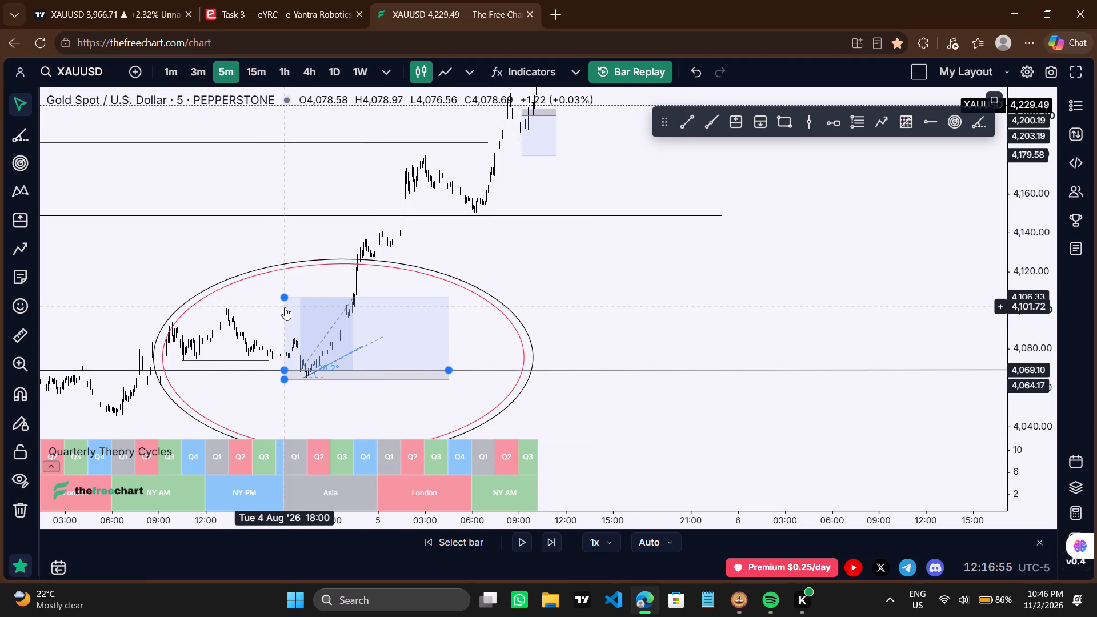
drag(676, 264, 673, 309)
scroll(673, 309, down, 1)
drag(659, 294, 718, 246)
scroll(718, 246, down, 4)
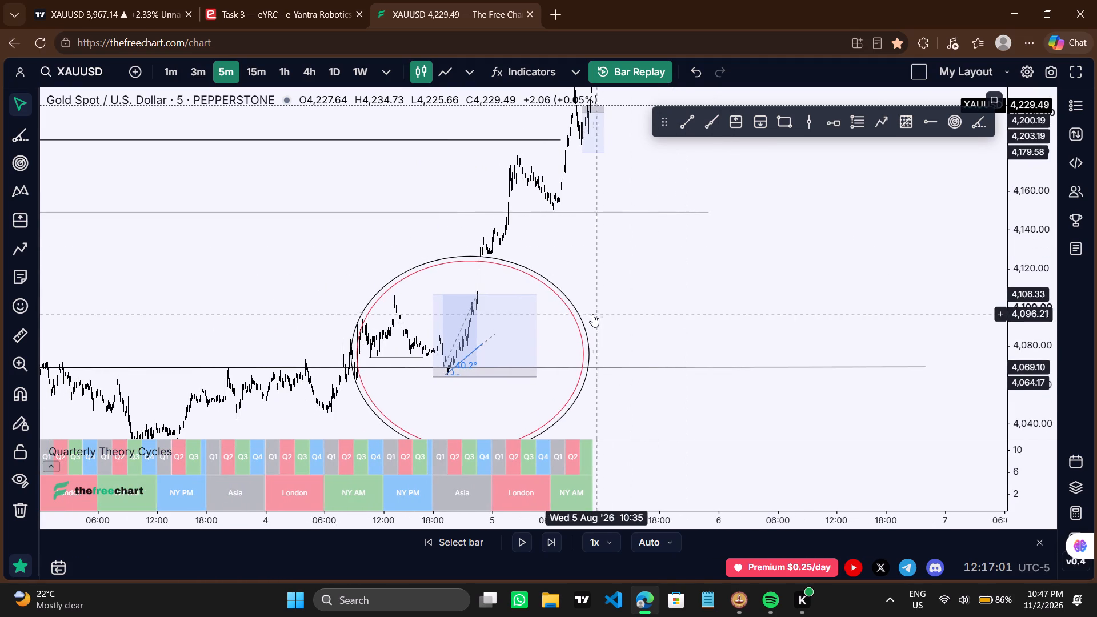
Delete the concentric circles and the blue angle line drawn from the 4 August low.
click(577, 310)
click(639, 118)
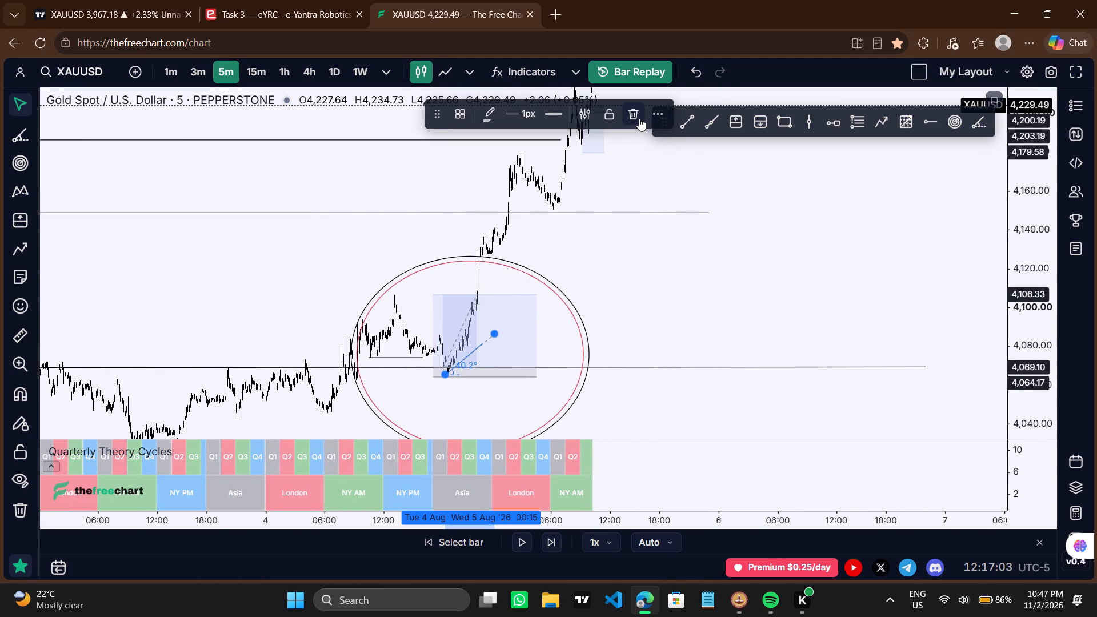
click(472, 350)
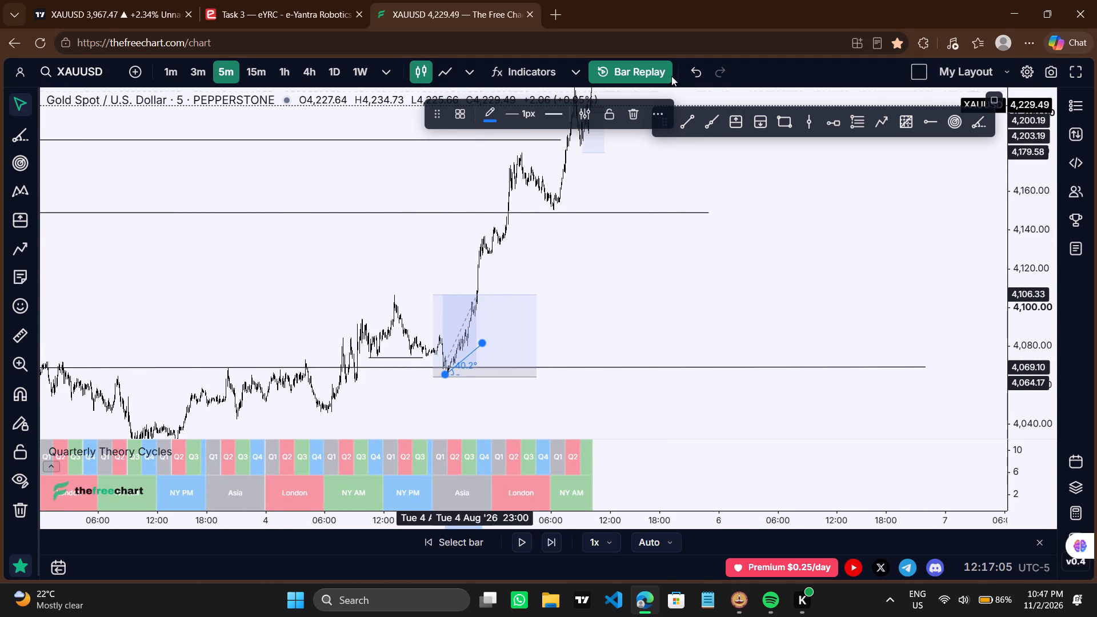
click(630, 119)
drag(624, 165, 619, 265)
scroll(619, 265, up, 1)
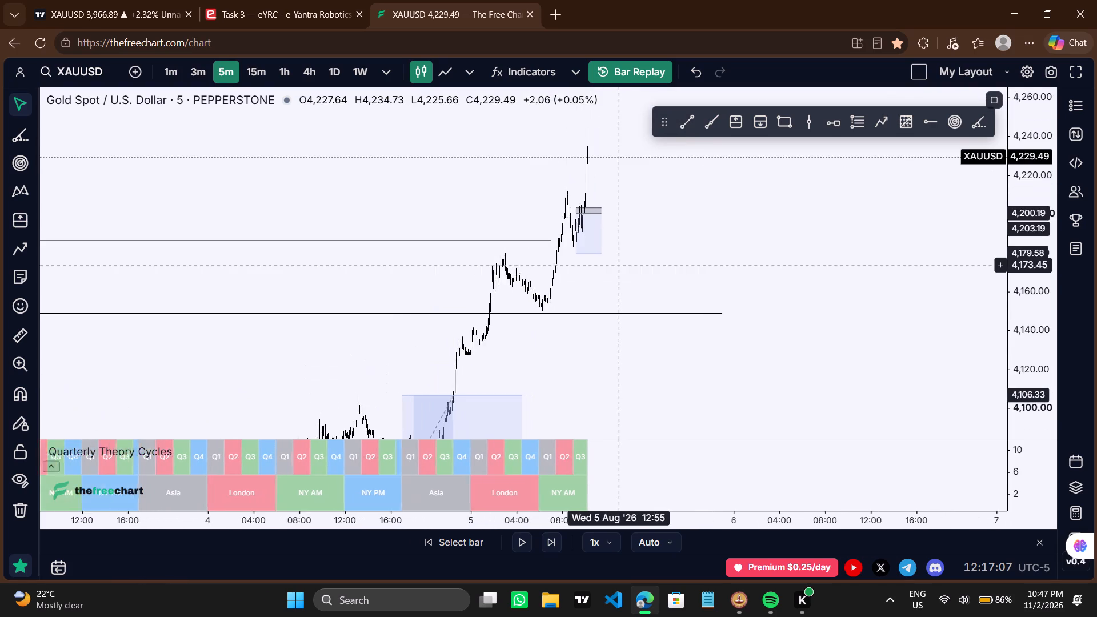
Advance the replay bar by bar on the 5-minute chart to about 12:15 on 5 August.
scroll(619, 265, up, 1)
drag(682, 209, 670, 288)
scroll(670, 288, up, 4)
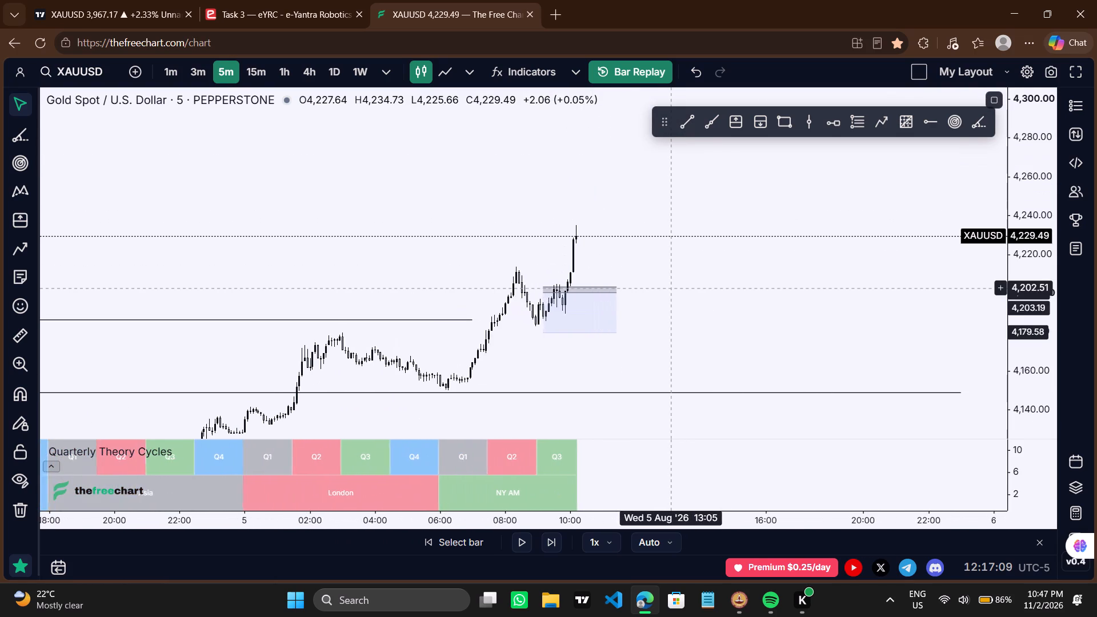
scroll(670, 288, up, 2)
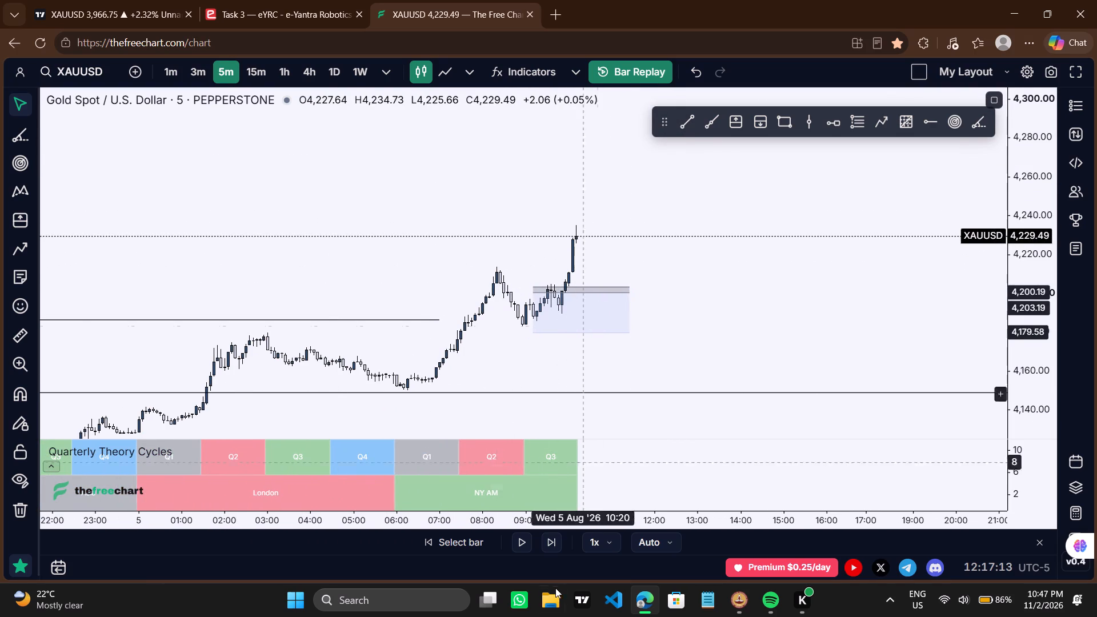
triple_click(553, 539)
triple_click(553, 539)
triple_click(553, 539)
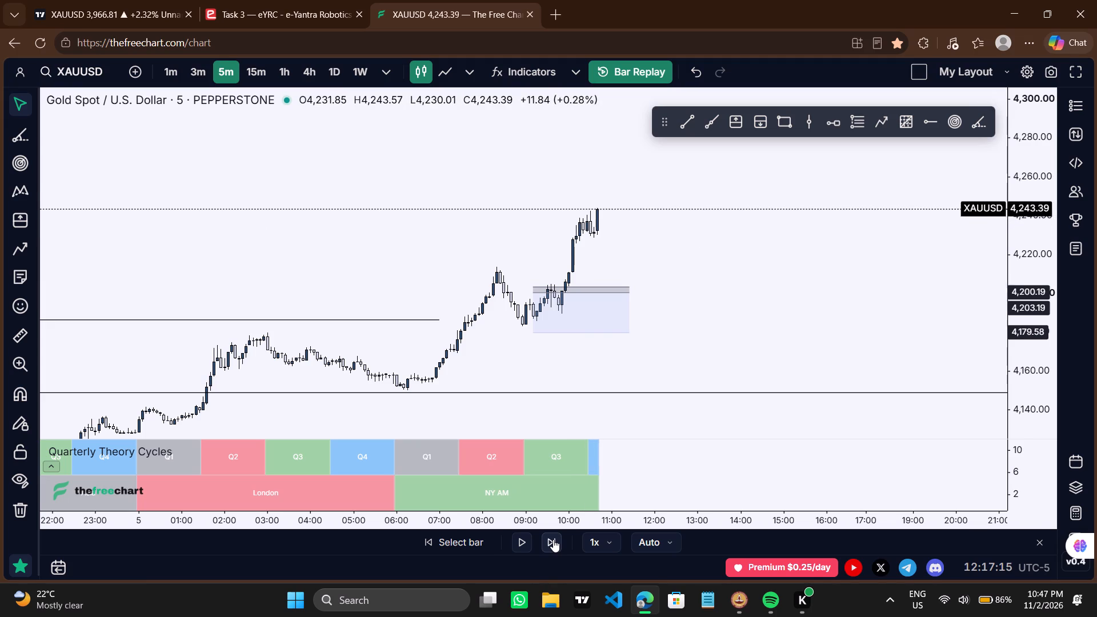
click(553, 539)
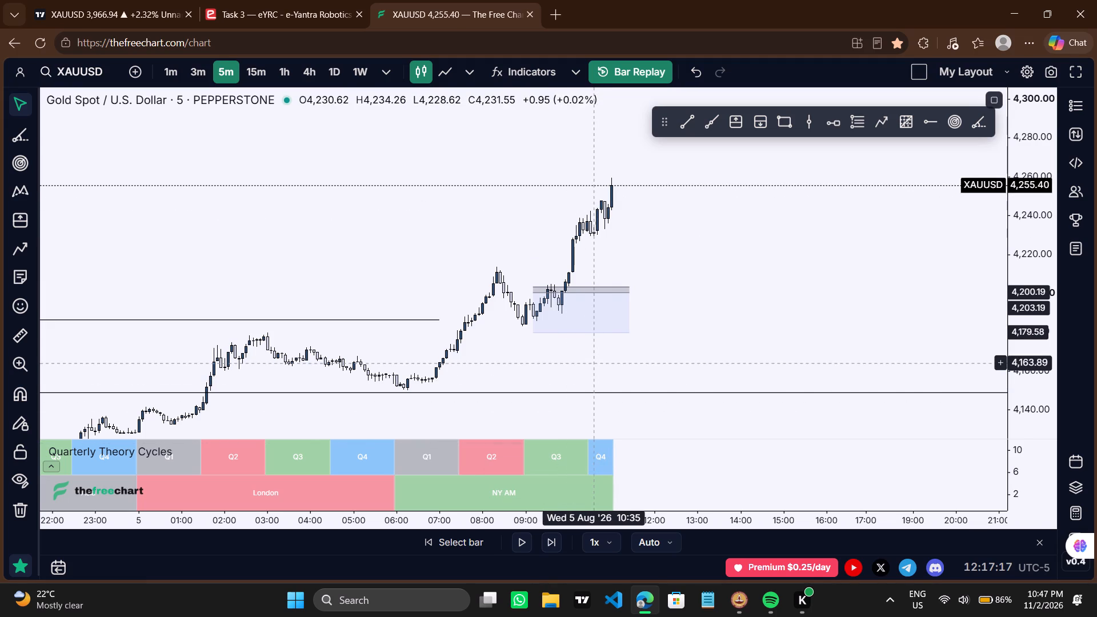
triple_click(546, 543)
triple_click(546, 543)
triple_click(546, 543)
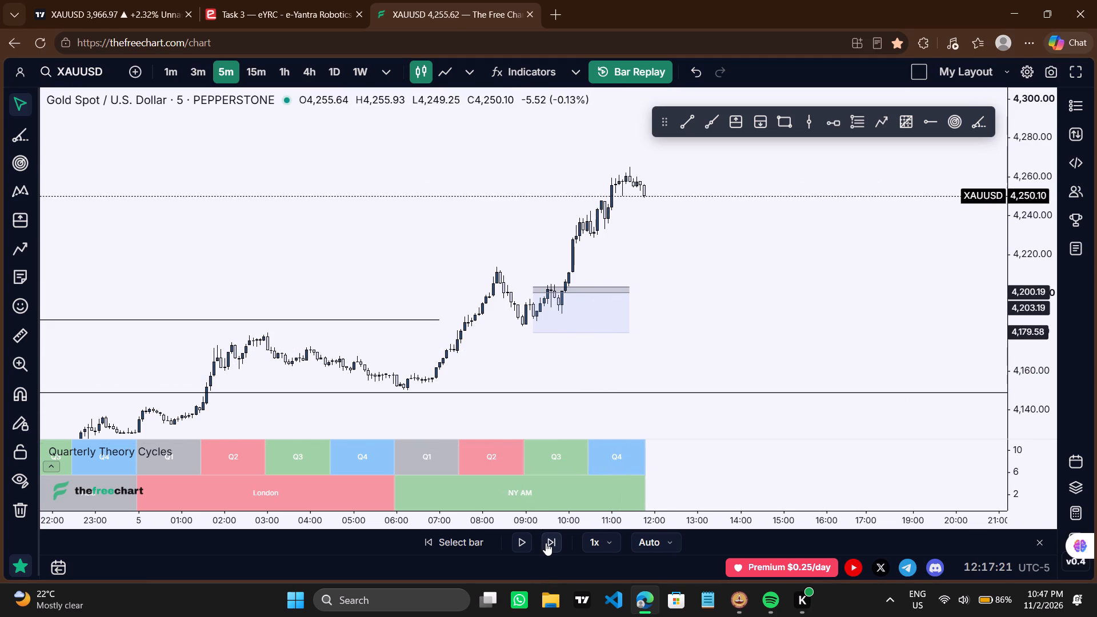
triple_click(546, 543)
triple_click(546, 543)
drag(546, 543, 621, 343)
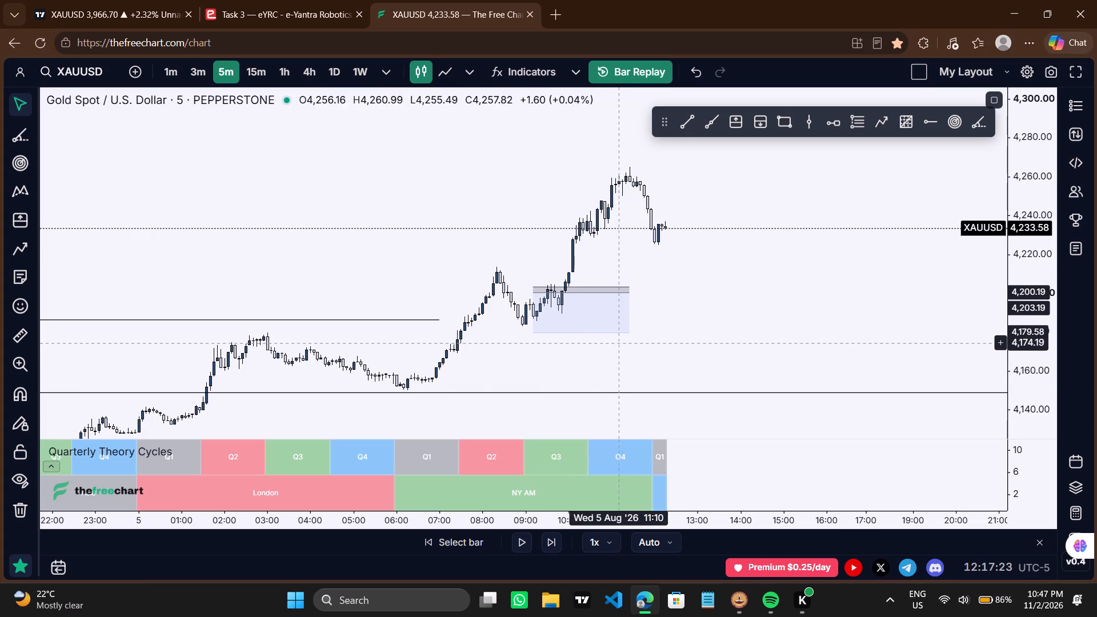
drag(621, 343, 660, 362)
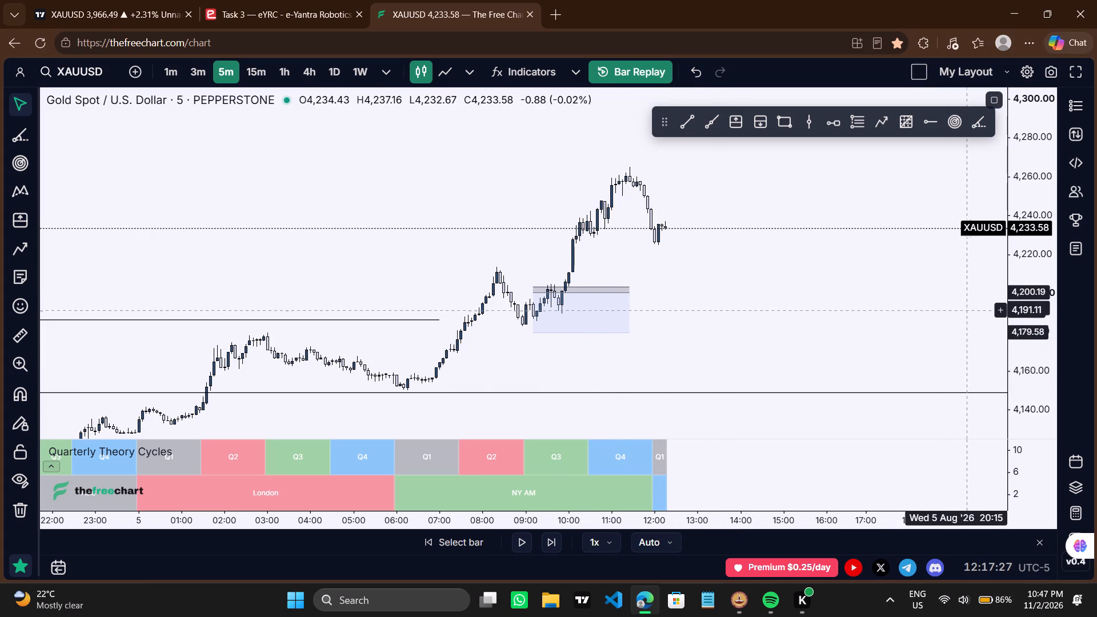
Continue the 5-minute replay bar by bar through the NY PM session to about 14:40 on 5 August.
drag(771, 320, 705, 250)
scroll(705, 250, down, 1)
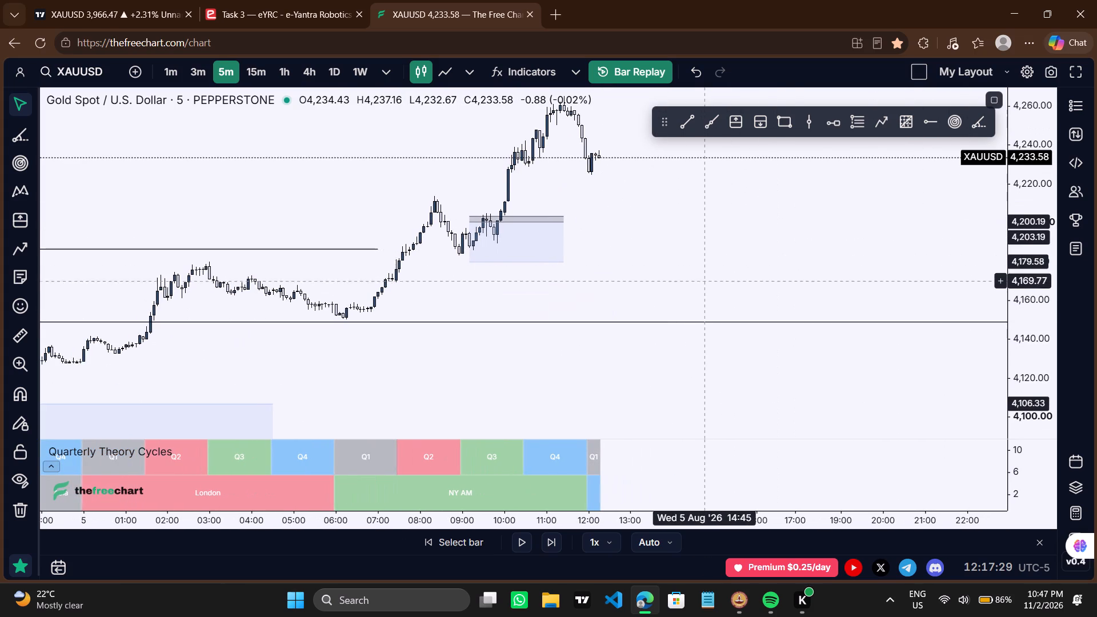
drag(698, 289, 672, 327)
scroll(672, 327, down, 1)
drag(691, 324, 696, 322)
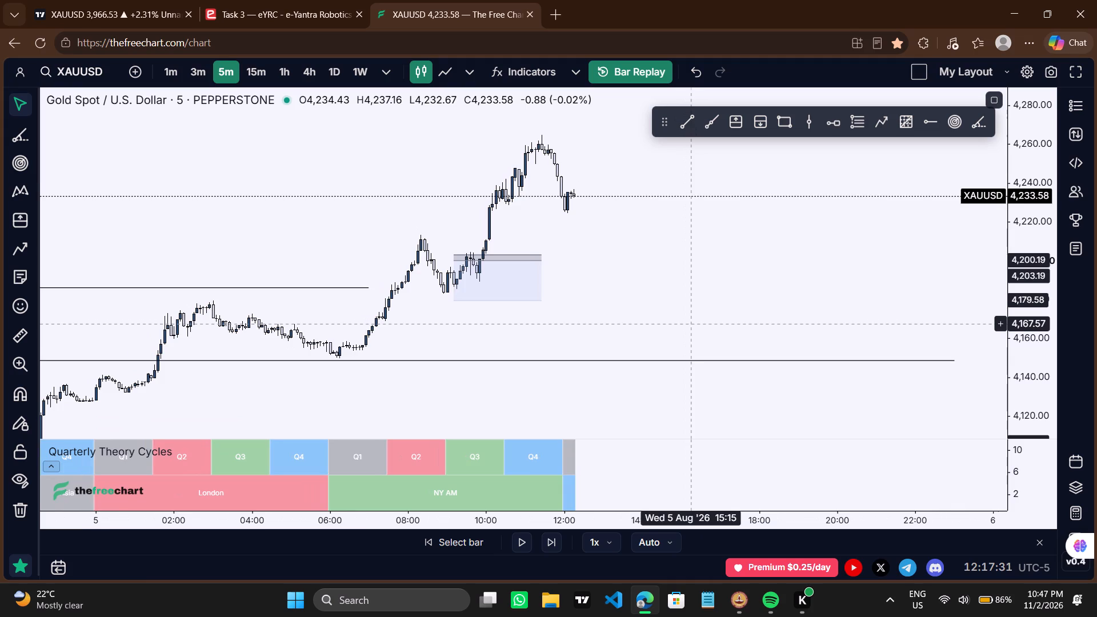
drag(696, 322, 716, 316)
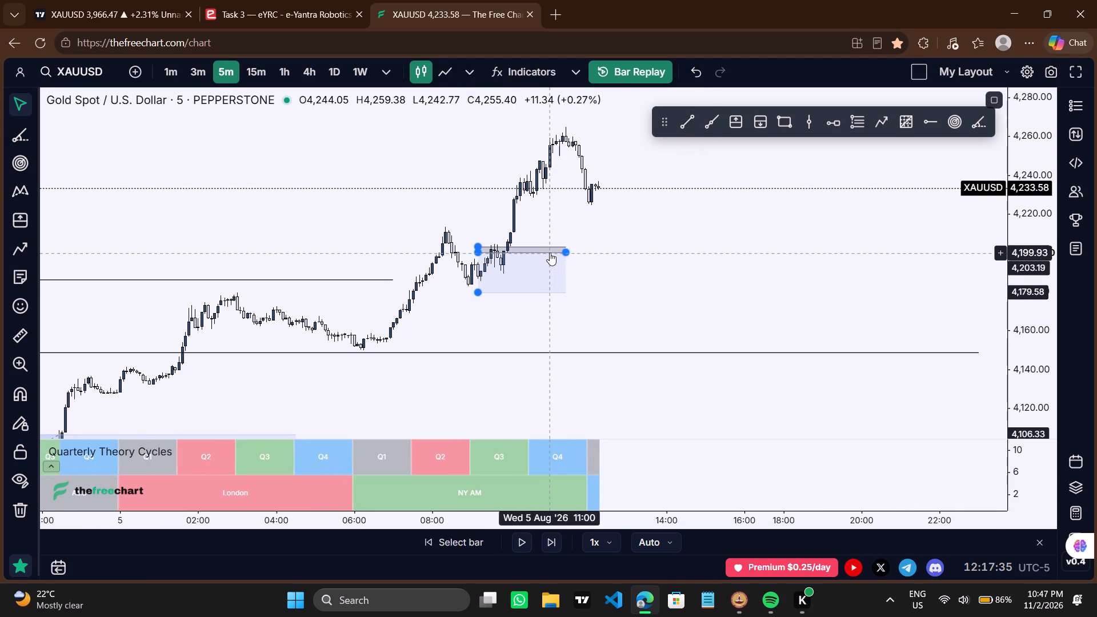
drag(632, 254, 649, 272)
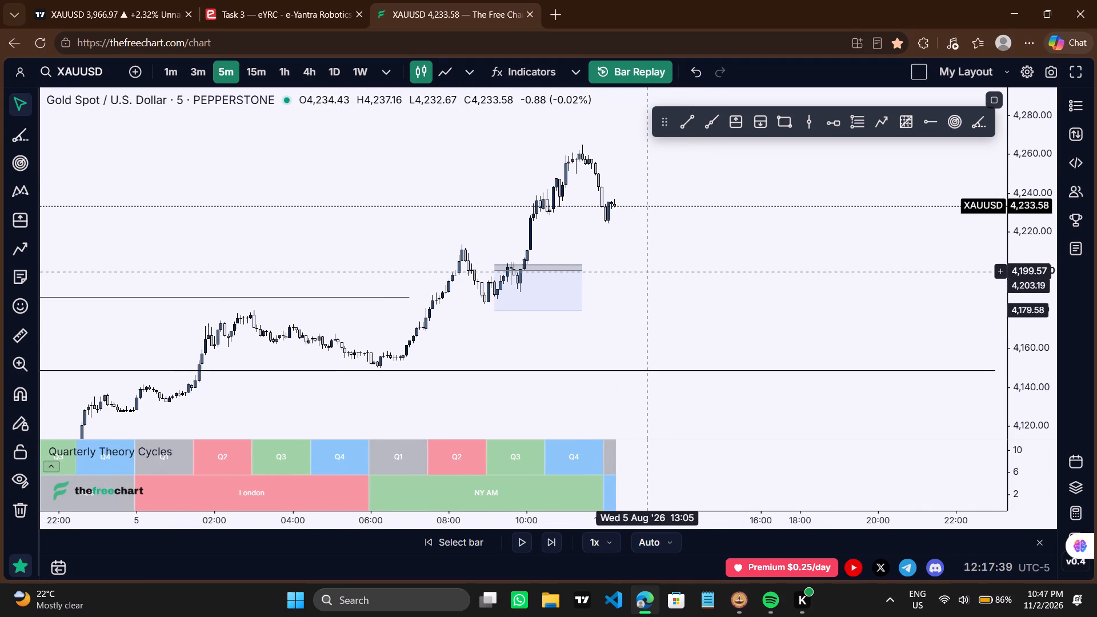
triple_click(558, 539)
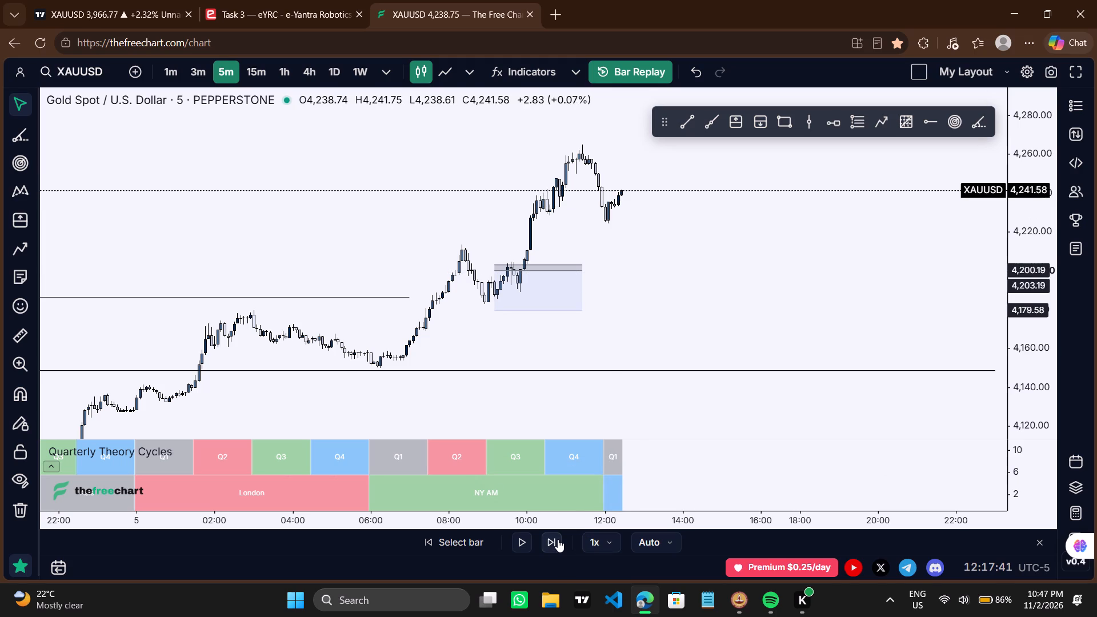
triple_click(558, 539)
triple_click(558, 539)
triple_click(558, 539)
triple_click(558, 539)
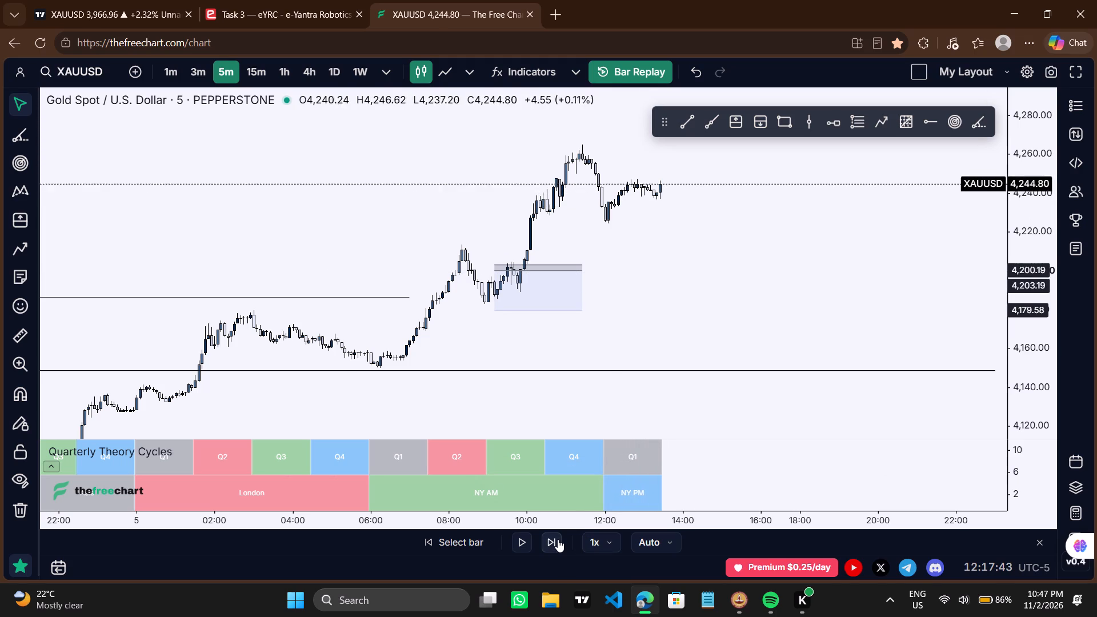
triple_click(558, 539)
triple_click(558, 539)
triple_click(558, 539)
triple_click(558, 539)
double_click(558, 539)
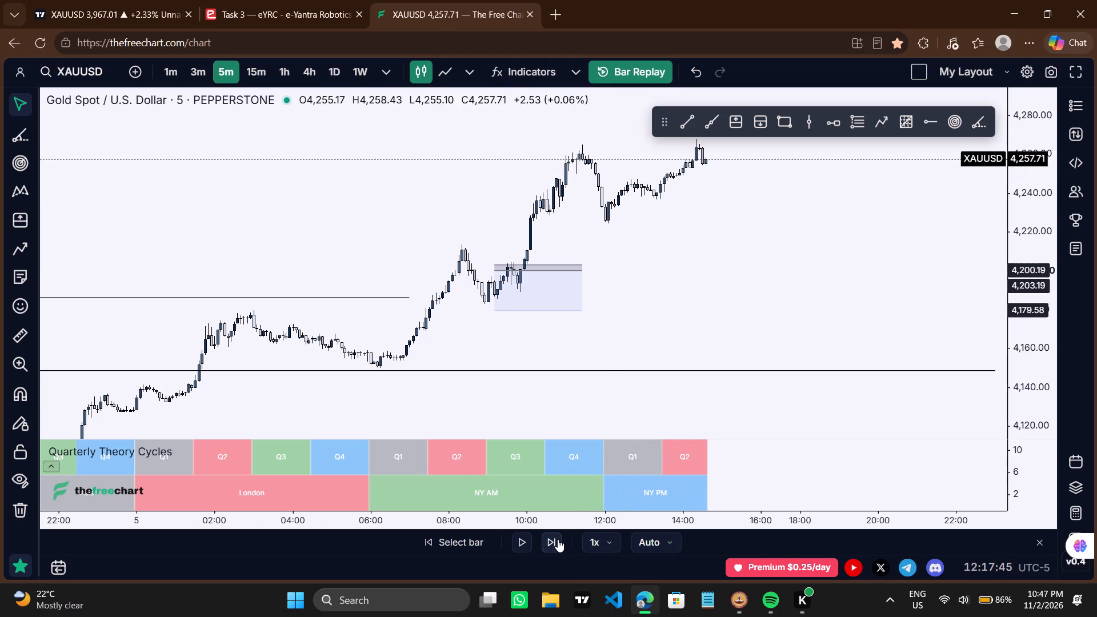
drag(677, 280, 659, 352)
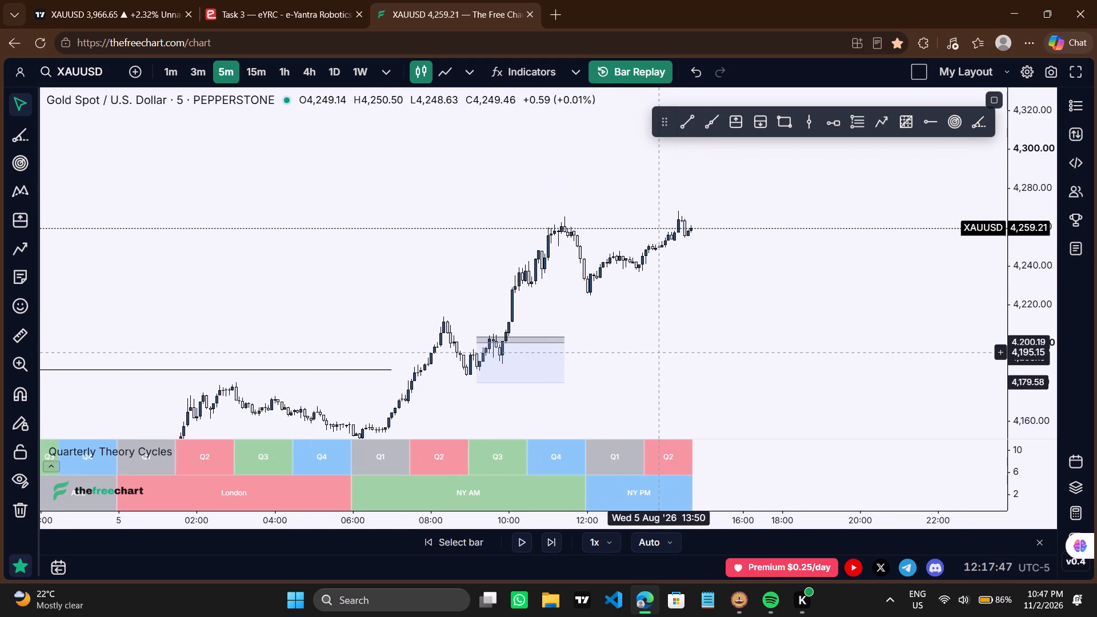
Switch to Spotify, pause the playback and return to the XAUUSD chart.
click(770, 610)
key(space)
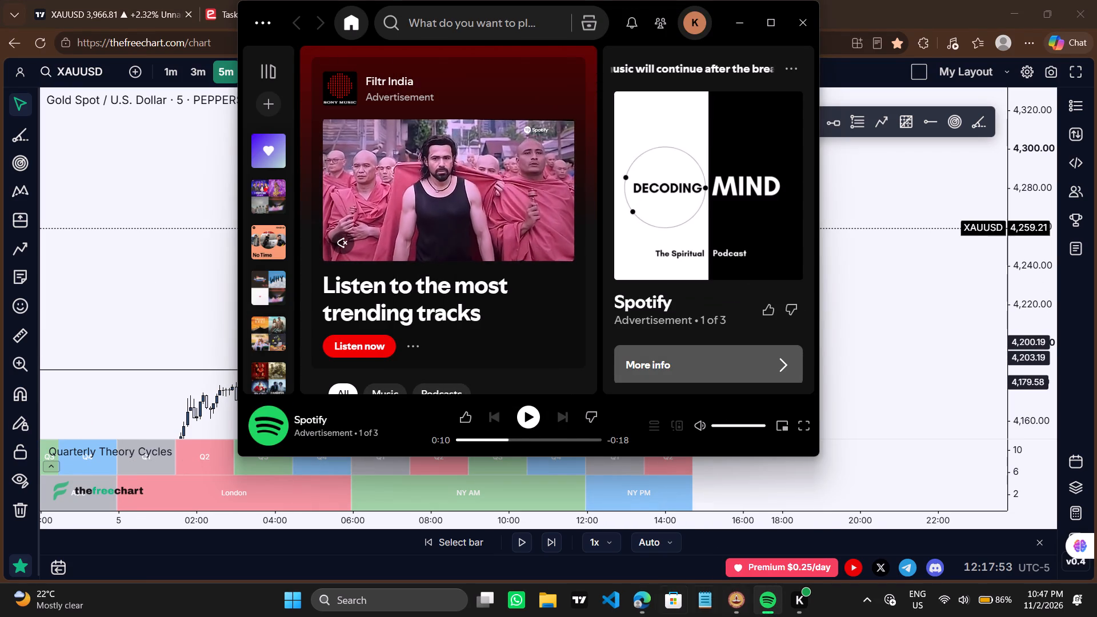
click(935, 279)
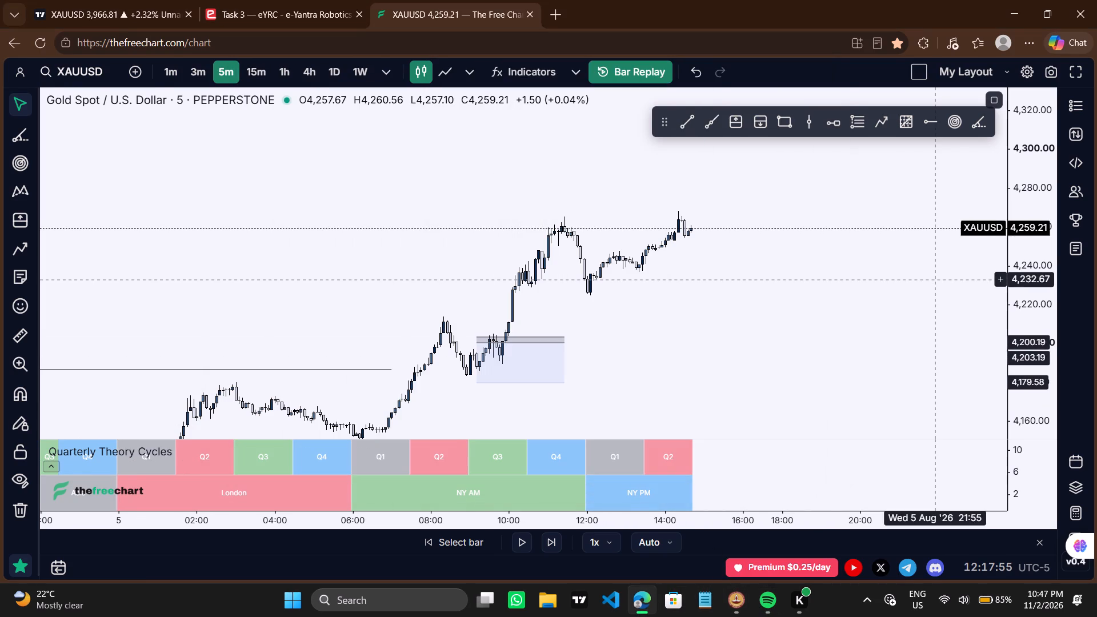
Examine the NY AM and NY PM price swings of 5 August on the 5-minute chart with an enlarged price scale.
drag(812, 337, 839, 331)
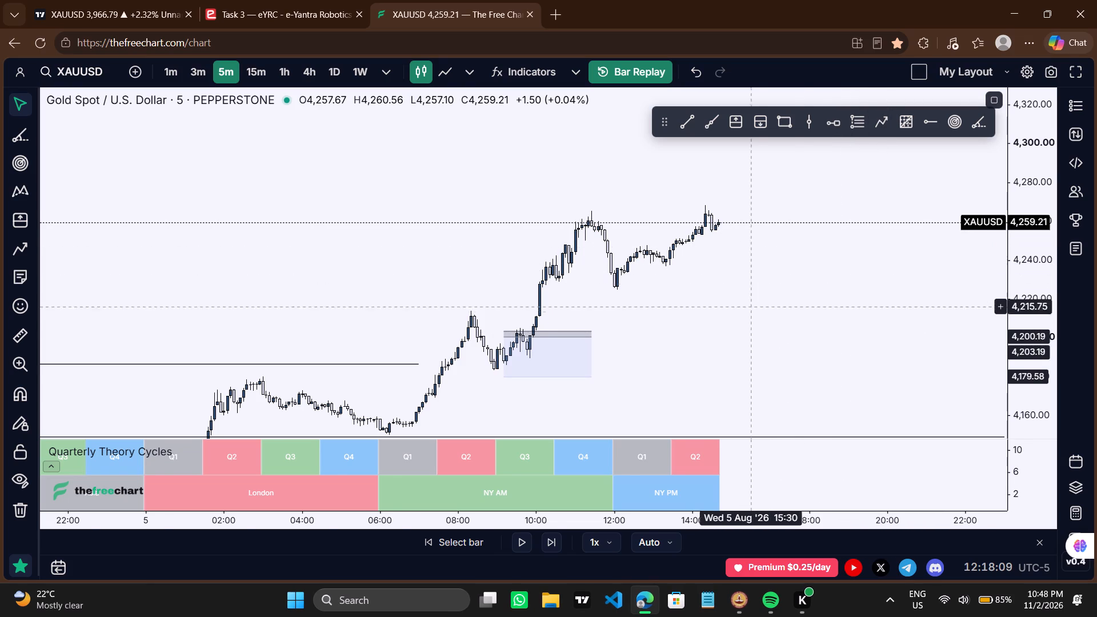
drag(740, 311, 757, 320)
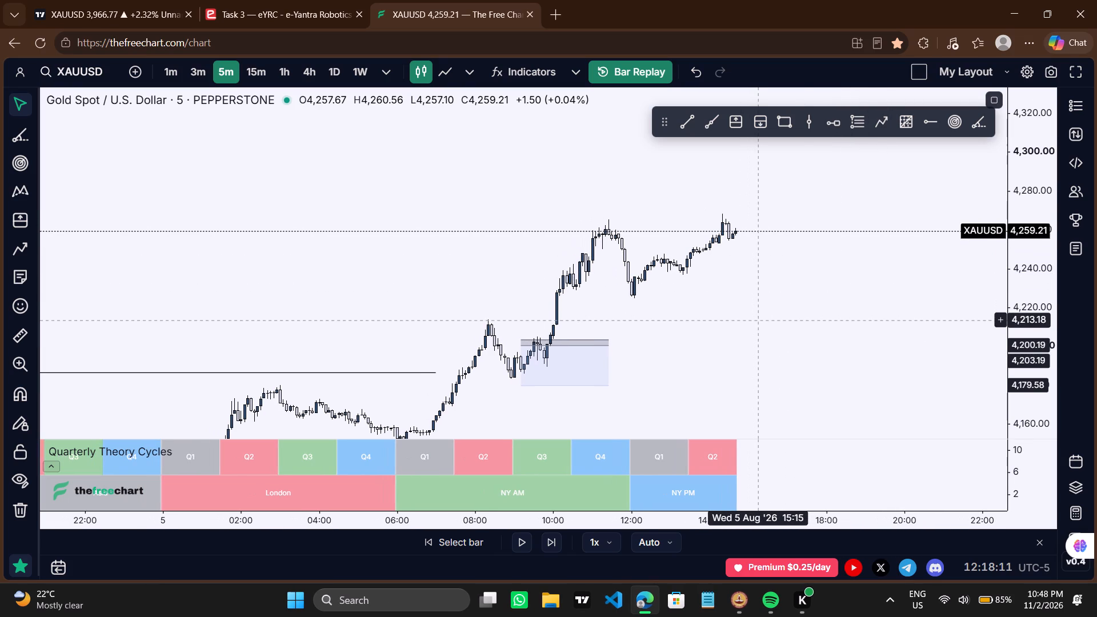
drag(744, 321, 744, 368)
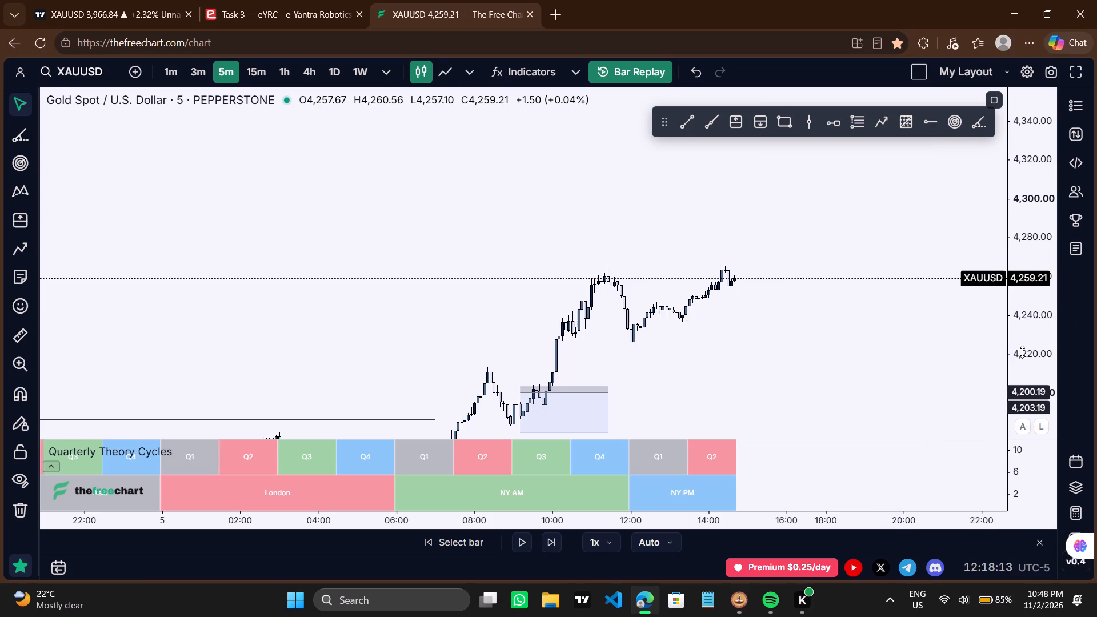
drag(1021, 350, 1008, 223)
click(726, 368)
drag(726, 368, 702, 315)
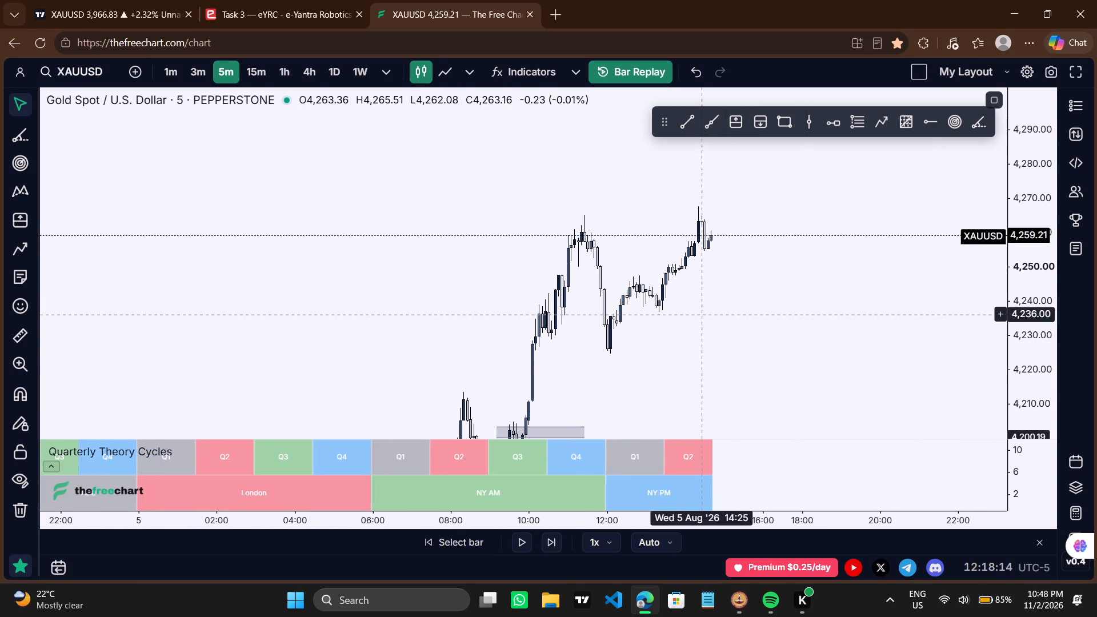
Switch the chart to the 15-minute timeframe and examine the 5 August price action above the 4,200 short position.
click(258, 65)
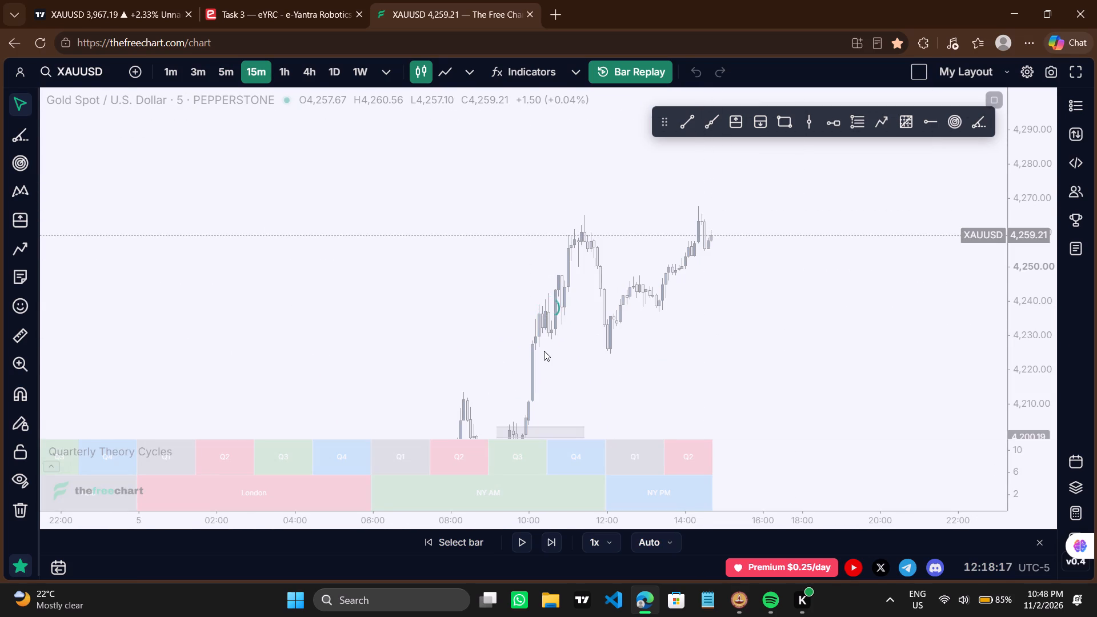
scroll(658, 359, up, 1)
drag(605, 416, 642, 368)
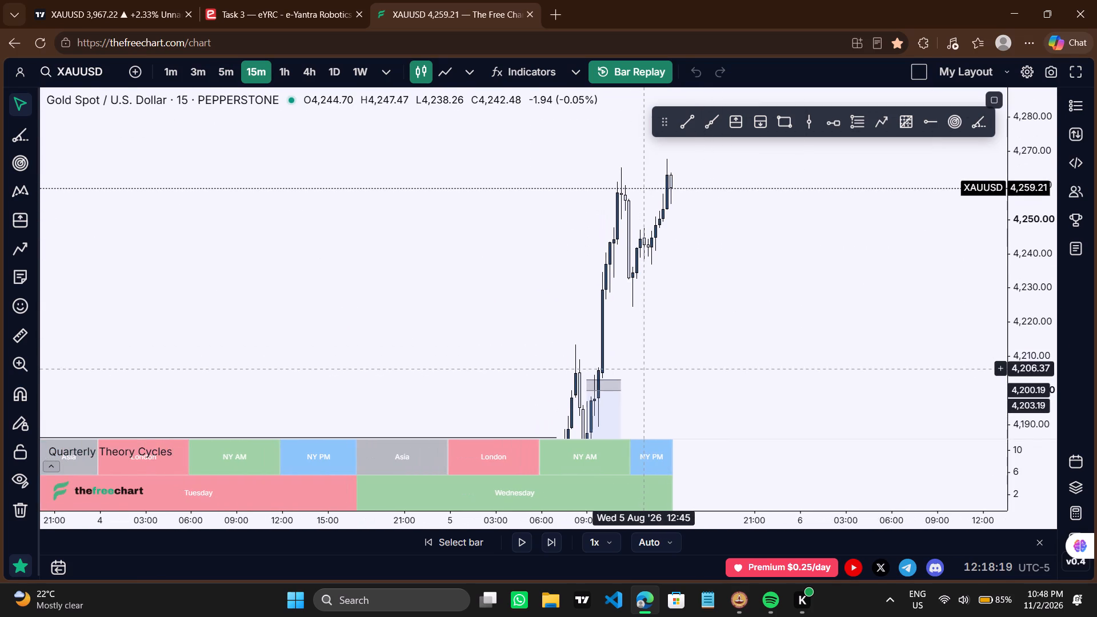
drag(1025, 290, 1010, 367)
drag(780, 307, 743, 308)
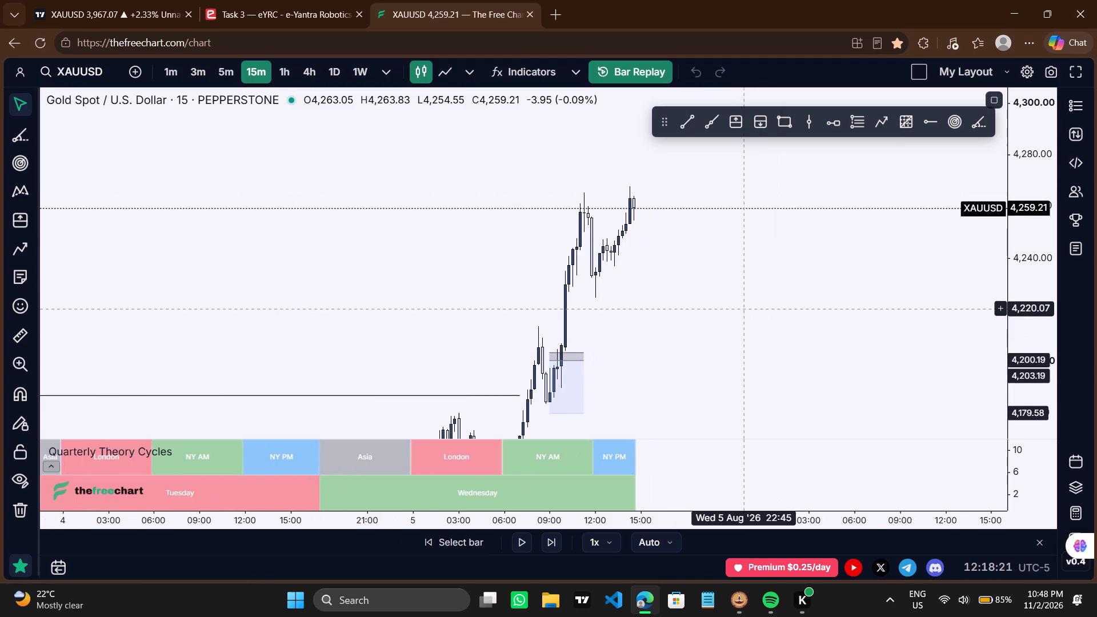
scroll(743, 308, up, 2)
drag(733, 277, 754, 250)
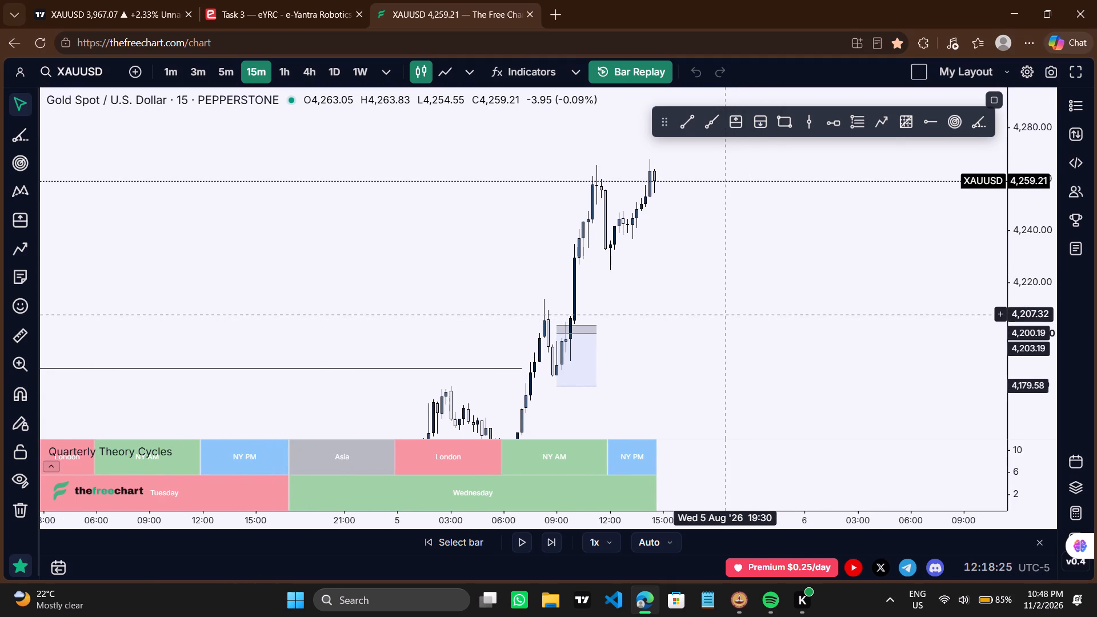
drag(722, 258, 711, 289)
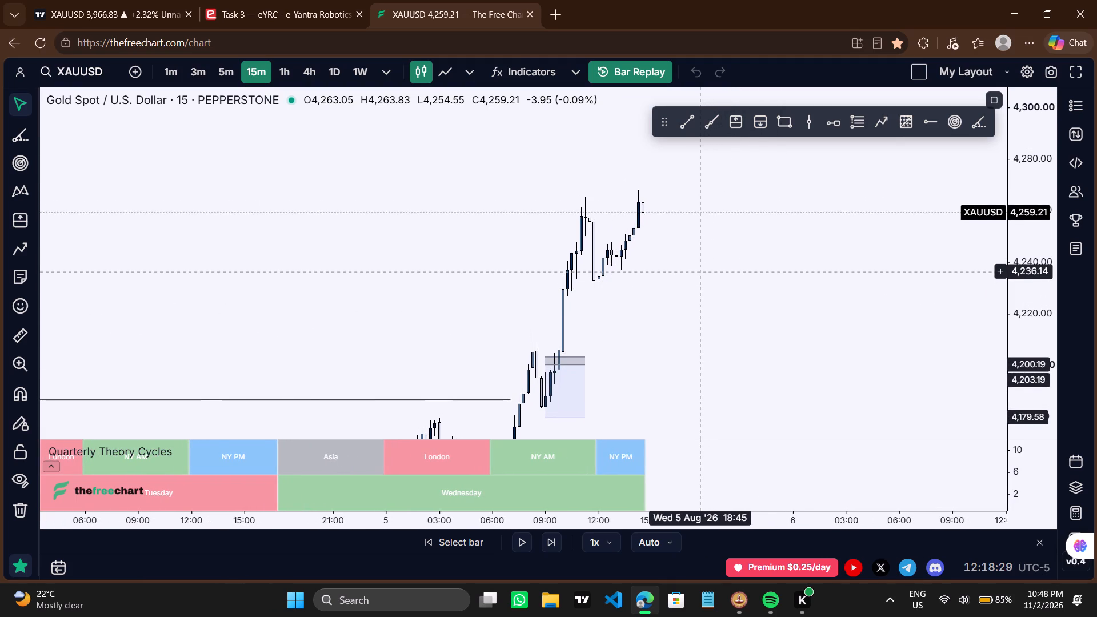
drag(702, 272, 698, 298)
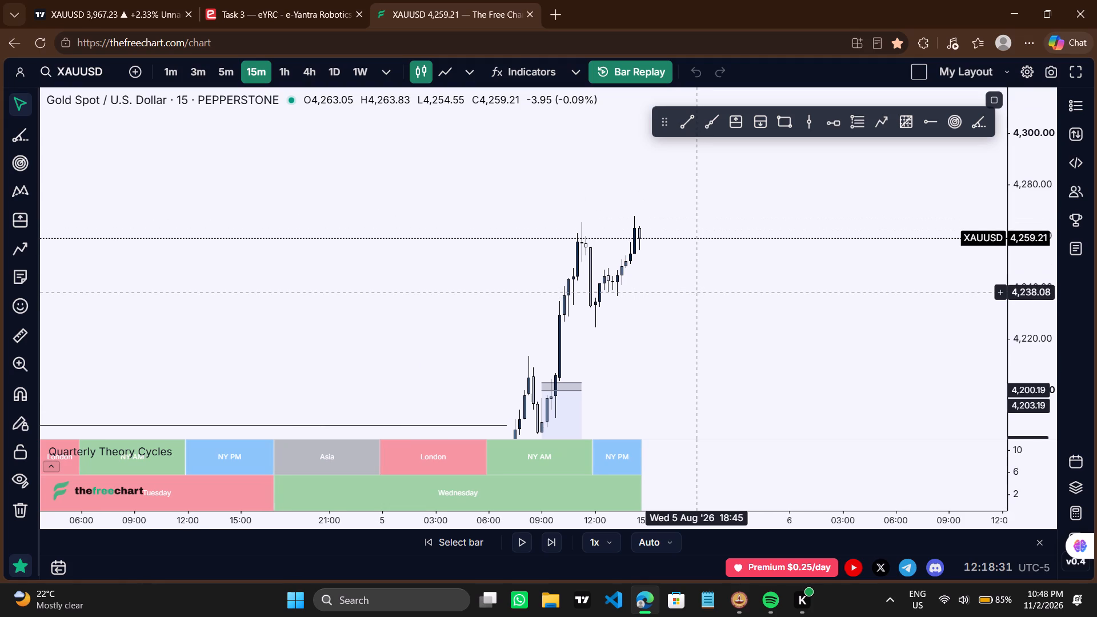
Measure the price distance from about 4,239 up to the area of the 5 August highs.
shift+click(696, 293)
shift+click(696, 293)
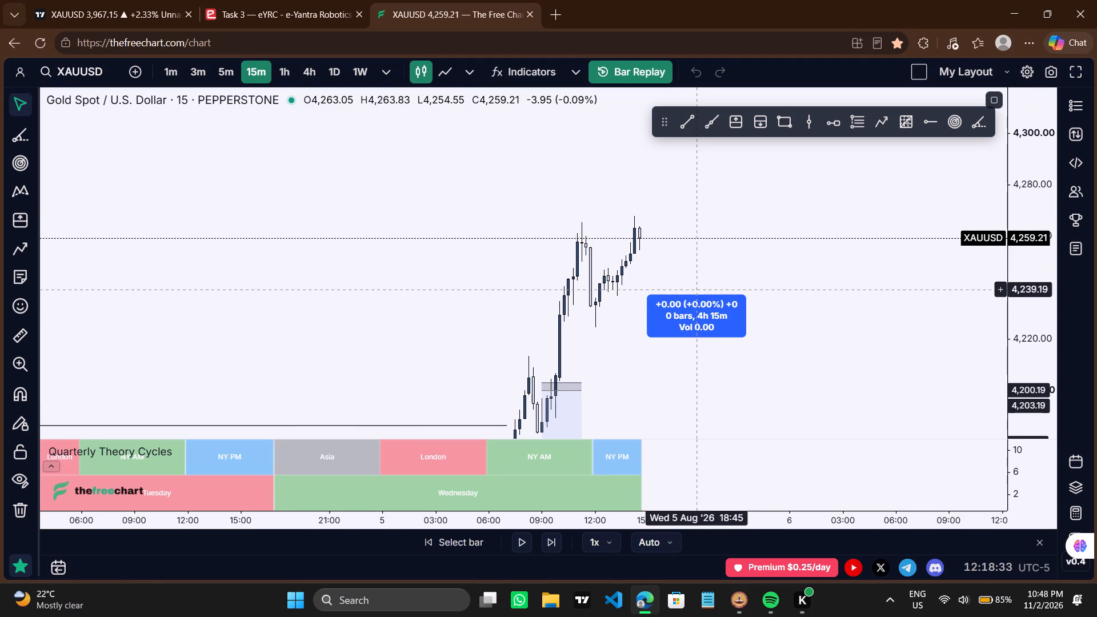
click(682, 289)
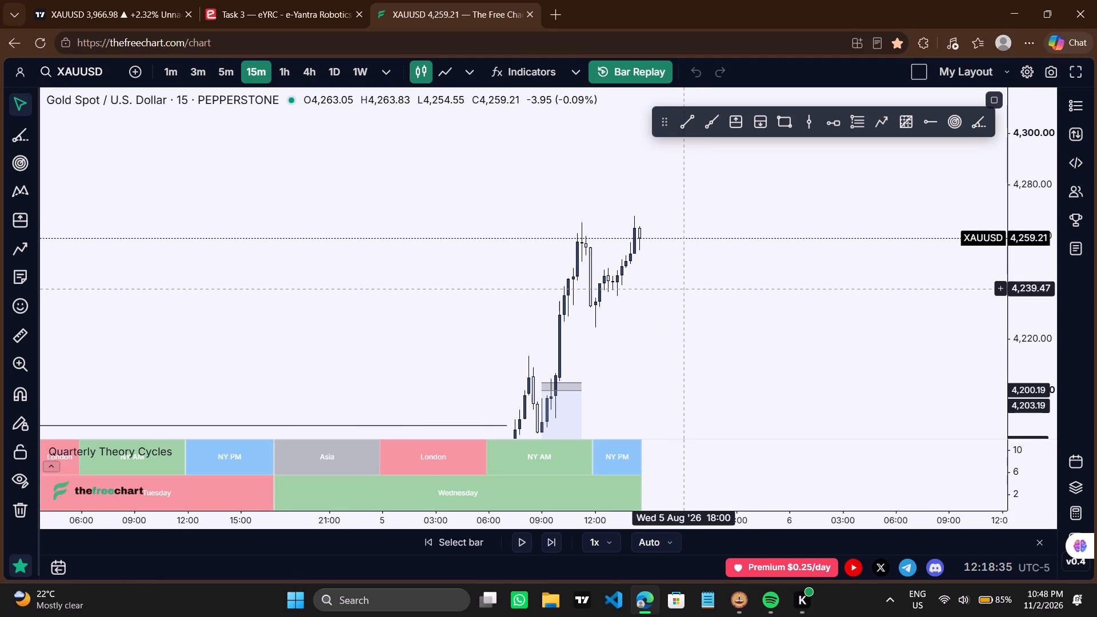
shift+click(682, 289)
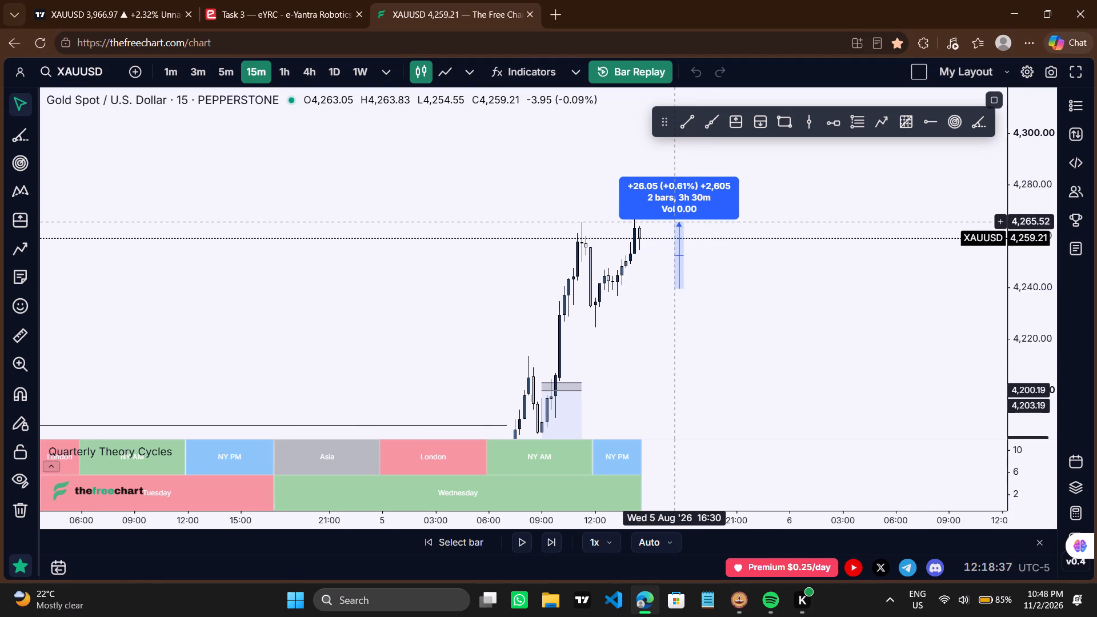
shift+click(670, 230)
drag(691, 290, 680, 299)
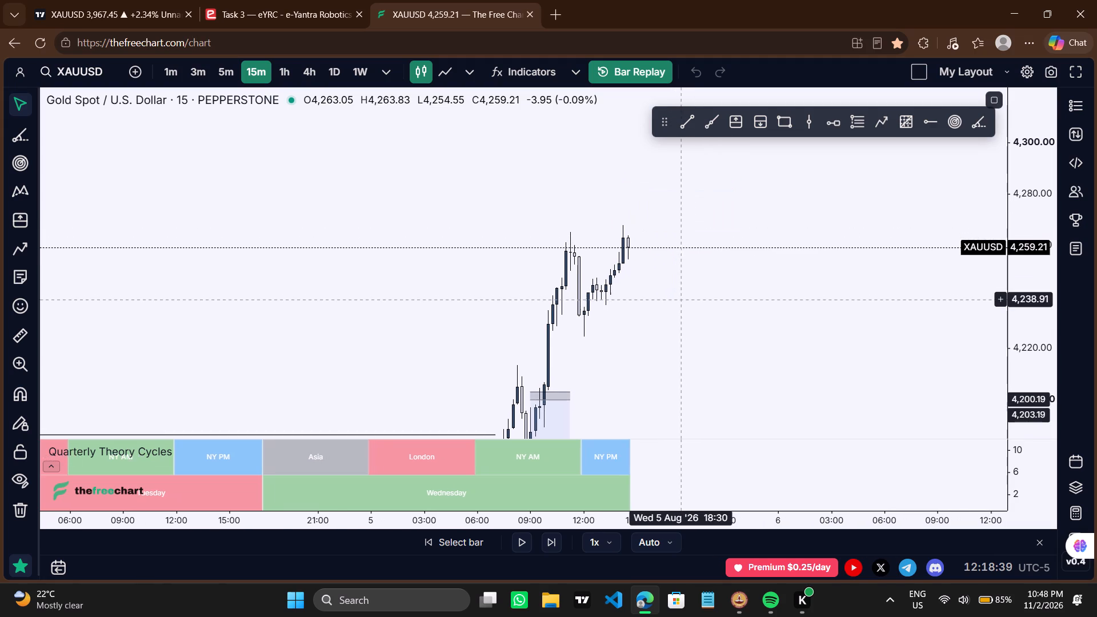
Switch the chart to the 1-hour timeframe and examine the 5 August price action against the weekday cycles and horizontal levels.
scroll(680, 299, down, 2)
drag(682, 326, 652, 299)
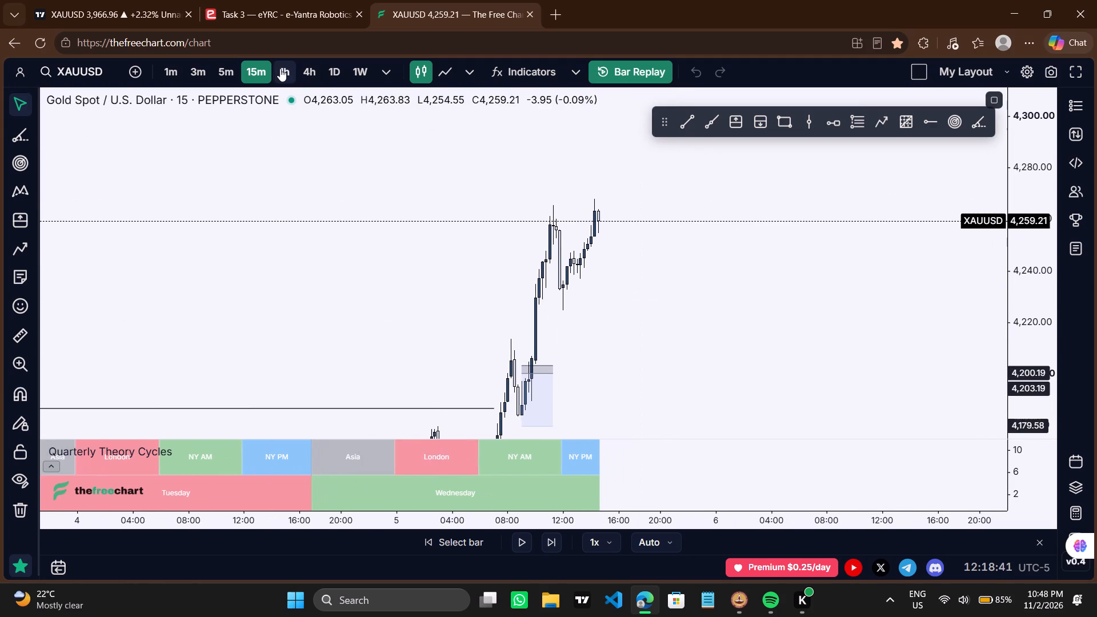
click(278, 66)
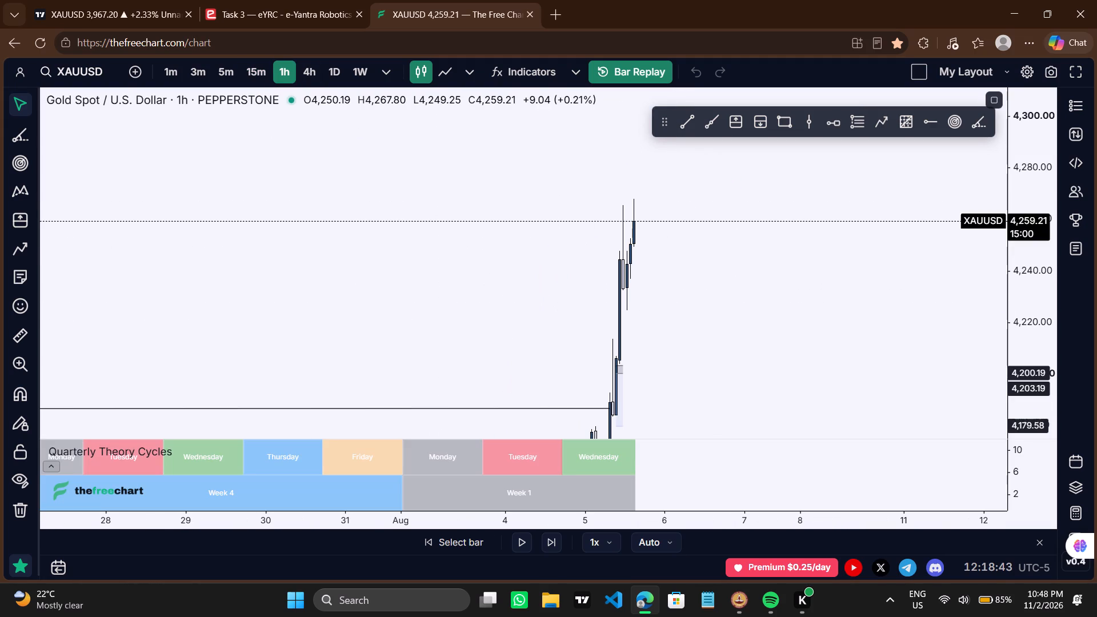
drag(734, 345, 772, 343)
scroll(772, 343, up, 2)
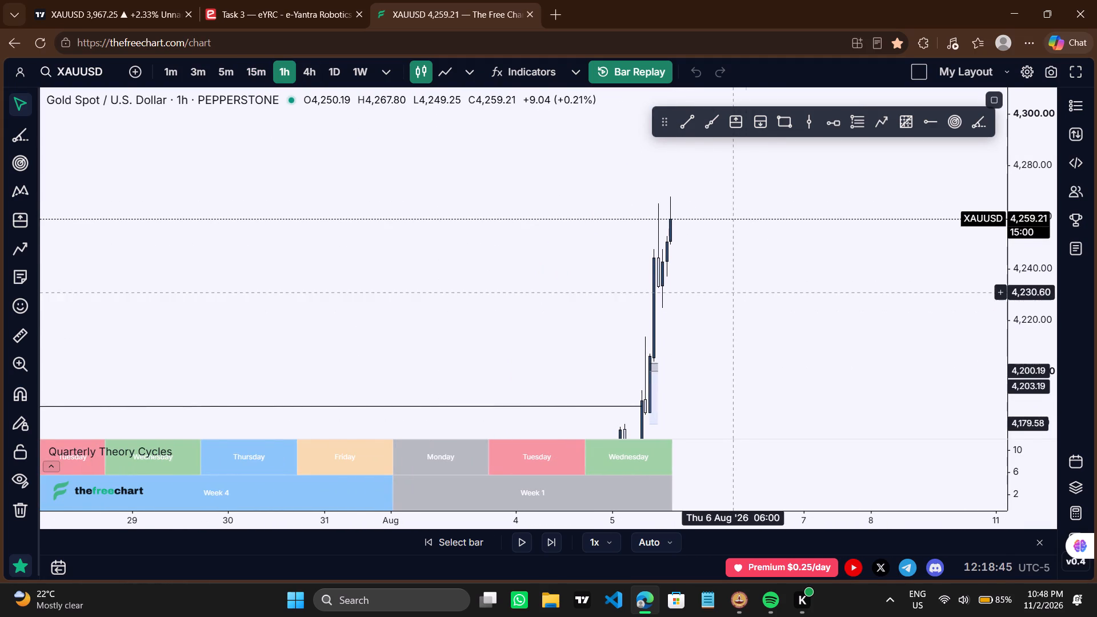
drag(730, 290, 695, 281)
scroll(695, 281, up, 1)
drag(700, 280, 751, 223)
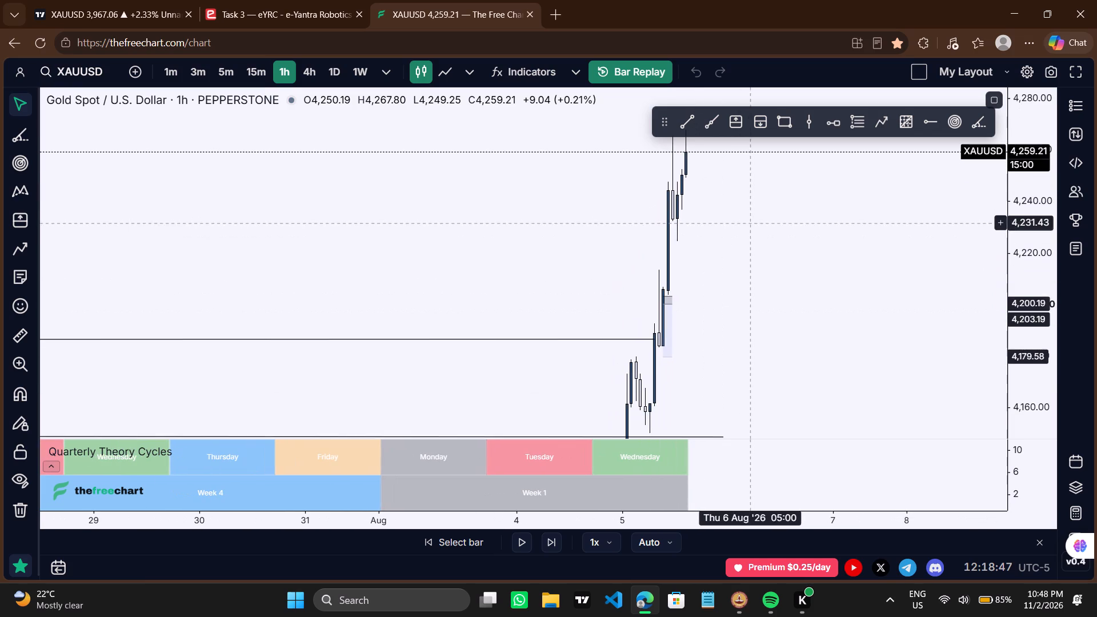
Examine the 5 August rally on the 1-hour chart against late-July price action, the horizontal levels and the short position.
drag(871, 293, 907, 191)
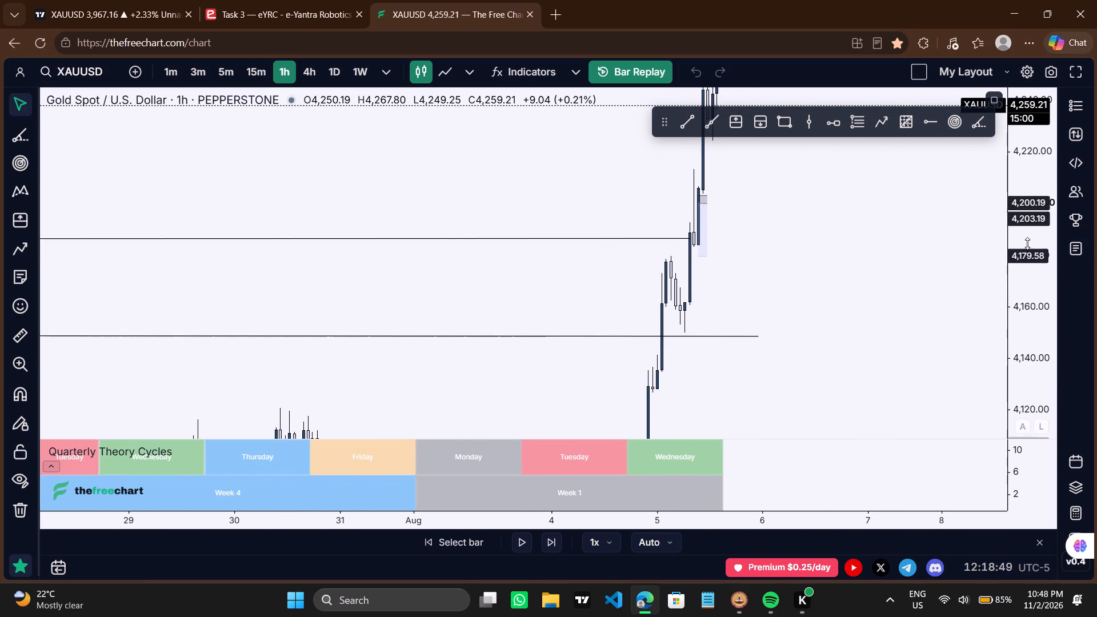
drag(1027, 243, 999, 391)
scroll(747, 375, down, 2)
drag(758, 315, 770, 283)
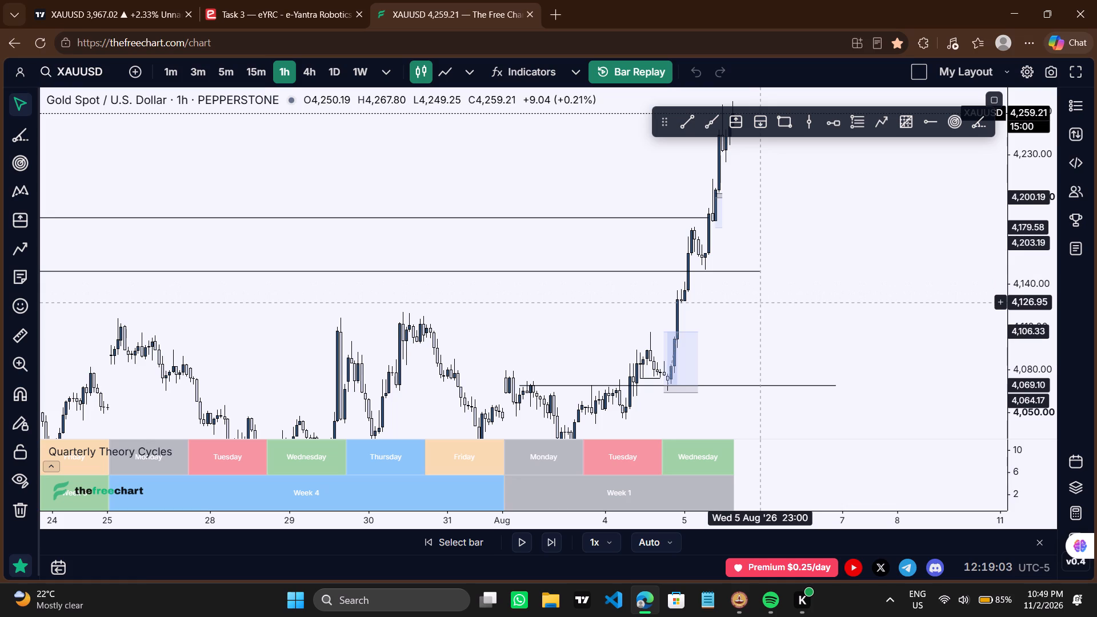
drag(826, 202, 804, 281)
scroll(804, 281, up, 1)
drag(758, 285, 778, 285)
scroll(778, 285, up, 1)
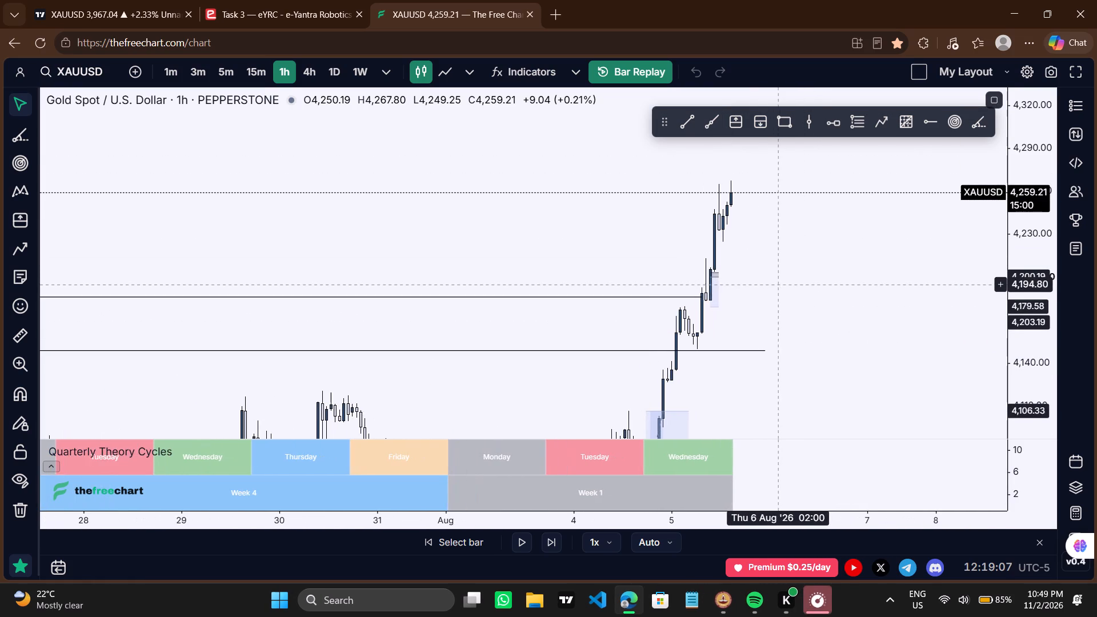
drag(822, 265, 759, 292)
scroll(759, 292, up, 1)
drag(742, 315, 734, 282)
scroll(734, 282, up, 1)
drag(734, 253, 705, 324)
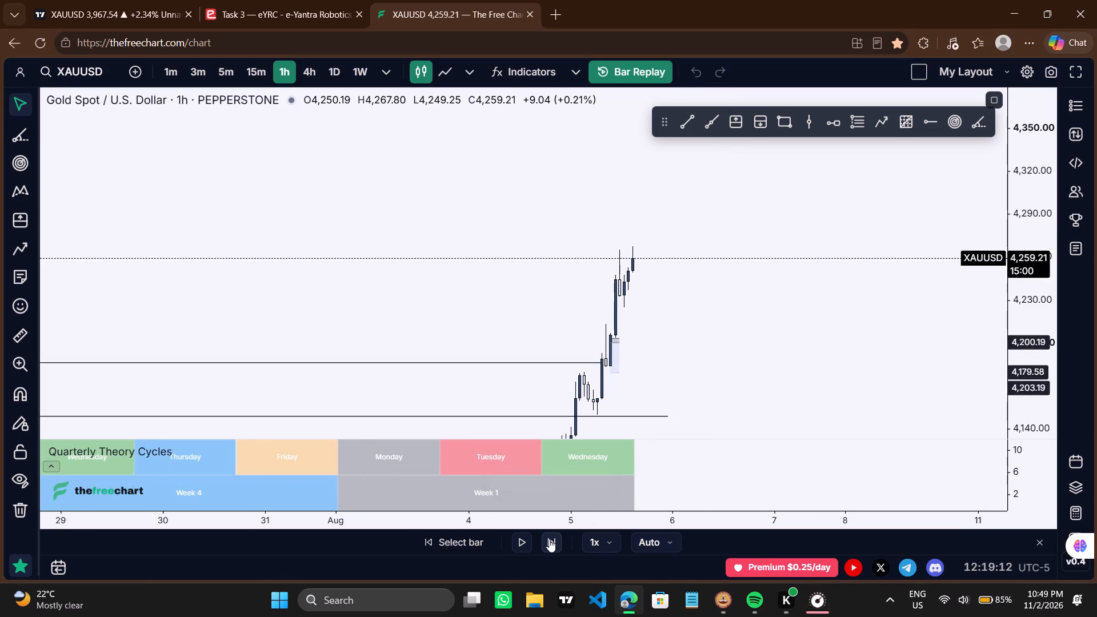
Advance the replay bar by bar on the 1-hour chart into the Thursday cycle, up to the 21:00 candle of 5 August.
click(549, 539)
click(549, 539)
triple_click(549, 539)
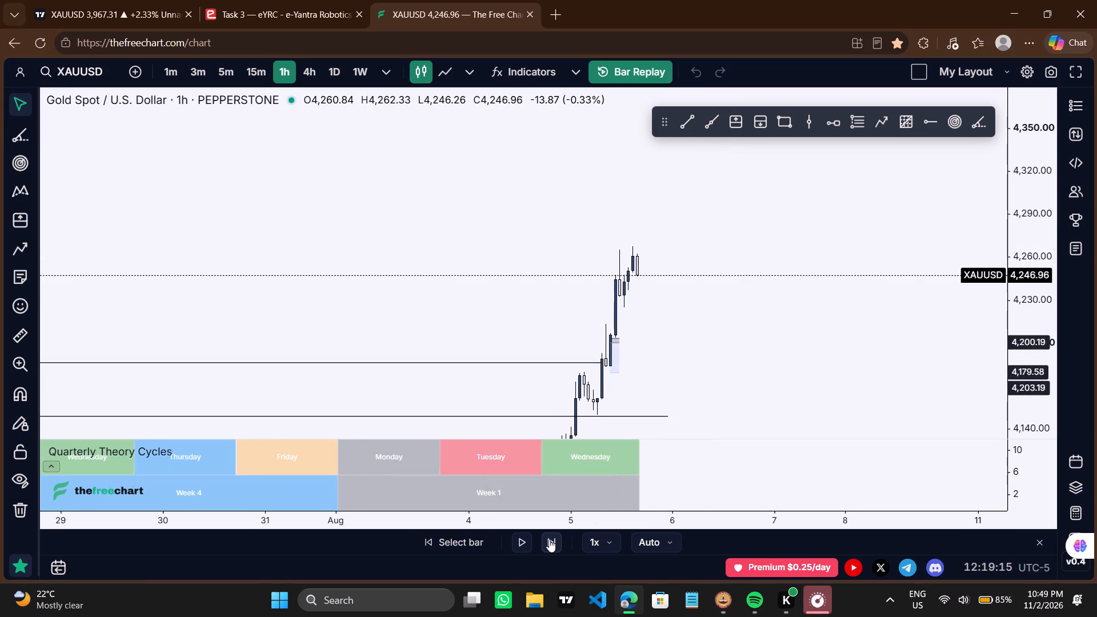
triple_click(549, 539)
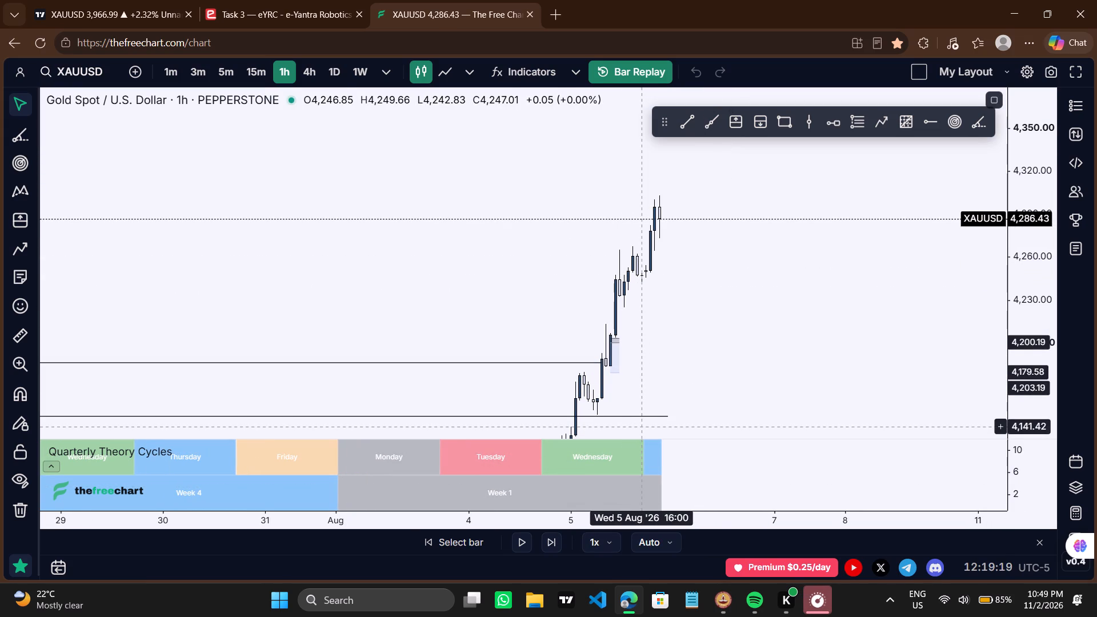
drag(680, 397, 664, 394)
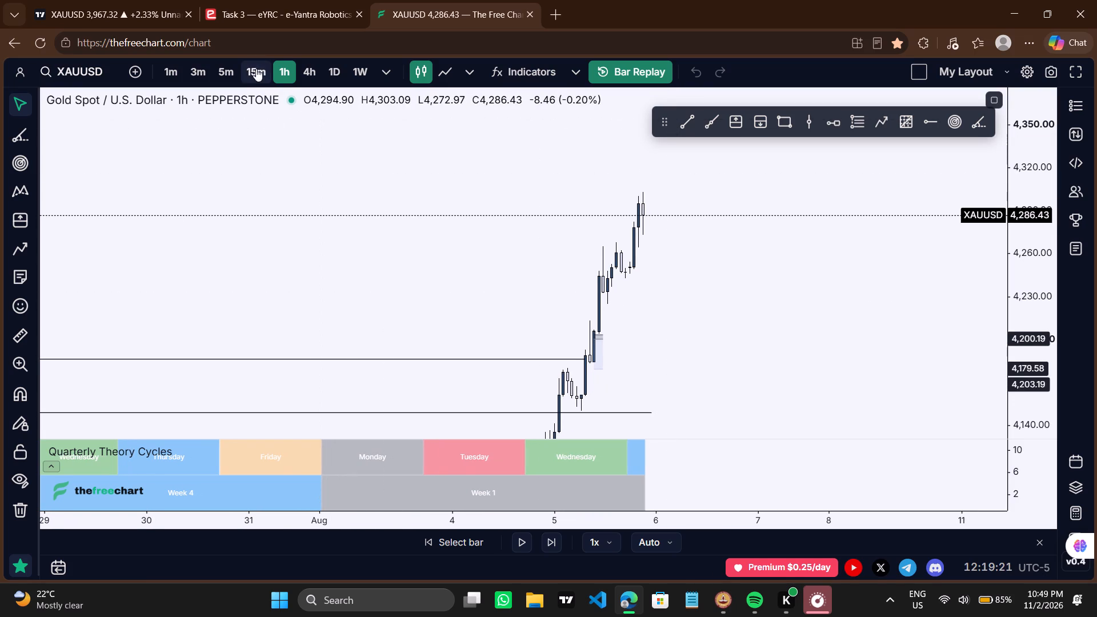
Switch to the 15-minute timeframe and draw a horizontal trend line at about 4,270.8 starting from the 20:00 candle of 5 August.
click(254, 68)
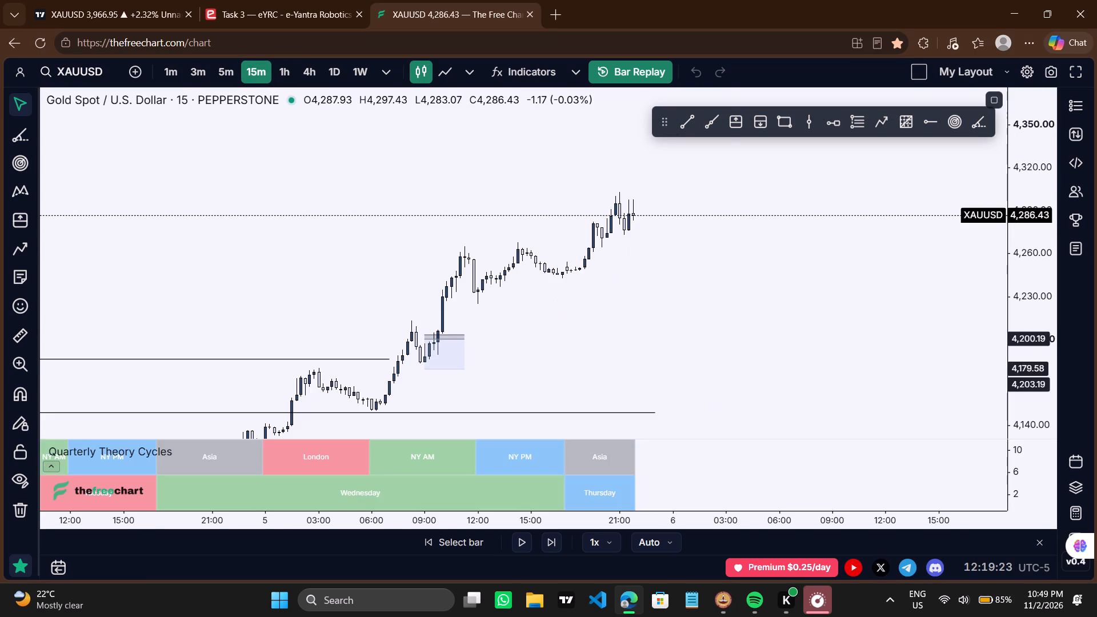
drag(728, 371, 675, 402)
drag(1038, 413, 1009, 204)
drag(743, 340, 720, 274)
scroll(720, 274, up, 1)
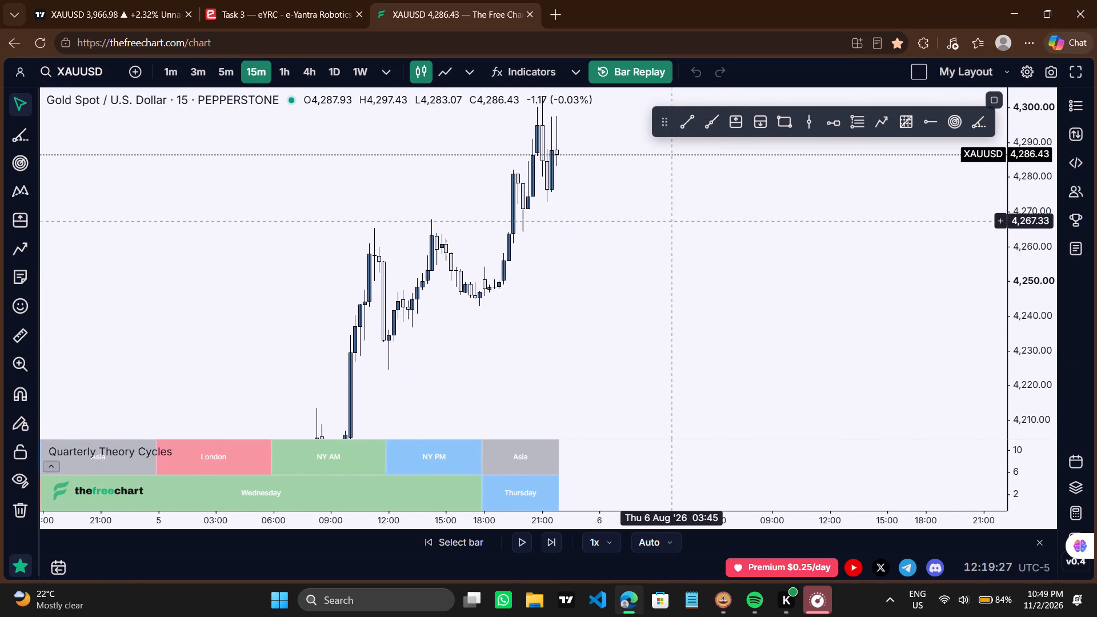
drag(673, 221, 648, 275)
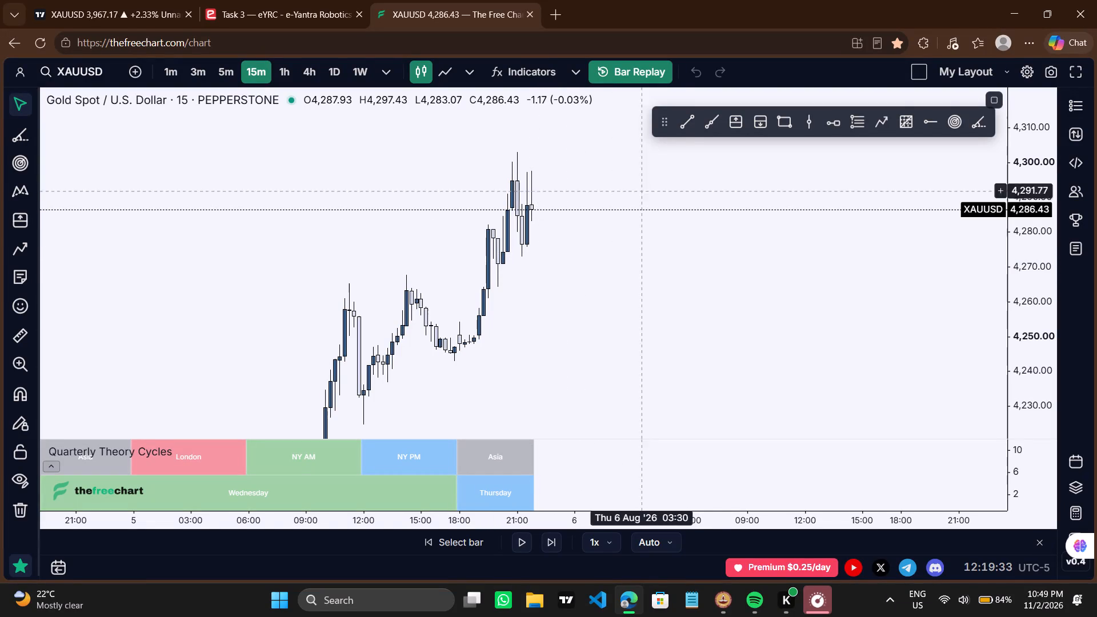
click(683, 123)
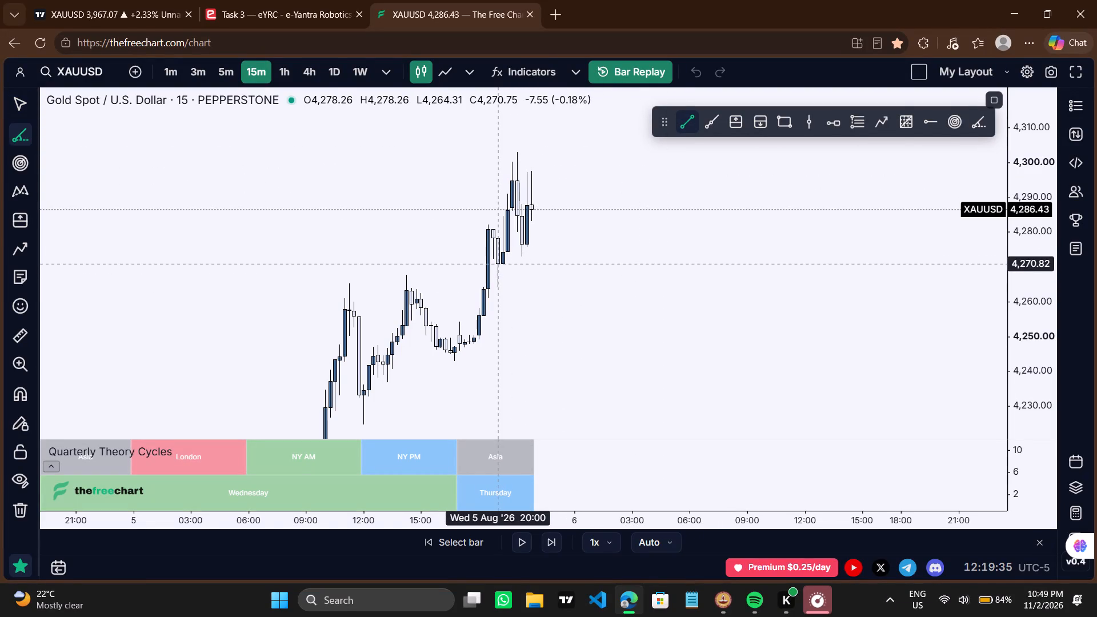
ctrl+click(499, 271)
shift+drag(647, 276, 622, 378)
click(622, 378)
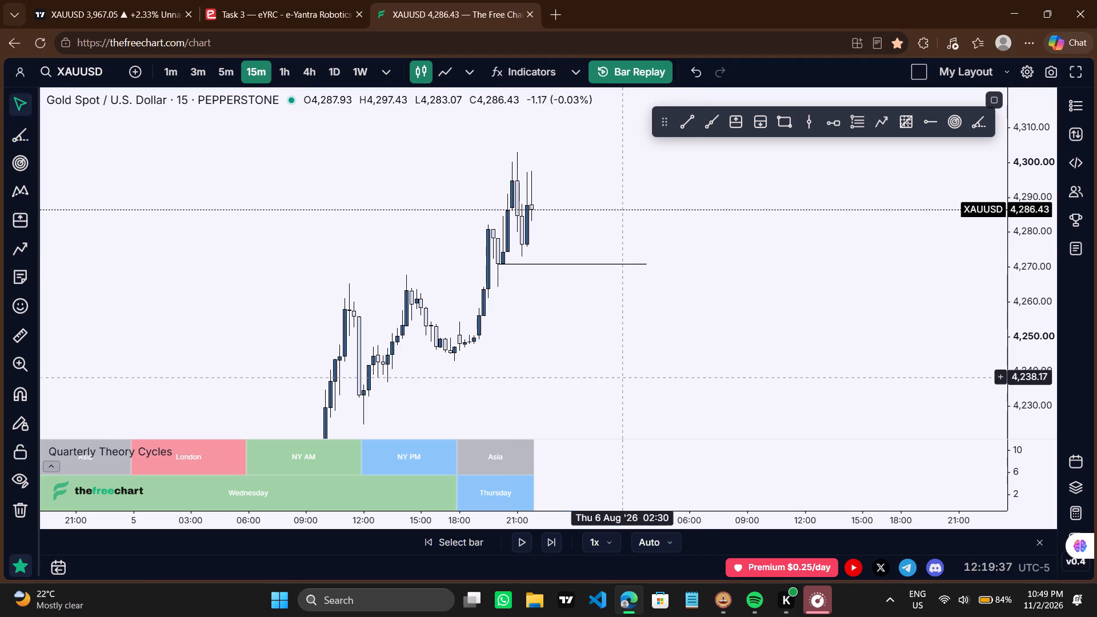
Advance the replay five bars on the 15-minute chart, up to the 23:00 candle of 5 August.
click(550, 544)
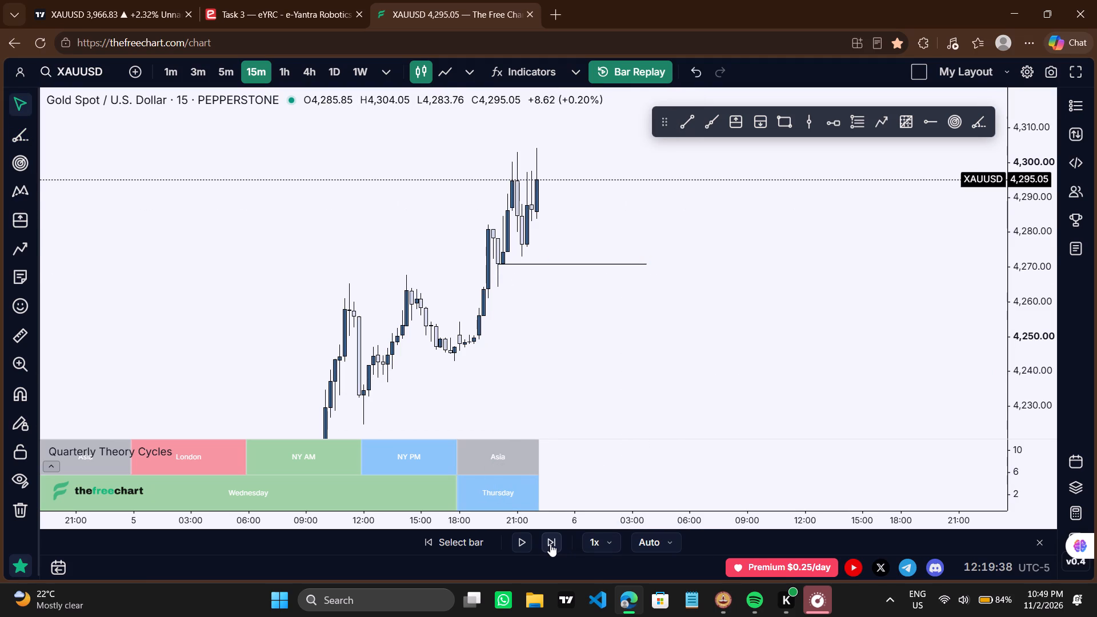
click(550, 544)
click(550, 544)
click(550, 544)
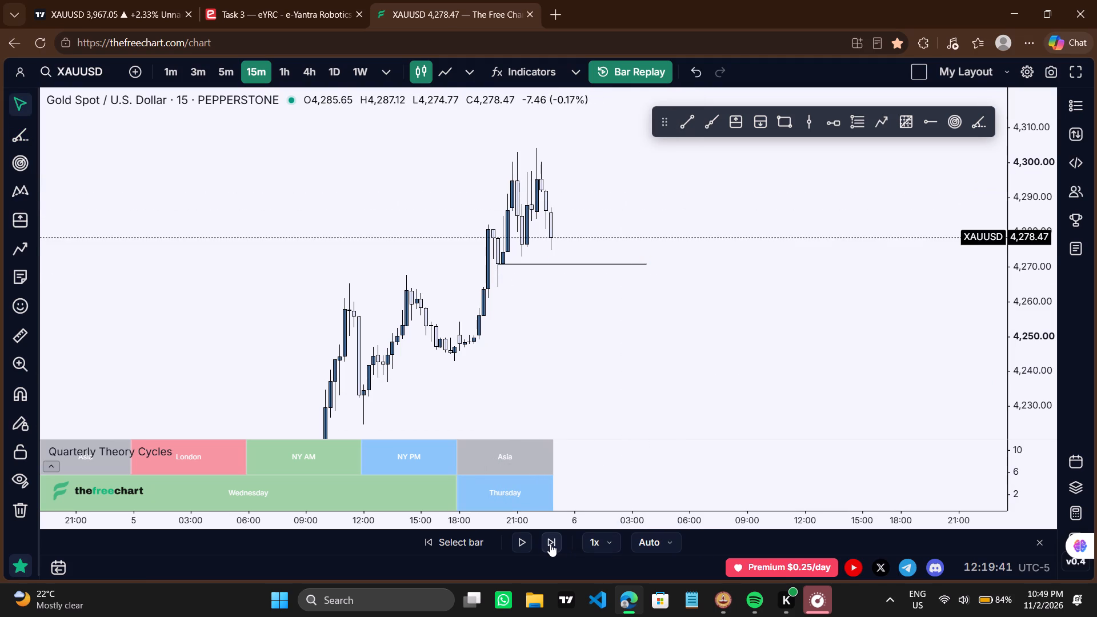
click(550, 544)
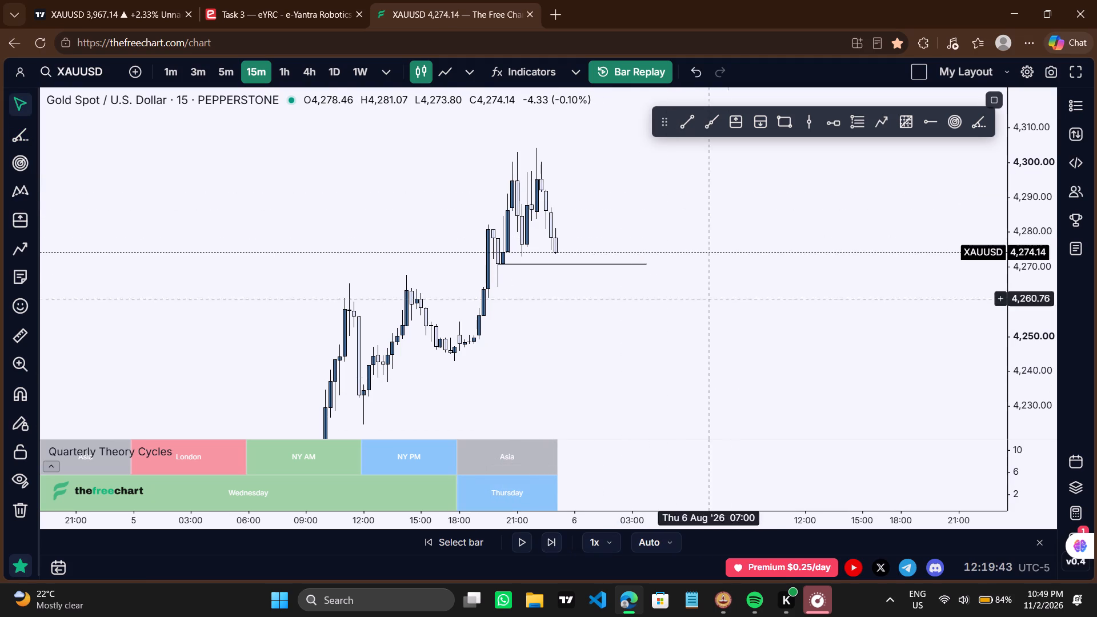
Place a long position at 23:00 on the drawn level, with entry about 4,270.8, stop about 4,264.25 and target about 4,286.
click(732, 120)
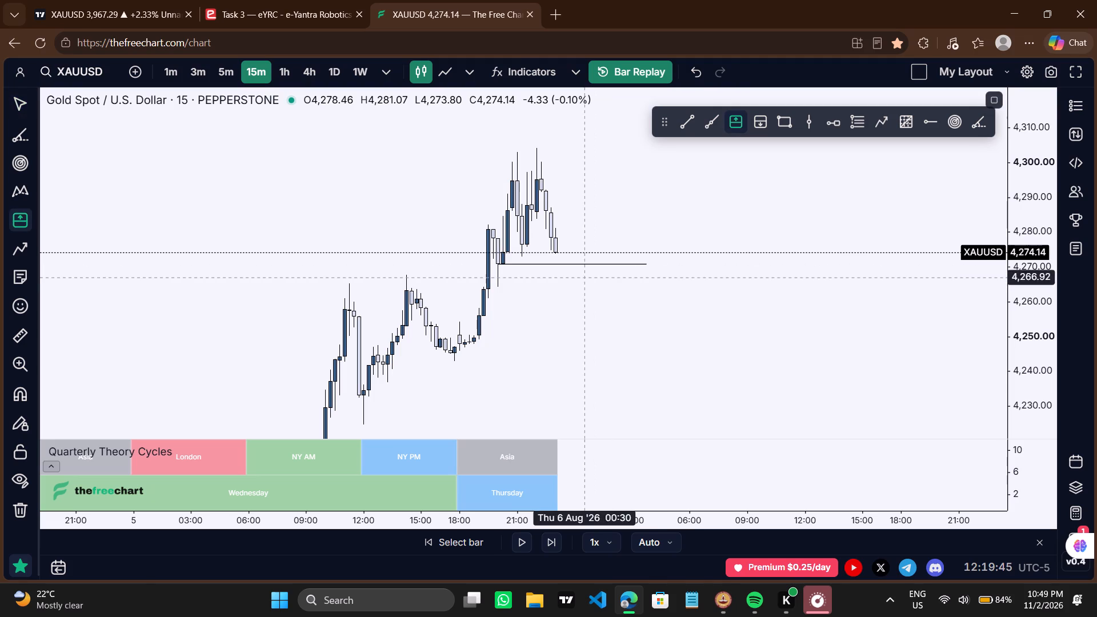
click(557, 264)
click(557, 264)
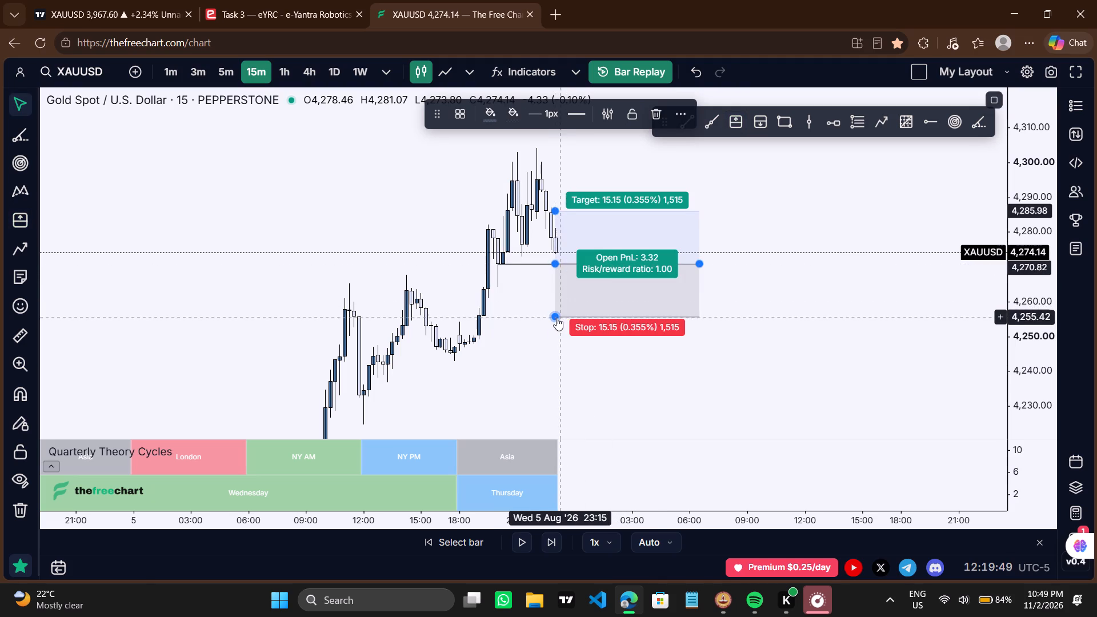
drag(555, 318, 550, 285)
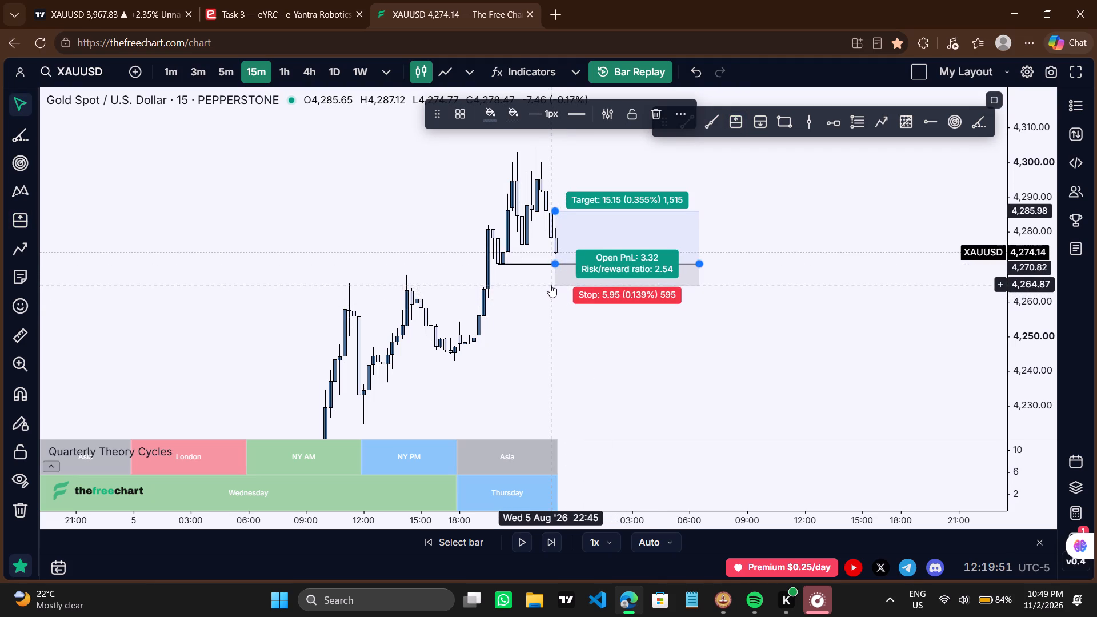
drag(550, 285, 551, 286)
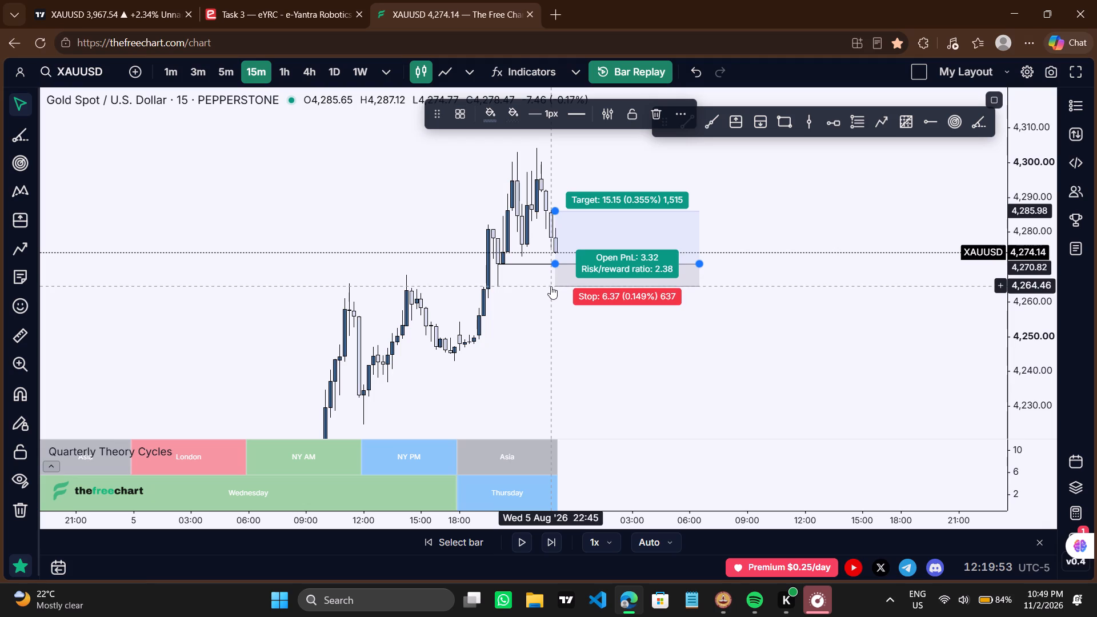
drag(551, 286, 551, 287)
click(552, 308)
click(1063, 445)
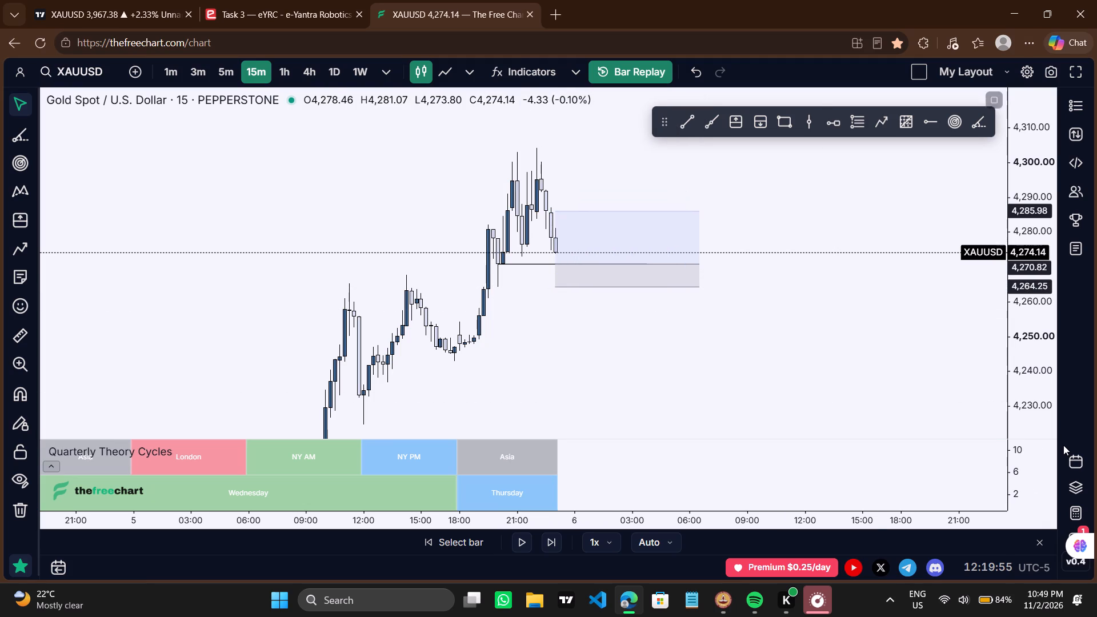
Draw a small box of 0 to 1 levels at the 20:00 candle, from about 4,270 down to about 4,264.
drag(1028, 424, 1028, 379)
drag(1028, 379, 1019, 290)
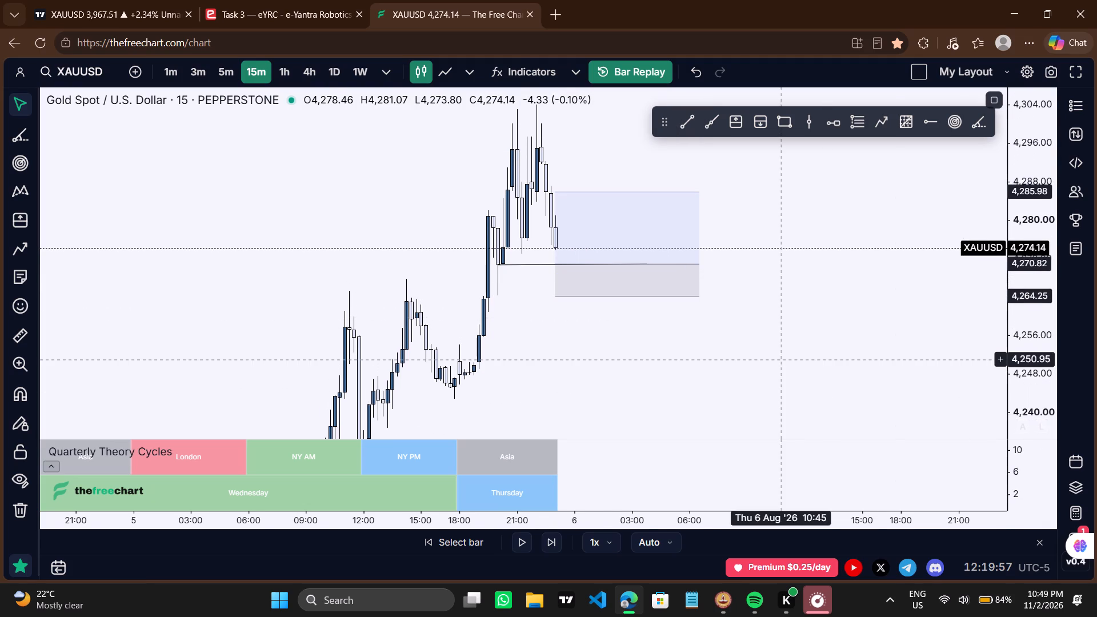
drag(779, 359, 807, 360)
scroll(807, 360, up, 4)
drag(835, 349, 768, 350)
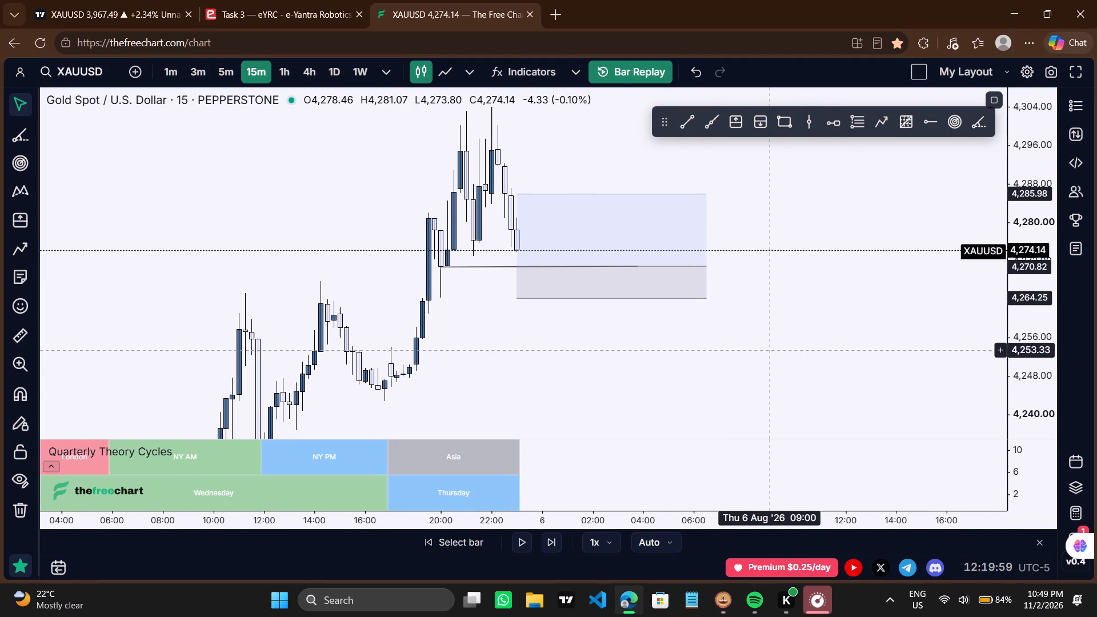
click(908, 119)
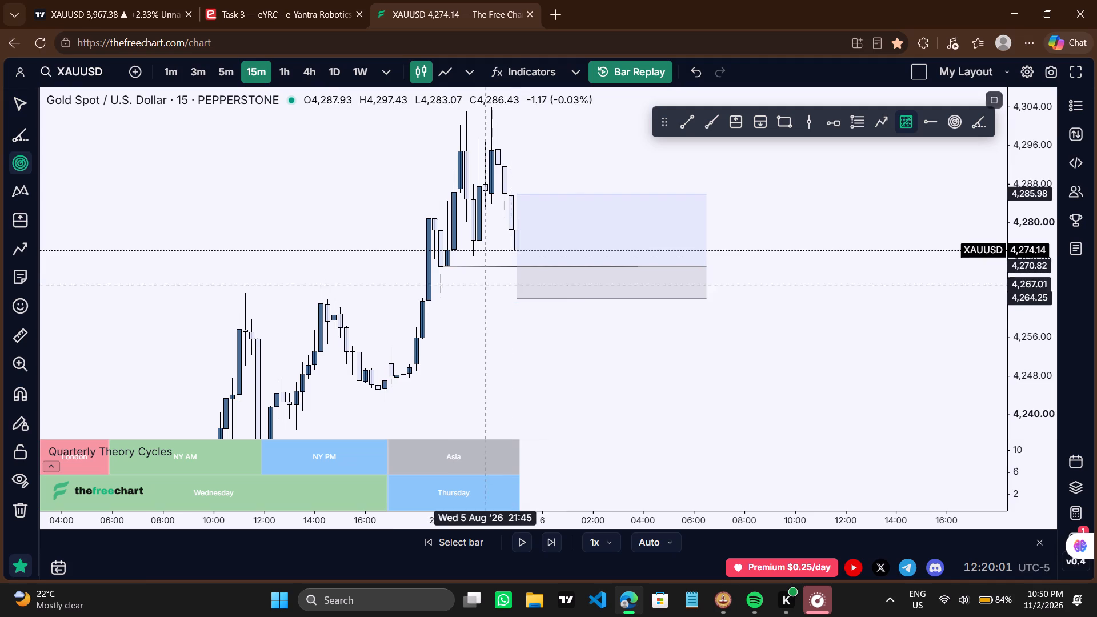
click(439, 270)
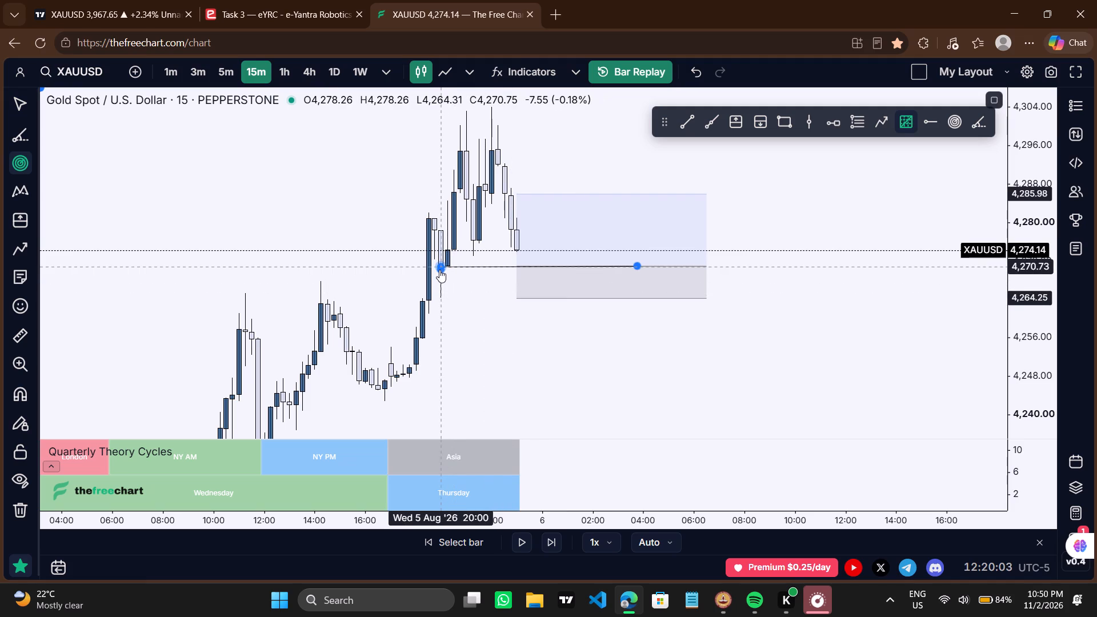
click(466, 306)
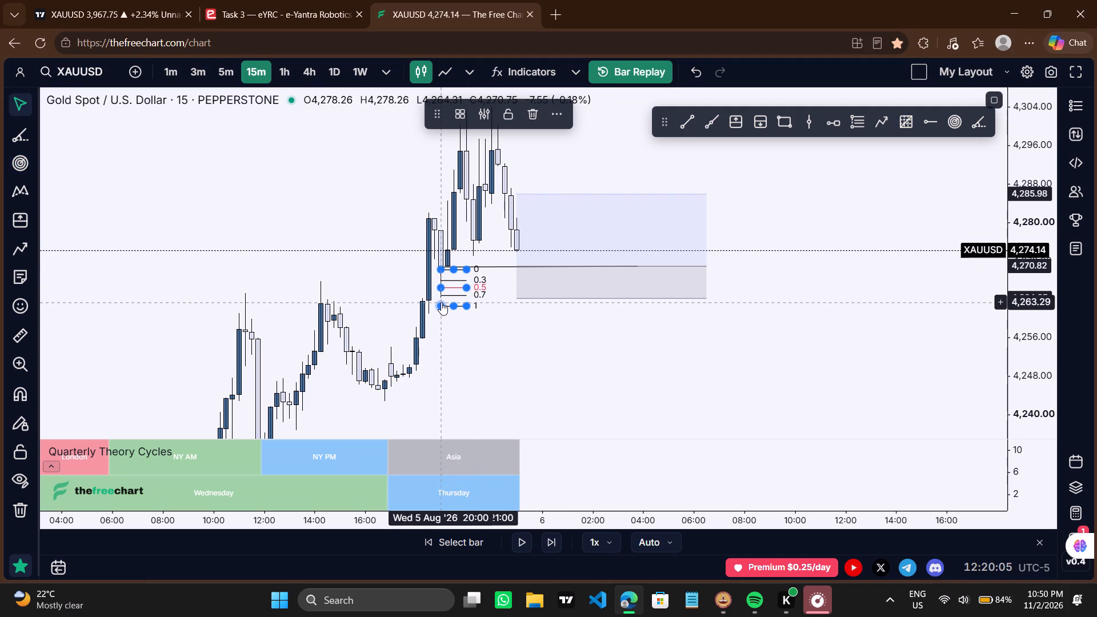
drag(441, 302, 441, 295)
click(449, 305)
scroll(449, 305, up, 1)
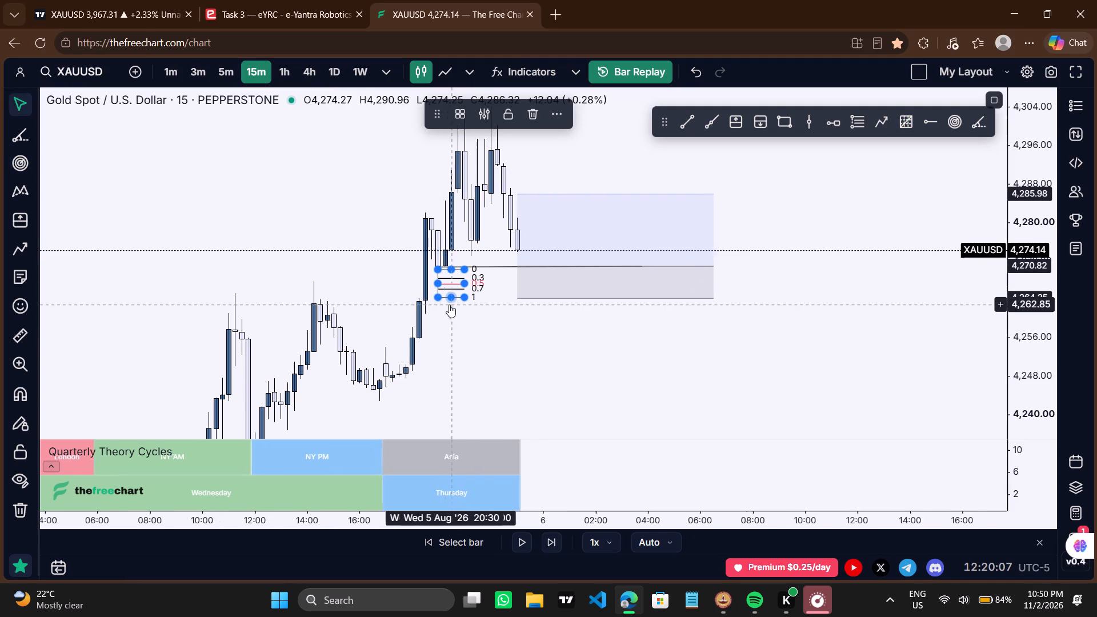
scroll(449, 305, up, 1)
click(481, 352)
Draw a horizontal trend line at about 4,267 along the 0.5 level, starting from the 19:45 candle.
click(687, 117)
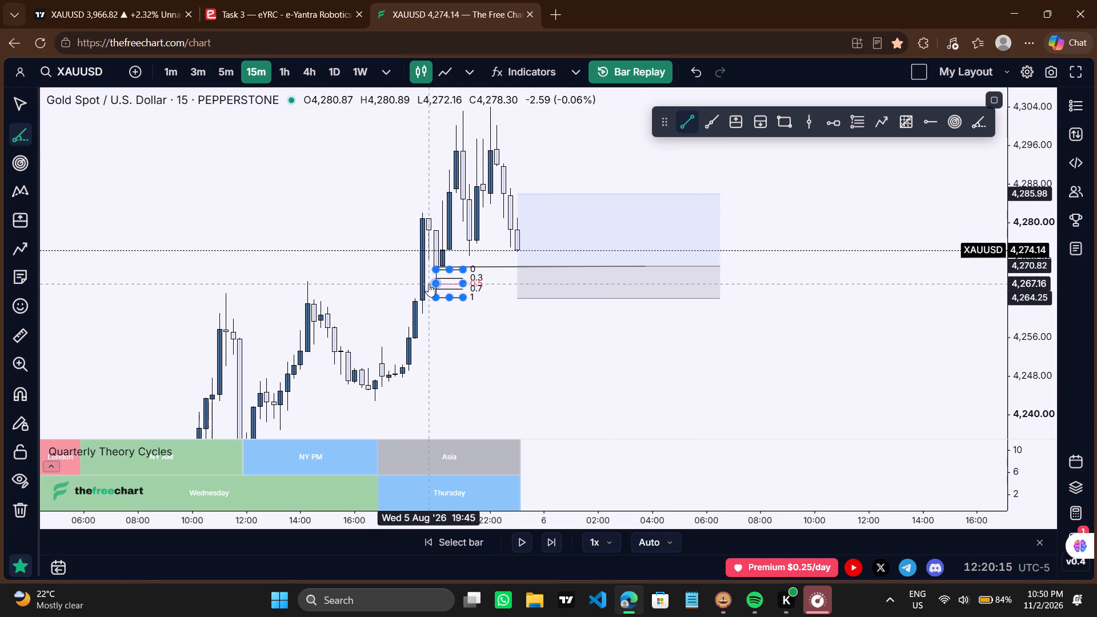
drag(428, 283, 536, 281)
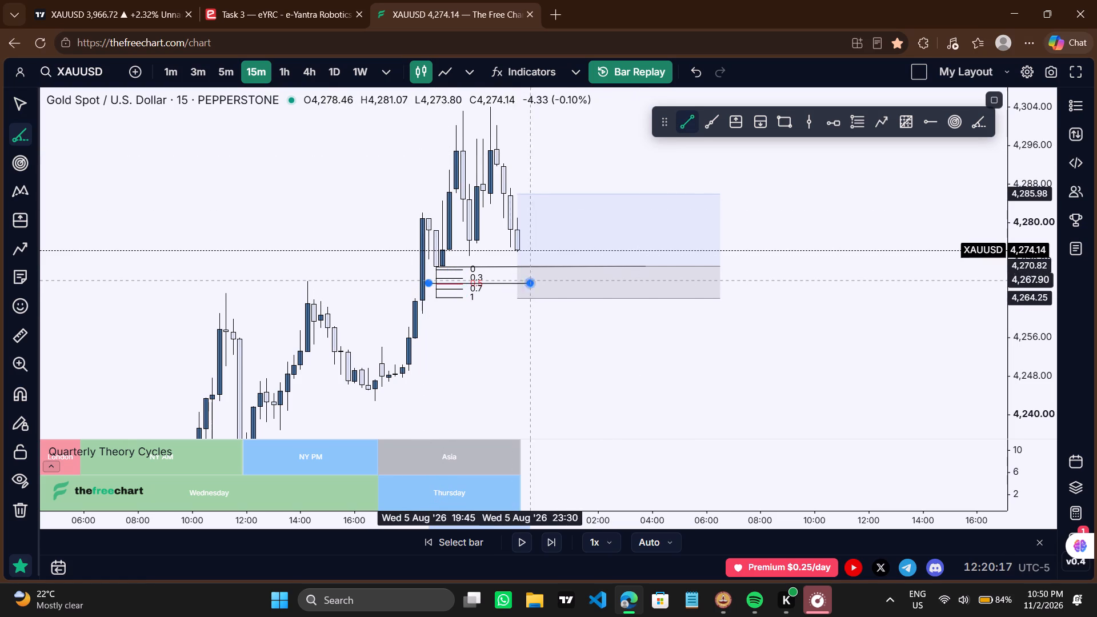
drag(536, 281, 537, 281)
shift+click(541, 281)
click(565, 336)
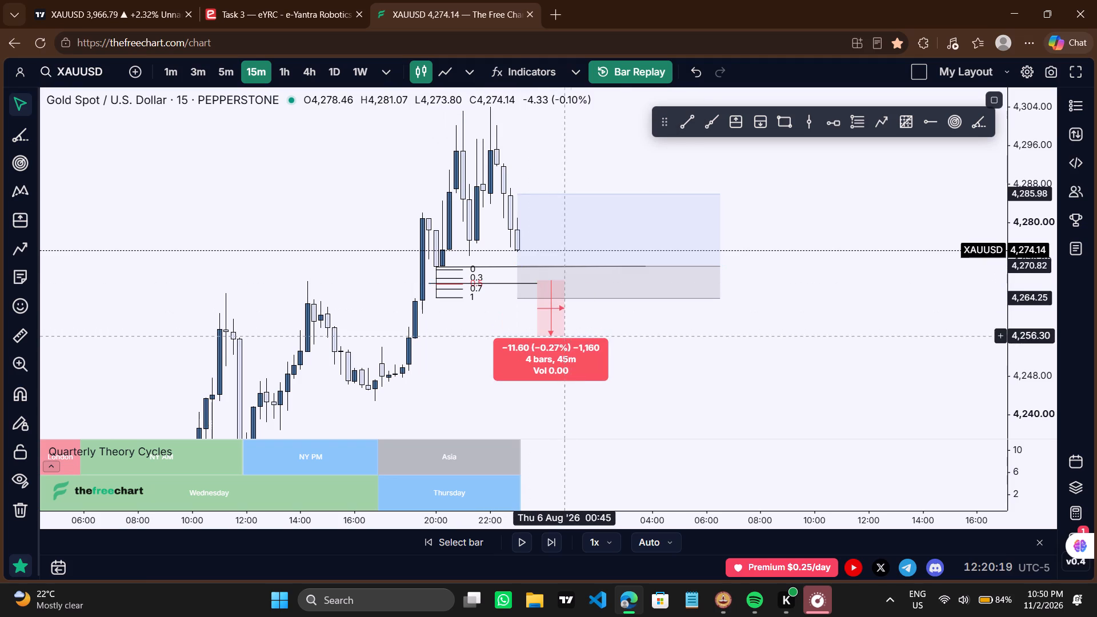
click(626, 360)
Switch to the 5-minute timeframe and move the long position's entry to about 4,269.7, starting at about 00:25 on 6 August.
click(222, 61)
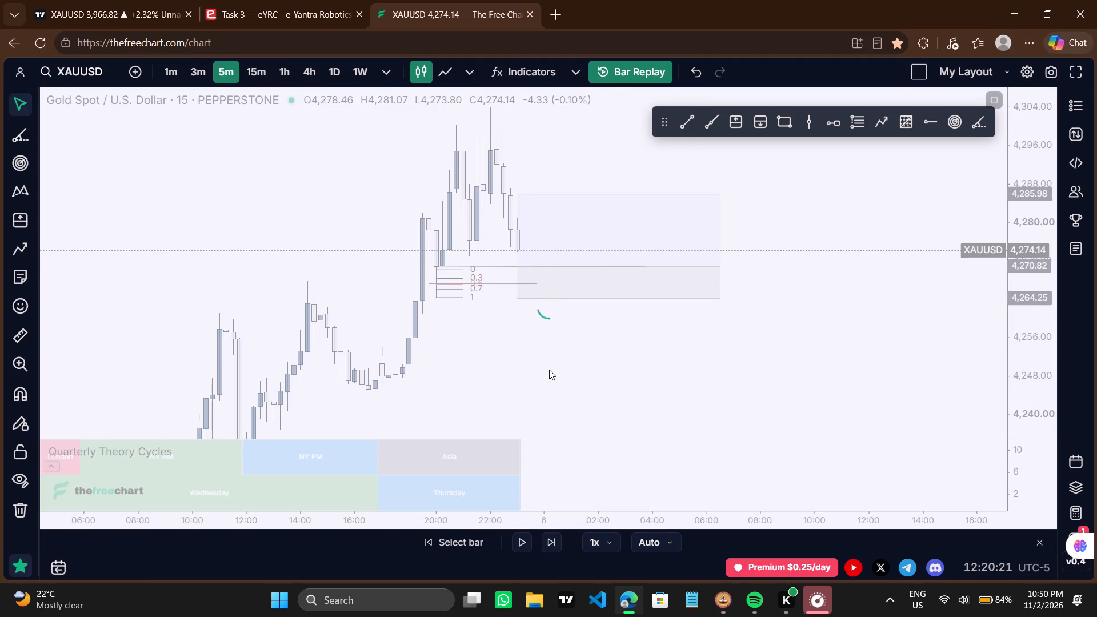
scroll(549, 370, down, 1)
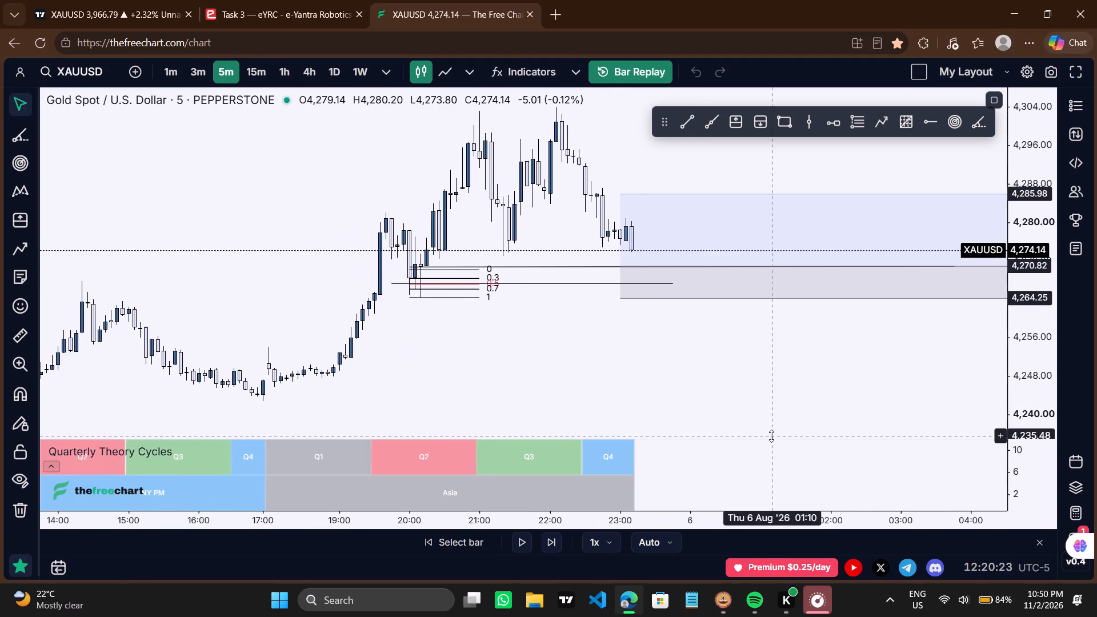
drag(771, 436, 571, 434)
drag(1023, 402, 996, 289)
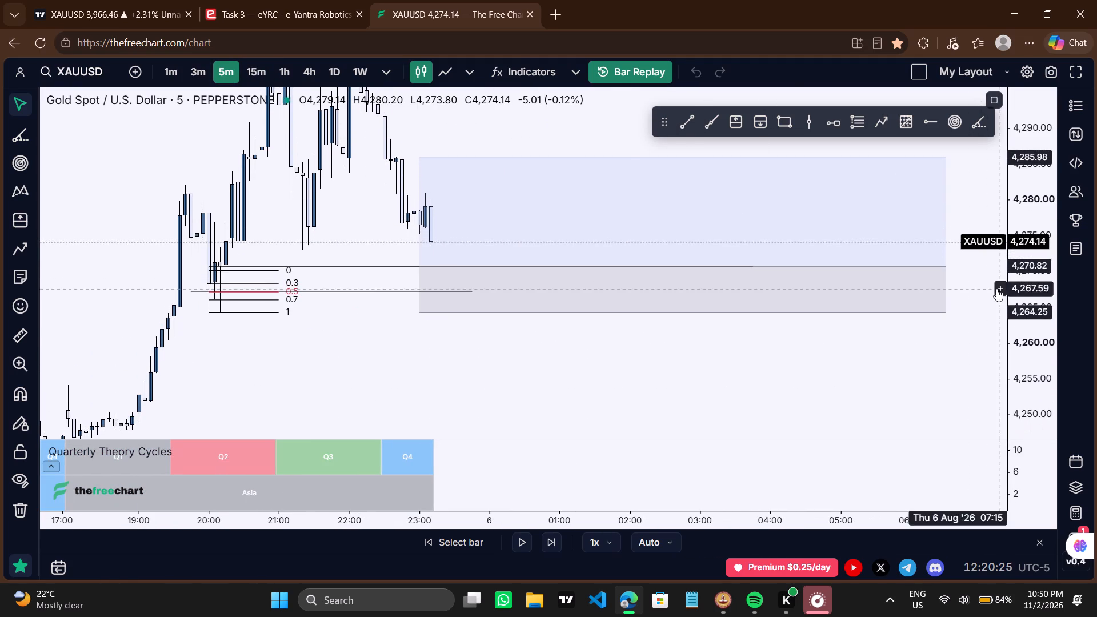
drag(631, 318, 622, 307)
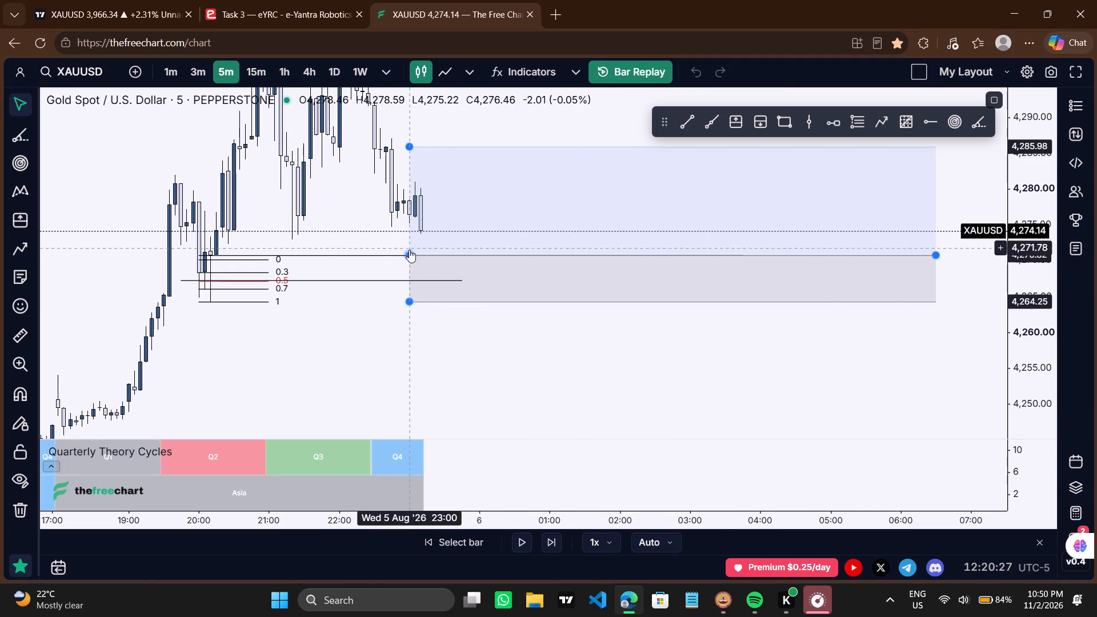
drag(410, 253, 509, 263)
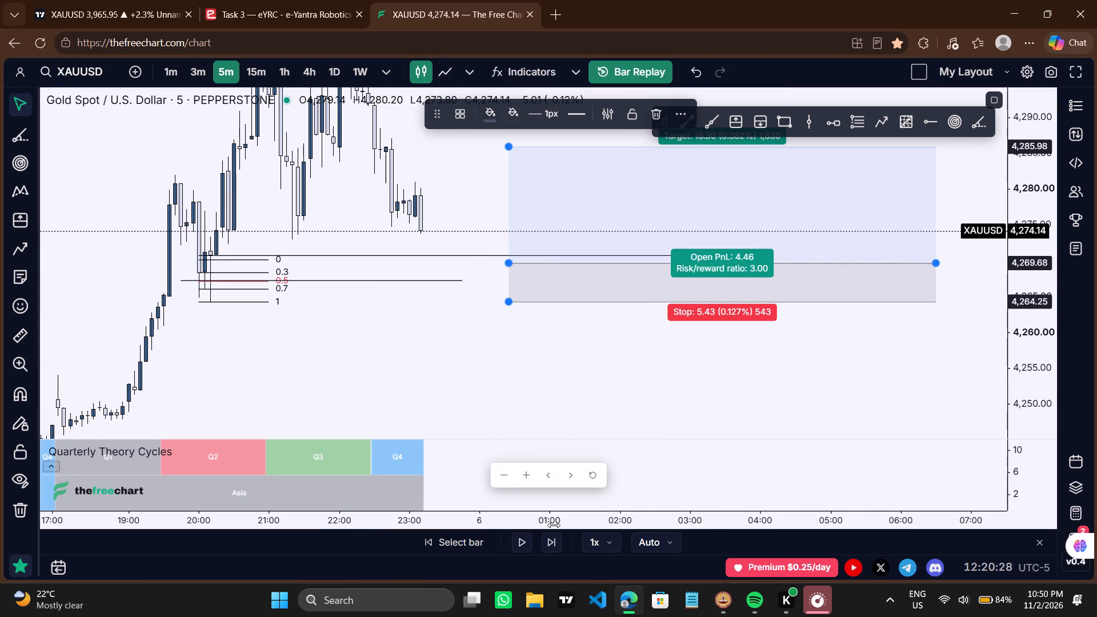
Advance the replay one bar on the 5-minute chart.
click(554, 539)
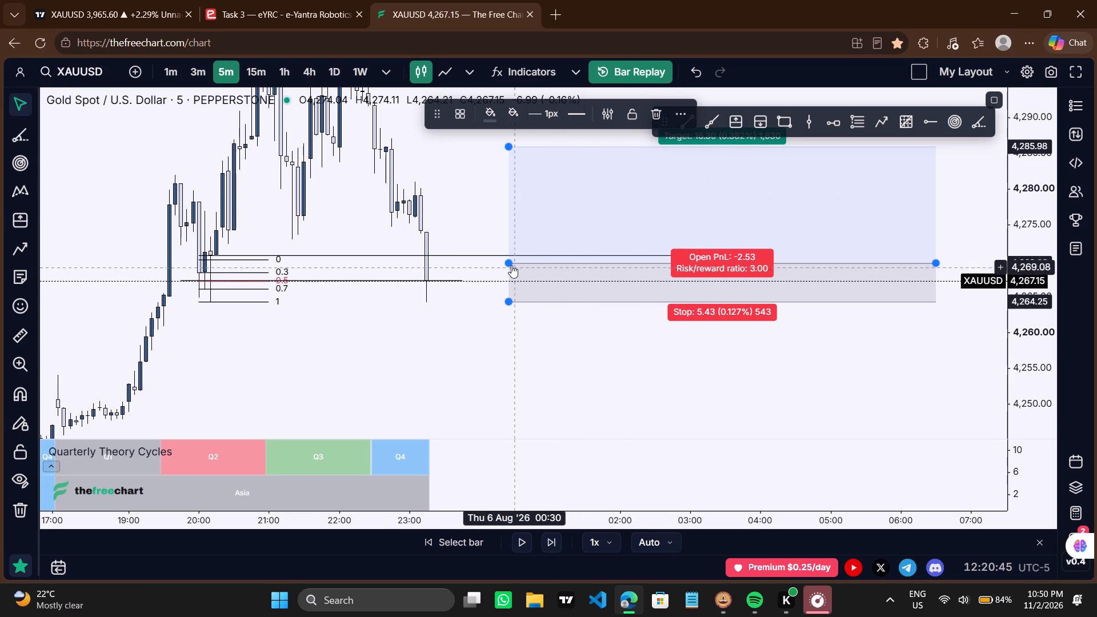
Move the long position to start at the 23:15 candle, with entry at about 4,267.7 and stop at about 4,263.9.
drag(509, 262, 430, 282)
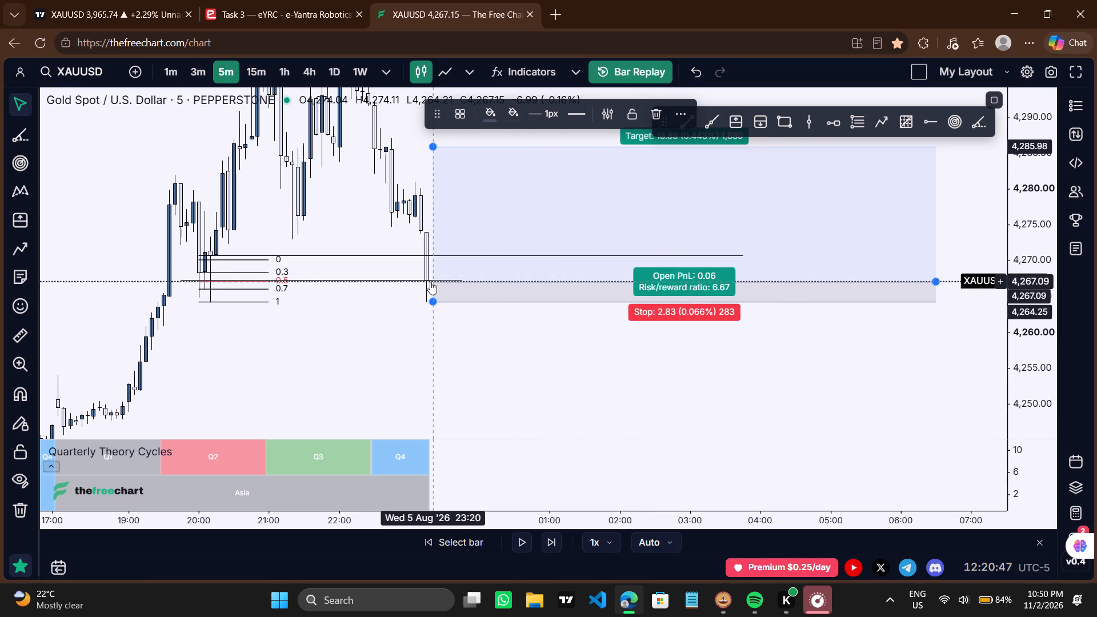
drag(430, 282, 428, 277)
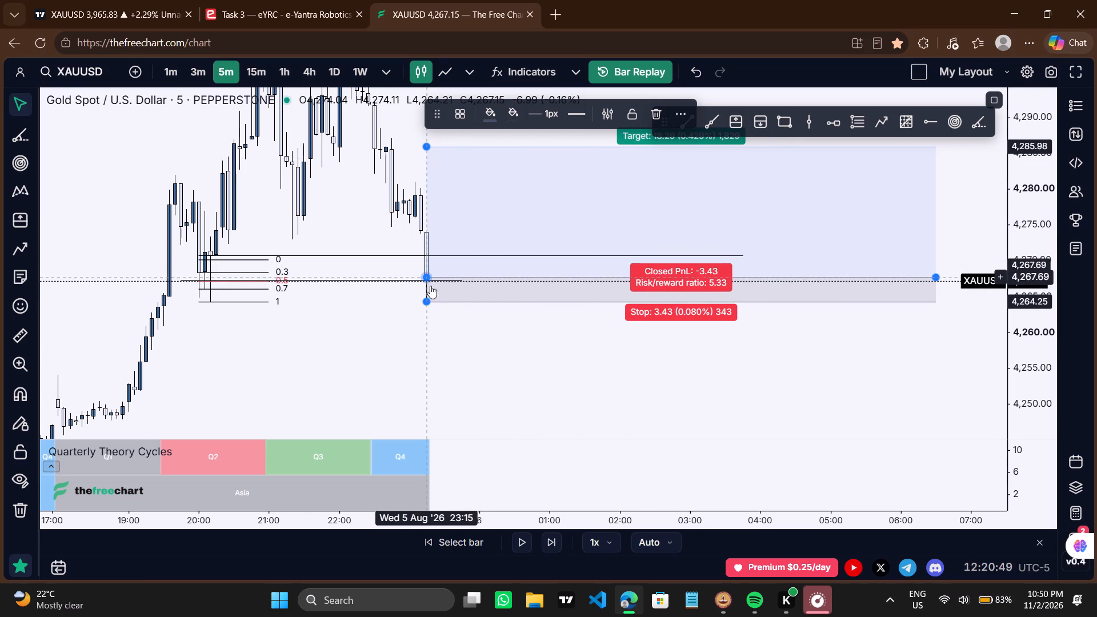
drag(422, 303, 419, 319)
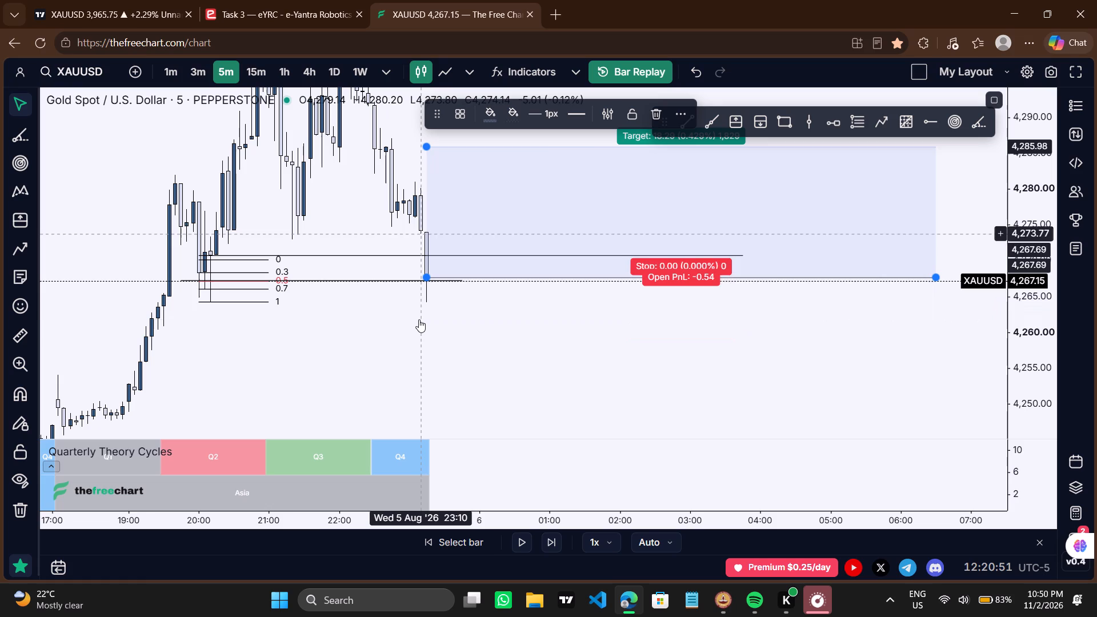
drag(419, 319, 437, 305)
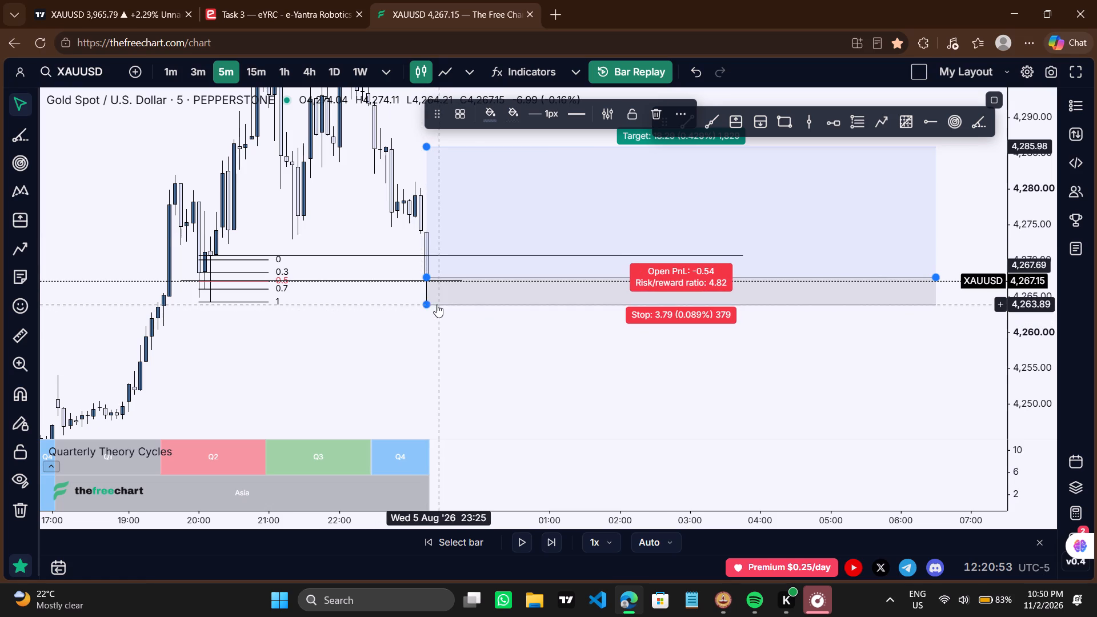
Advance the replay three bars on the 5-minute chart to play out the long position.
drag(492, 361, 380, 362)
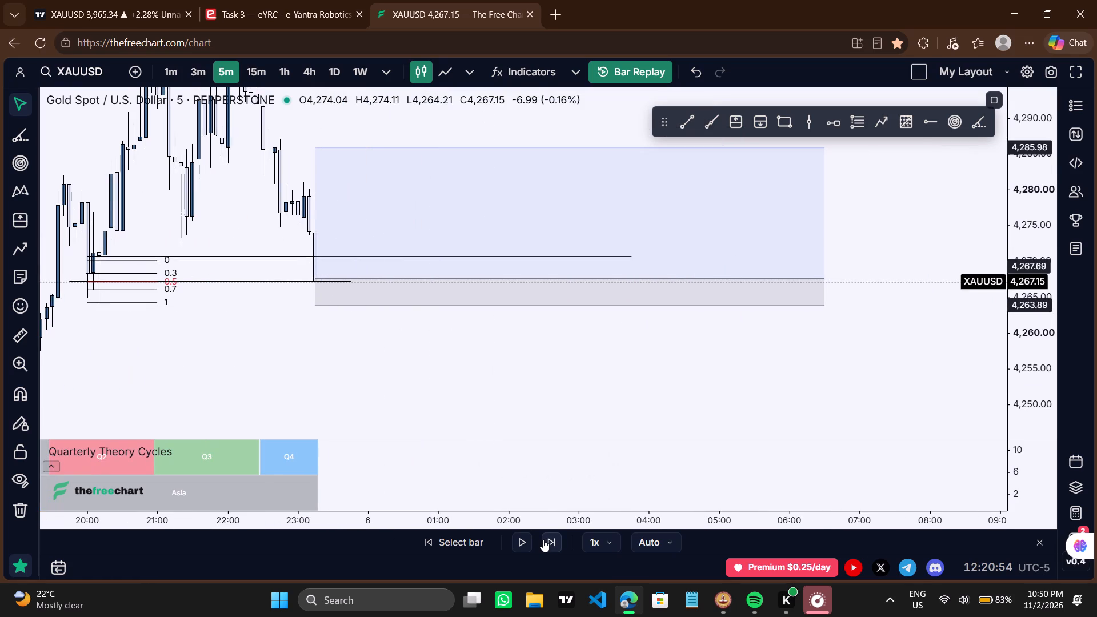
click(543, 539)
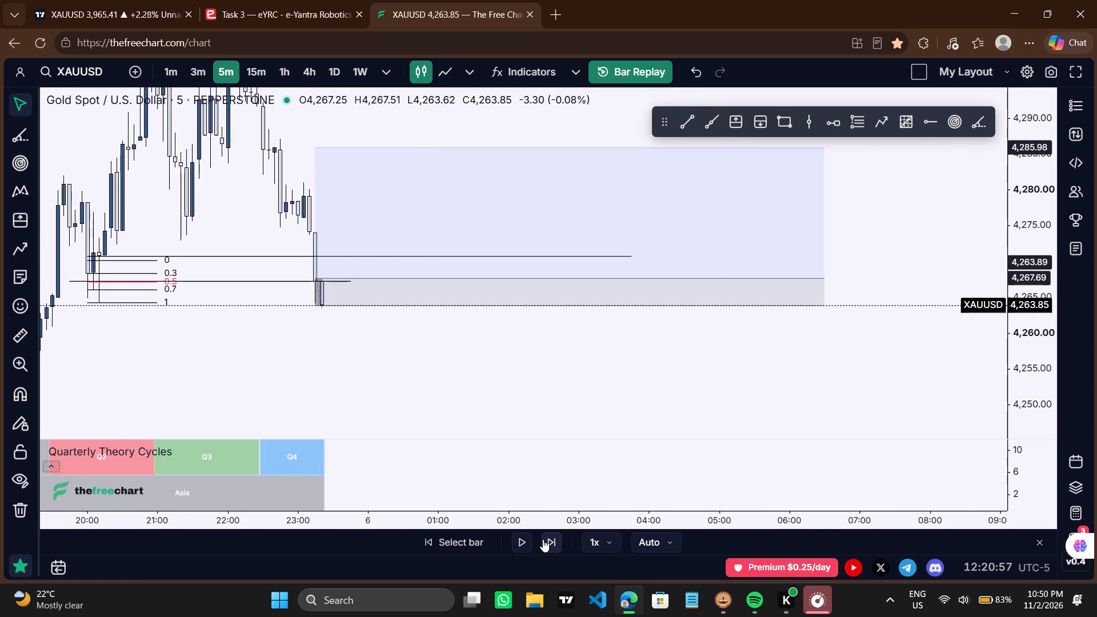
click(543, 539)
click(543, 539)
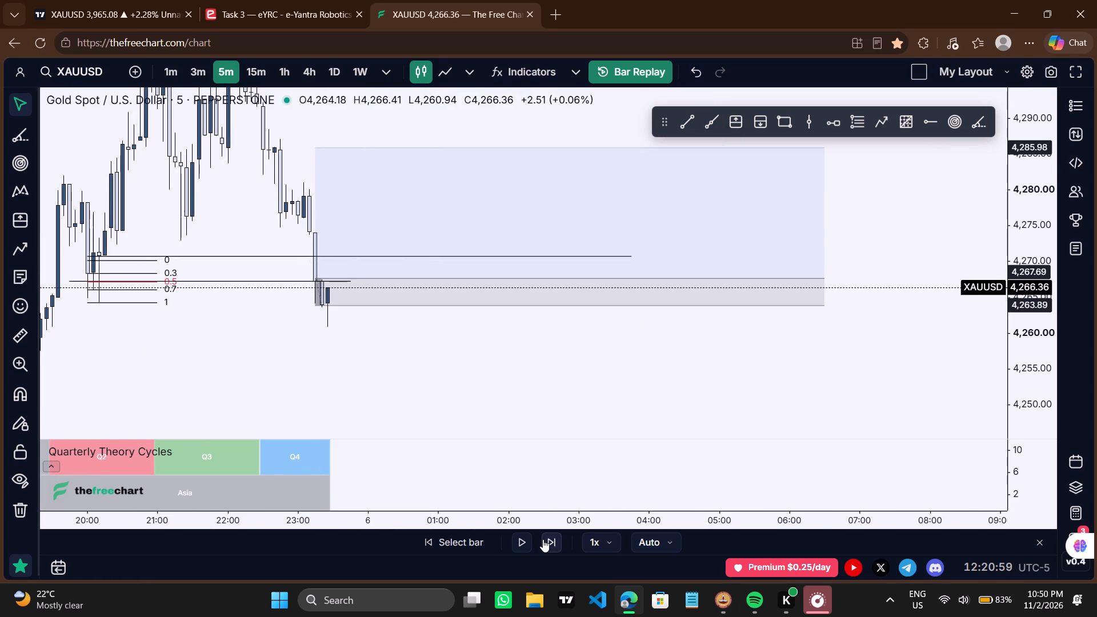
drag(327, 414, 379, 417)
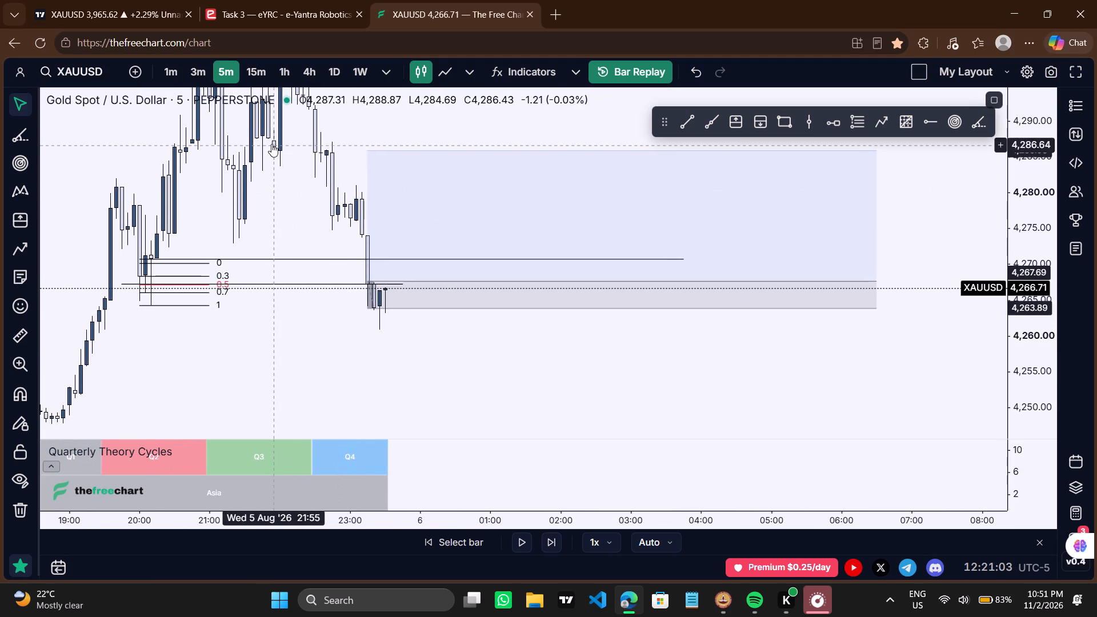
Switch to the 15-minute timeframe and delete the long position.
click(251, 76)
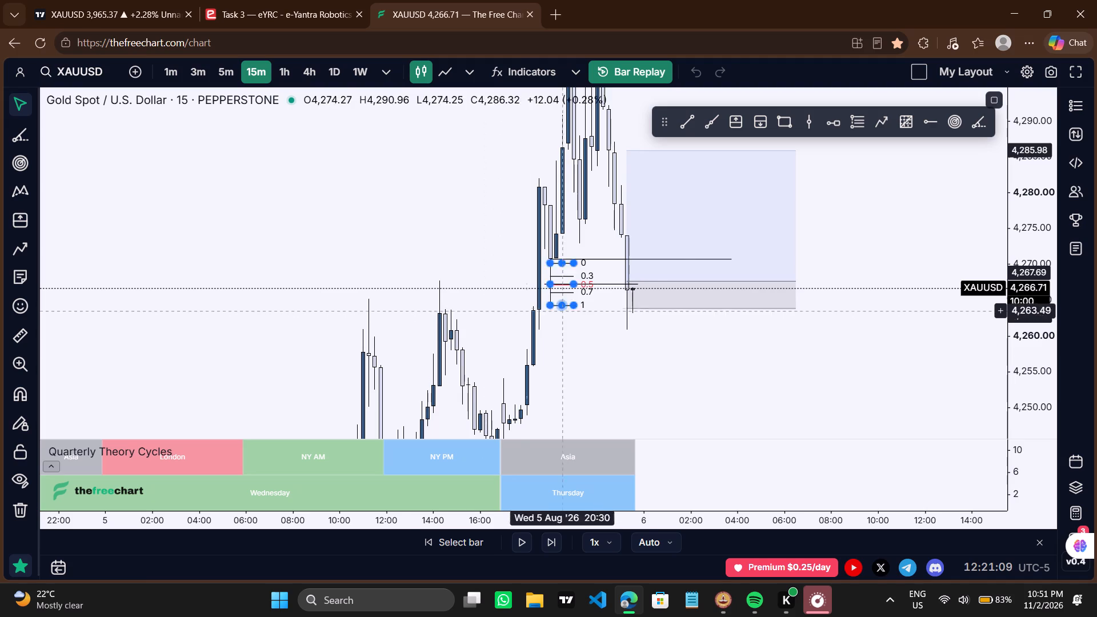
click(691, 285)
click(784, 246)
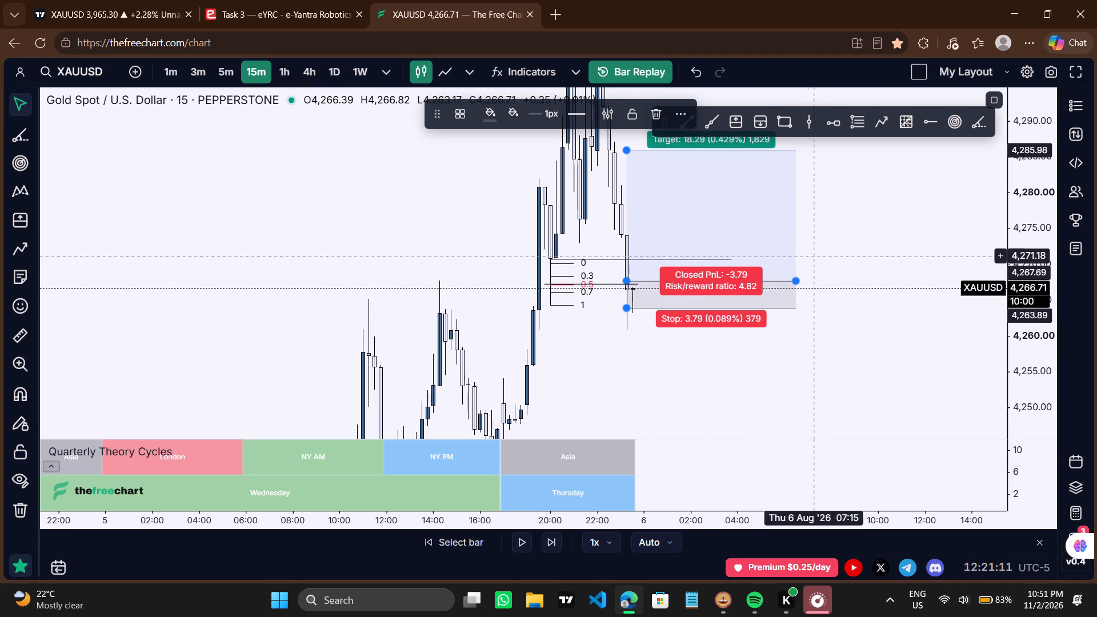
click(652, 109)
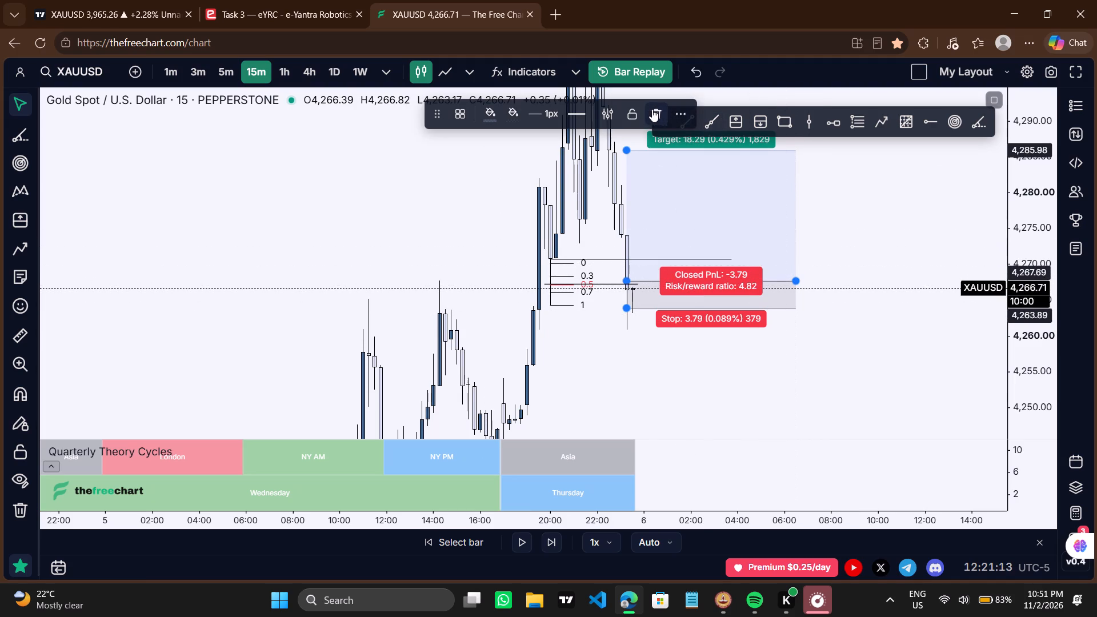
Delete the small box of 0 to 1 levels and the horizontal trend line at about 4,267.
click(575, 267)
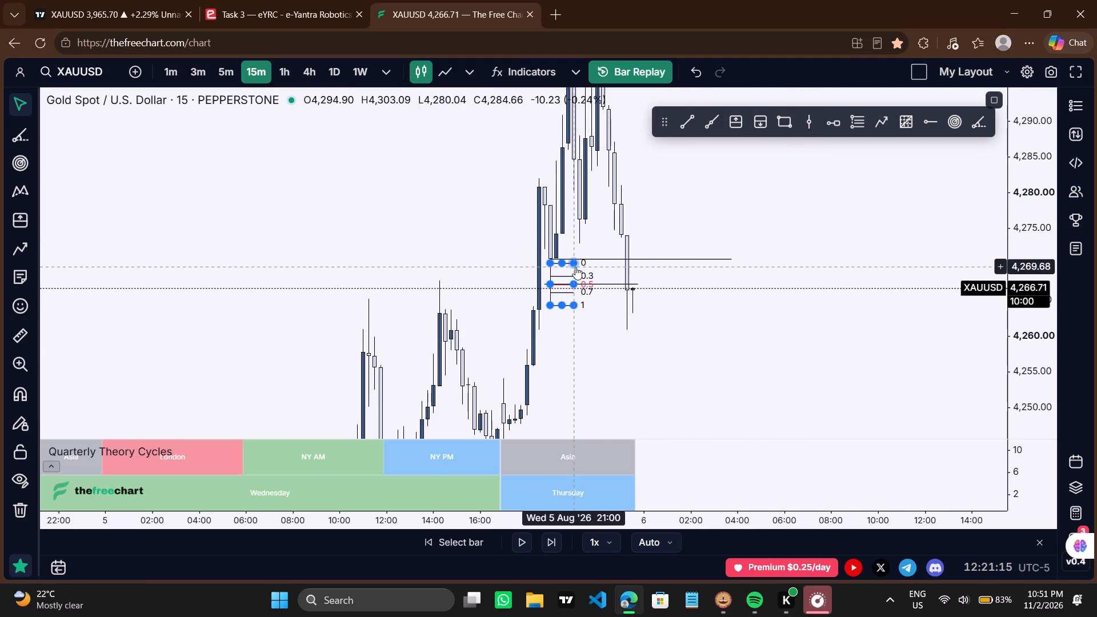
click(526, 113)
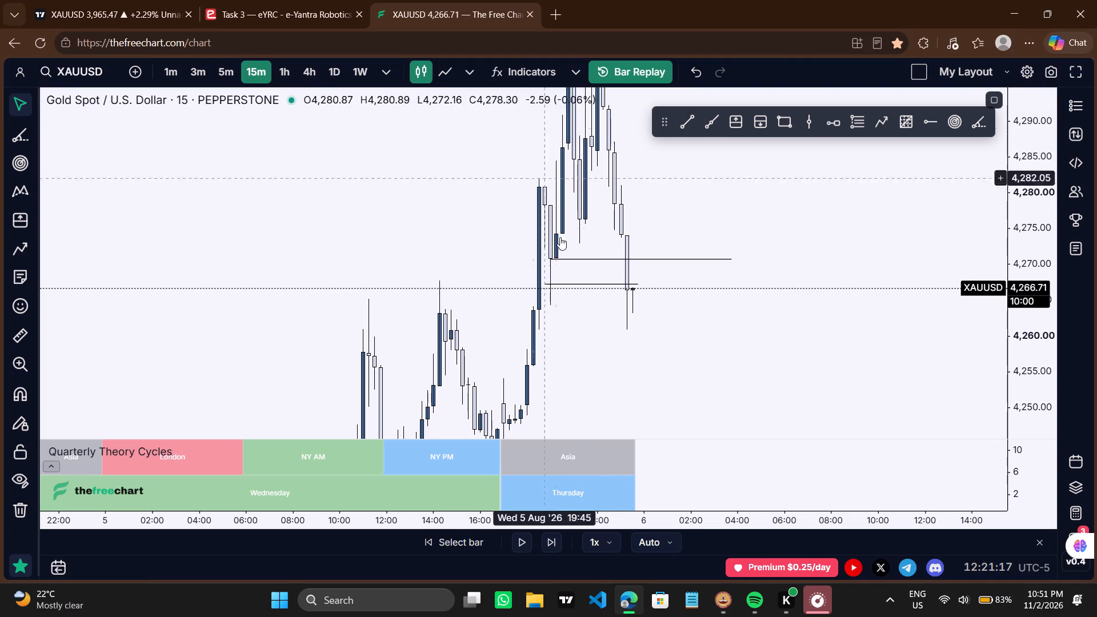
click(553, 285)
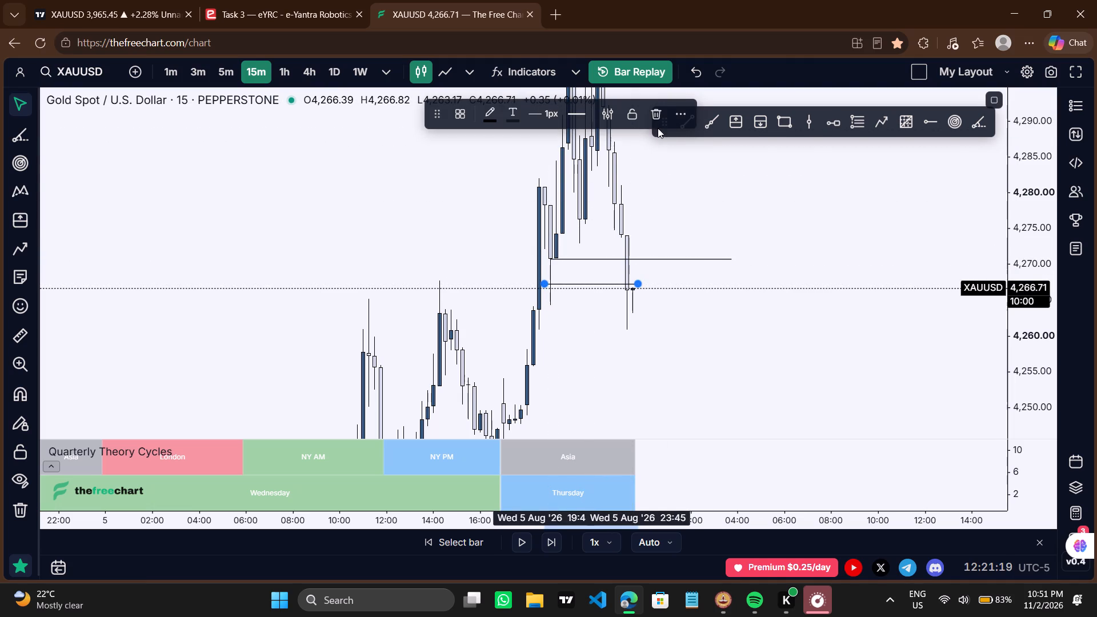
click(654, 118)
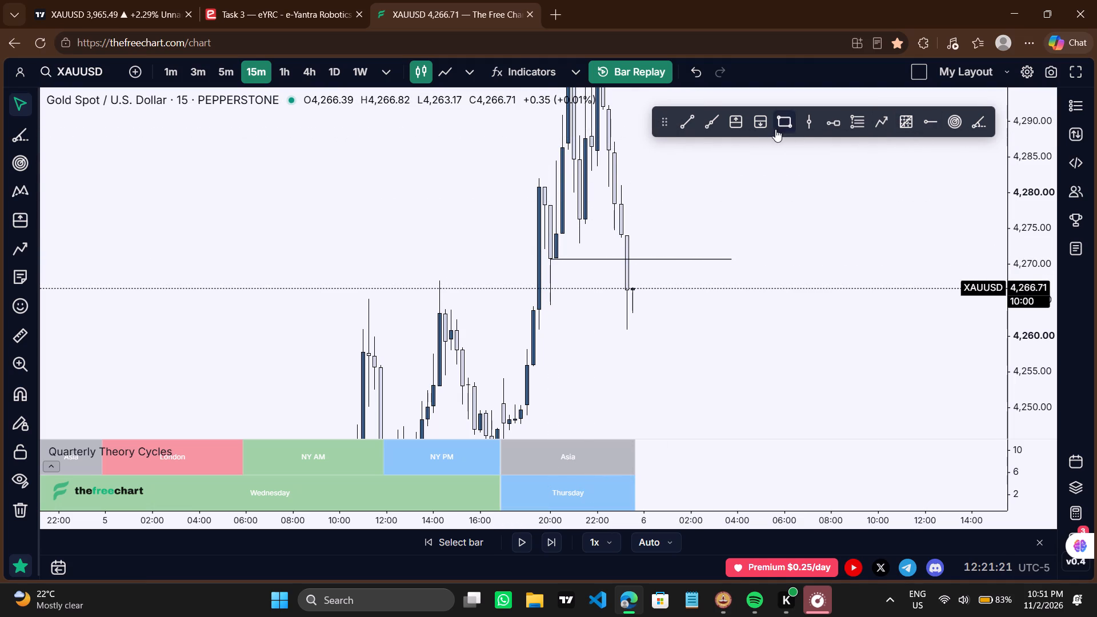
Switch to the 5-minute timeframe and rewind the replay to the 23:05 candle on 5 August.
click(225, 74)
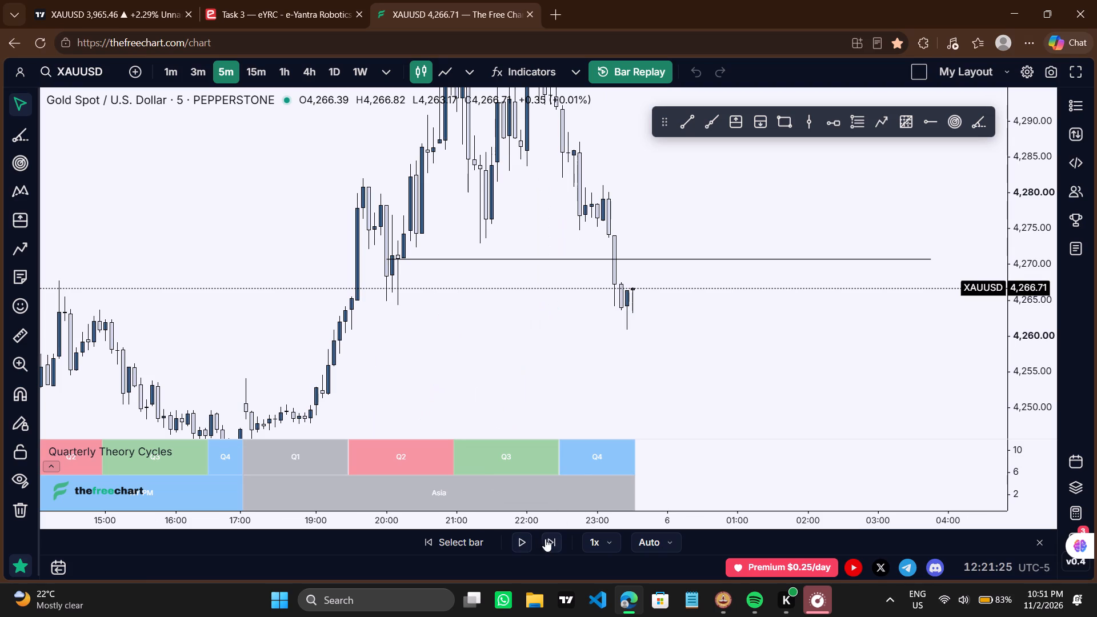
click(547, 539)
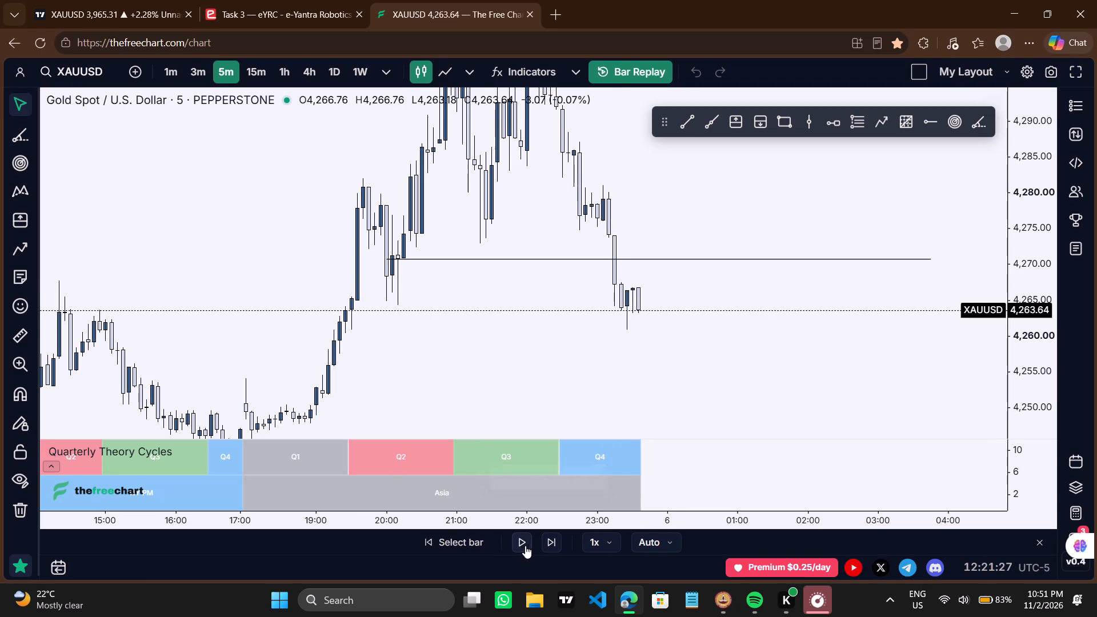
click(488, 542)
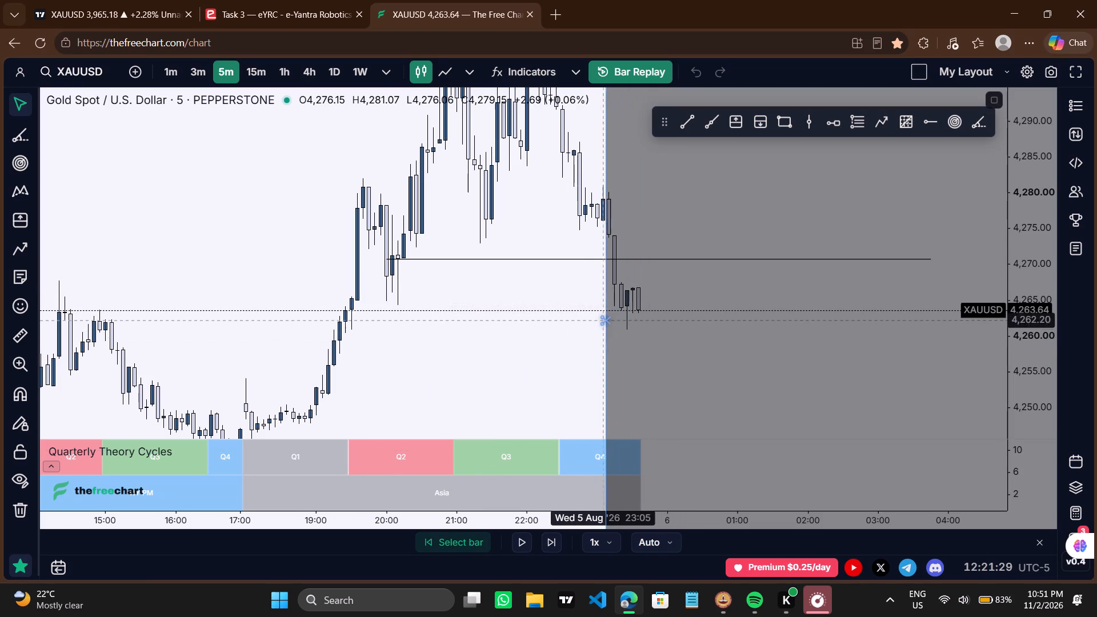
click(601, 318)
On the 15-minute timeframe, move the remaining trend line to run horizontally at about 4,263 from the 14:15 candle on 5 August.
scroll(585, 328, down, 1)
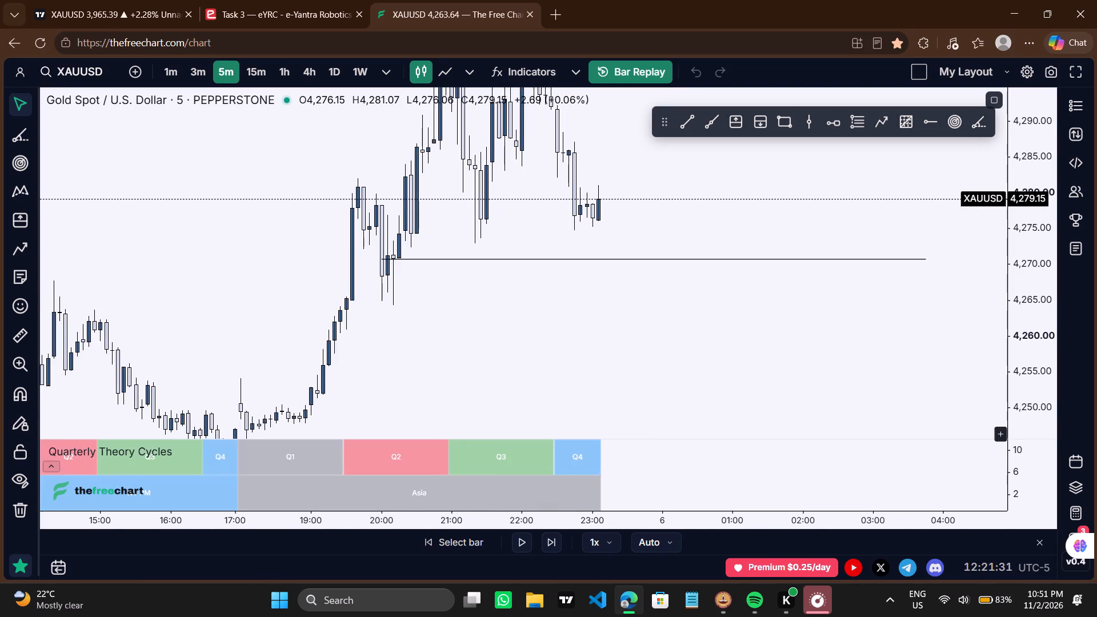
scroll(585, 328, down, 4)
click(258, 79)
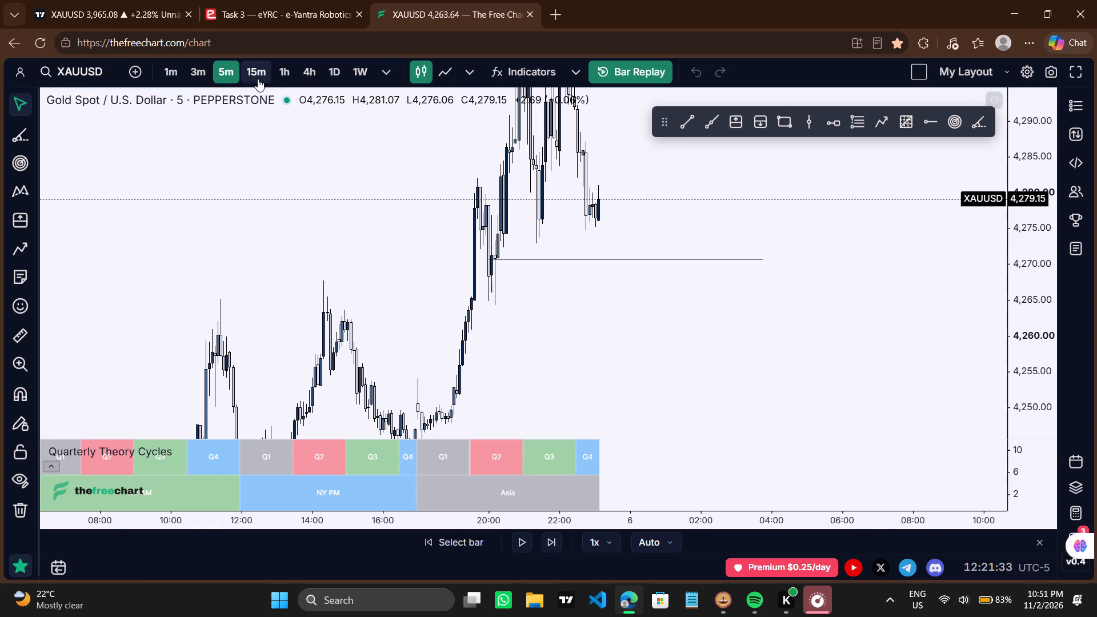
drag(494, 368, 478, 345)
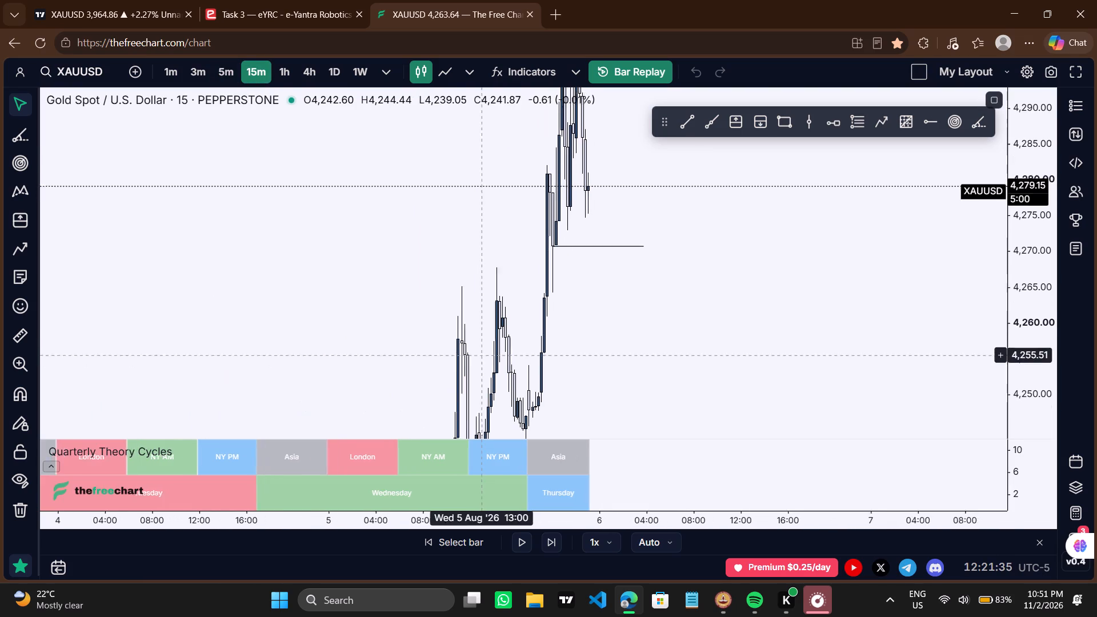
drag(478, 345, 472, 324)
scroll(472, 324, up, 1)
drag(567, 218, 501, 280)
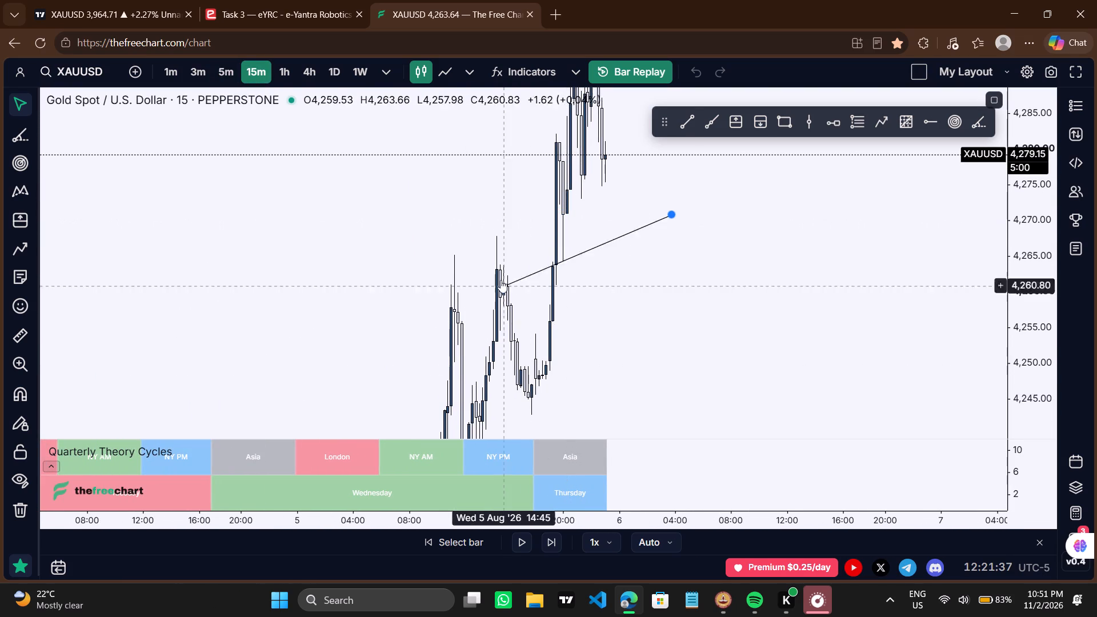
drag(501, 280, 496, 277)
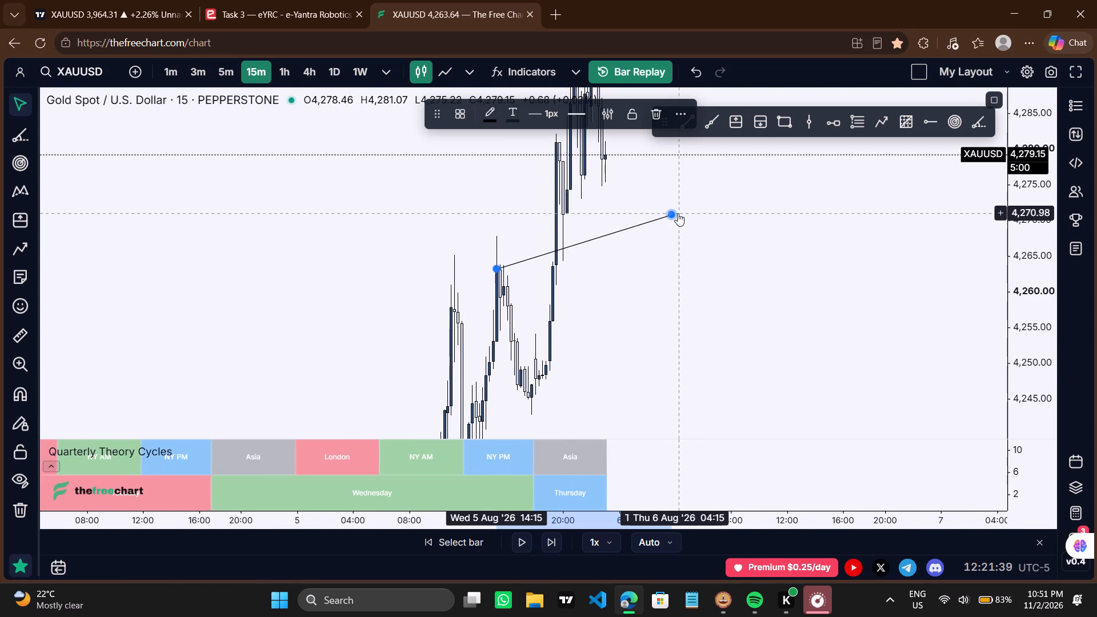
drag(678, 213, 706, 243)
drag(661, 234, 594, 227)
scroll(594, 227, up, 2)
drag(579, 227, 508, 250)
scroll(508, 250, up, 2)
click(494, 261)
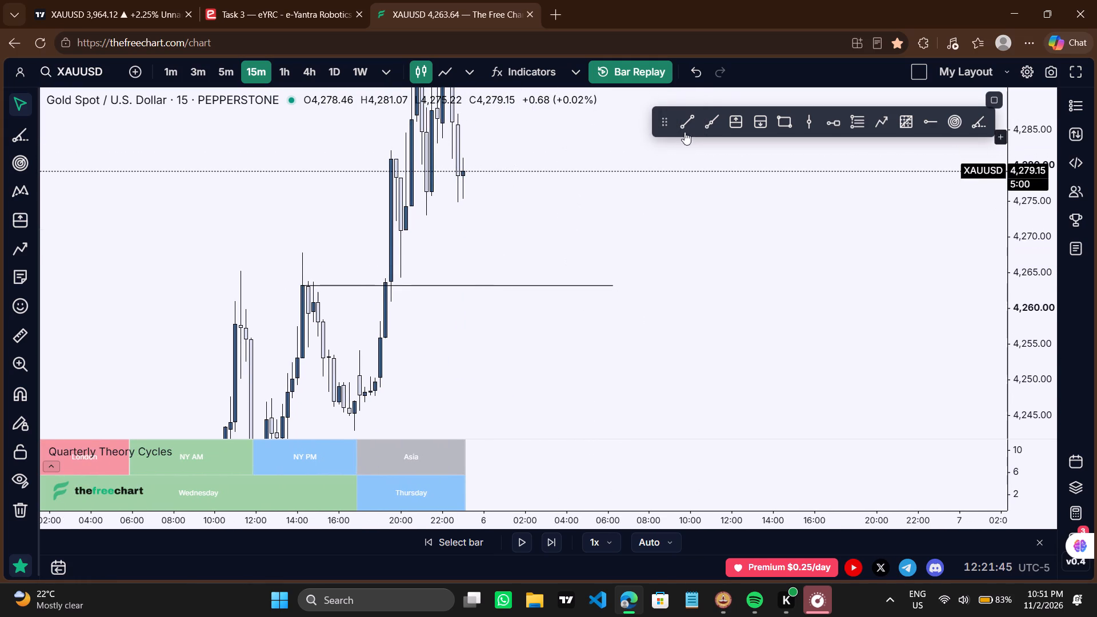
Draw a second horizontal trend line at about 4,263.6, starting from the 19:15 candle.
click(682, 129)
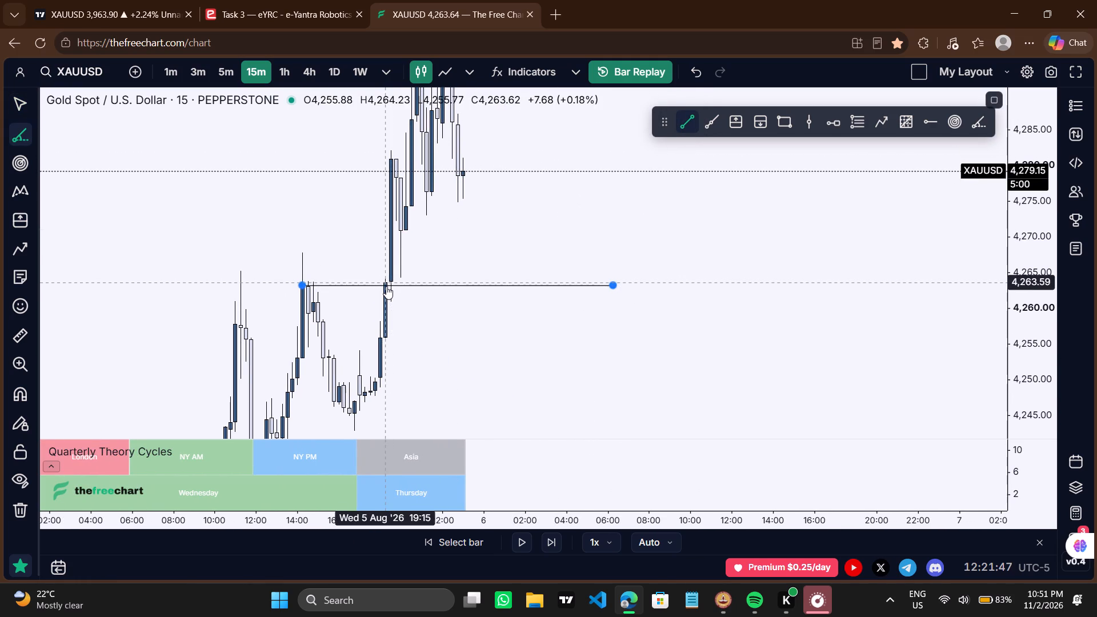
ctrl+click(386, 286)
shift+drag(583, 301, 548, 356)
drag(548, 356, 576, 354)
scroll(576, 354, up, 1)
drag(568, 370, 565, 396)
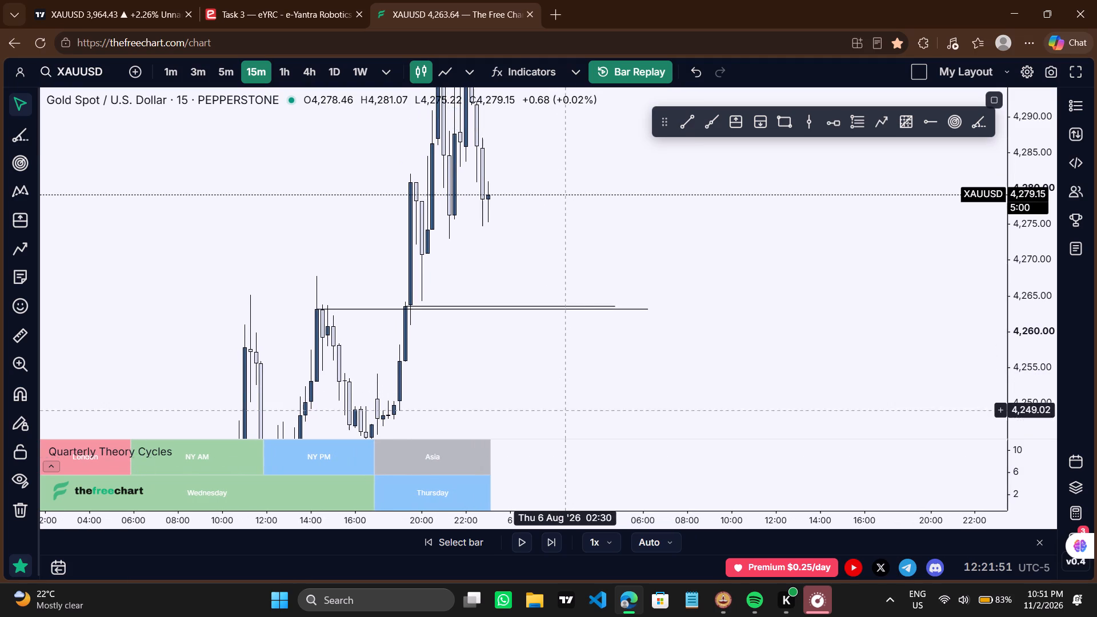
Switch to the 5-minute timeframe and advance the replay two bars to the 23:15 candle.
click(230, 62)
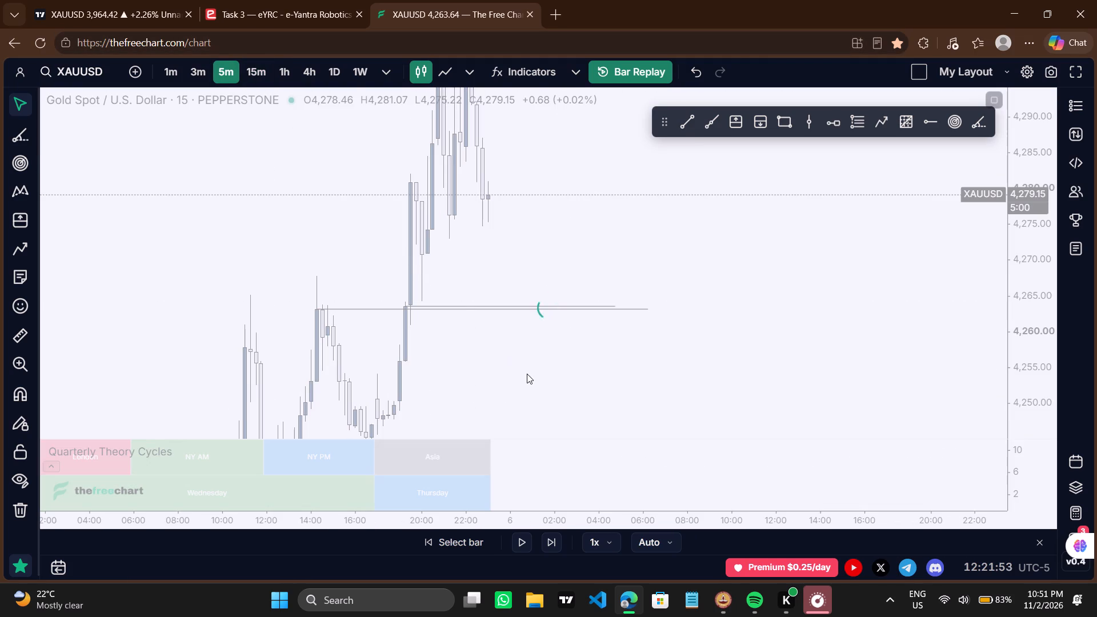
scroll(547, 391, down, 2)
drag(675, 401, 574, 398)
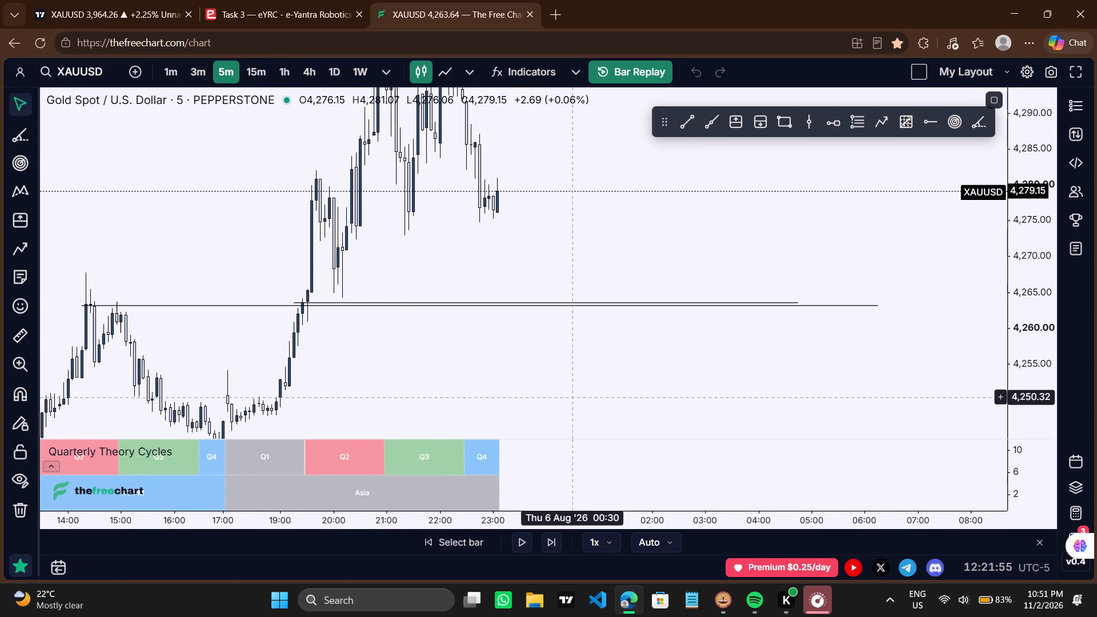
scroll(574, 398, up, 1)
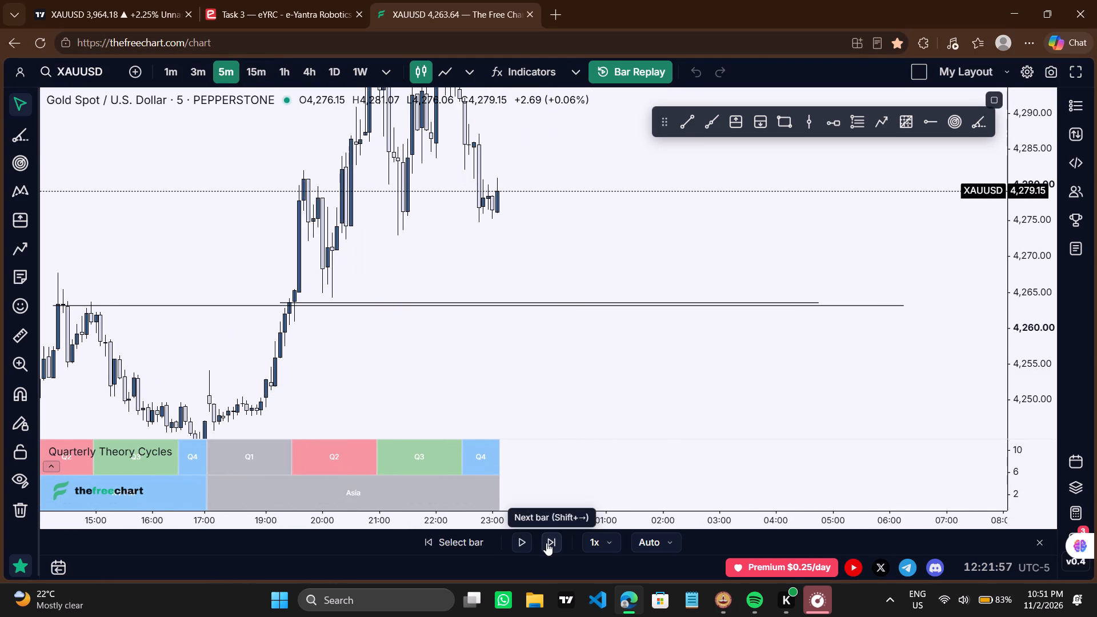
click(547, 544)
click(547, 544)
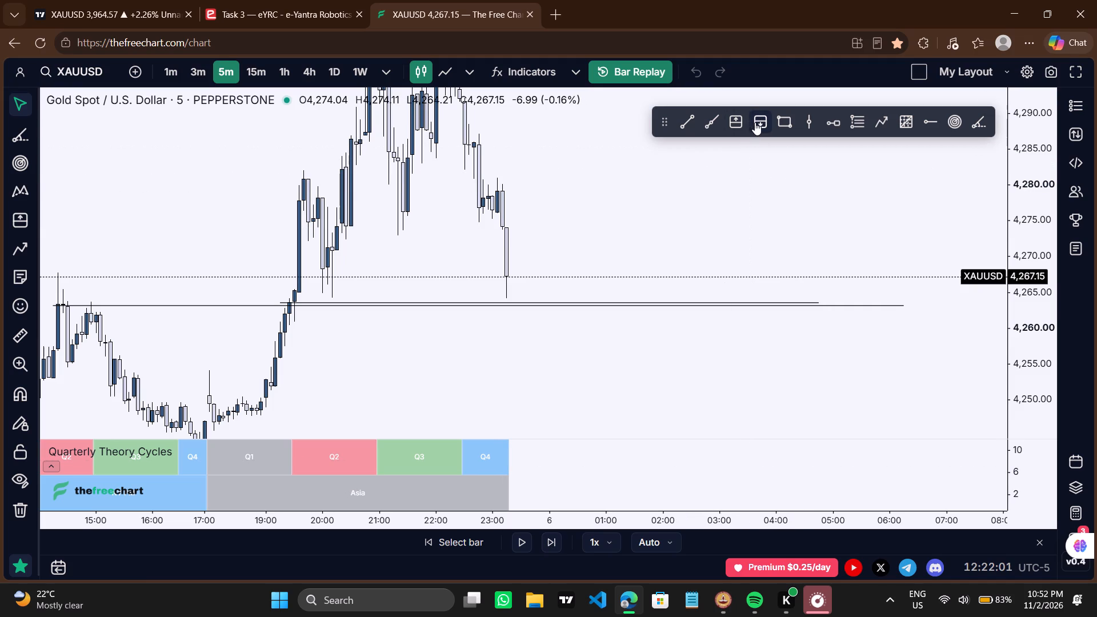
Place a long position just after the 23:15 candle with its entry at about 4,263.7, on the upper trend line.
click(736, 122)
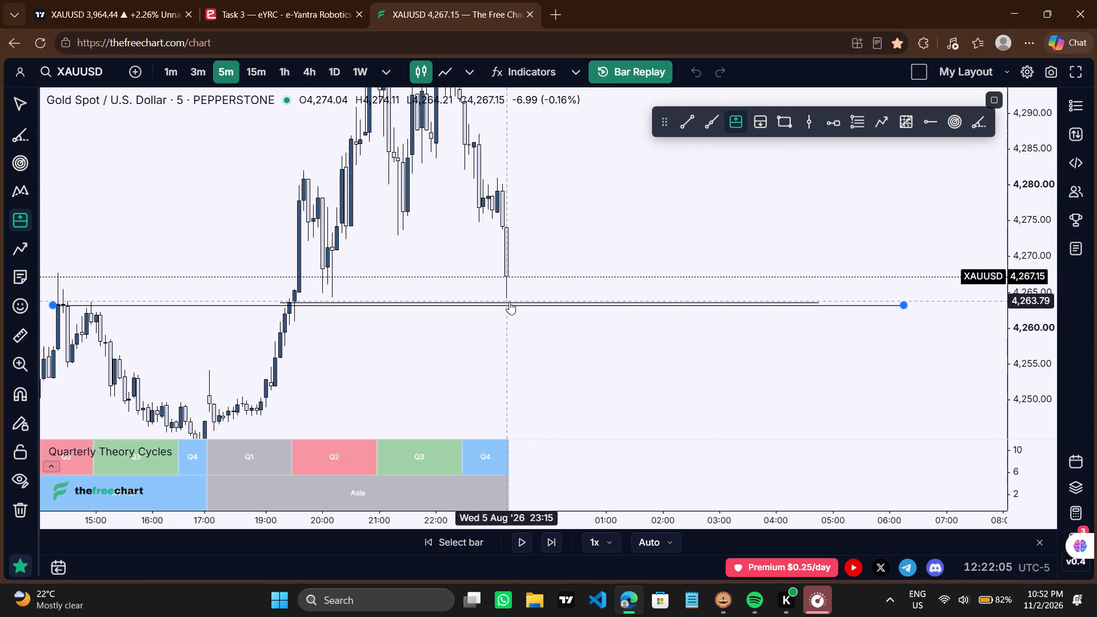
click(510, 302)
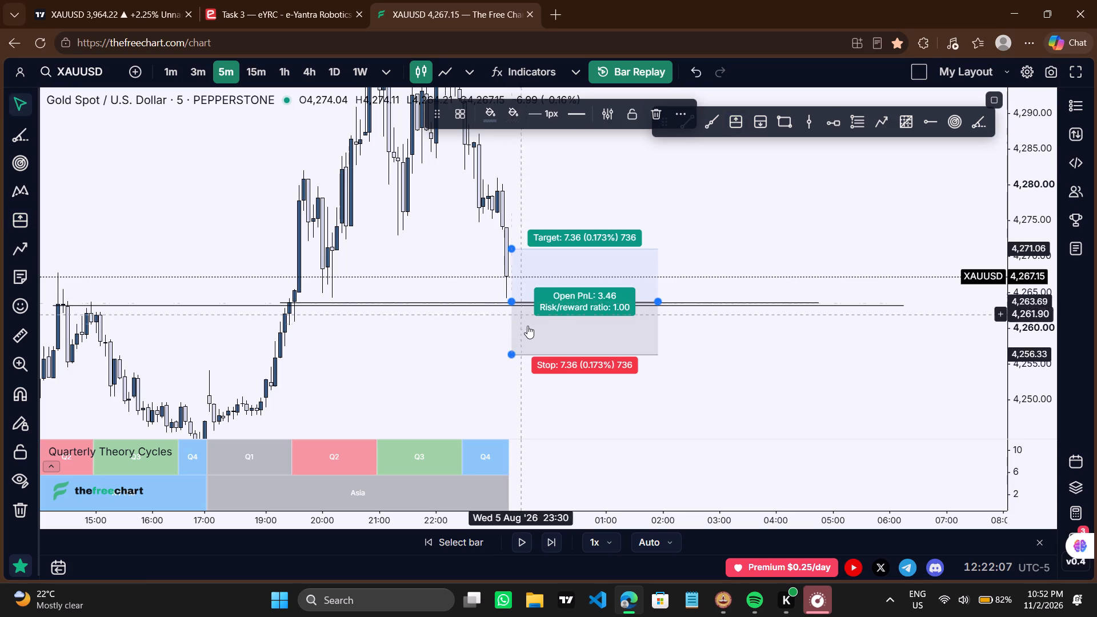
Set the long position's stop level to 250 in its input settings.
double_click(528, 326)
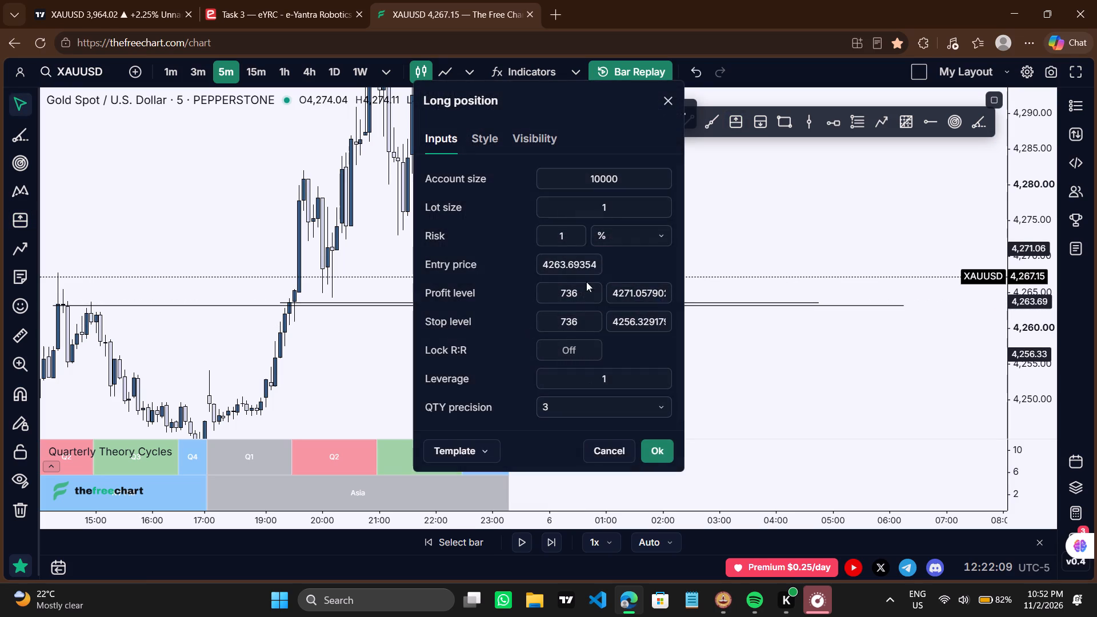
click(586, 292)
click(579, 320)
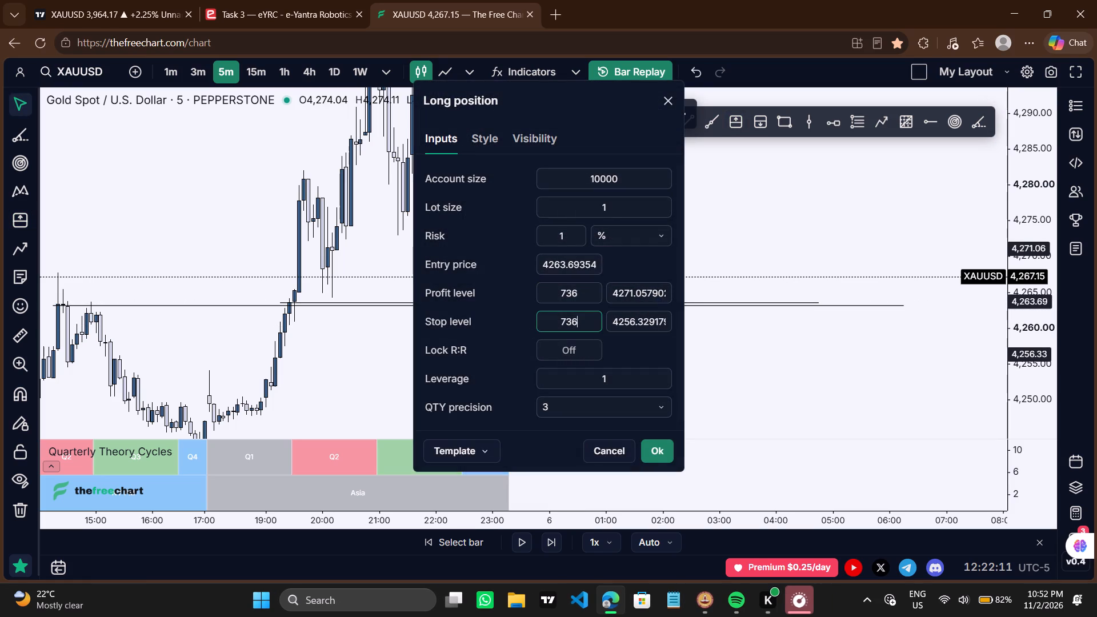
key(BackSpace)
key(BackSpace)
key(BackSpace)
text(251)
key(BackSpace)
key(0)
click(658, 442)
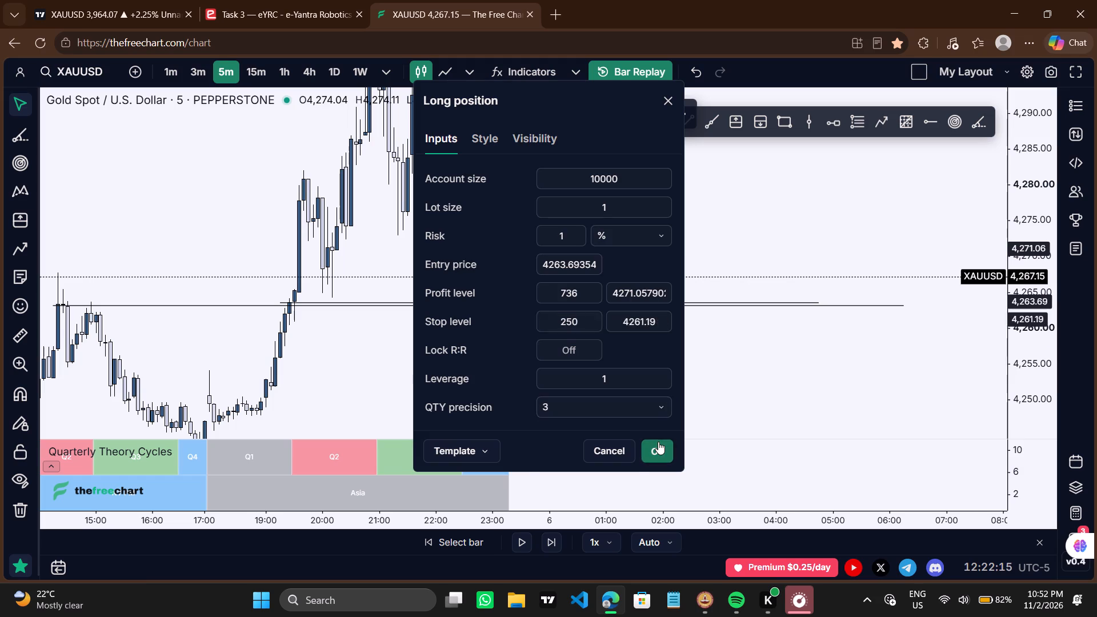
Raise the long position's target to about 4,304.2, near the high of the candle swing around 22:00.
drag(740, 230, 632, 364)
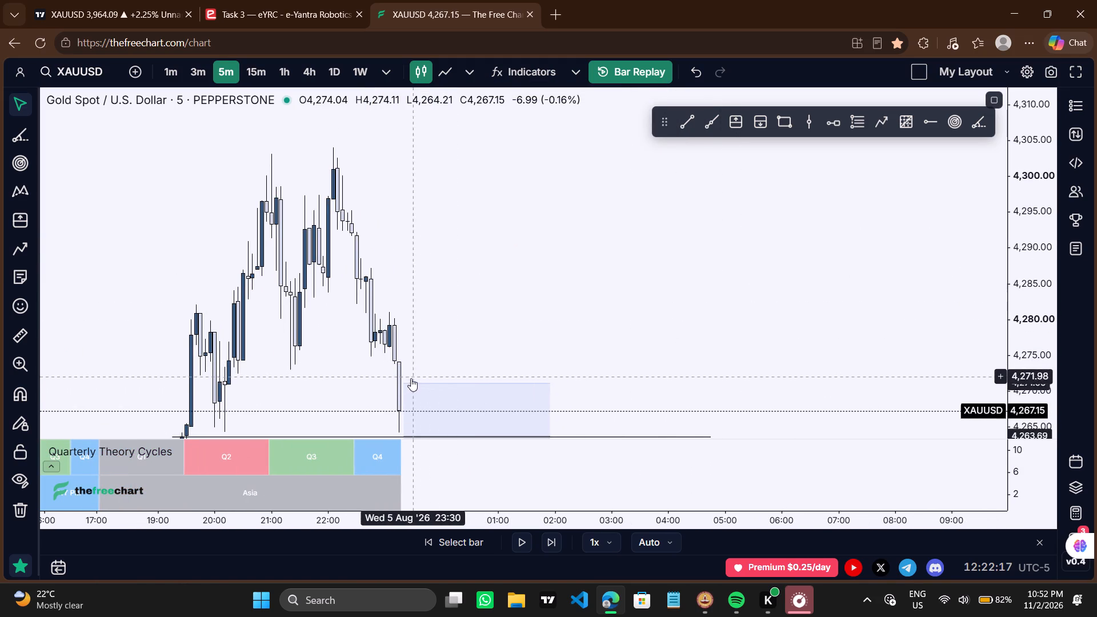
drag(404, 382, 410, 138)
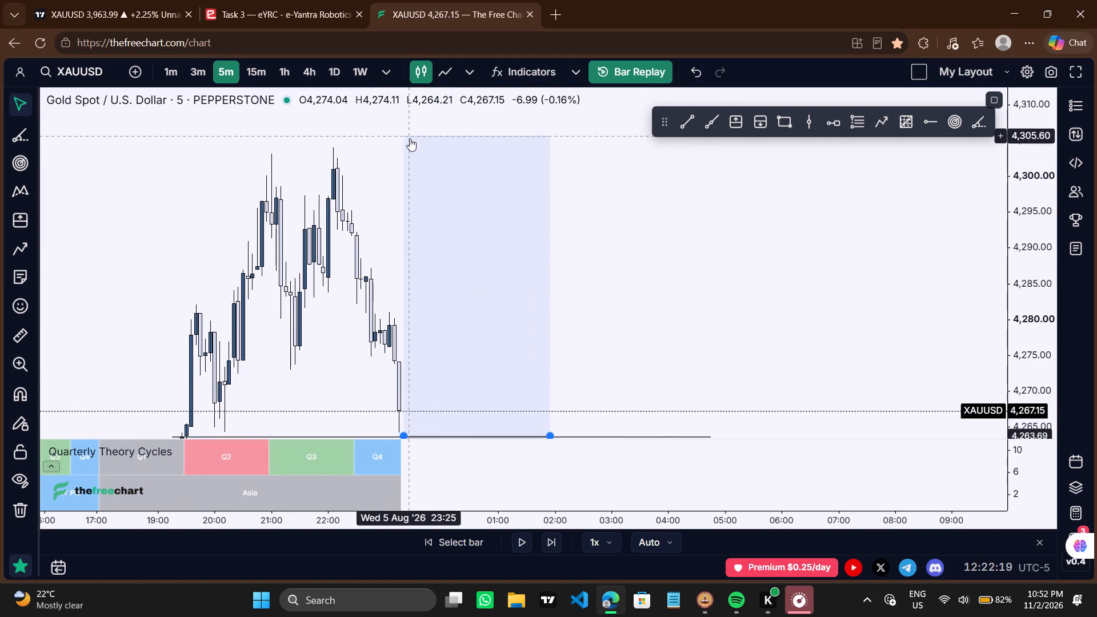
drag(410, 138, 412, 146)
Review the long position's risk/reward ratio, target and stop levels on the chart and in its input settings.
drag(646, 319, 660, 254)
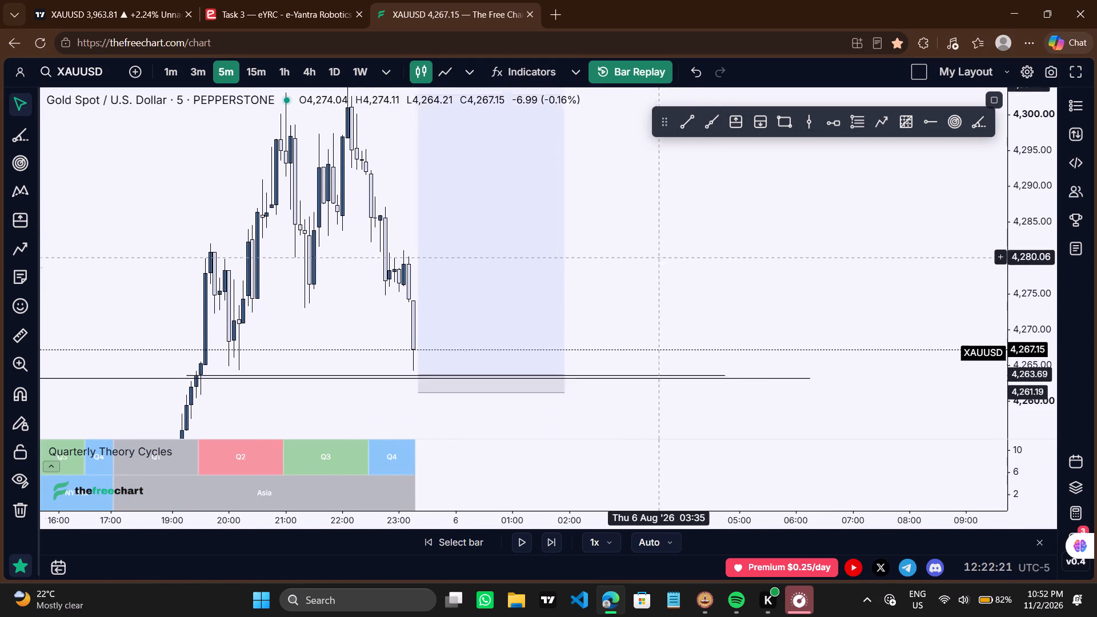
drag(660, 254, 661, 251)
click(537, 270)
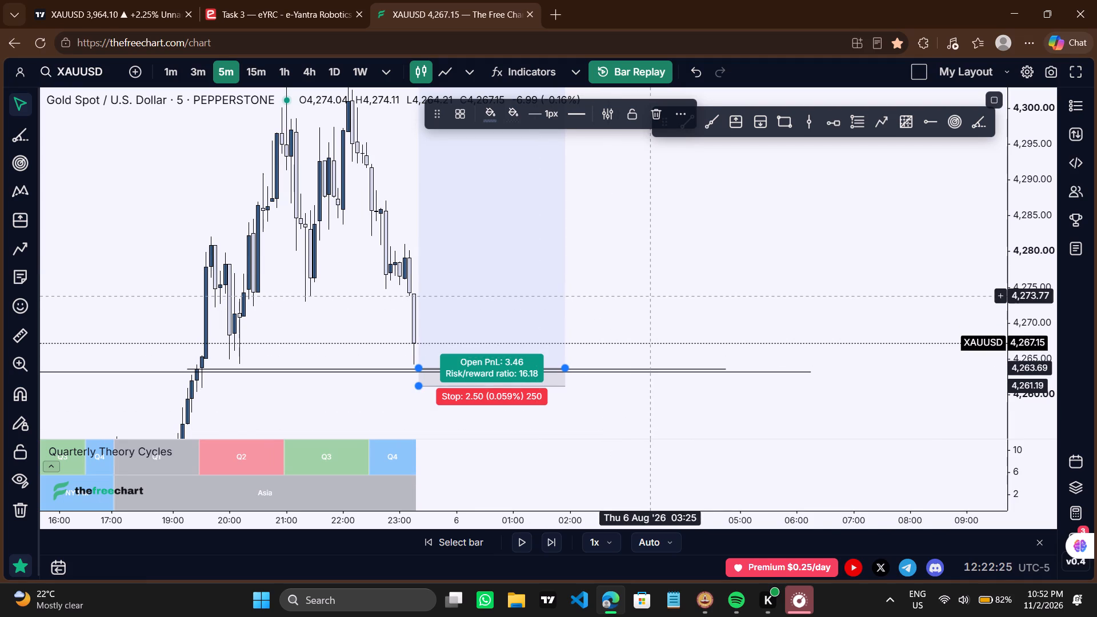
drag(650, 296, 651, 356)
double_click(484, 323)
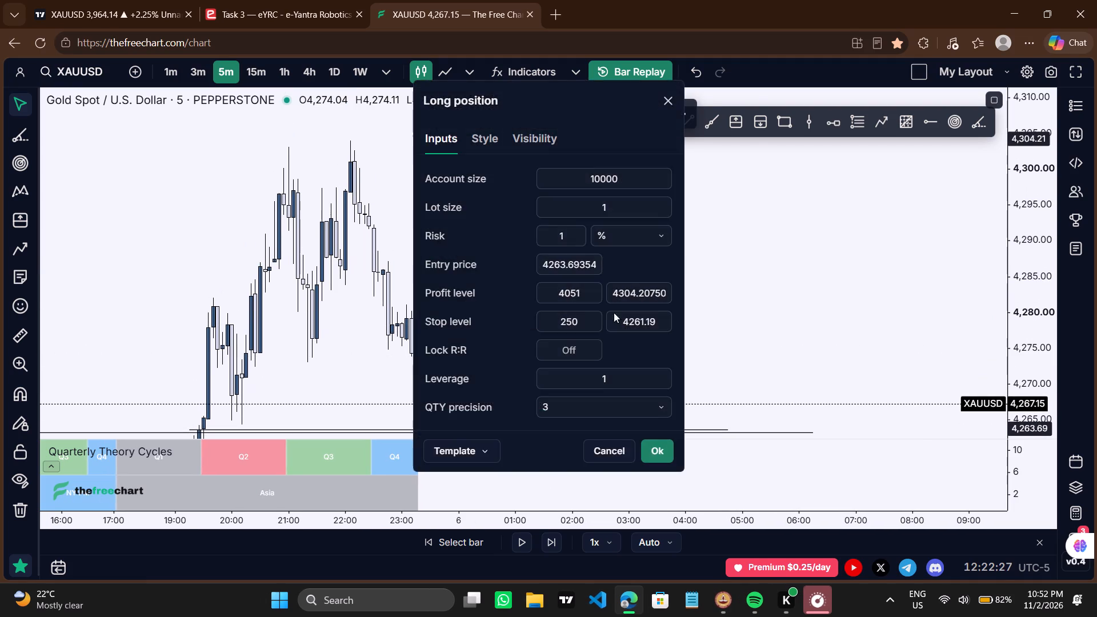
click(757, 295)
click(457, 283)
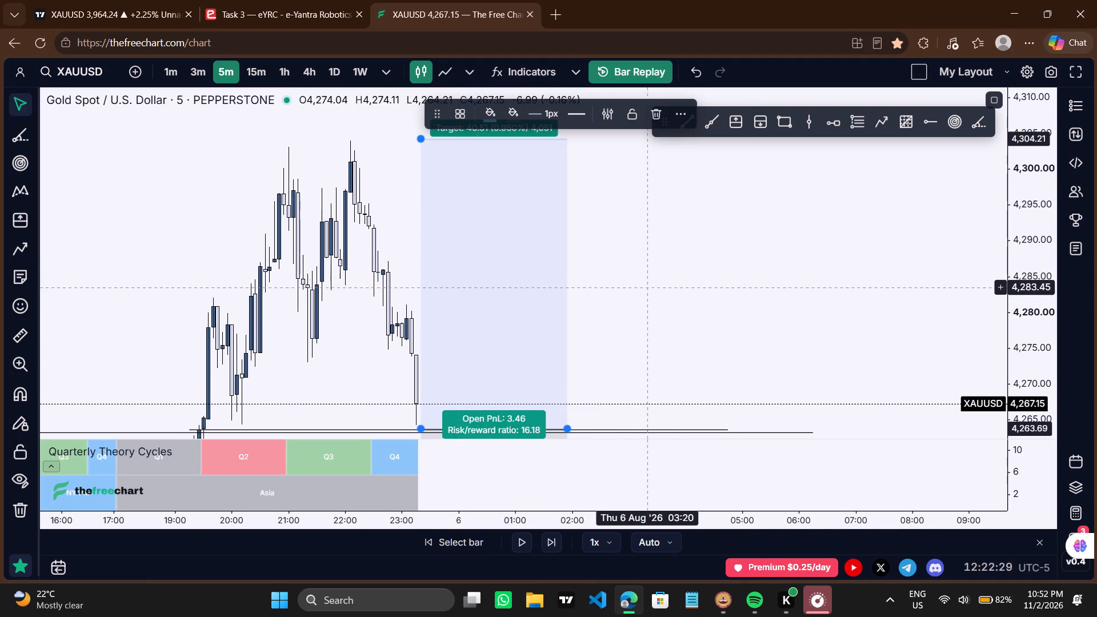
drag(649, 287, 647, 315)
click(513, 296)
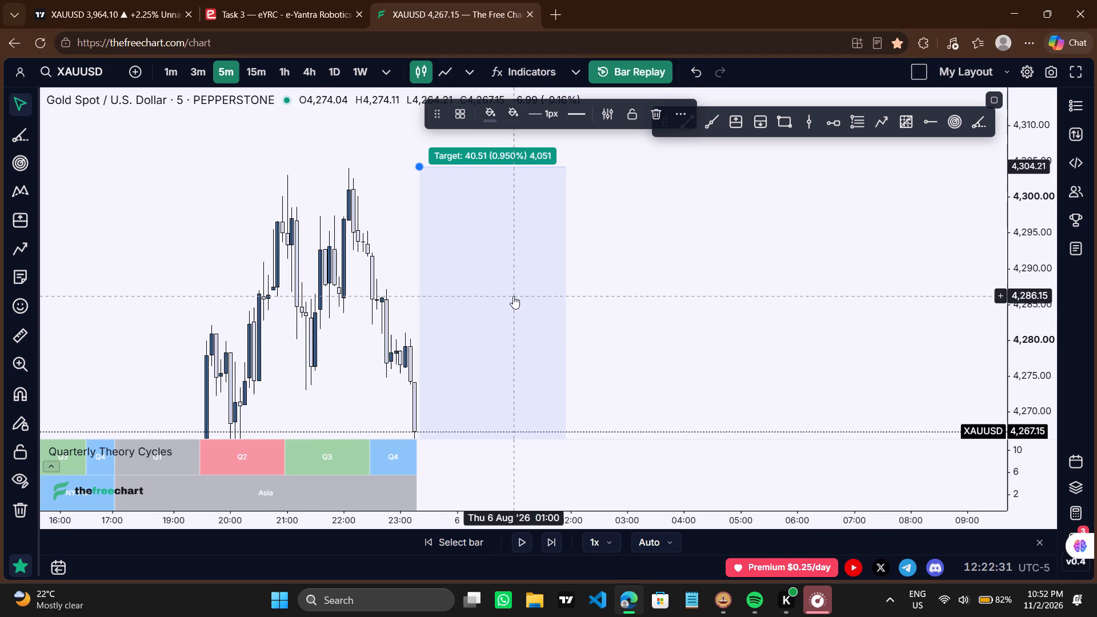
Advance the replay one bar to the 23:20 candle.
drag(748, 347, 783, 222)
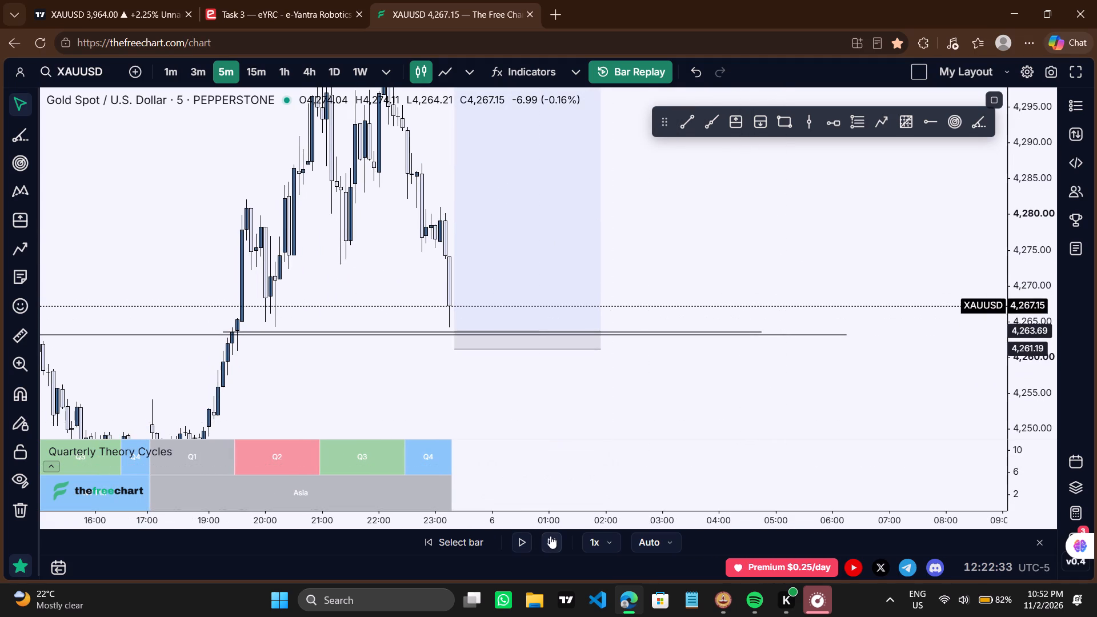
click(550, 536)
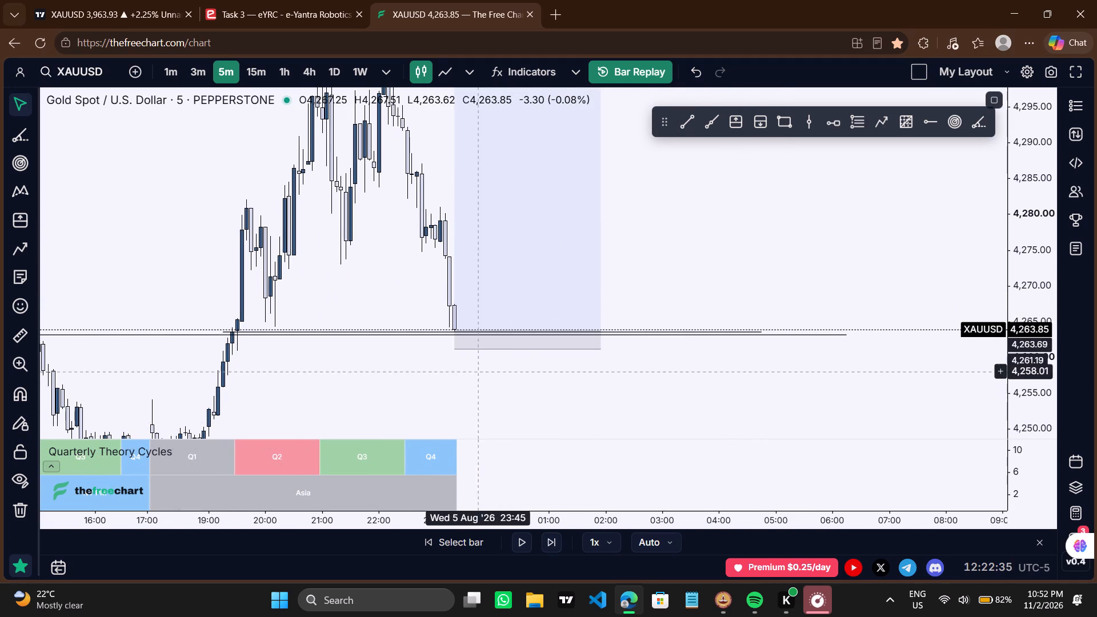
Move the long position's entry to about 4,264.3, starting at the 23:15 candle.
drag(455, 332, 455, 330)
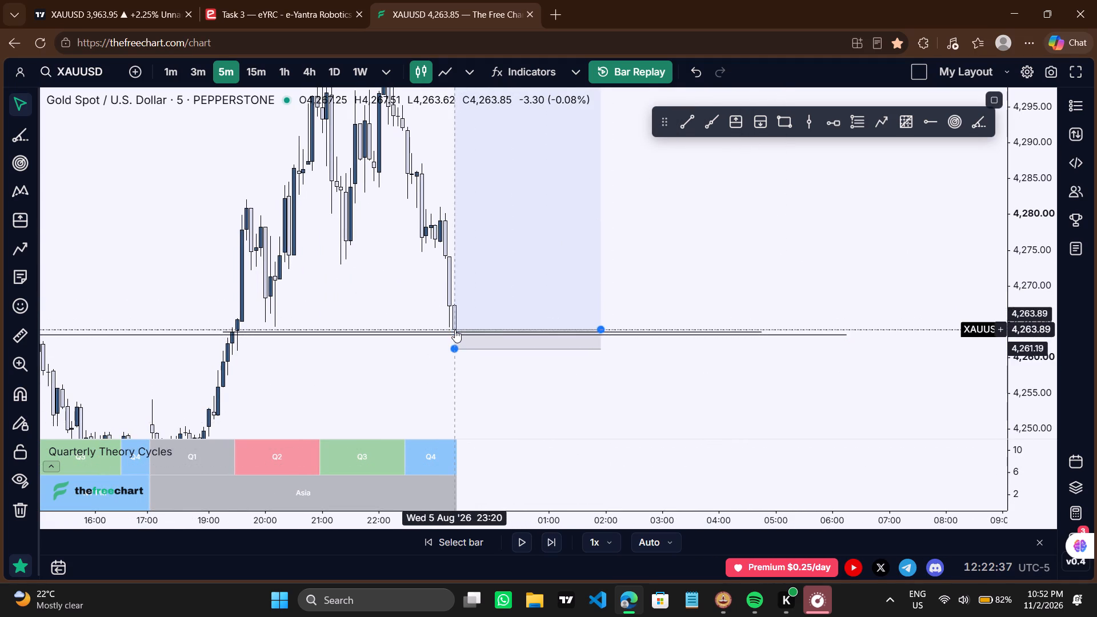
drag(455, 330, 455, 331)
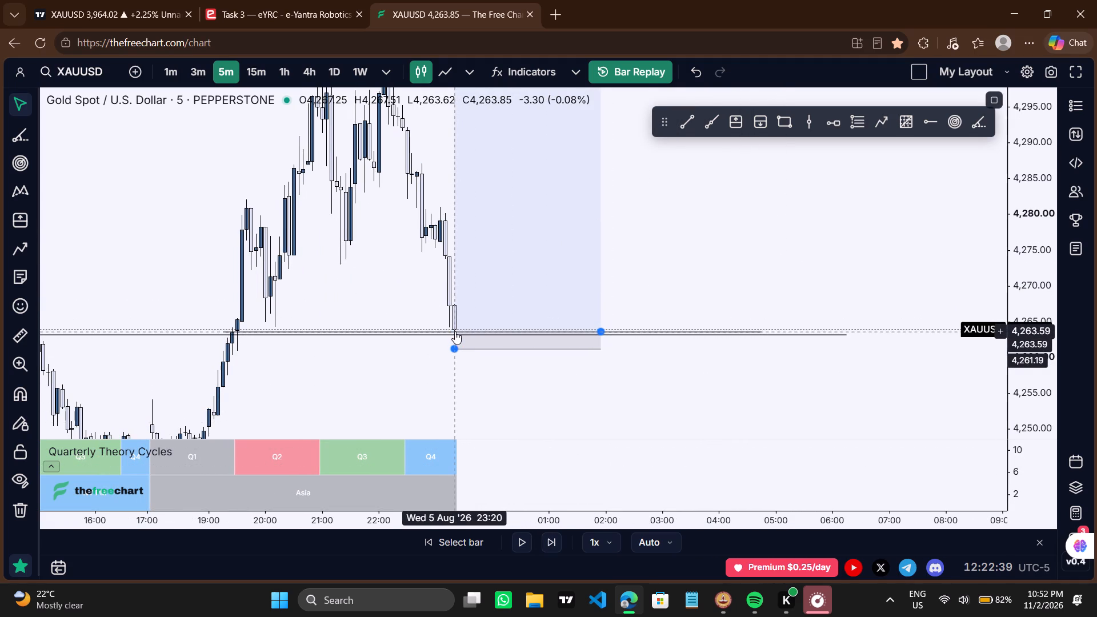
drag(455, 331, 450, 328)
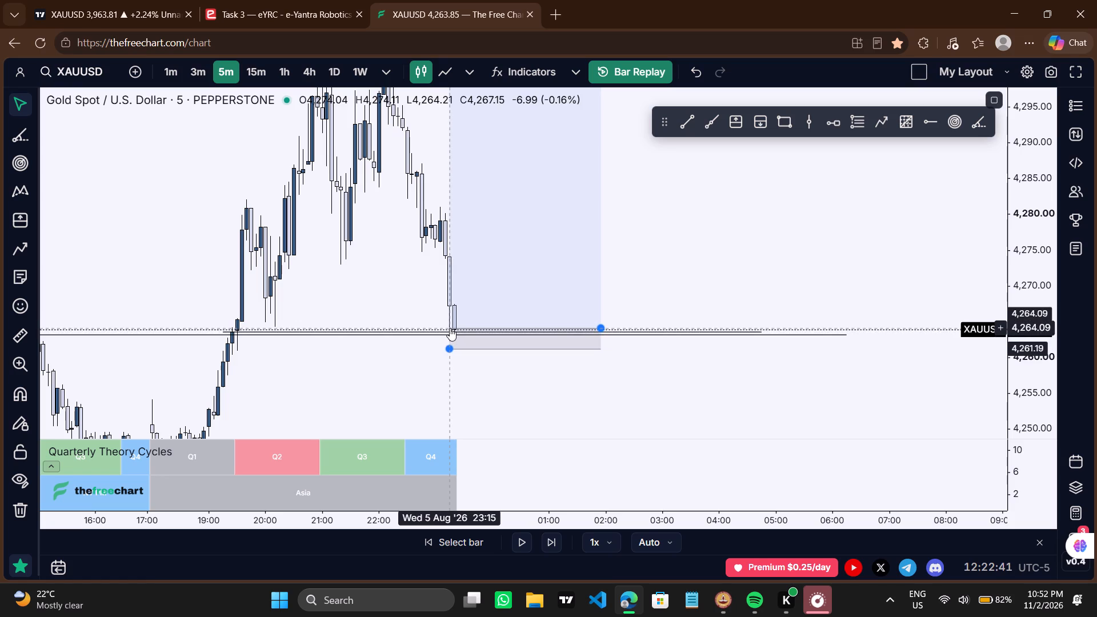
drag(450, 328, 449, 327)
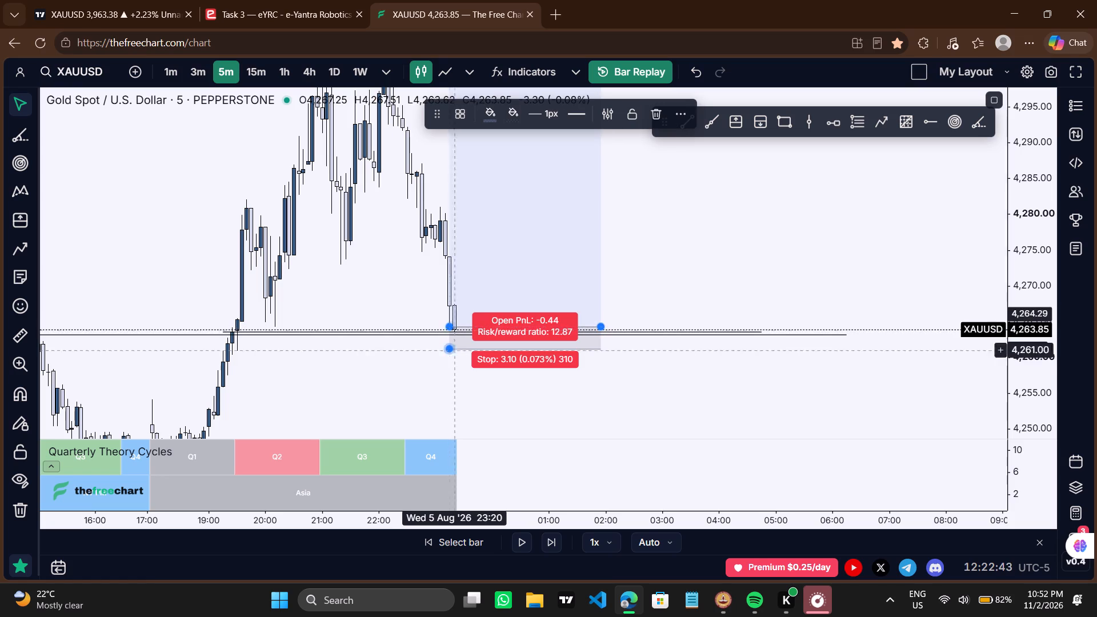
click(461, 385)
Advance the replay one bar to the 23:25 candle.
scroll(461, 385, up, 2)
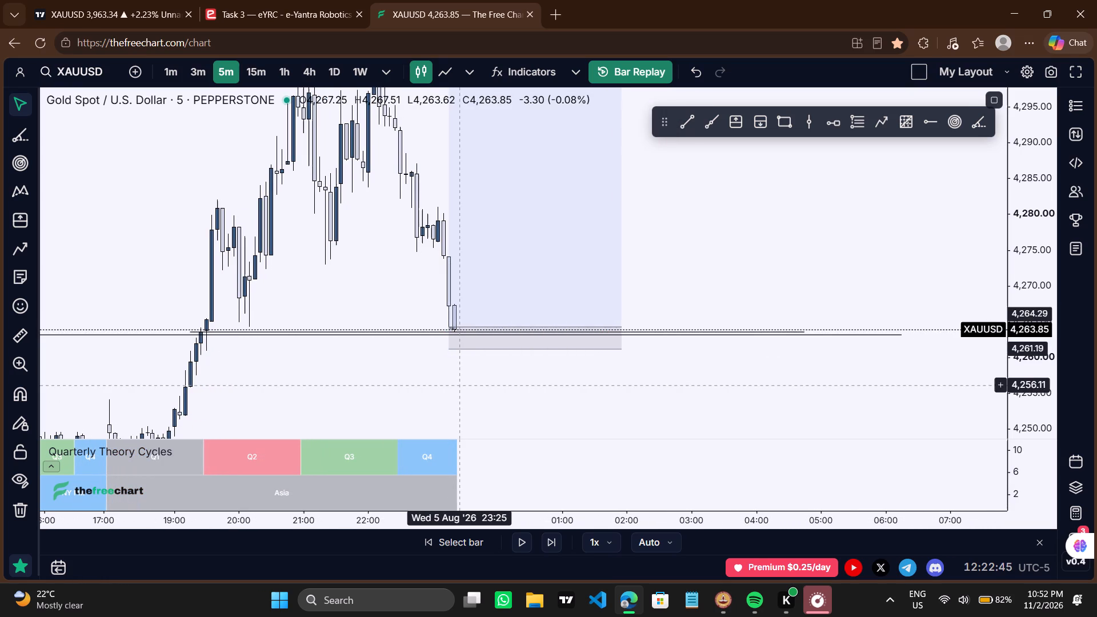
click(559, 544)
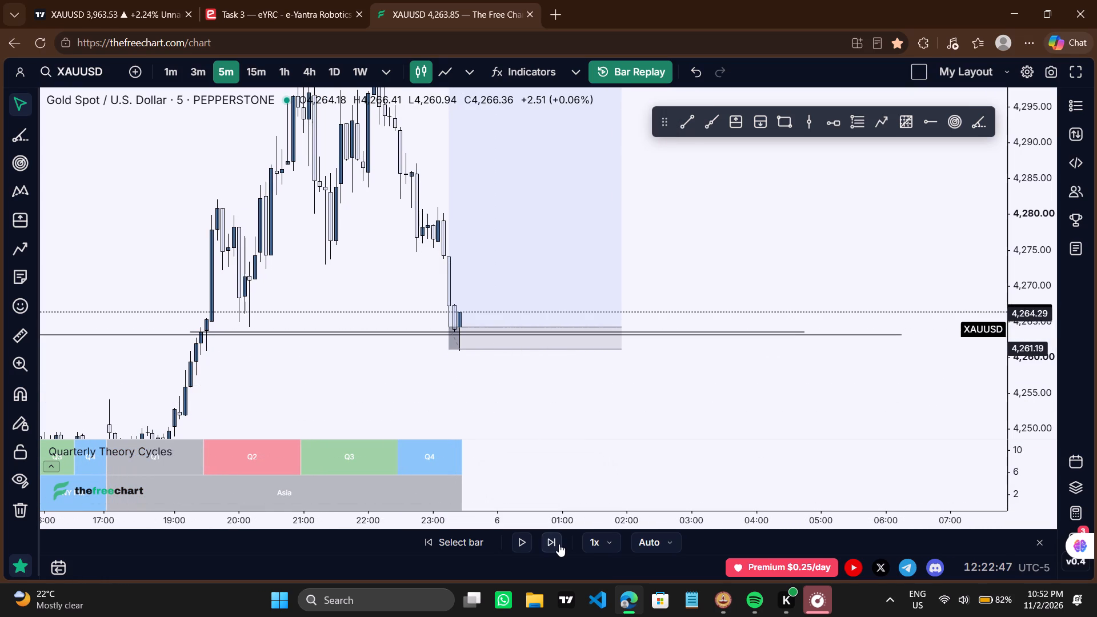
Examine how the 23:25 candle meets the long position's entry, its stop and the two horizontal lines against earlier price action.
drag(478, 372, 494, 375)
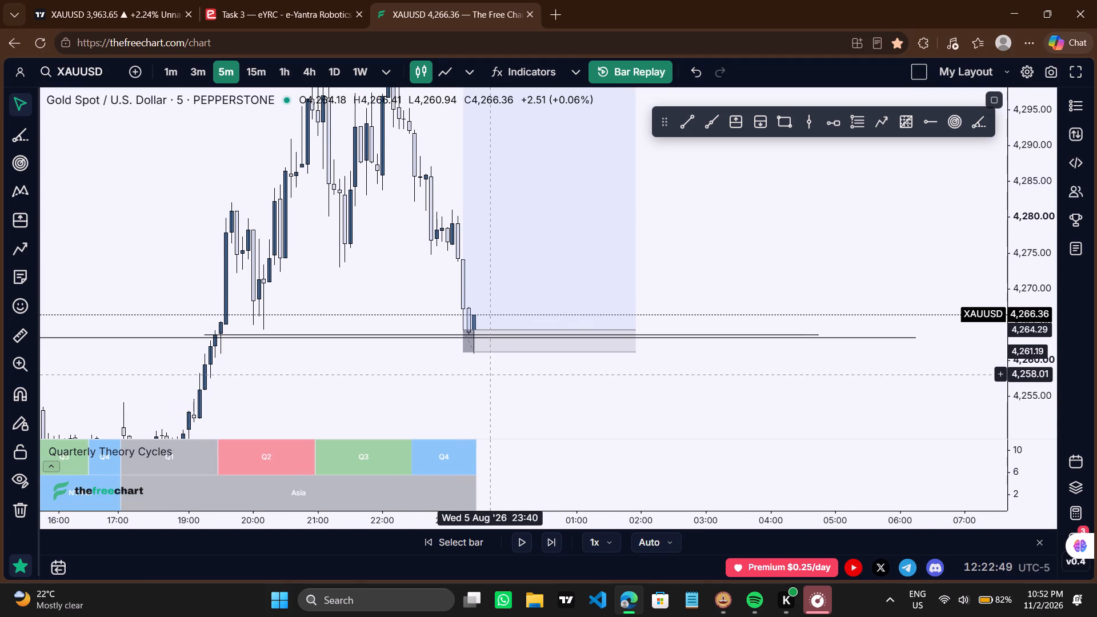
drag(494, 375, 495, 375)
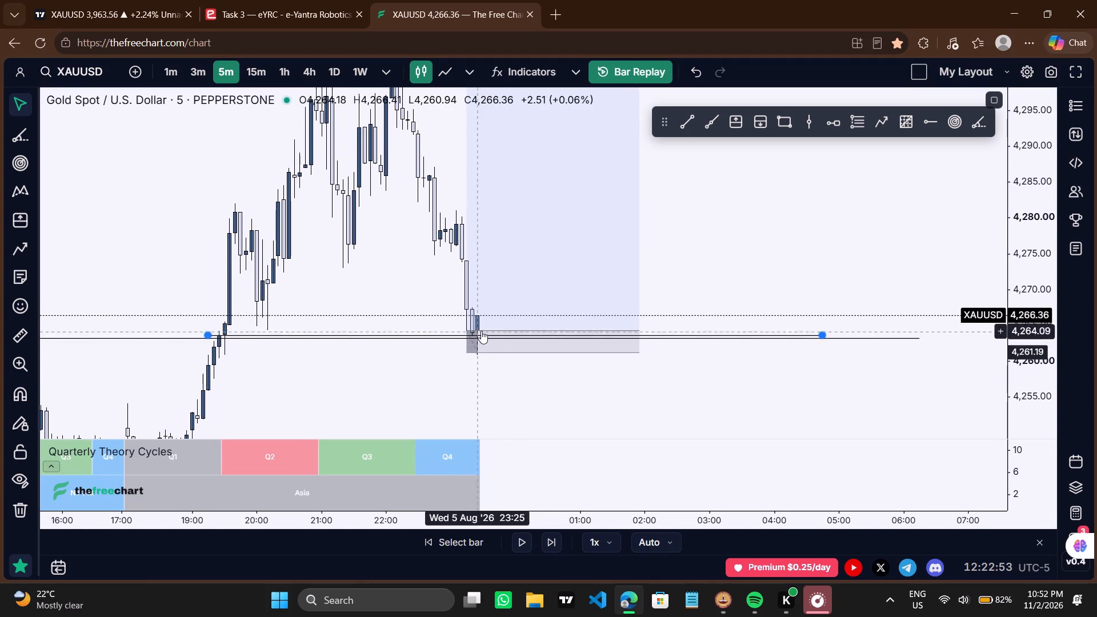
drag(463, 370, 534, 356)
scroll(534, 356, down, 1)
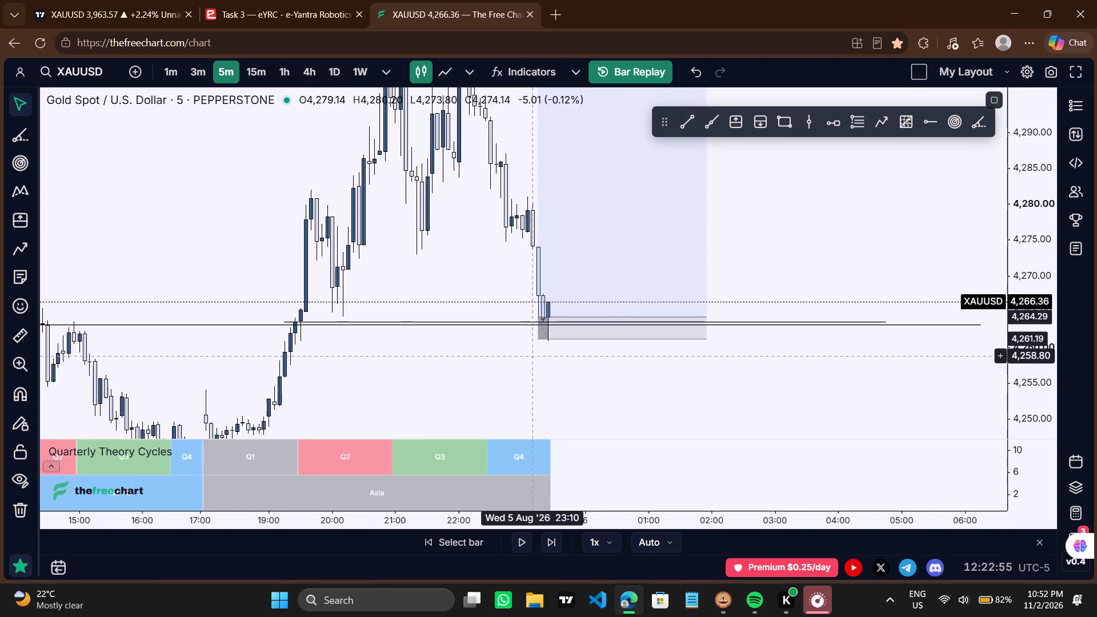
scroll(534, 356, down, 1)
scroll(459, 338, down, 1)
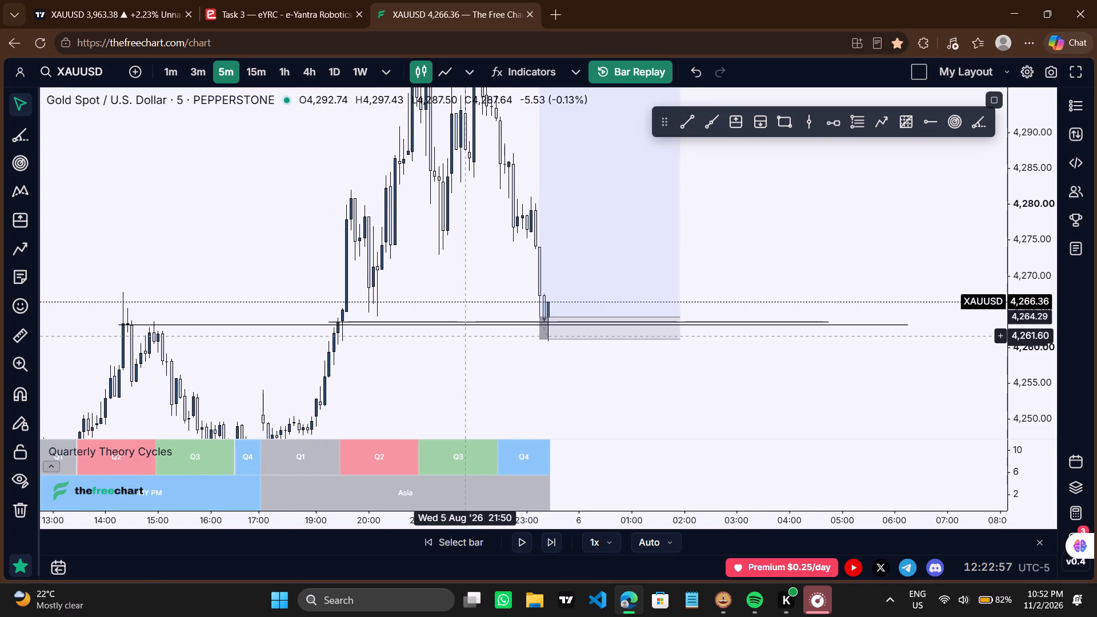
scroll(467, 335, down, 2)
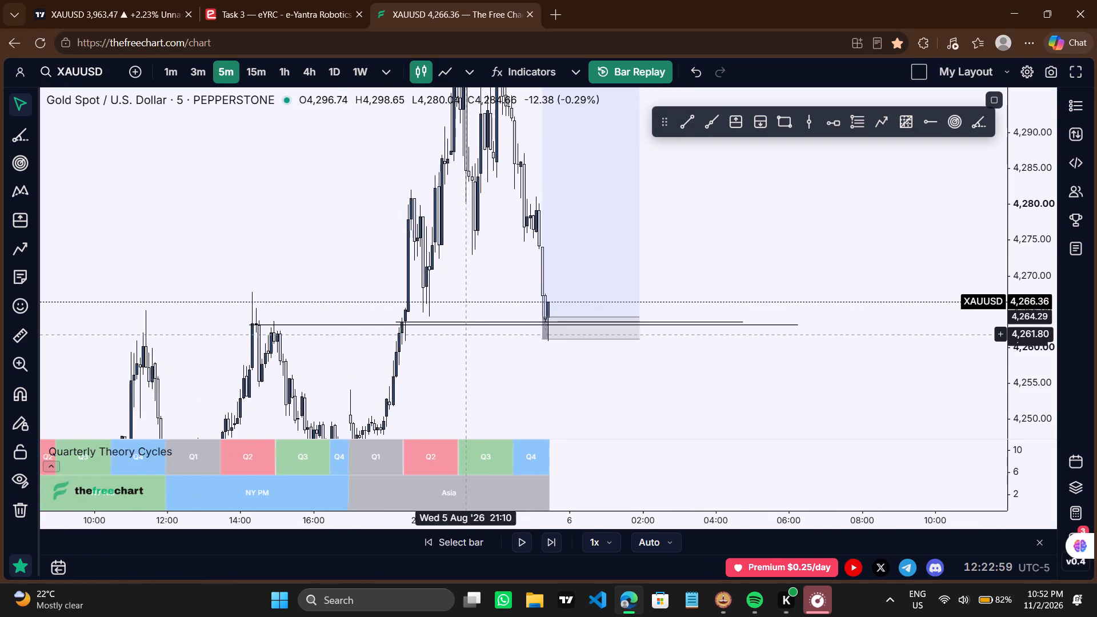
scroll(467, 335, down, 1)
scroll(467, 335, up, 3)
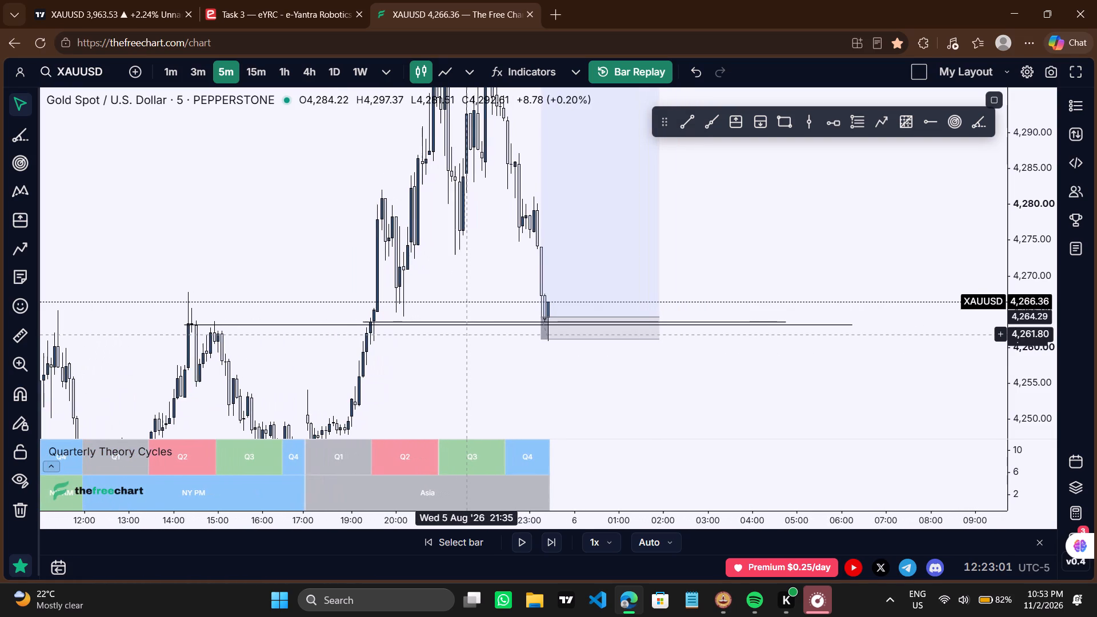
Switch to the 15-minute timeframe and examine the latest candle against the two horizontal lines and the long position.
click(261, 69)
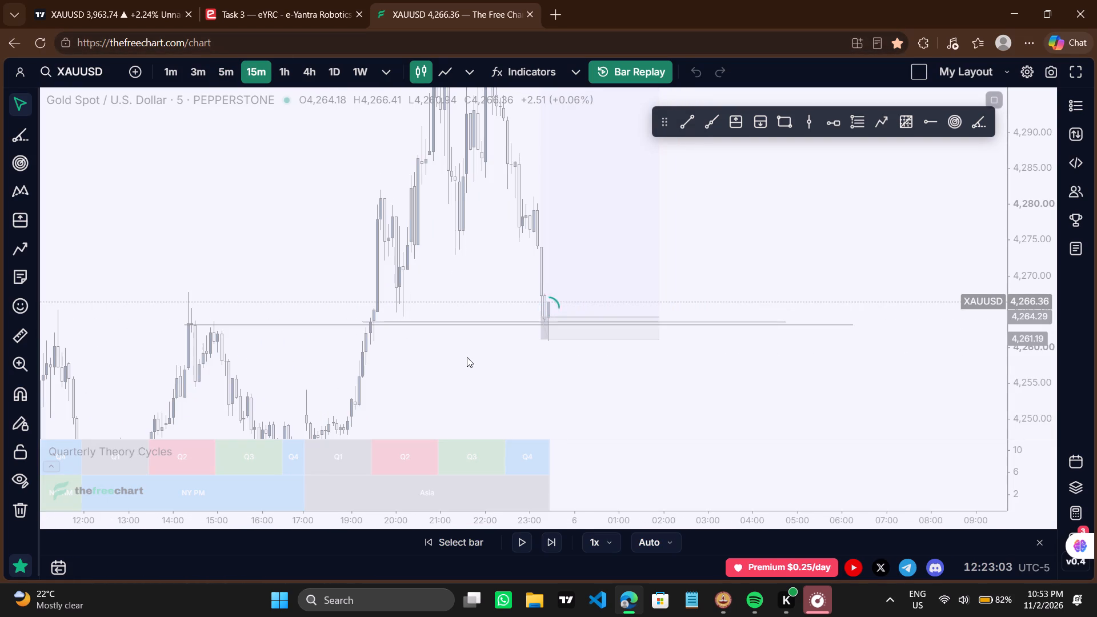
scroll(467, 357, up, 3)
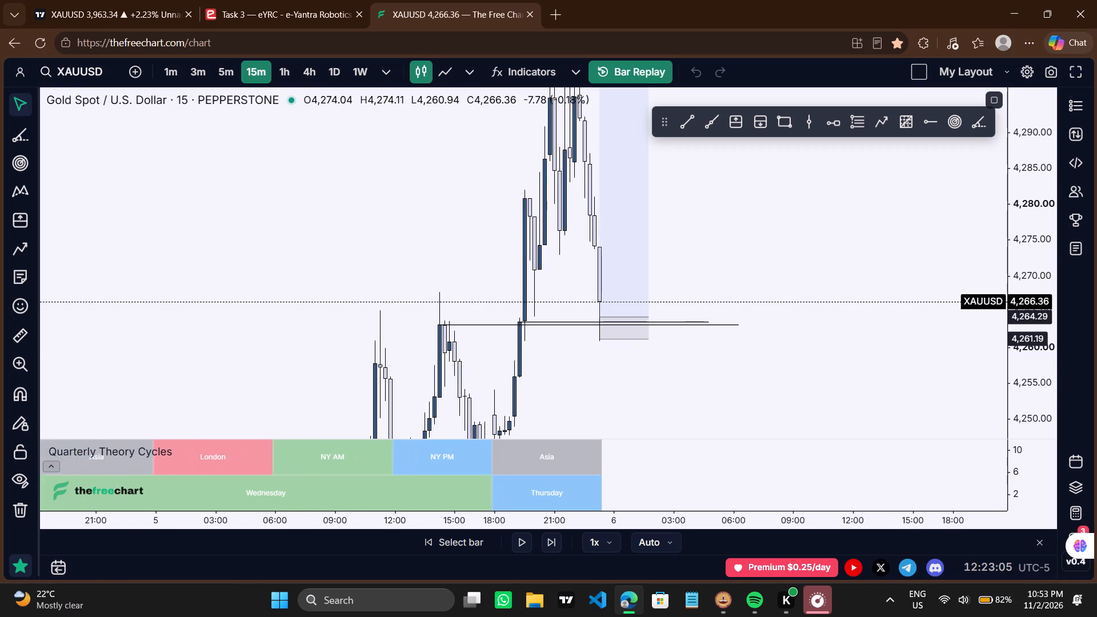
drag(628, 403, 514, 366)
scroll(514, 366, up, 1)
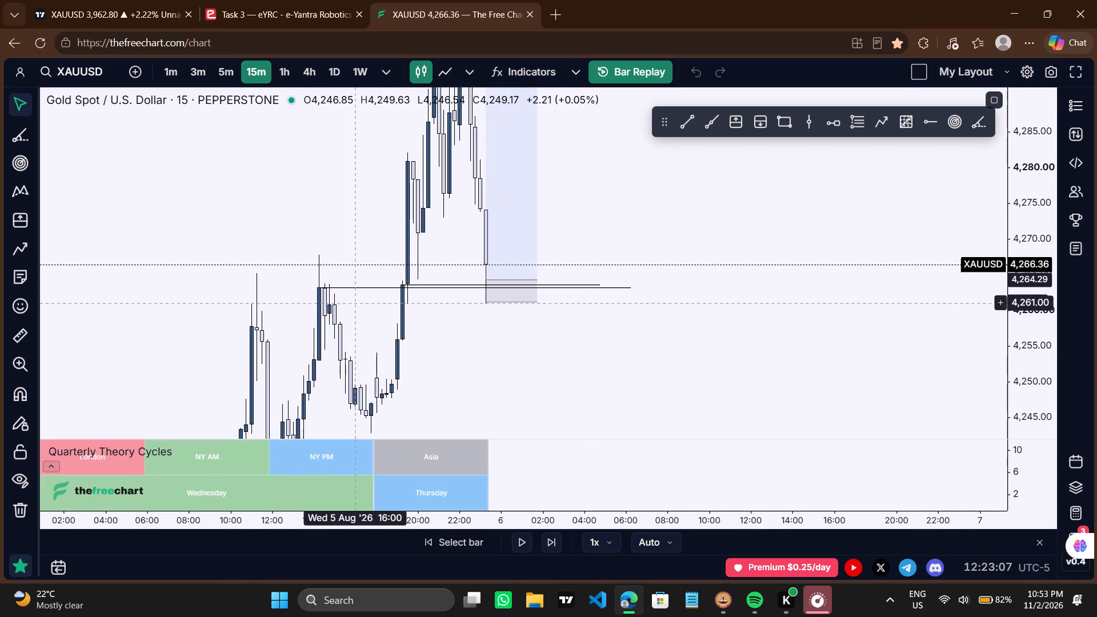
scroll(355, 305, up, 2)
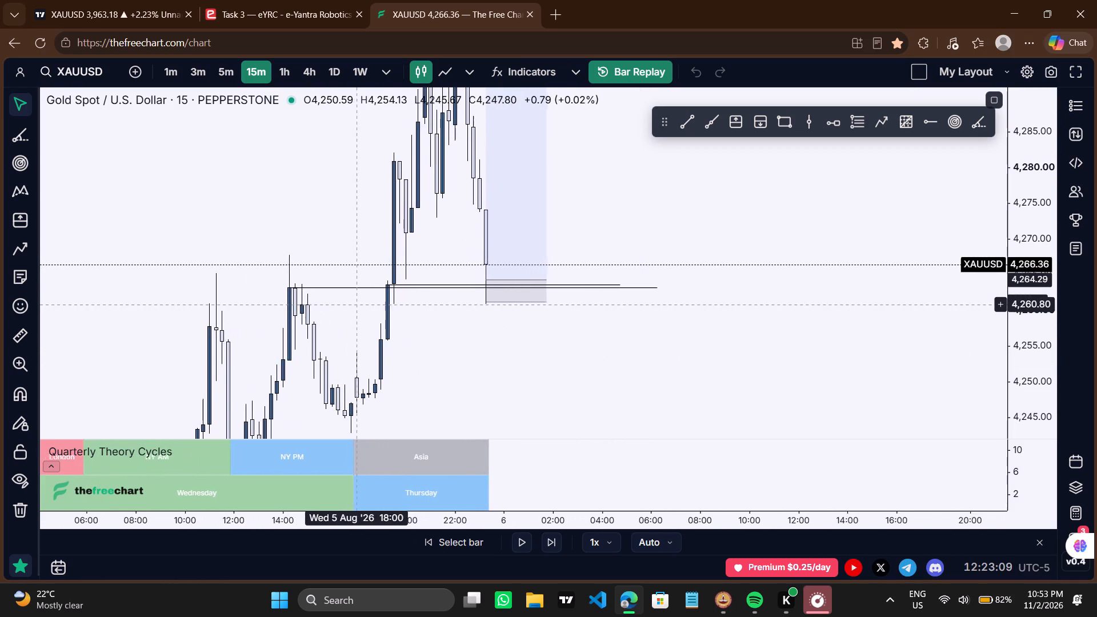
scroll(355, 305, up, 2)
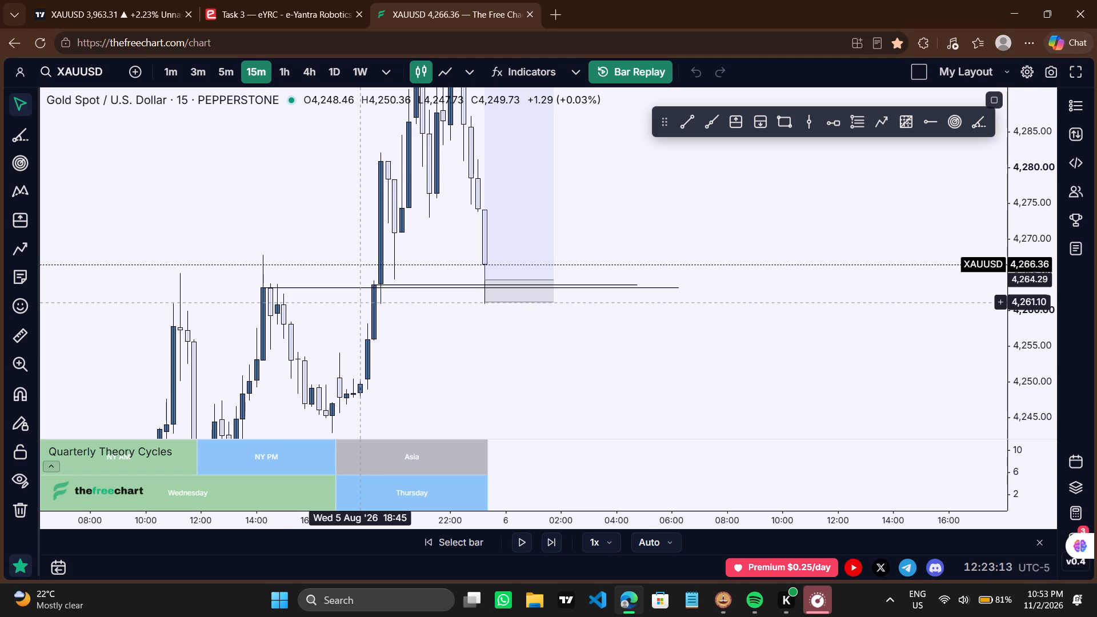
scroll(361, 302, up, 3)
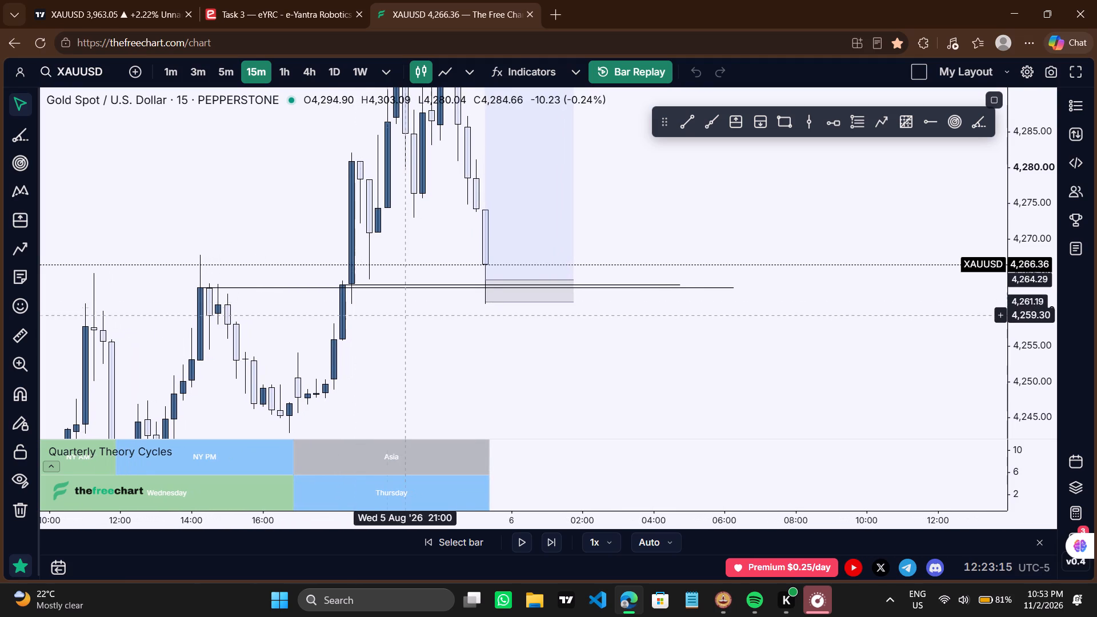
drag(403, 316, 395, 323)
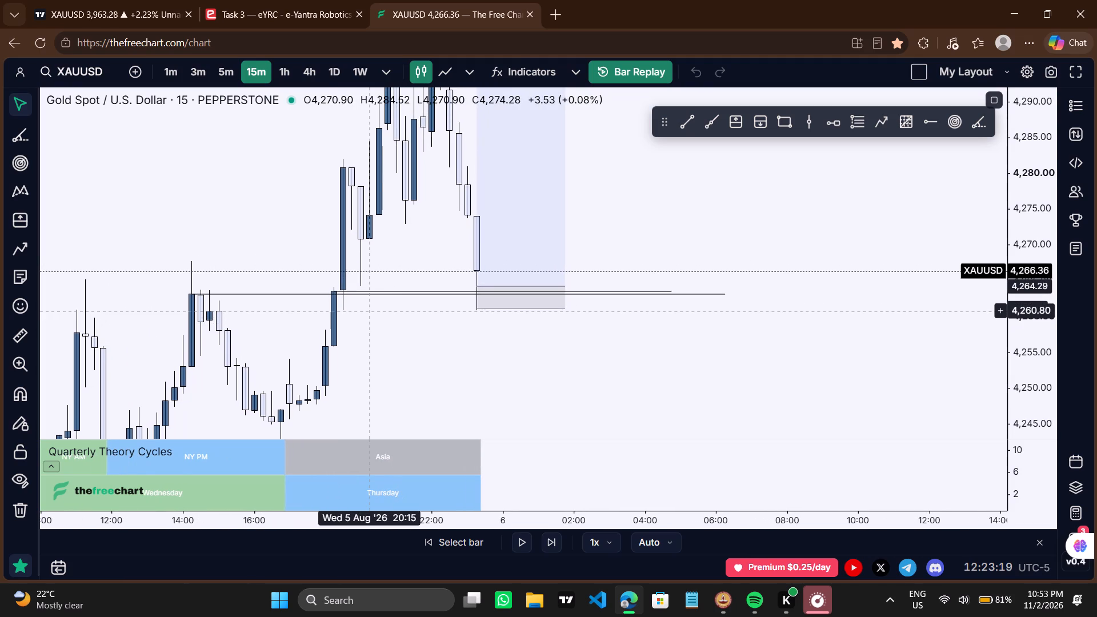
Switch to the 5-minute timeframe and delete the long position.
click(223, 78)
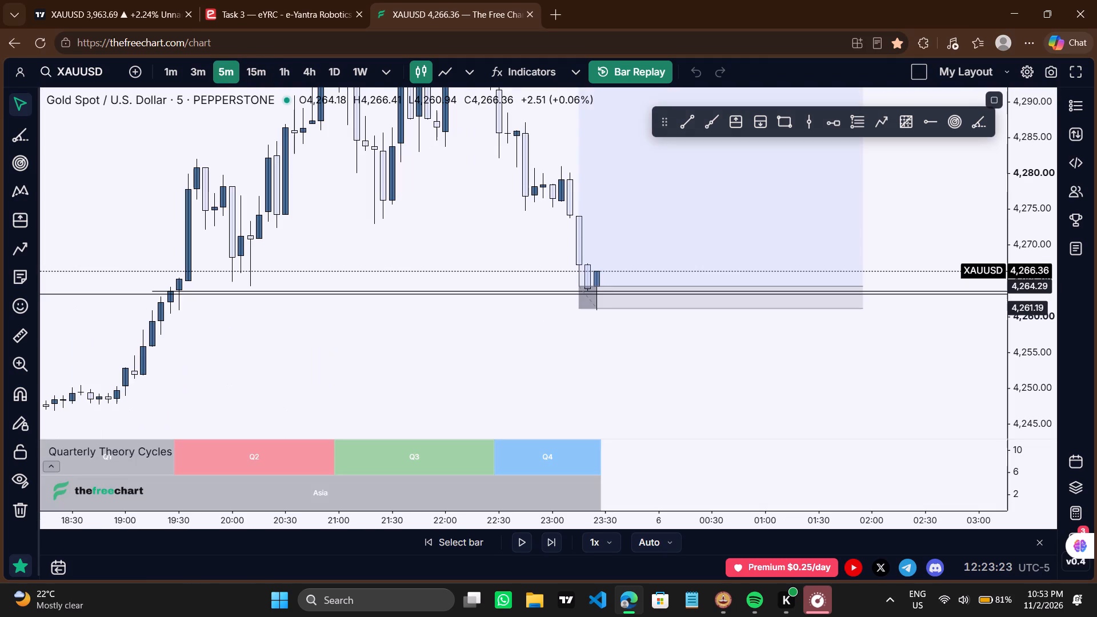
drag(675, 427, 477, 466)
scroll(477, 466, down, 1)
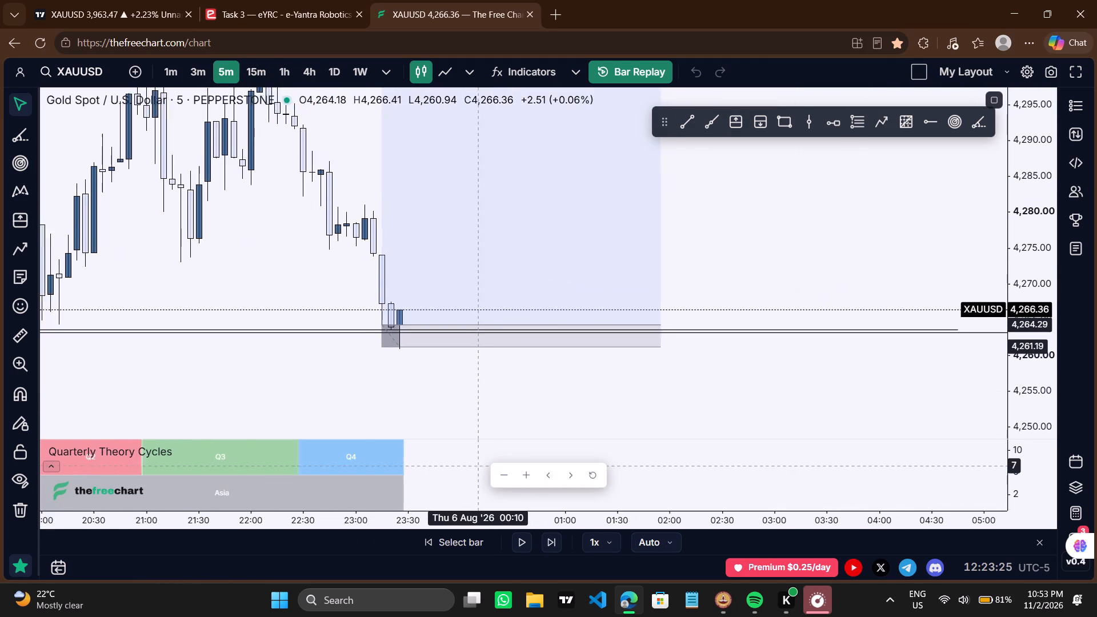
scroll(477, 466, down, 1)
click(536, 339)
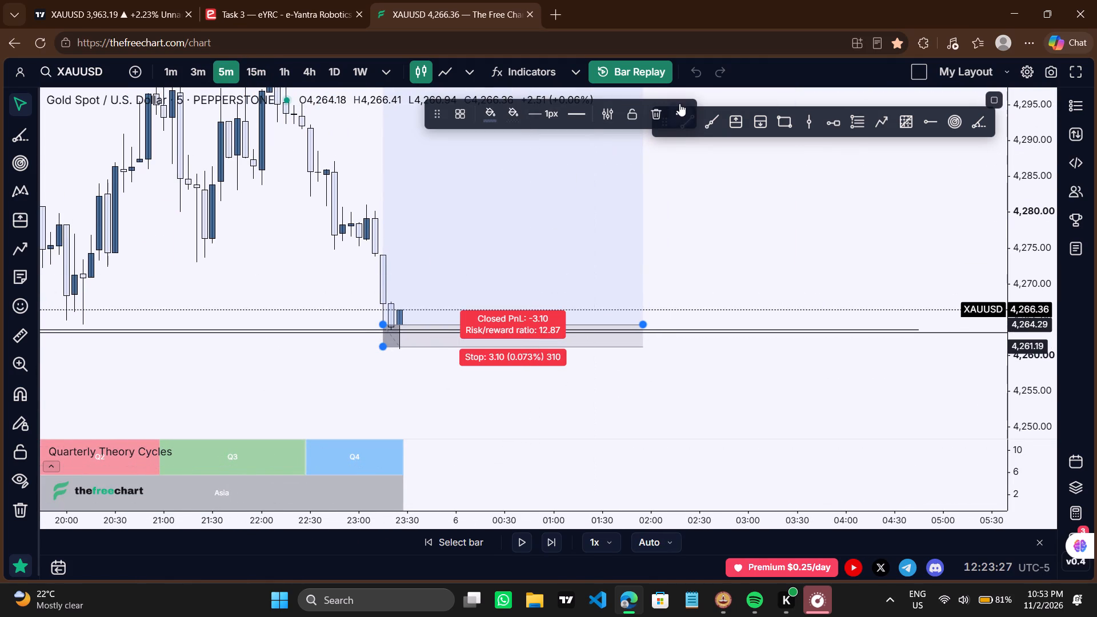
click(659, 113)
click(482, 253)
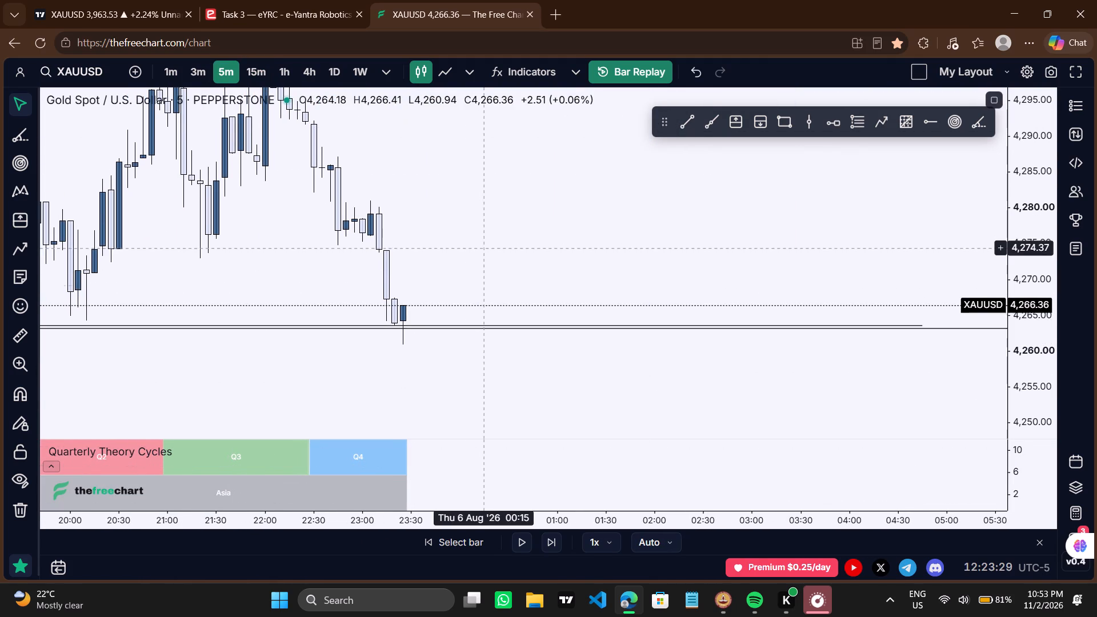
Delete the upper of the two horizontal lines, at about 4,263.5.
click(429, 326)
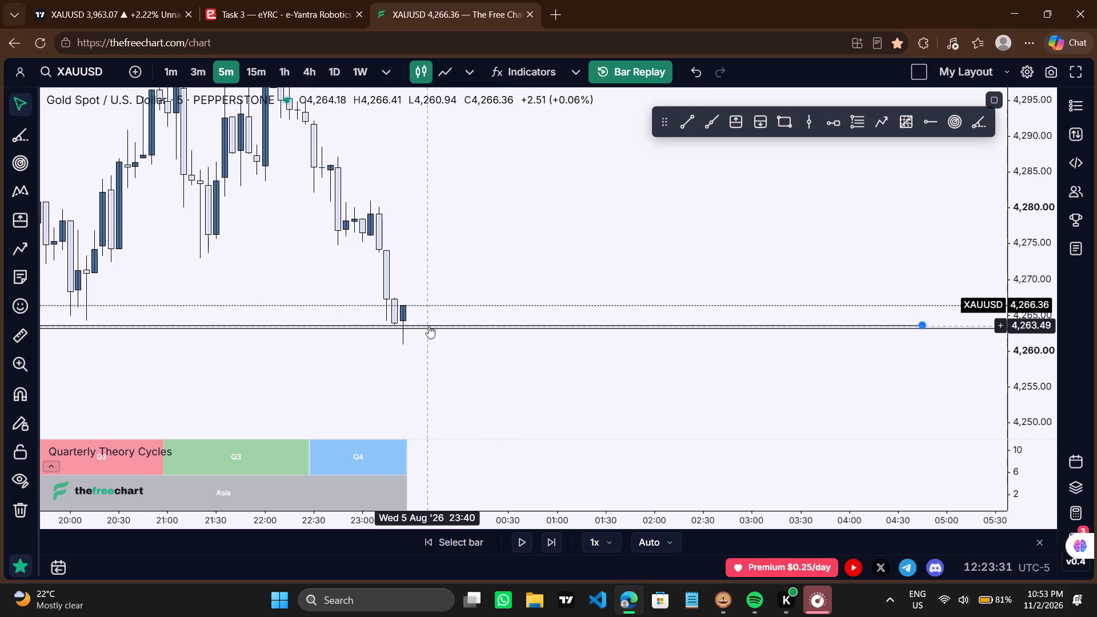
click(656, 116)
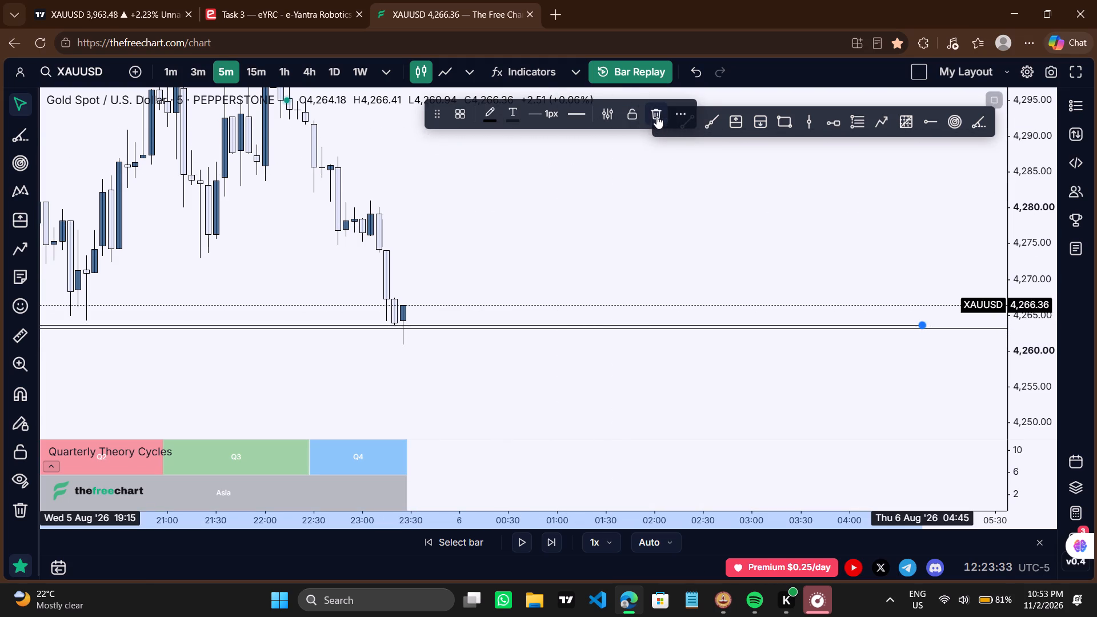
Place a long position from the 23:30 bar with entry about 4,264.3, stop about 4,260.7 and target about 4,303.9.
drag(508, 267, 518, 266)
scroll(518, 266, down, 1)
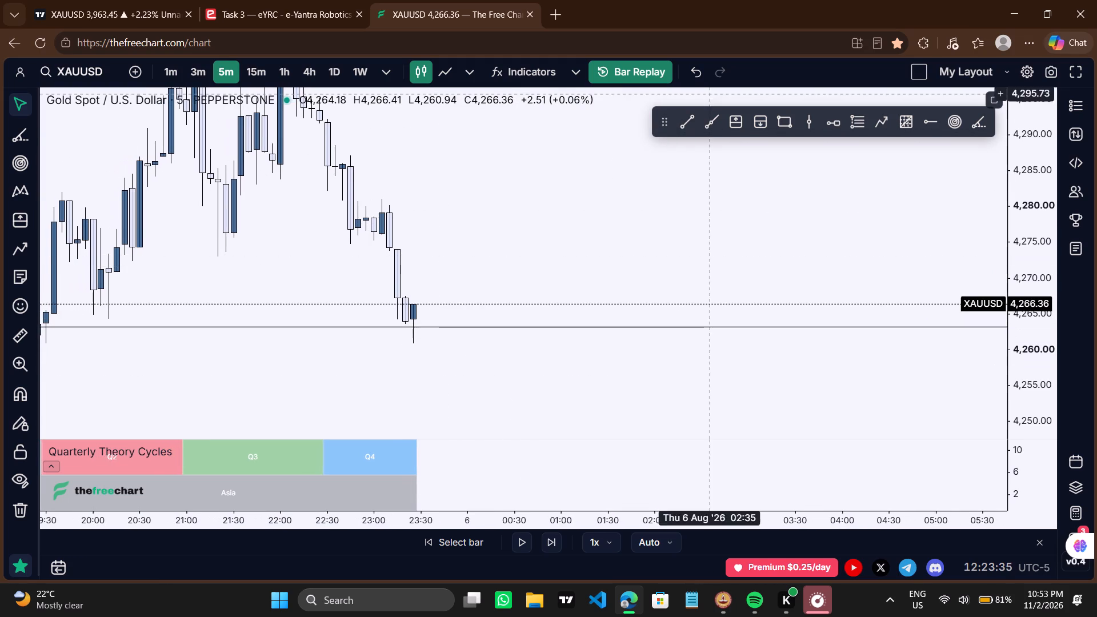
click(754, 119)
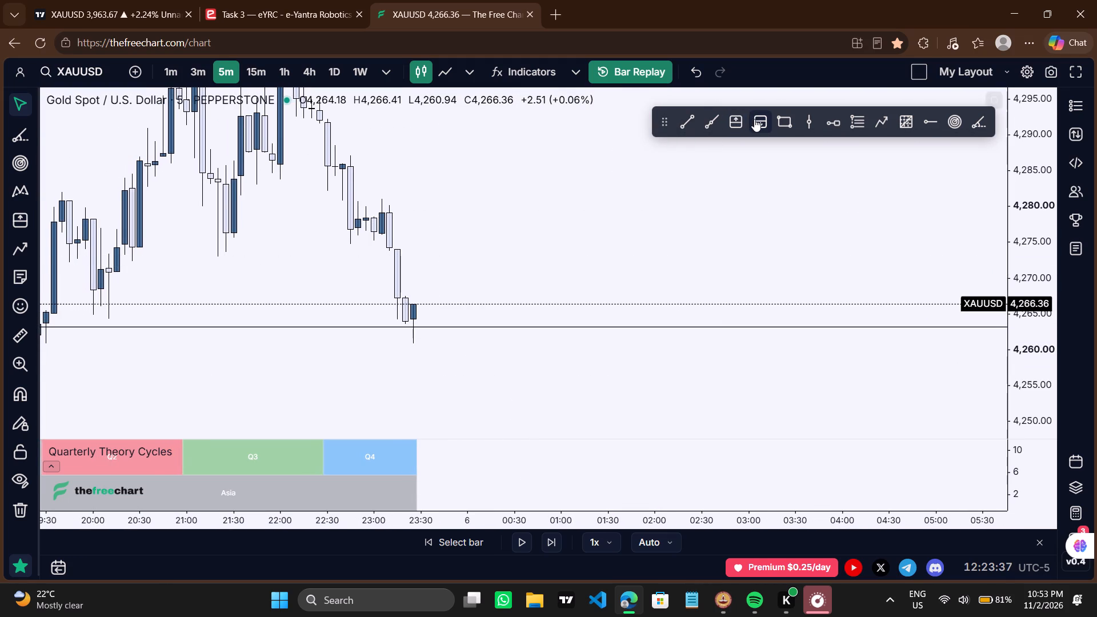
click(735, 119)
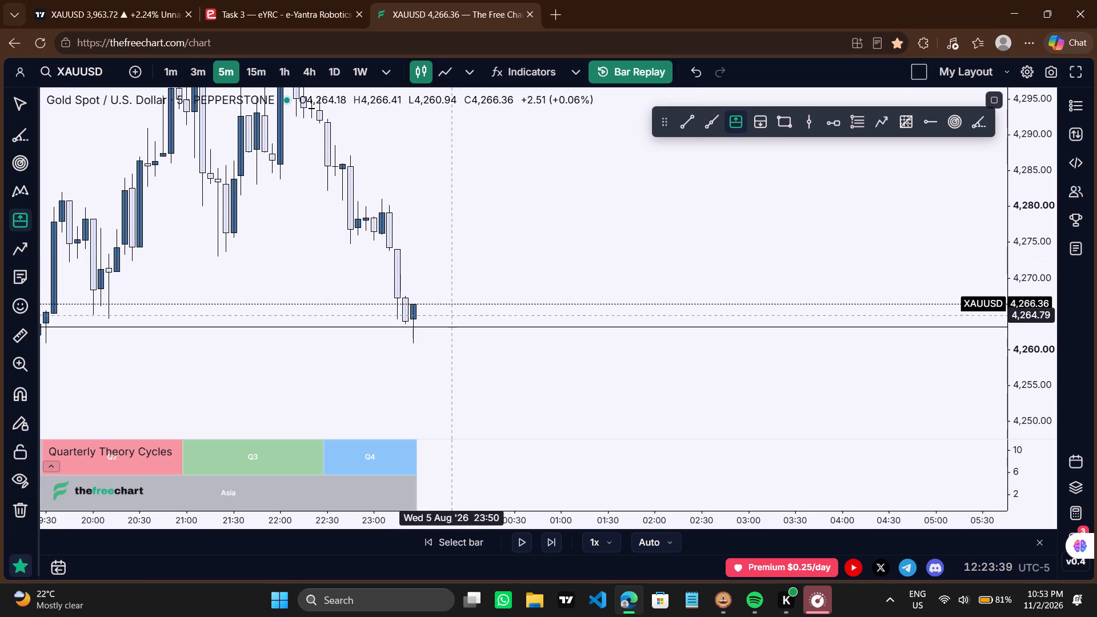
click(421, 320)
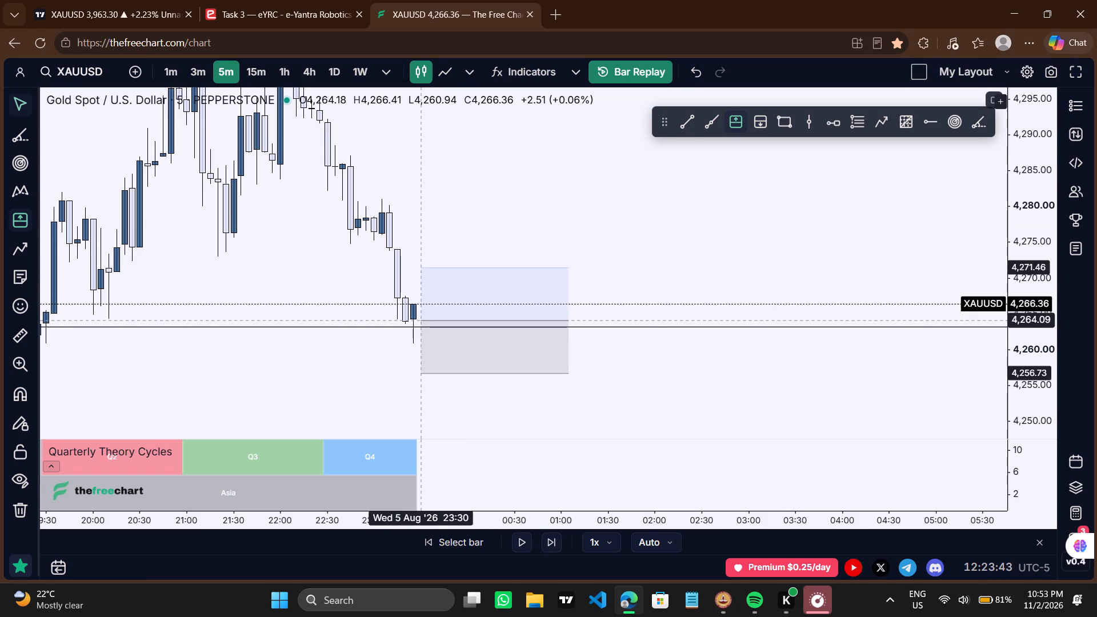
click(421, 320)
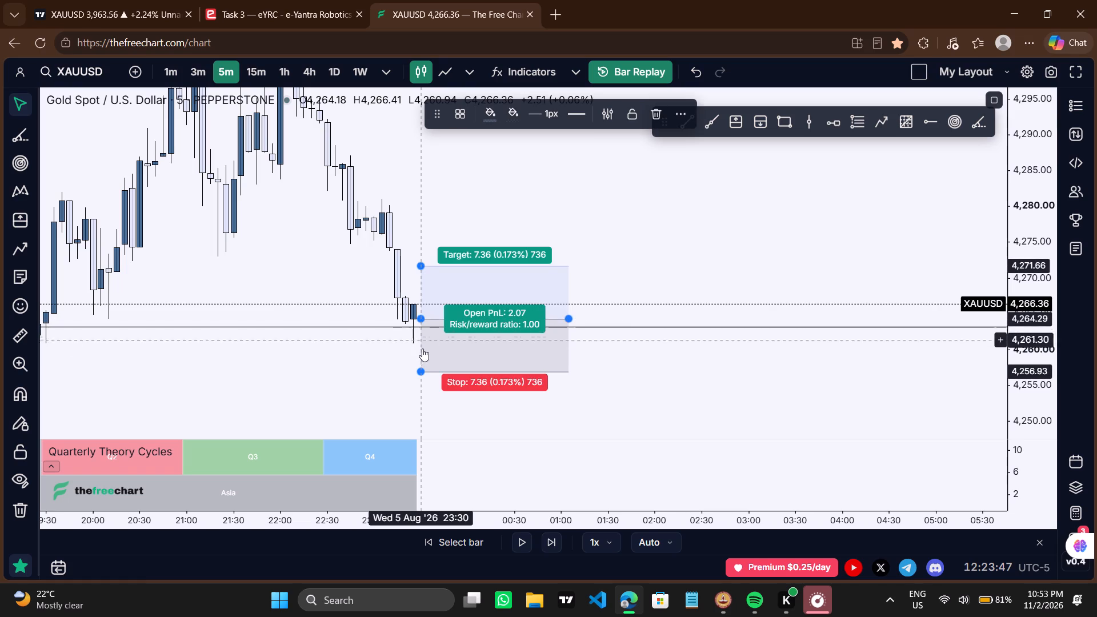
drag(422, 371, 426, 344)
drag(699, 212, 626, 362)
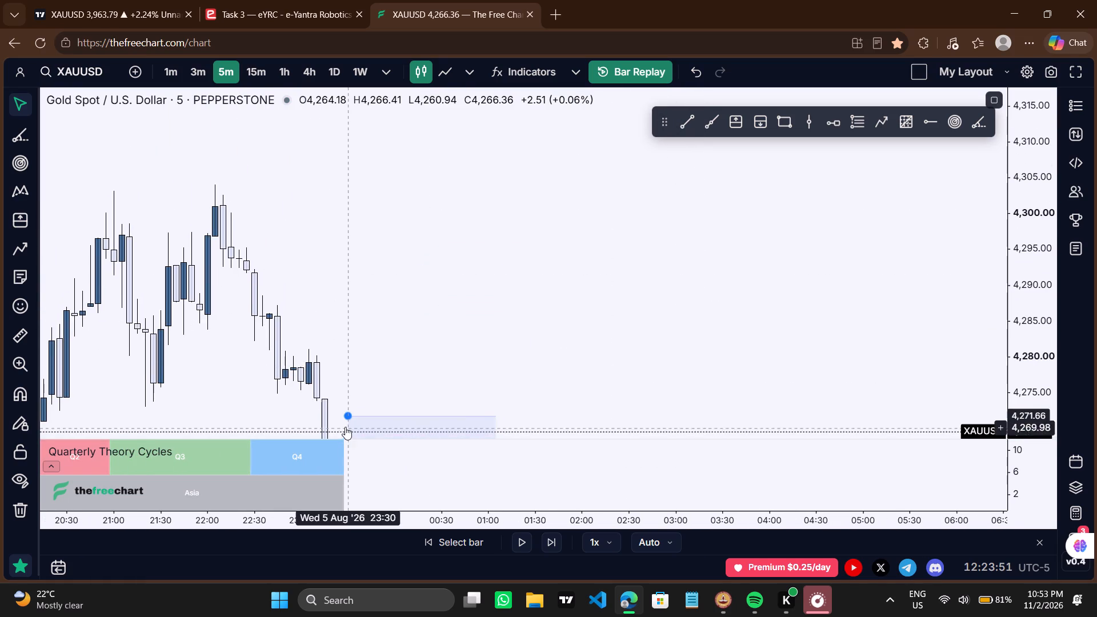
drag(347, 419, 377, 185)
scroll(569, 299, down, 3)
drag(672, 367, 699, 265)
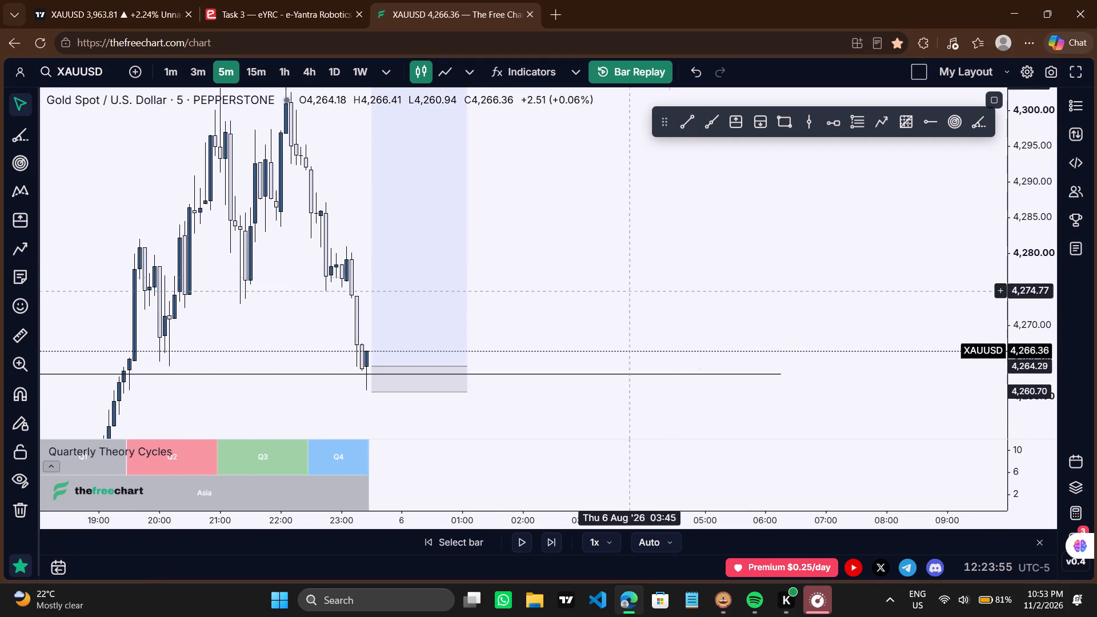
Advance the replay one bar to the 23:30 candle.
click(545, 544)
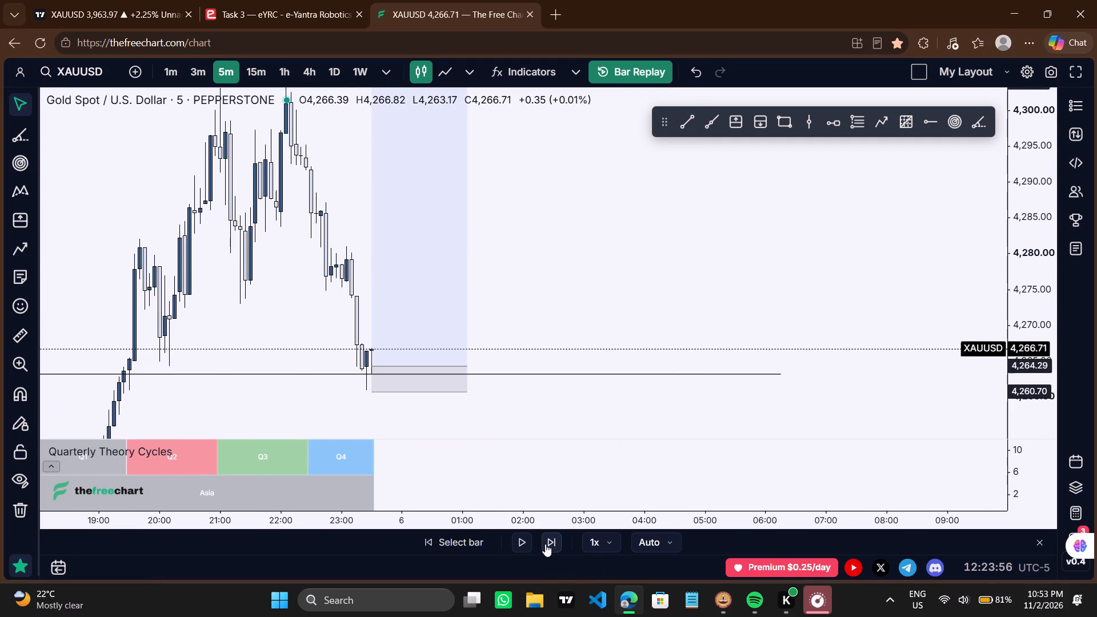
Move the long position's entry to about 4,264.2, starting at the 23:25 candle.
click(372, 366)
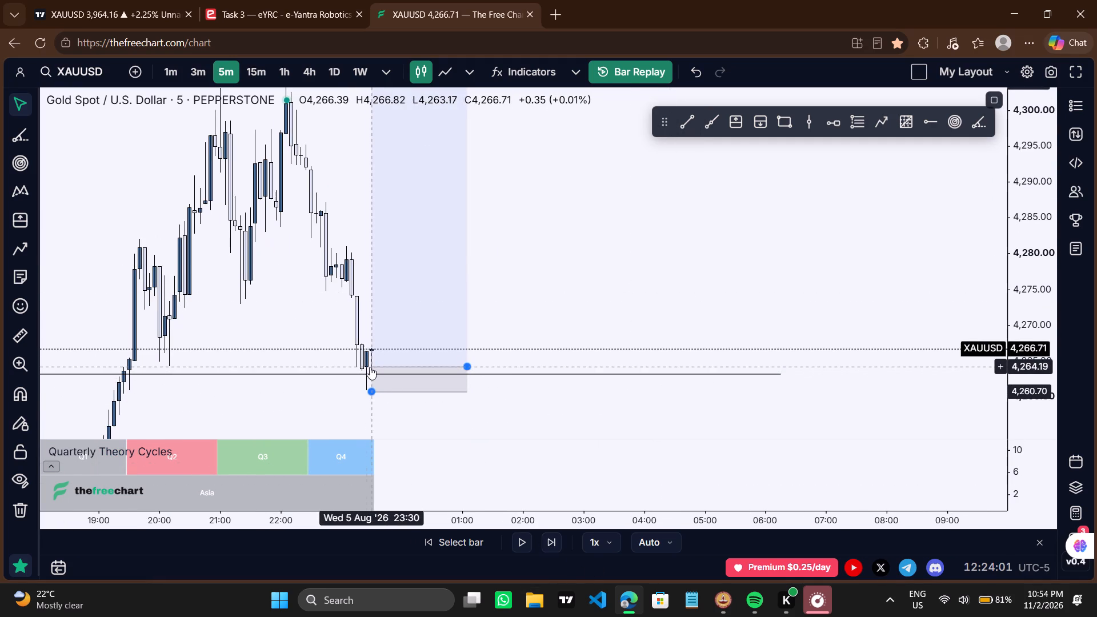
click(417, 455)
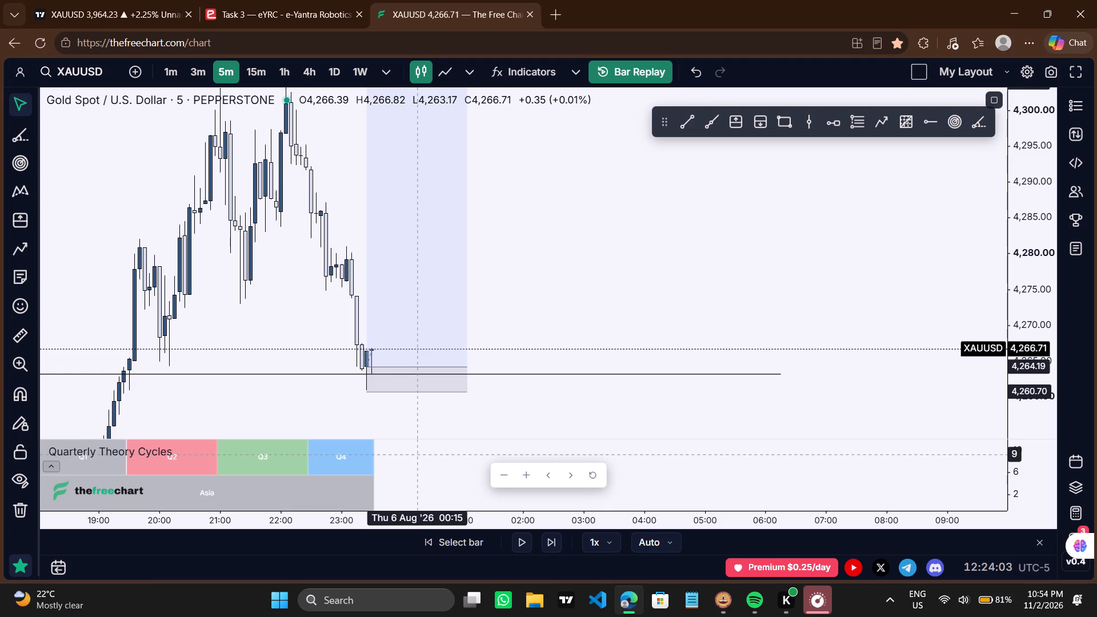
Advance the replay bar by bar to about 01:35 on 6 August, past the end of the long position.
click(546, 538)
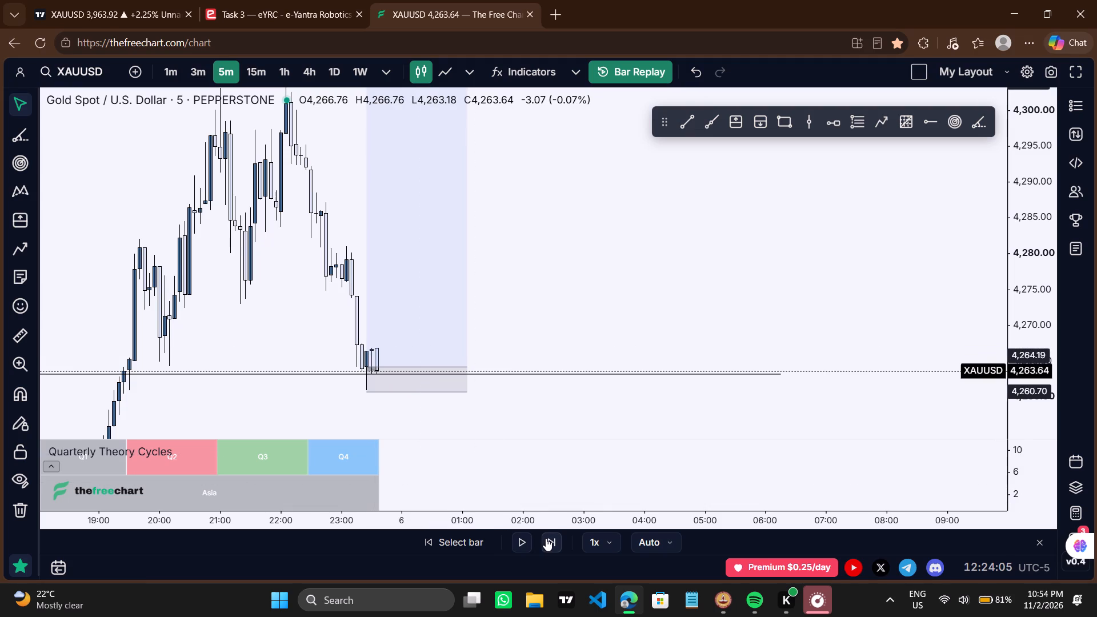
click(546, 538)
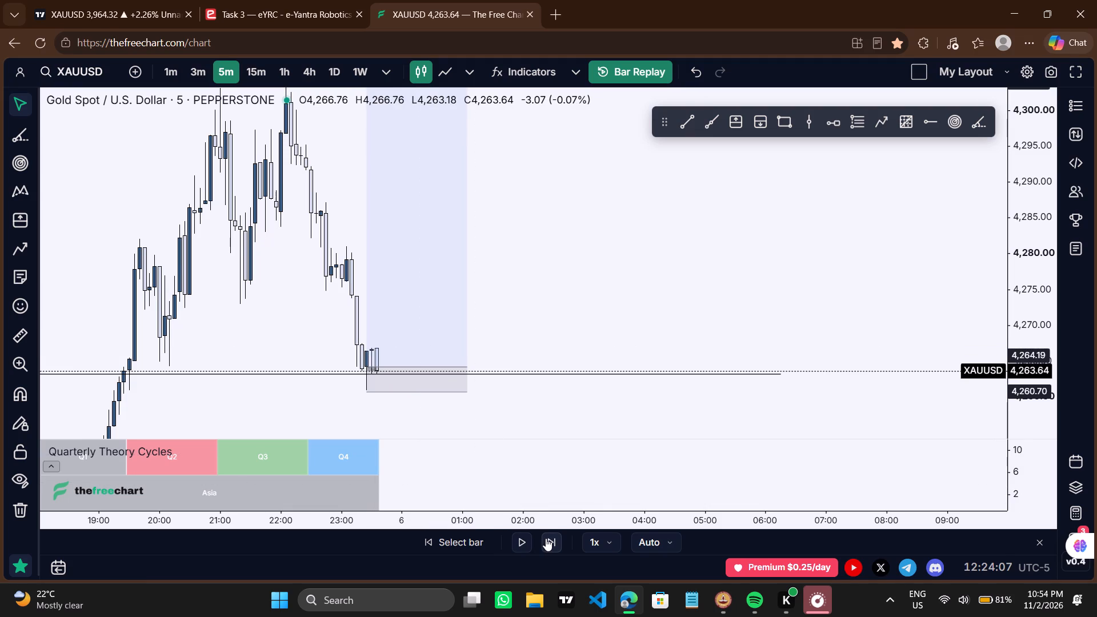
click(546, 538)
click(546, 538)
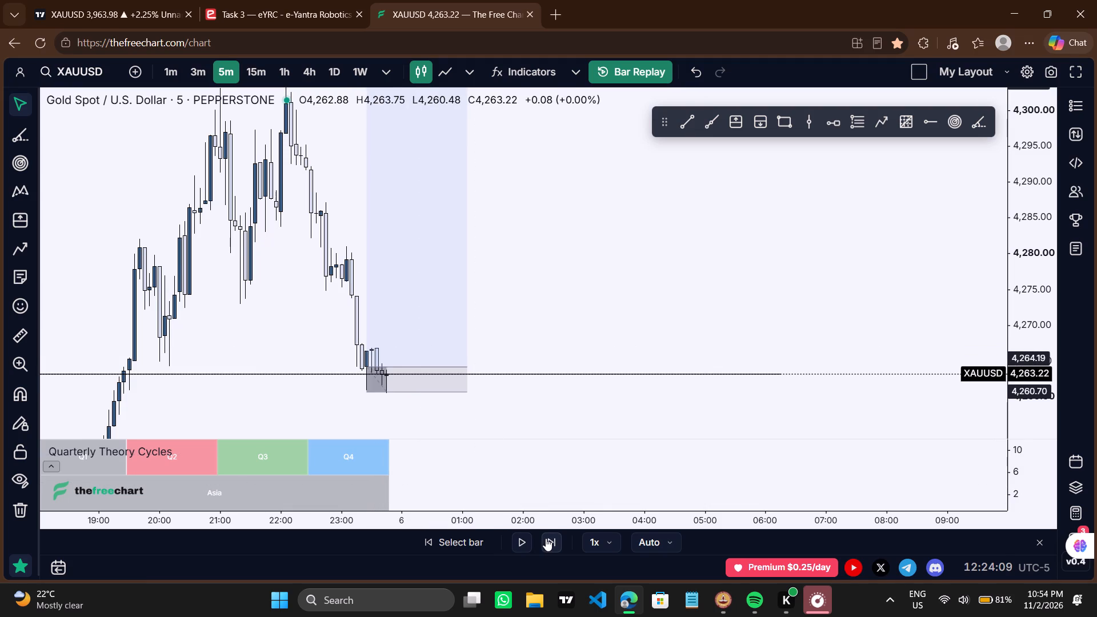
click(546, 538)
click(546, 538)
click(546, 538)
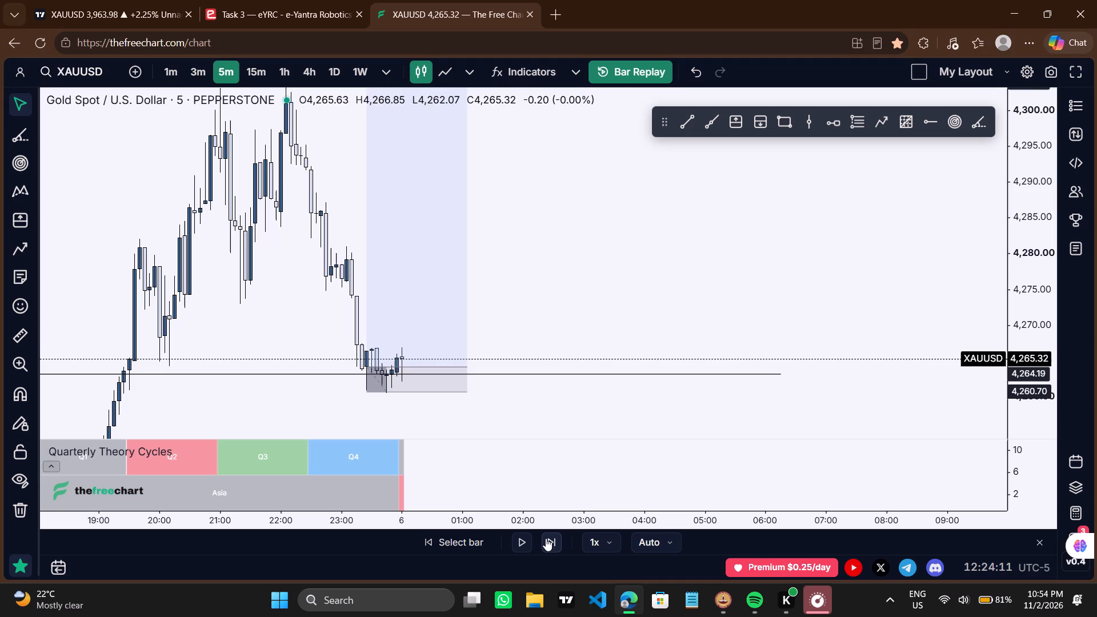
click(546, 538)
click(546, 538)
click(546, 538)
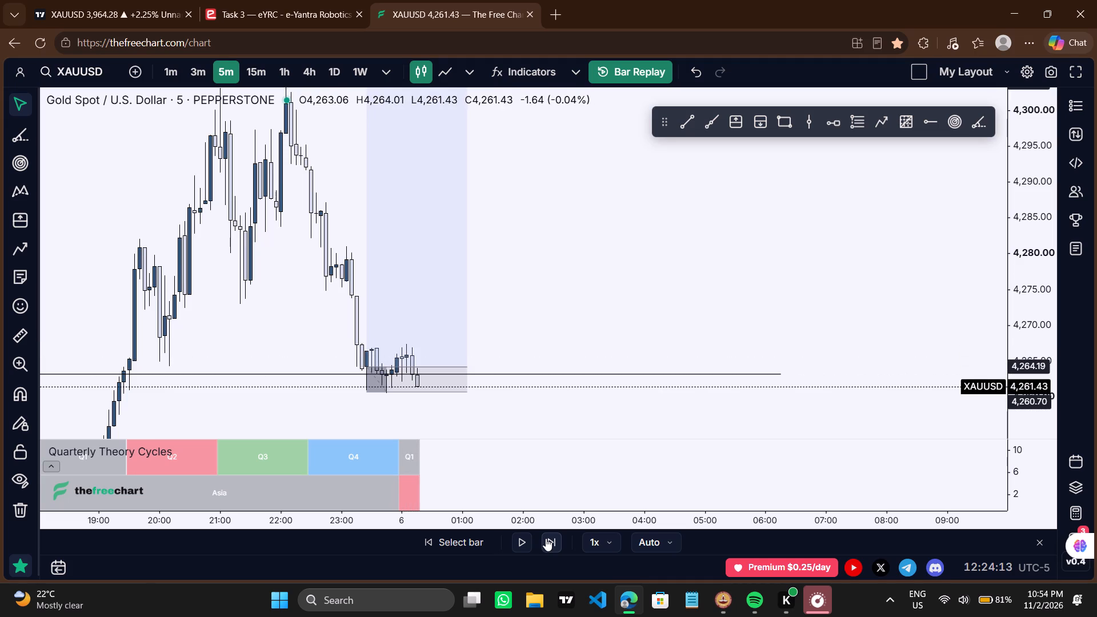
click(546, 538)
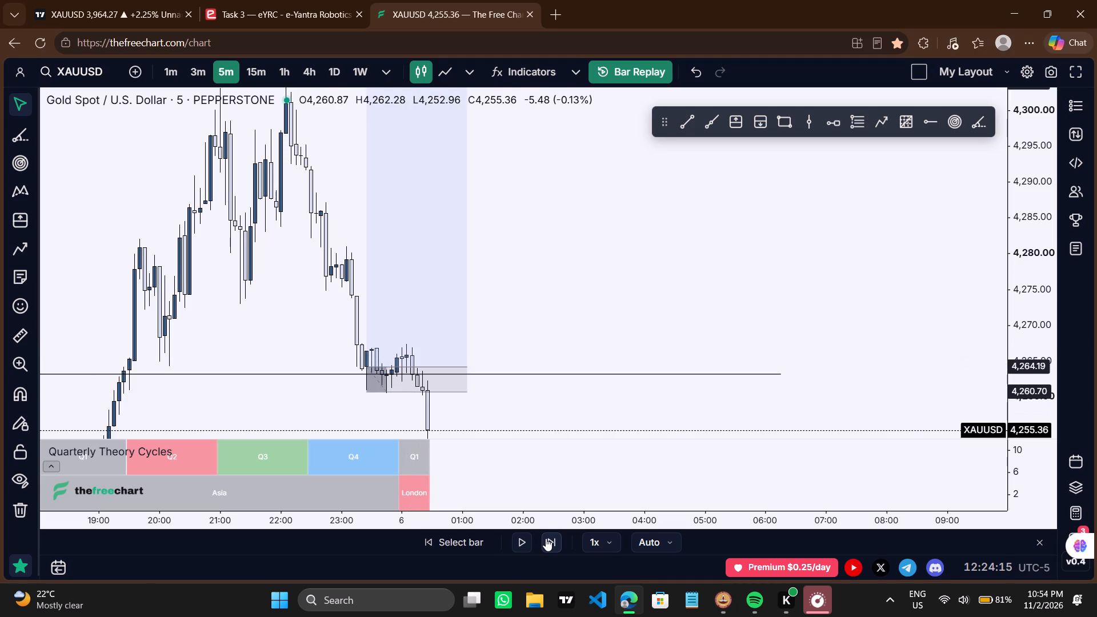
triple_click(546, 538)
triple_click(546, 538)
triple_click(546, 538)
triple_click(546, 538)
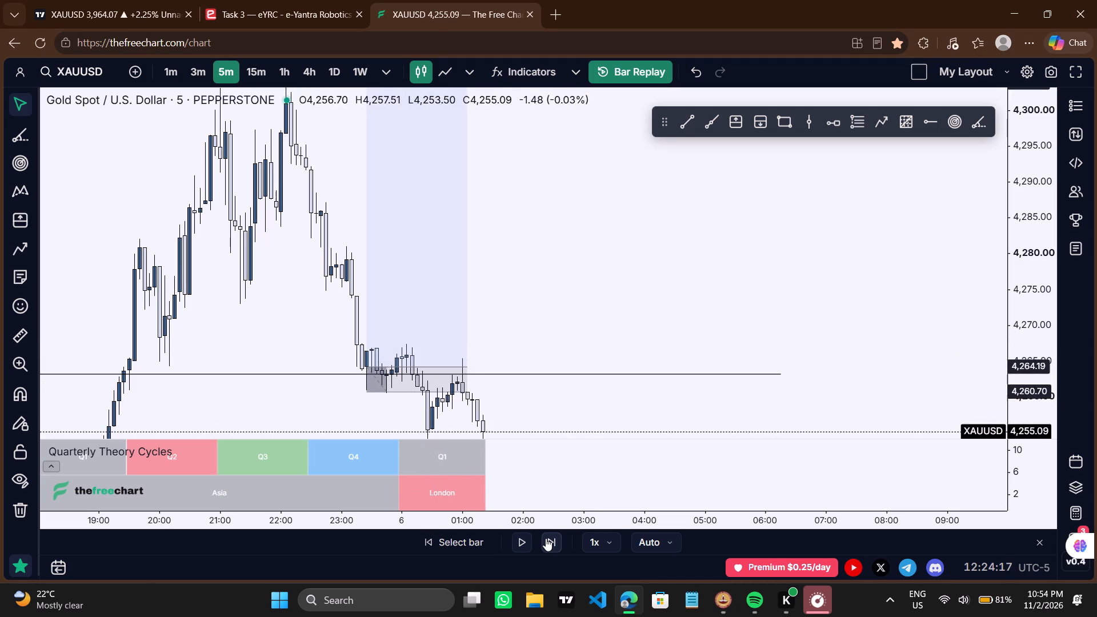
double_click(546, 538)
On the 15-minute timeframe, draw a 45° trend angle from the 21:15 candle at about 4,276.3 to 23:00 on 5 August.
drag(517, 410, 566, 317)
drag(565, 339, 622, 302)
scroll(622, 302, down, 2)
click(269, 73)
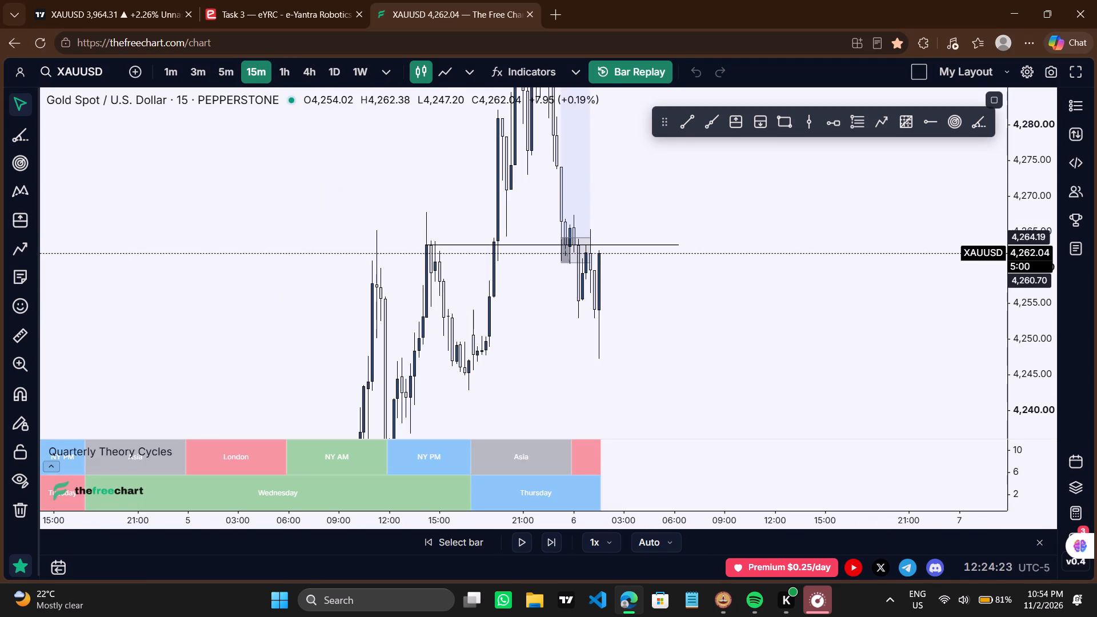
scroll(468, 304, up, 2)
drag(1017, 163, 1008, 313)
drag(708, 183, 680, 249)
scroll(680, 249, up, 1)
drag(632, 258, 617, 250)
click(950, 113)
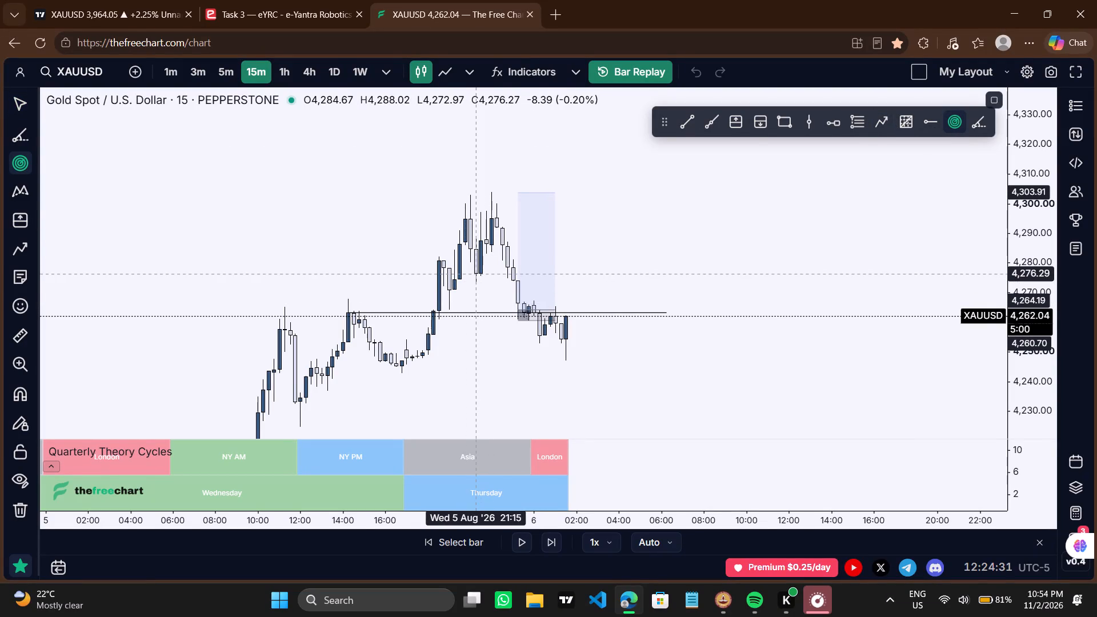
click(980, 123)
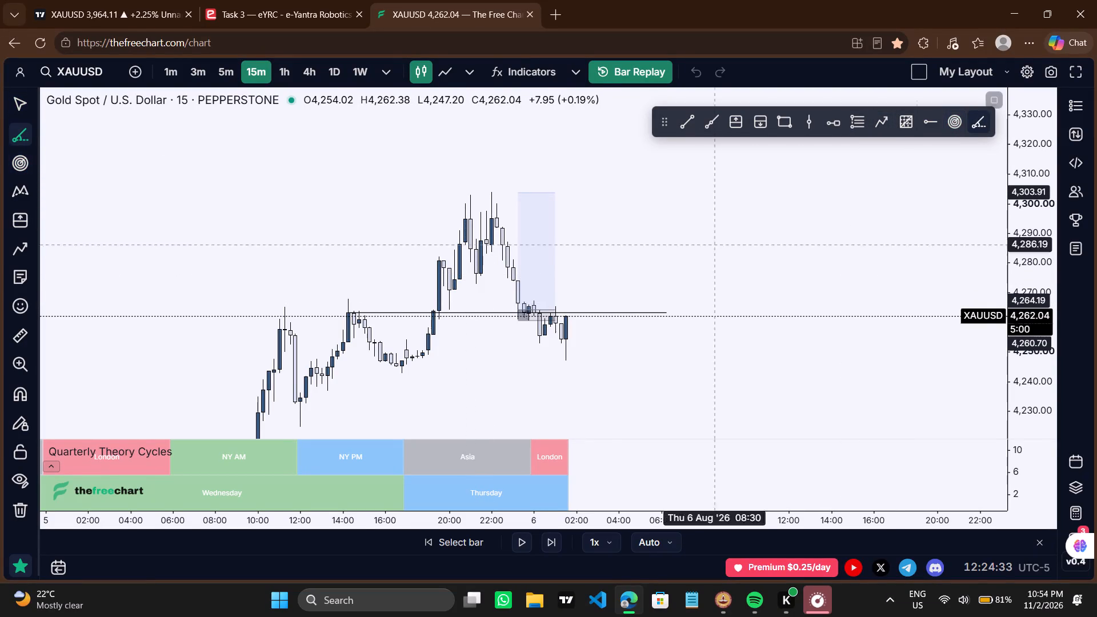
ctrl+click(477, 276)
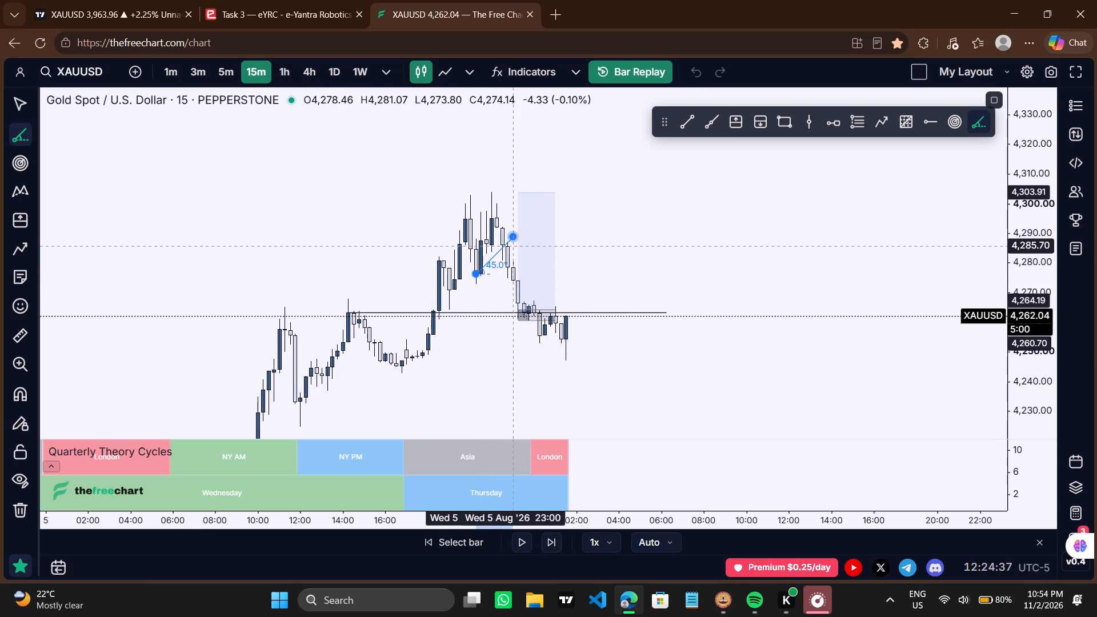
shift+click(513, 246)
Draw Fib circles from the trend angle's start at 21:15 to about 4,295.8 at 00:00 on 6 August, along its direction.
click(948, 119)
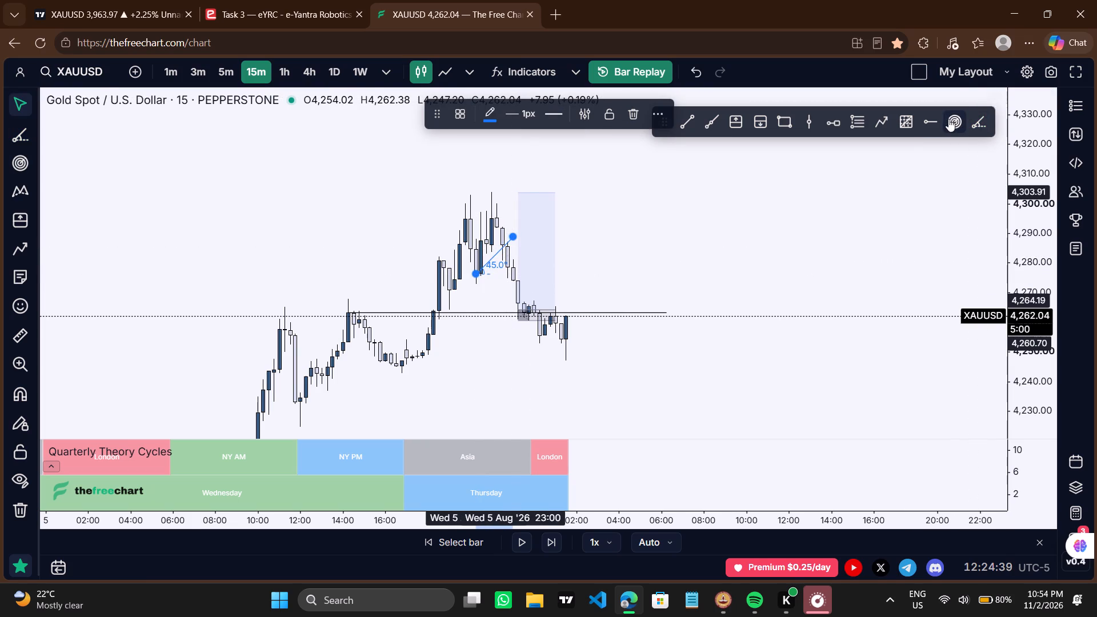
ctrl+click(476, 275)
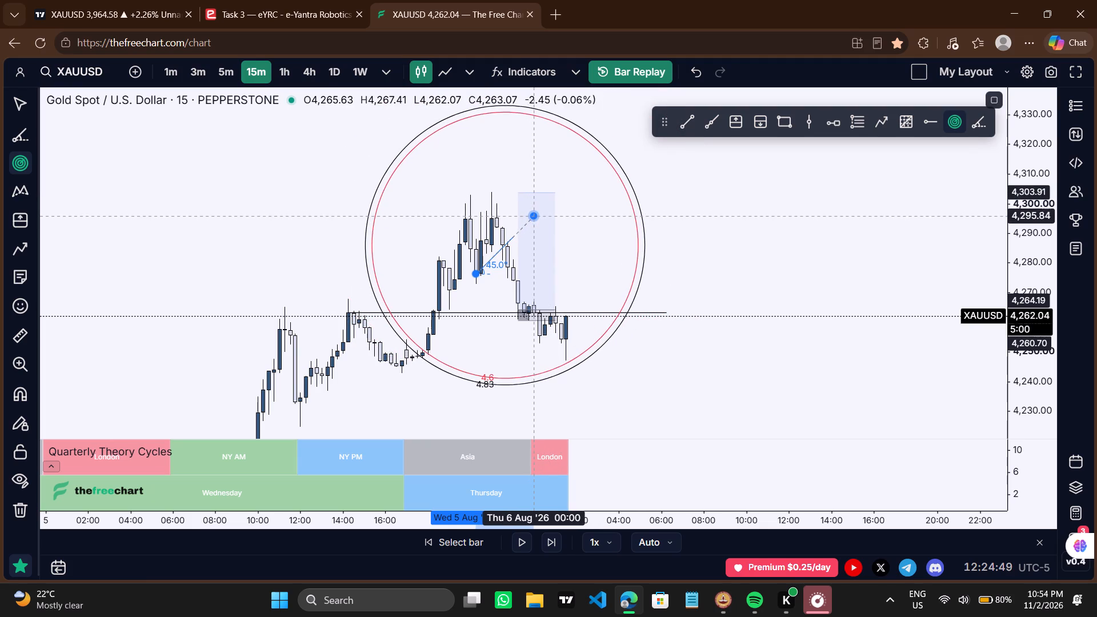
click(533, 217)
click(662, 398)
On the 1-hour timeframe, draw a horizontal trend line at about 4,249.7 from the 18:00 candle to 01:00 on 6 August.
scroll(662, 398, down, 1)
drag(662, 398, 682, 376)
drag(682, 376, 692, 367)
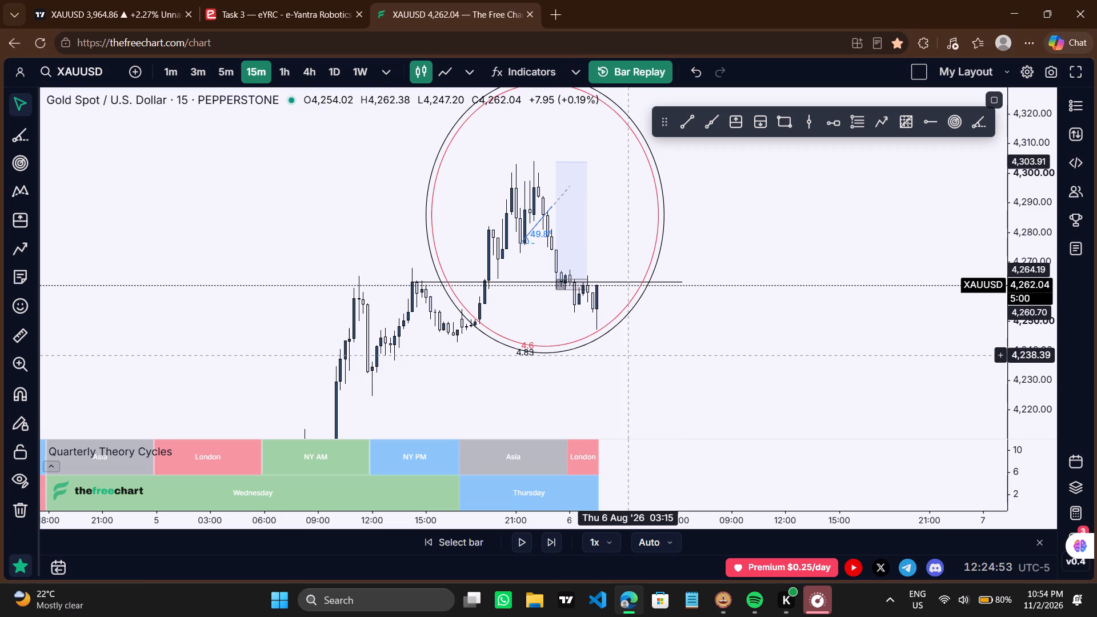
click(283, 72)
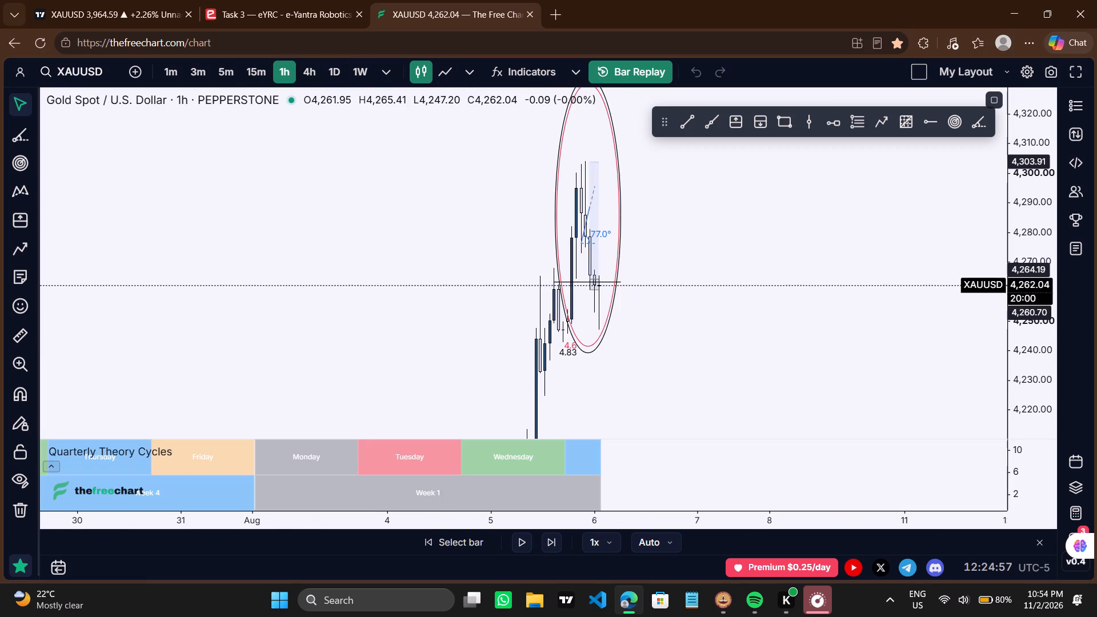
scroll(559, 331, up, 7)
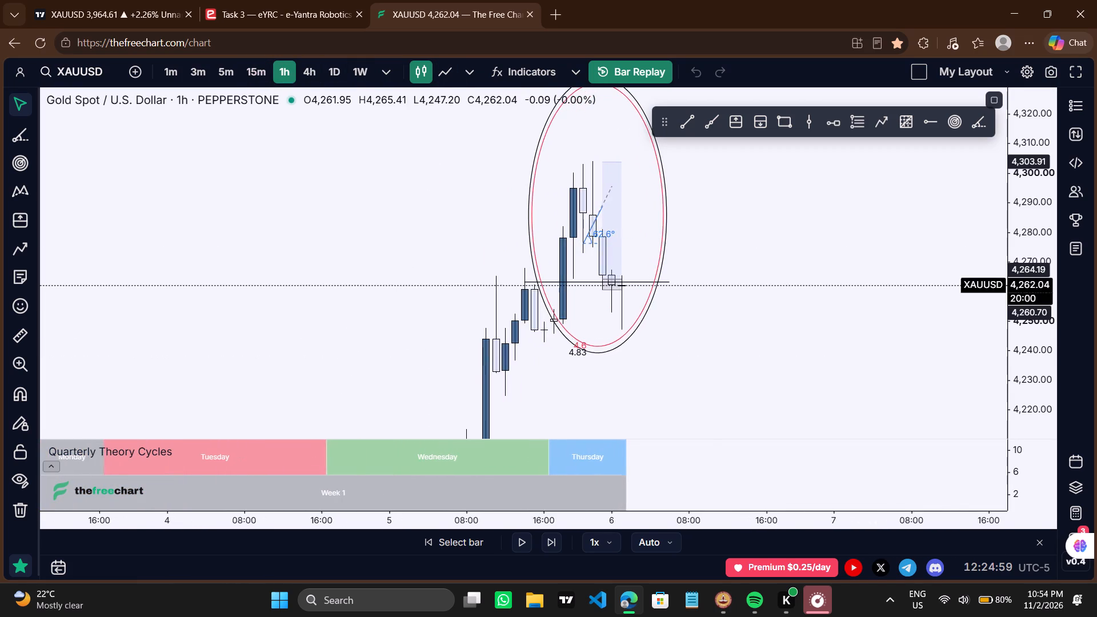
drag(732, 406, 698, 416)
click(688, 126)
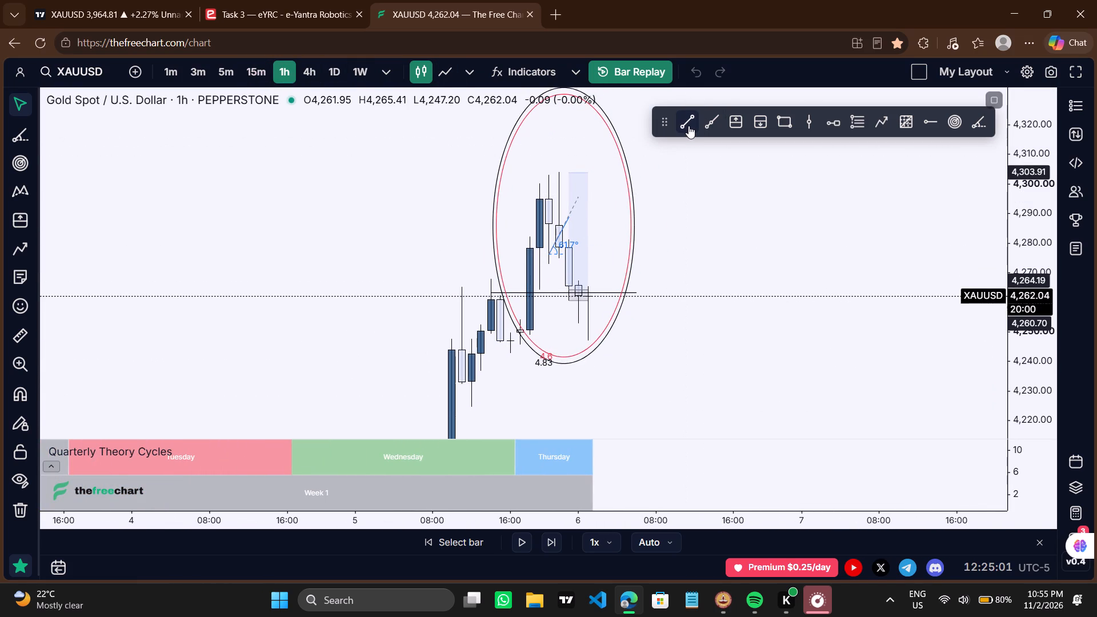
ctrl+click(519, 334)
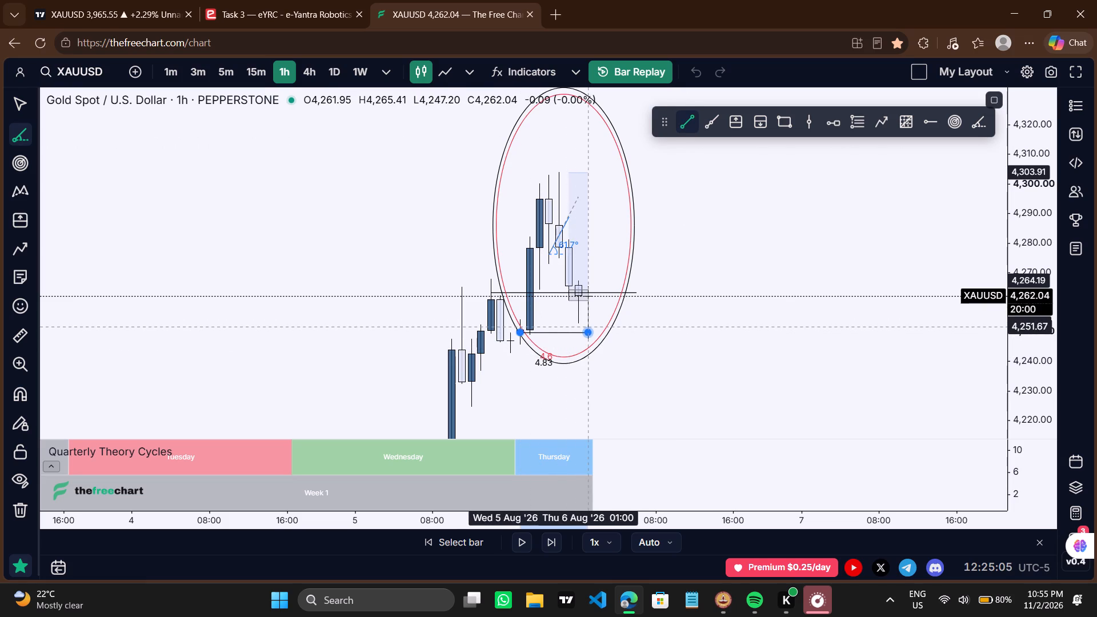
shift+click(586, 327)
click(710, 371)
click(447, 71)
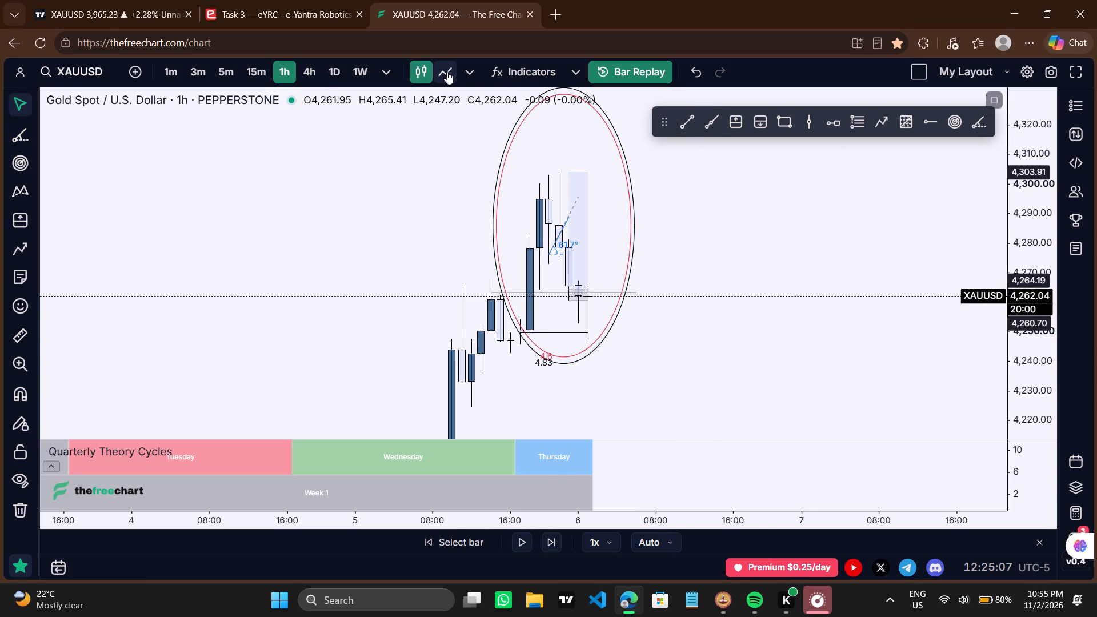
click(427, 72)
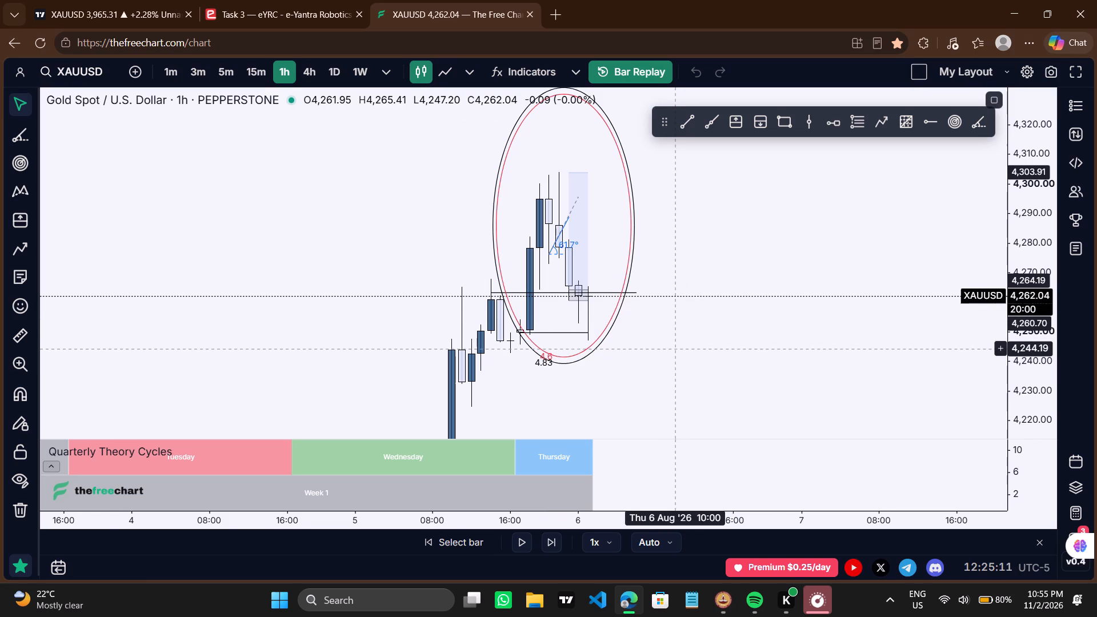
Delete the earlier long position and the Fib circles from the 1-hour chart.
scroll(671, 348, up, 5)
click(656, 352)
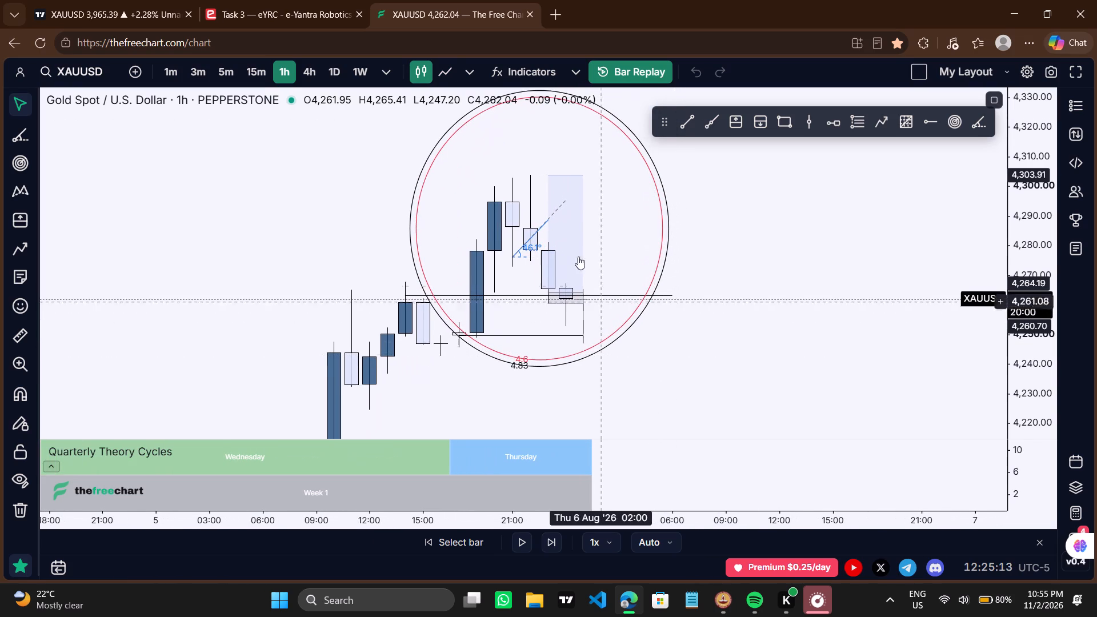
click(576, 250)
click(654, 117)
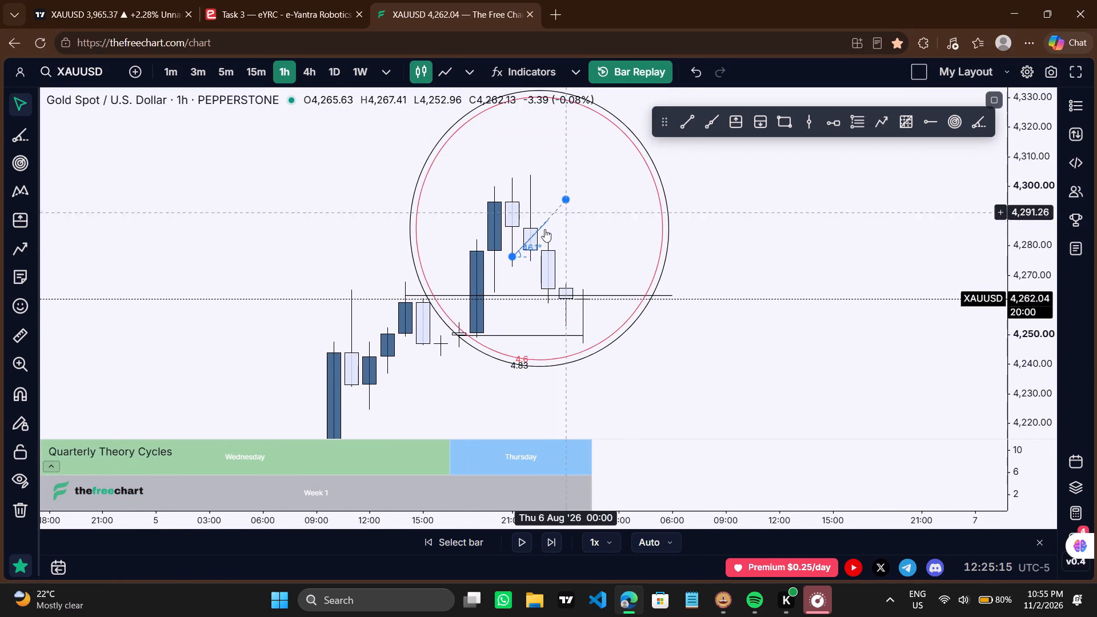
click(541, 225)
click(639, 111)
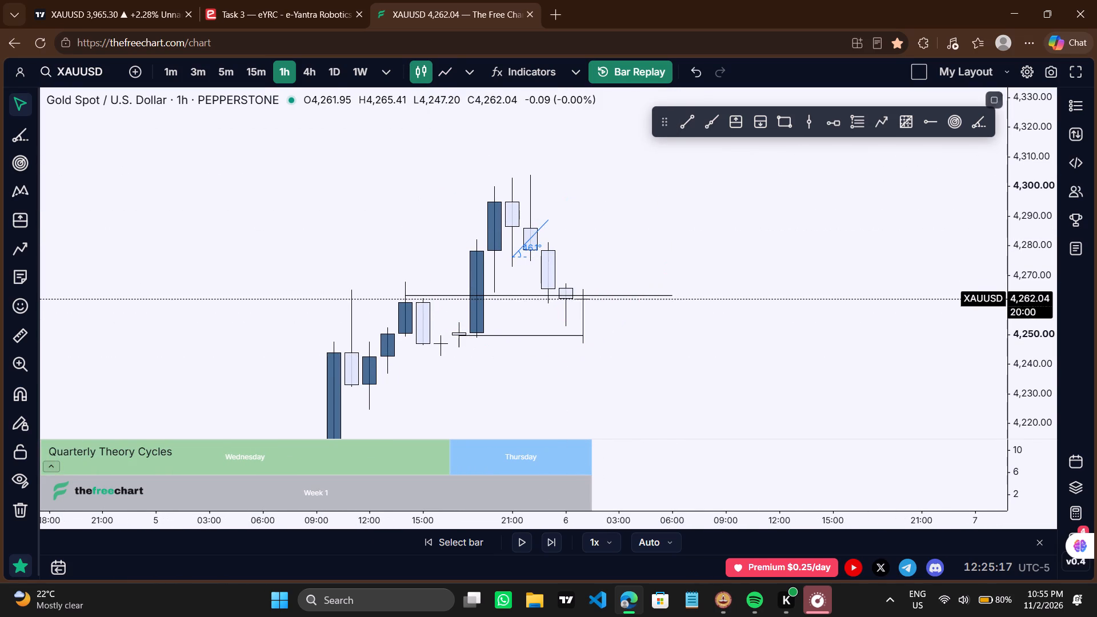
Place a long position at the end of the lower trend line, with entry at about 4,249.3 at 01:00 on 6 August.
click(741, 126)
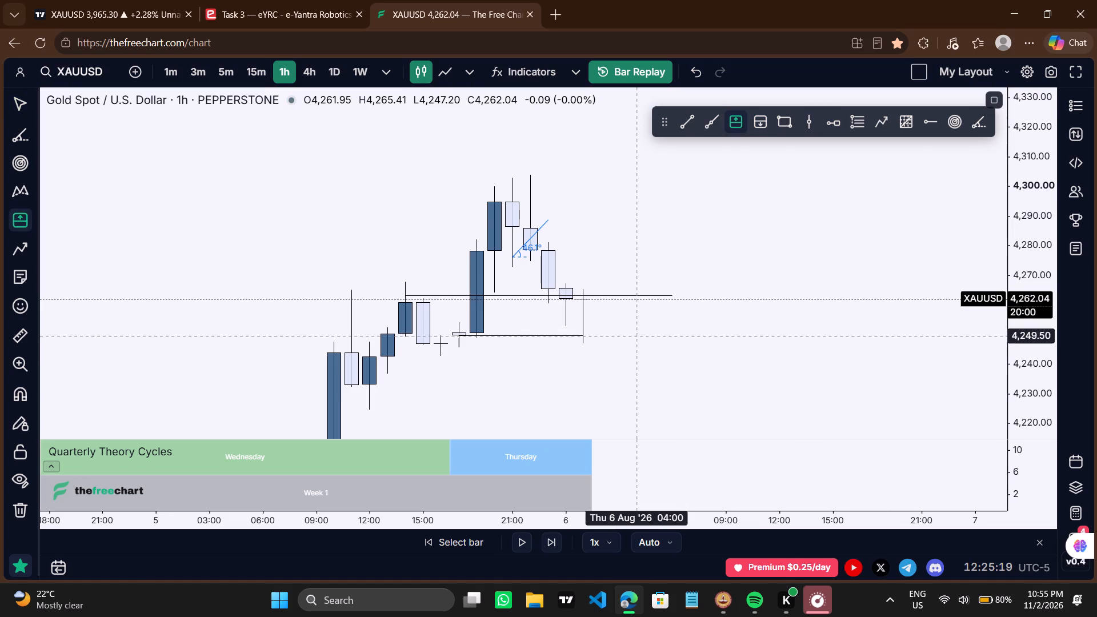
click(584, 336)
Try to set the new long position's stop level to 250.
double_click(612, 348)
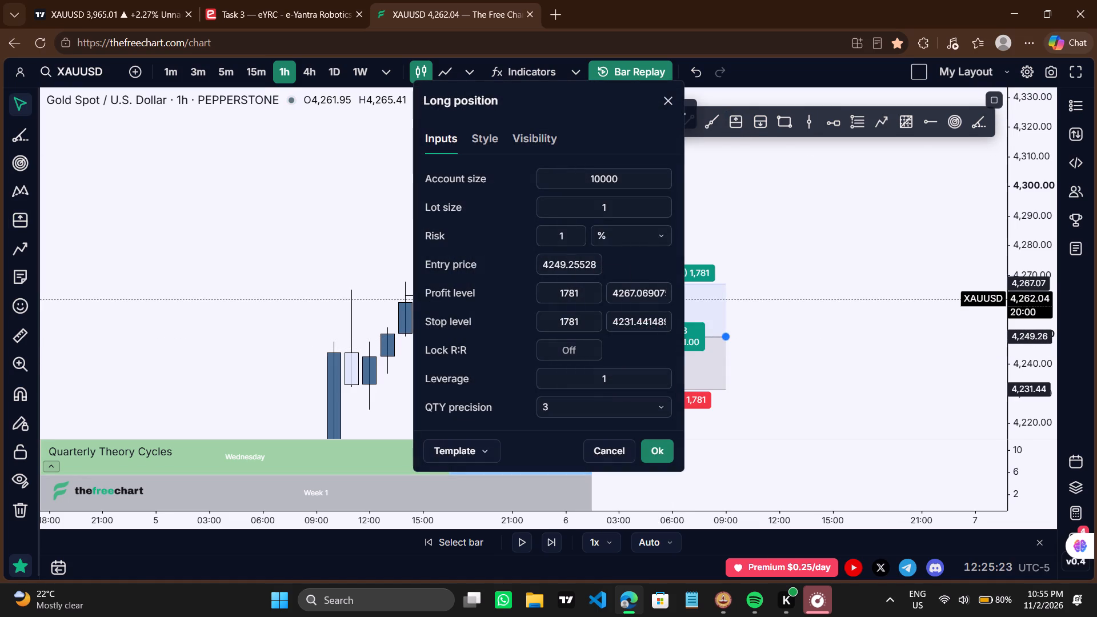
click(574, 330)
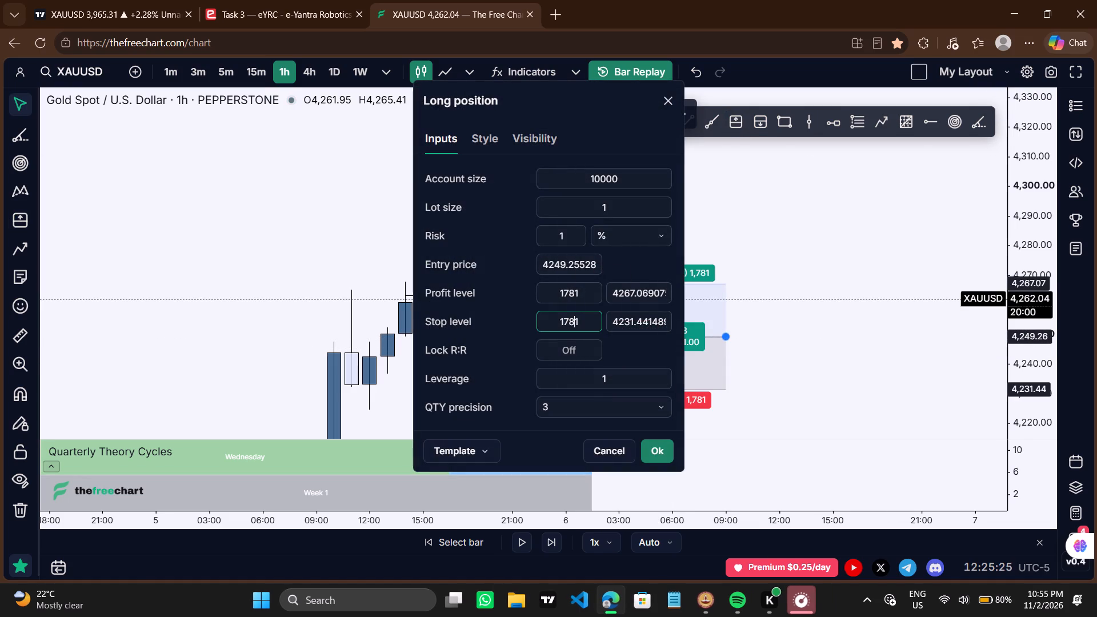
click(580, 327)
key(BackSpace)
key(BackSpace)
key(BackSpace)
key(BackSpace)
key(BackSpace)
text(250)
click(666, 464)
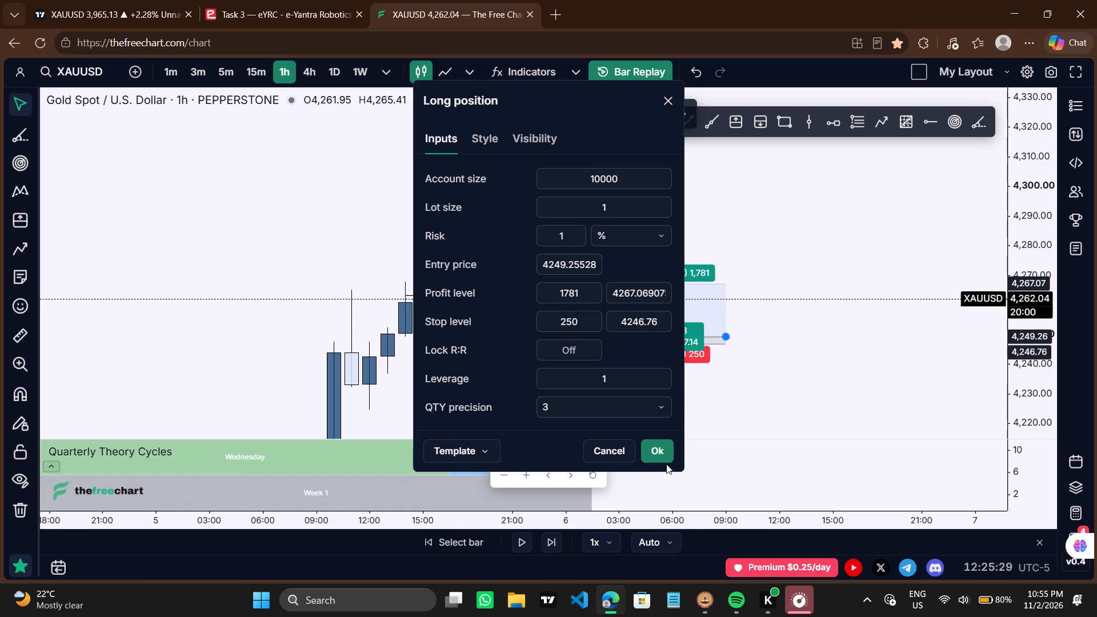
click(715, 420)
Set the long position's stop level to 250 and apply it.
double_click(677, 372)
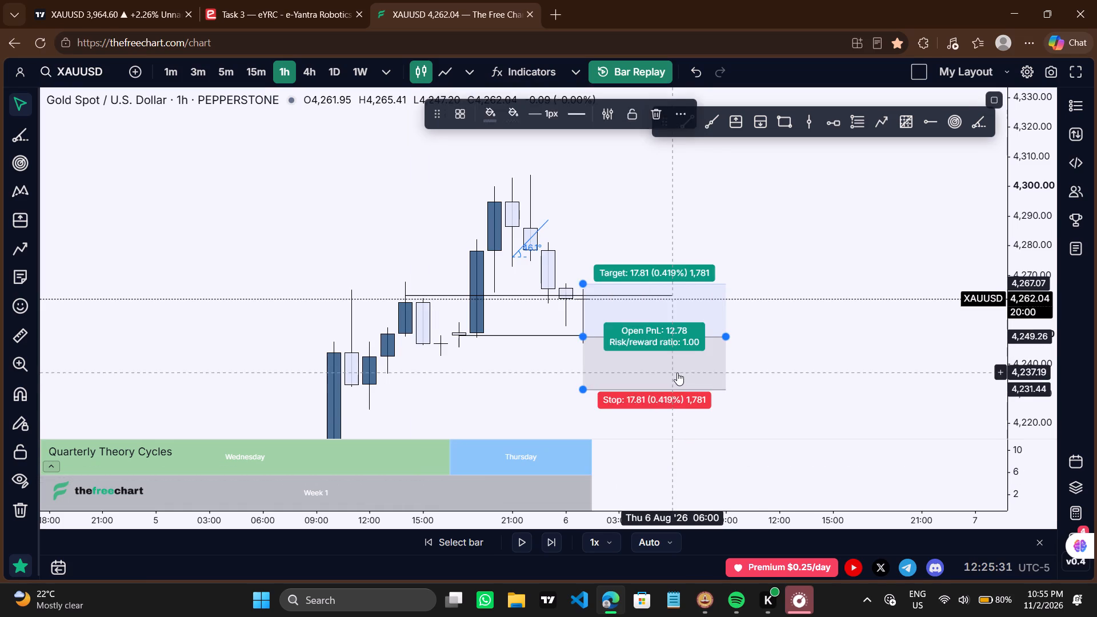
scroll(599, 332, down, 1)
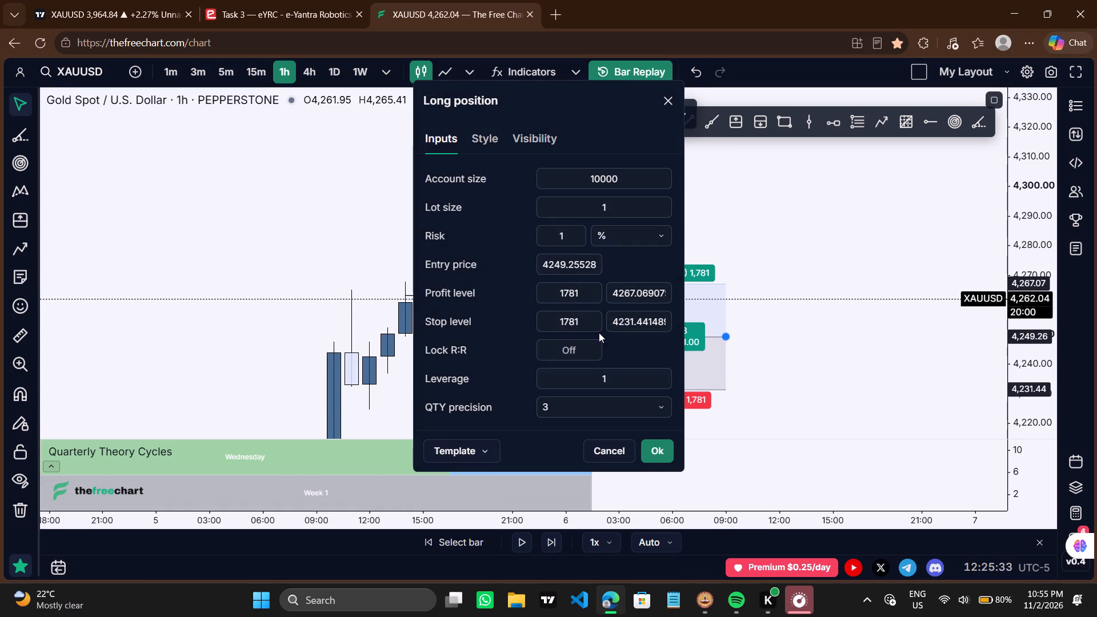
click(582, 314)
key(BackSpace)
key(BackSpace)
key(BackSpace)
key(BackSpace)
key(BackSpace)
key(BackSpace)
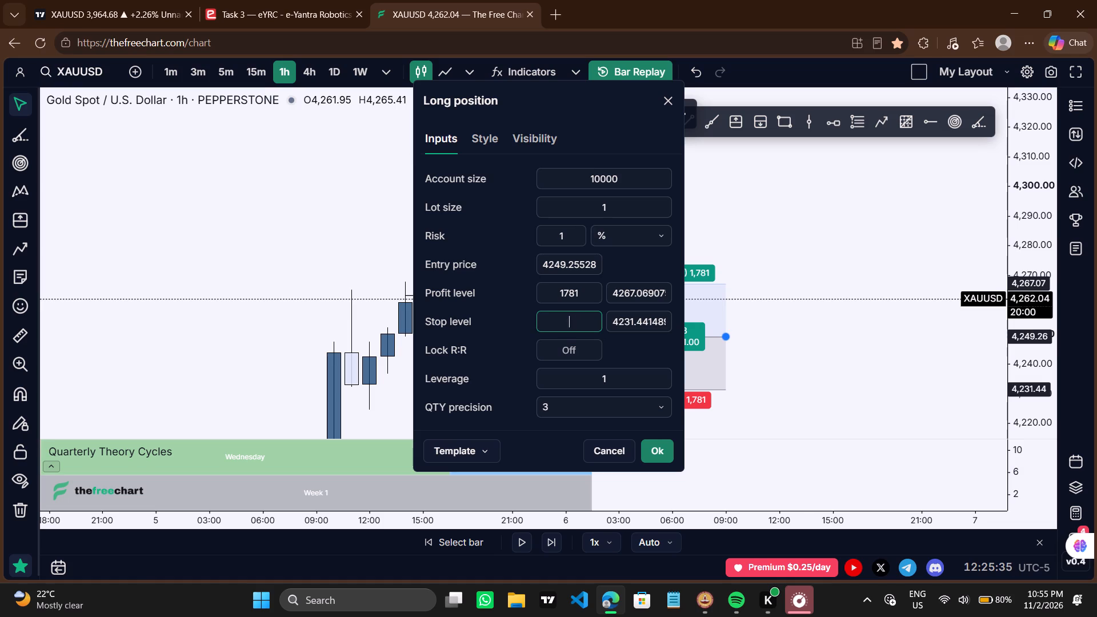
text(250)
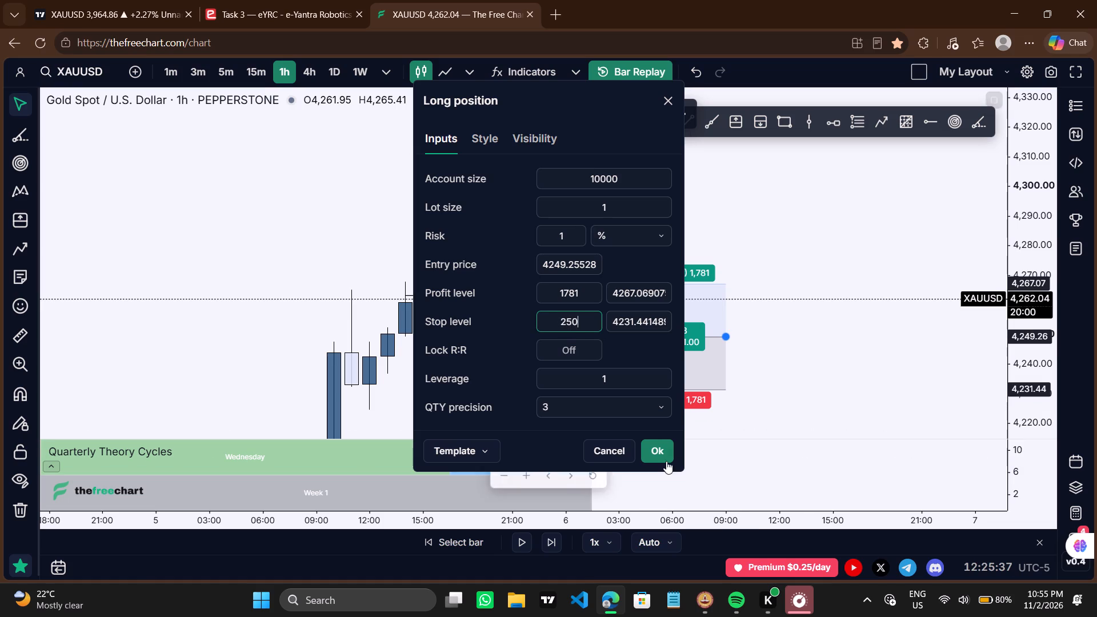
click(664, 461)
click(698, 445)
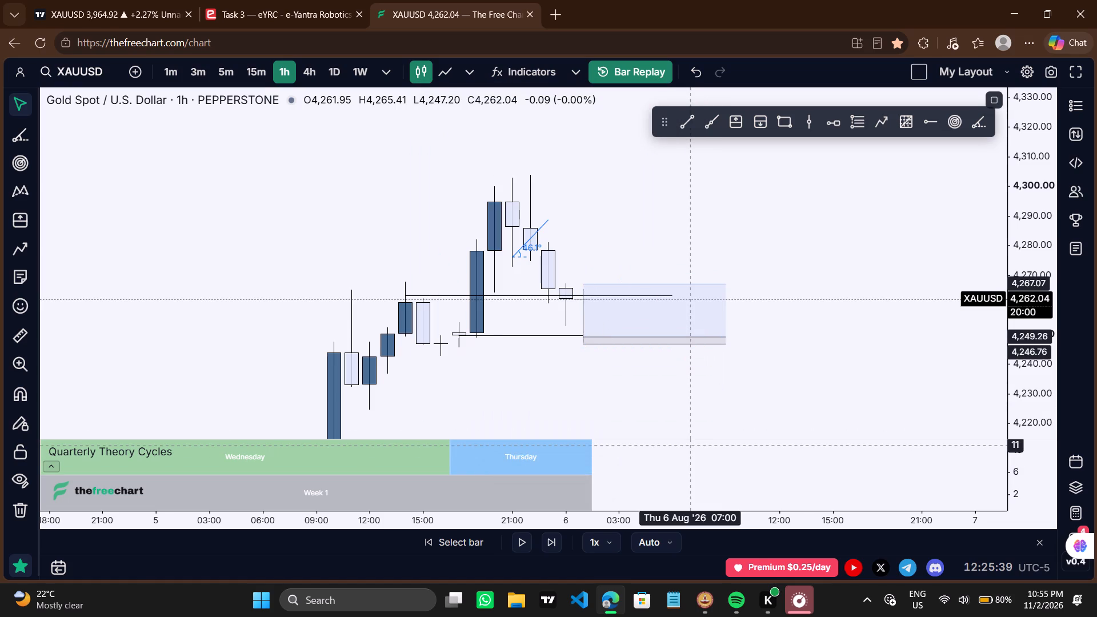
Set the long position's stop level to 300.
double_click(634, 338)
click(582, 309)
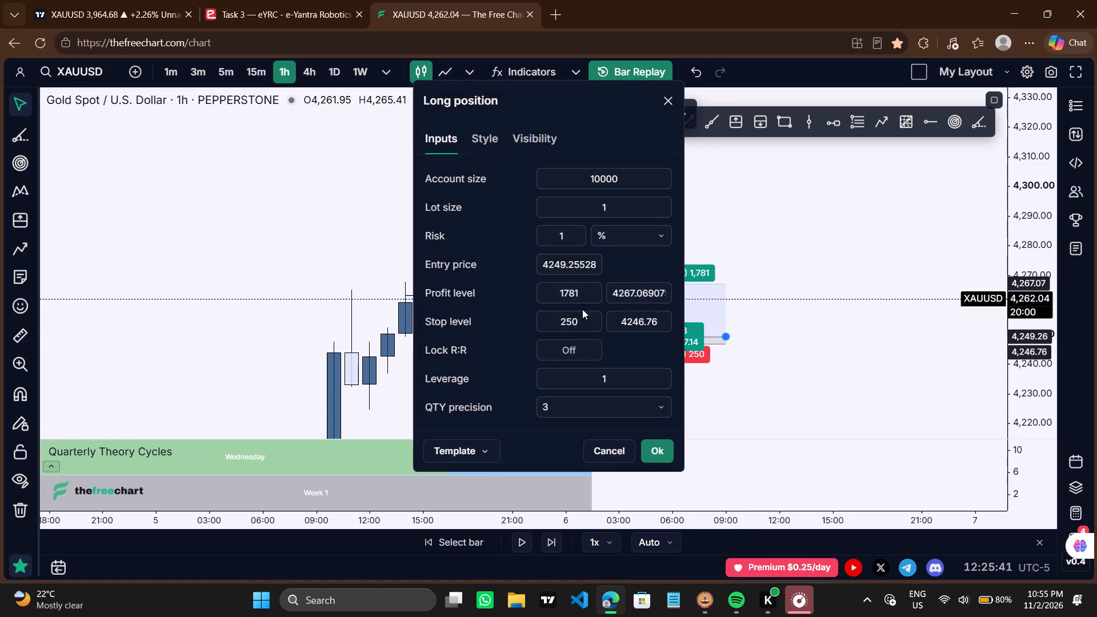
click(586, 316)
key(BackSpace)
key(BackSpace)
key(BackSpace)
key(BackSpace)
text(300)
drag(663, 435, 664, 440)
click(664, 440)
click(715, 427)
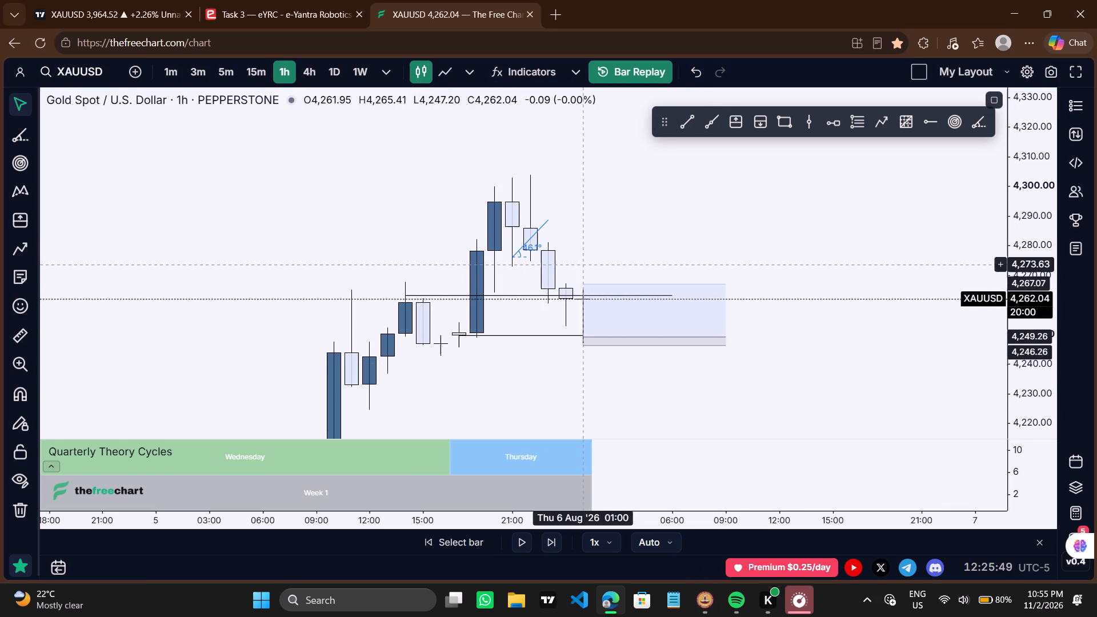
On the 5-minute timeframe, move the long position's entry to about 4,249.8 at 01:15 on 6 August.
click(231, 69)
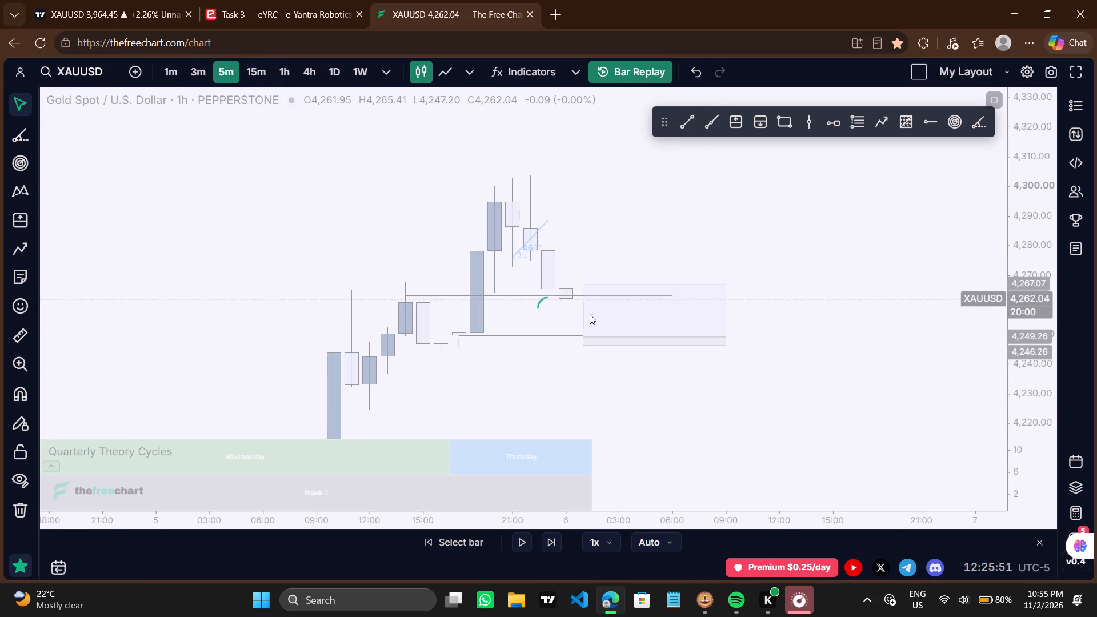
scroll(590, 314, down, 7)
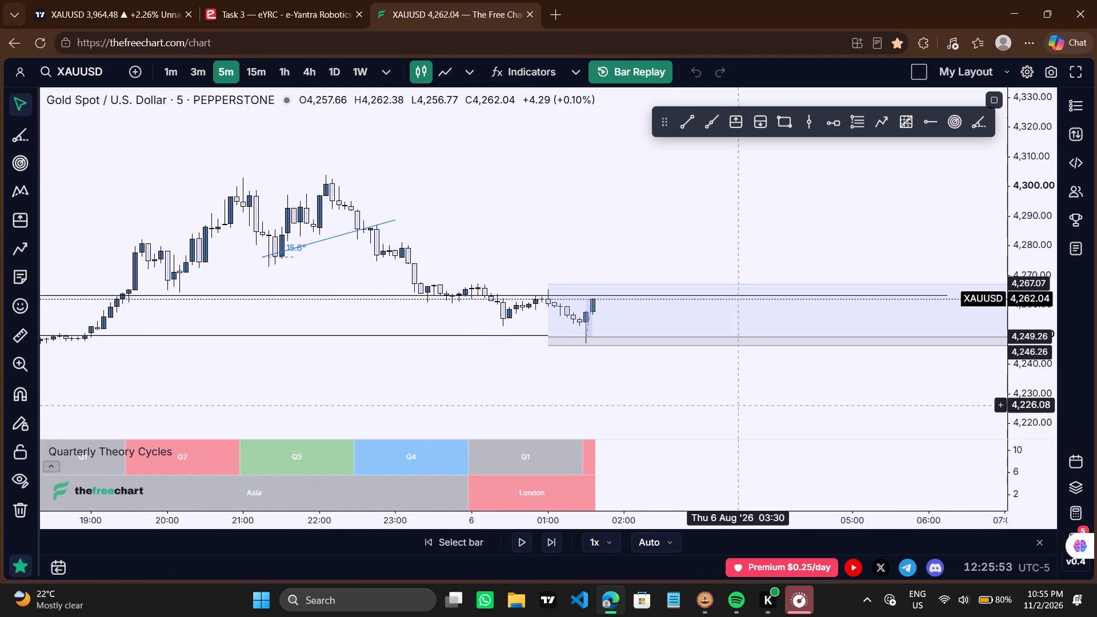
drag(735, 405, 469, 318)
click(1021, 327)
drag(1021, 327, 986, 195)
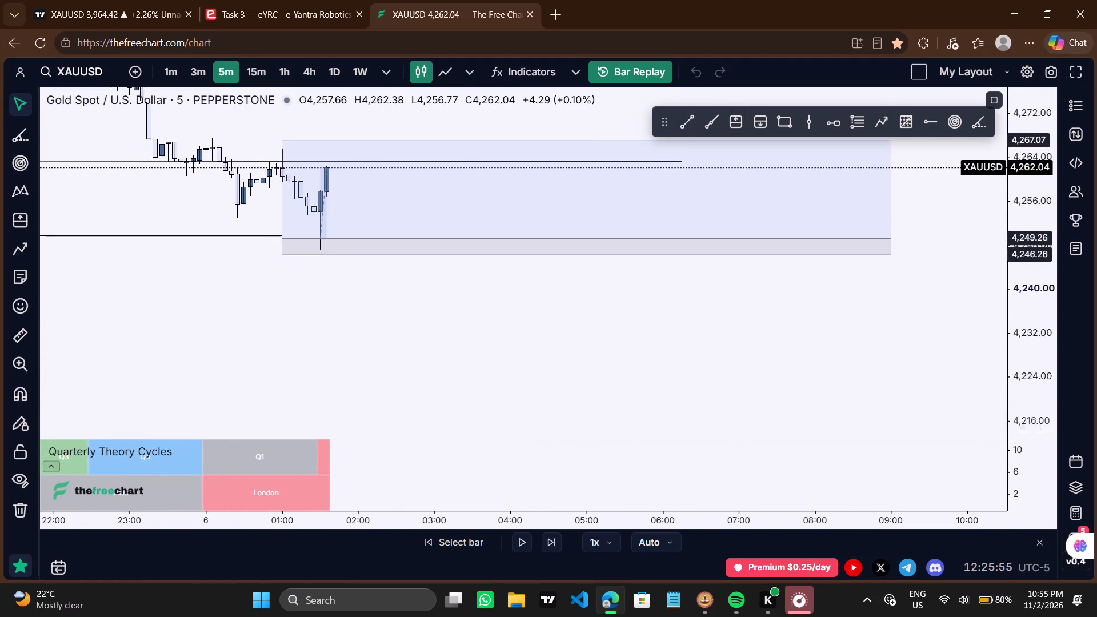
drag(986, 195, 986, 190)
drag(571, 372, 594, 448)
scroll(594, 448, down, 1)
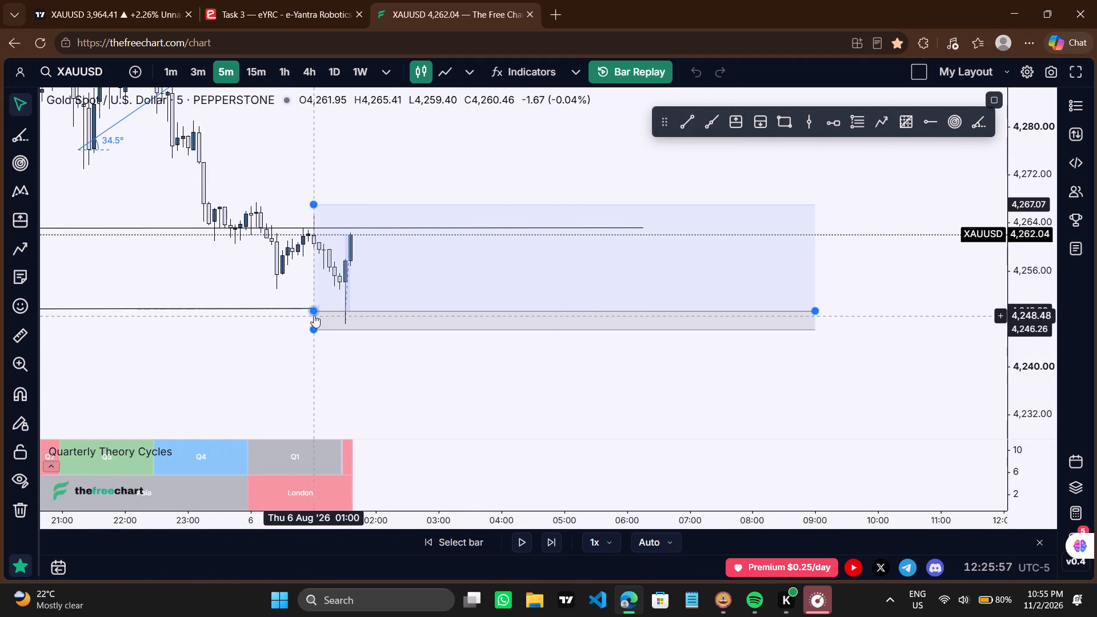
drag(312, 314, 335, 310)
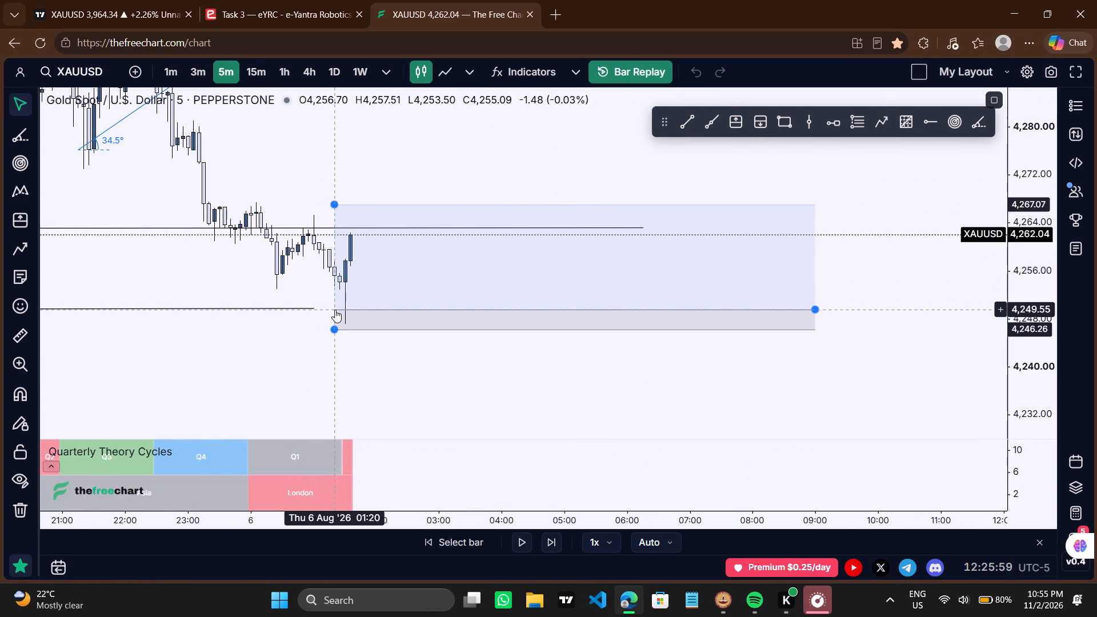
drag(335, 310, 331, 308)
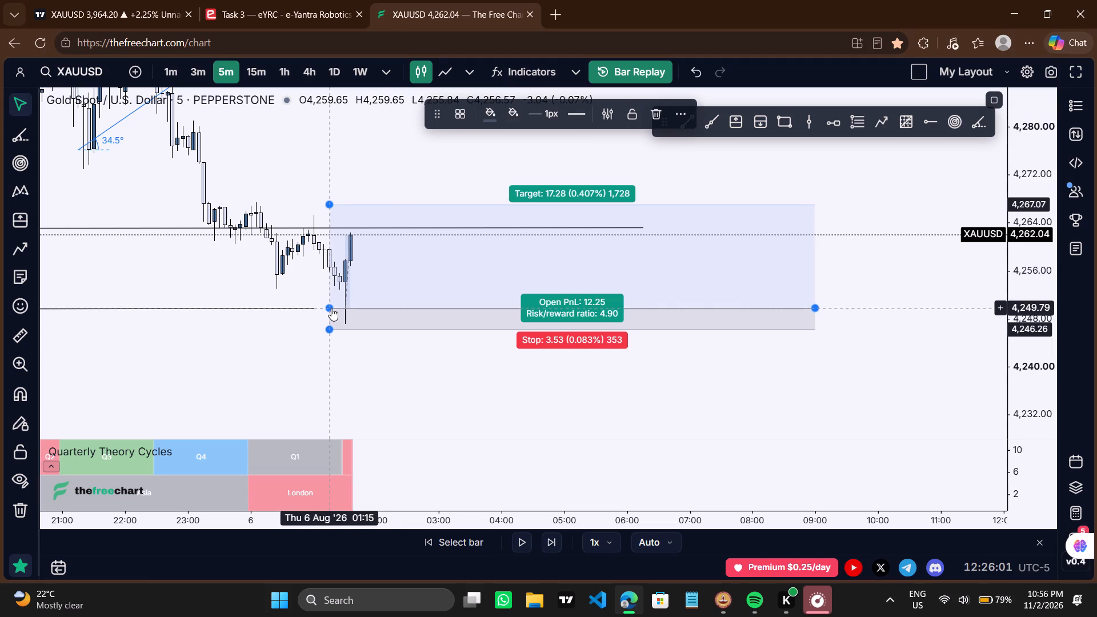
Examine the price action around the long position's entry and stop on the 5-minute and 1-minute timeframes.
scroll(334, 362, down, 3)
drag(357, 372, 461, 393)
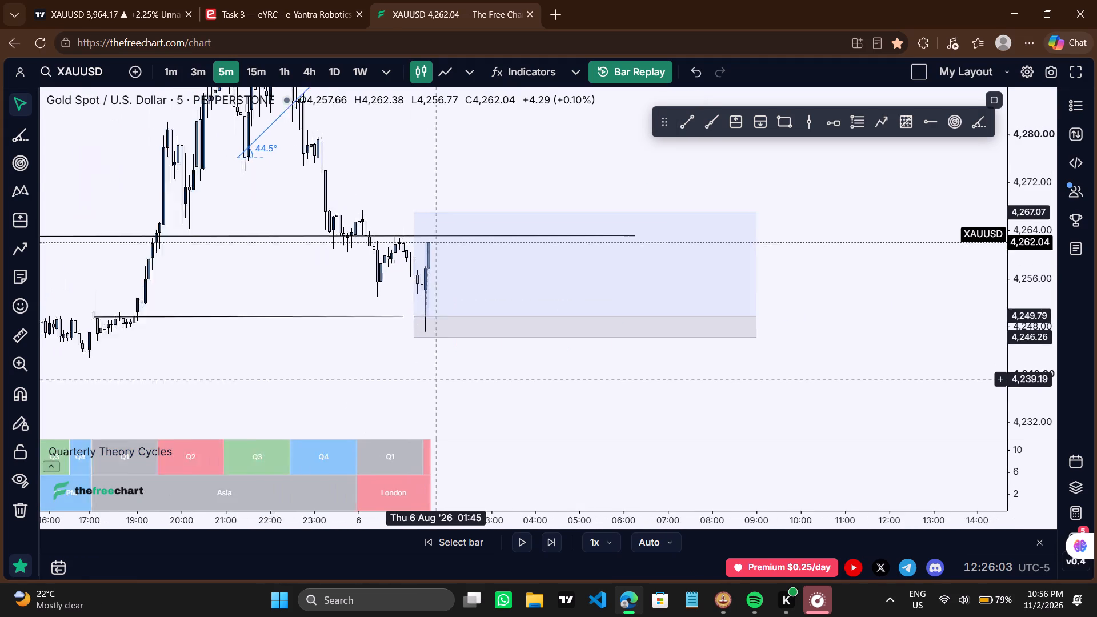
drag(461, 393, 470, 400)
scroll(470, 400, down, 1)
drag(384, 387, 466, 384)
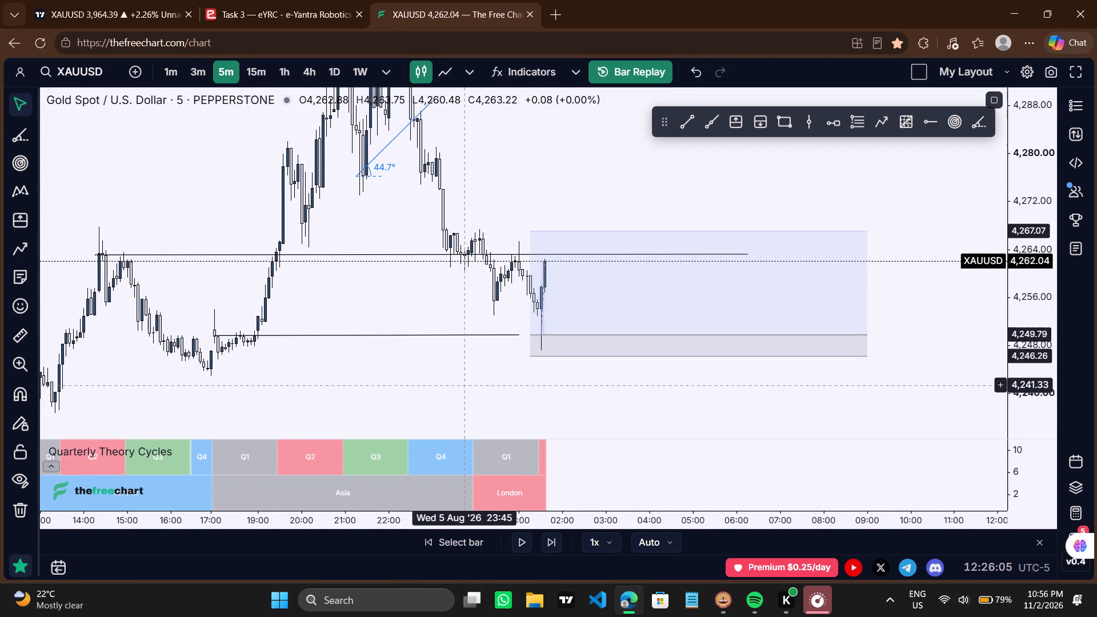
click(466, 386)
click(167, 67)
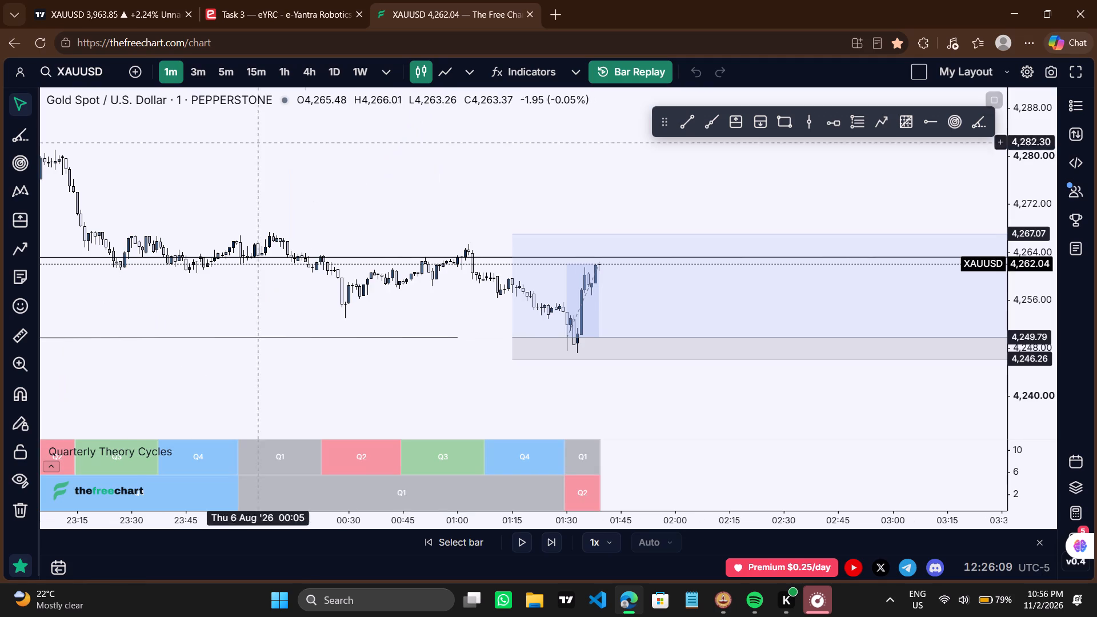
drag(419, 371, 411, 347)
scroll(411, 347, up, 1)
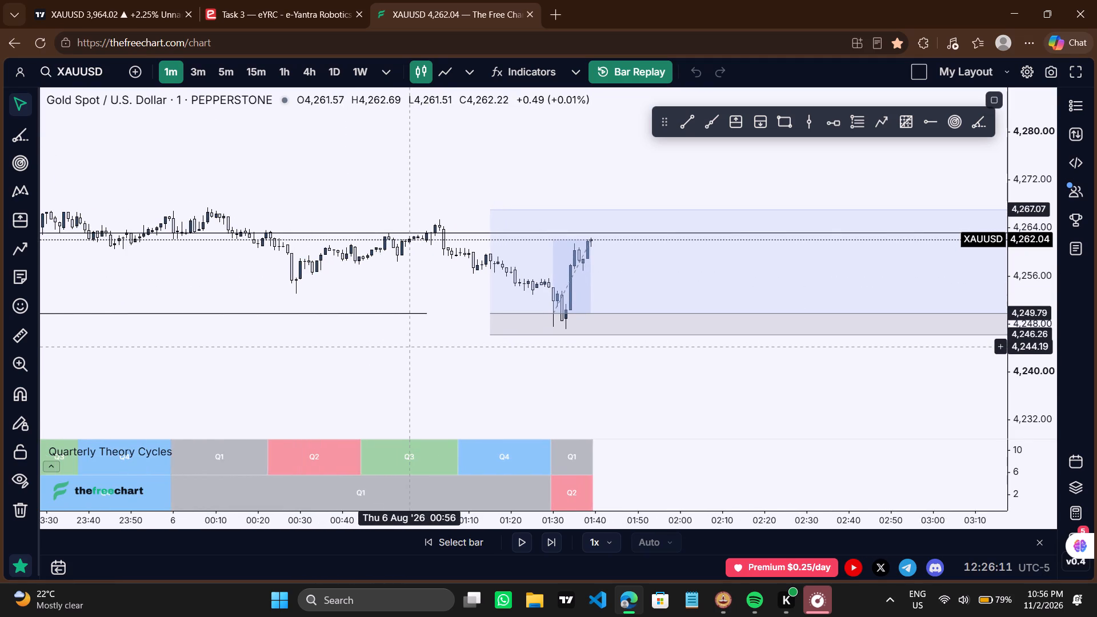
scroll(411, 347, up, 2)
drag(568, 408, 506, 408)
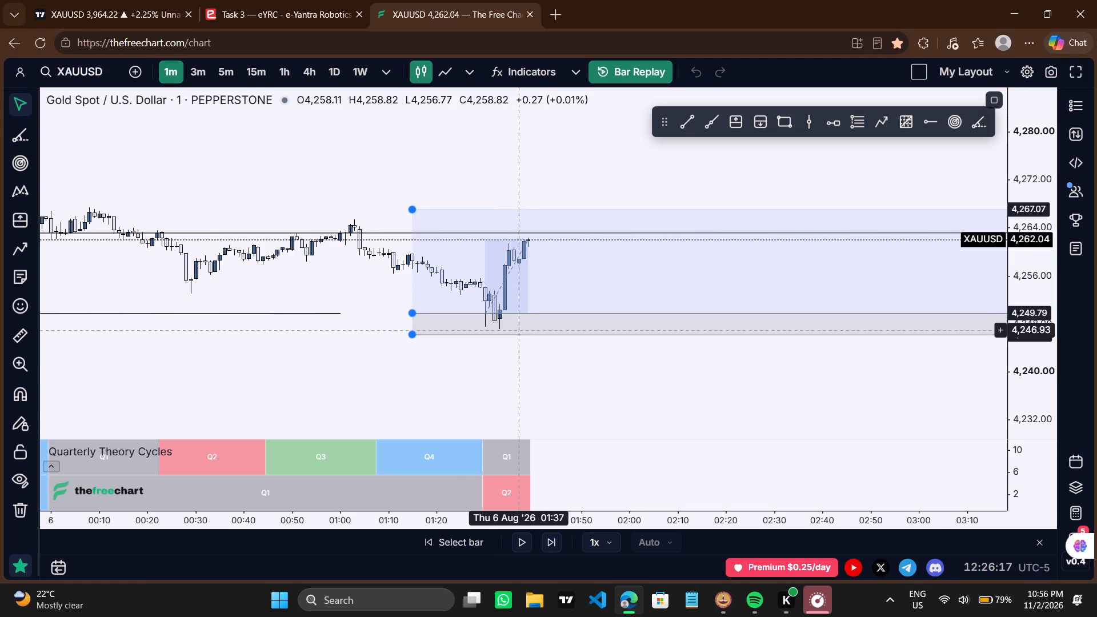
drag(529, 379, 444, 379)
scroll(444, 379, down, 8)
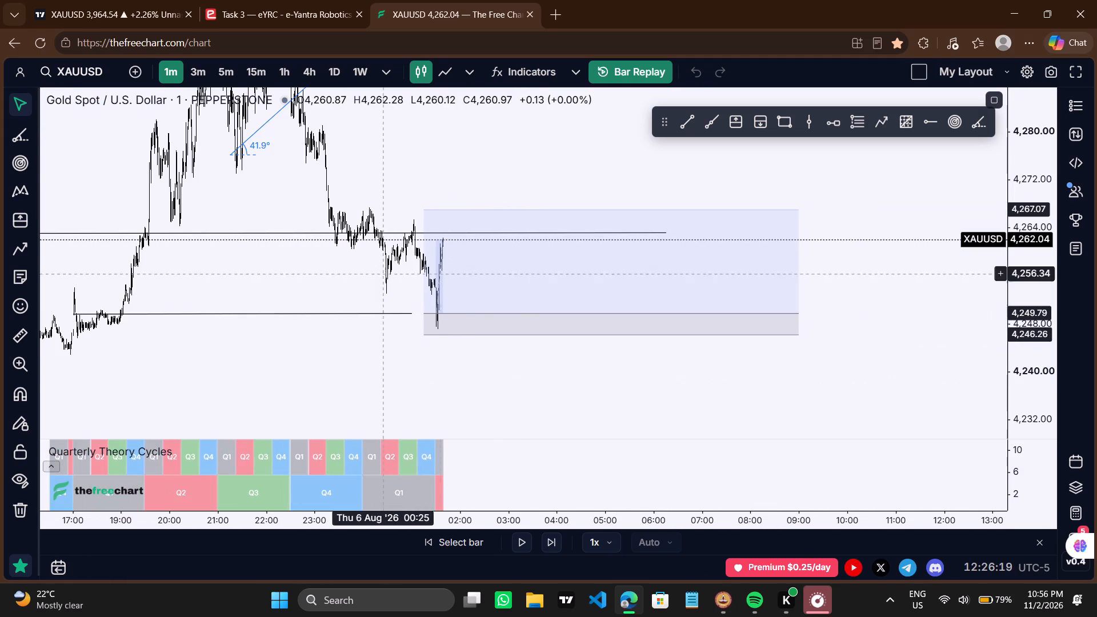
drag(261, 71, 556, 368)
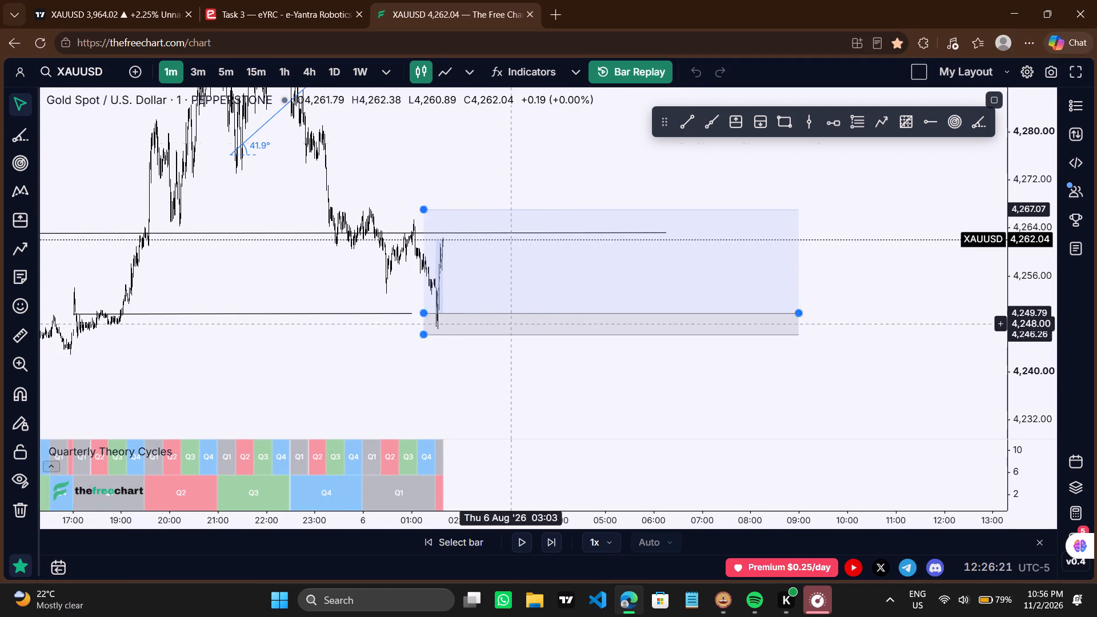
Back on the 5-minute timeframe, raise the long position's target to about 4,304.1, level with the recent swing high.
click(222, 69)
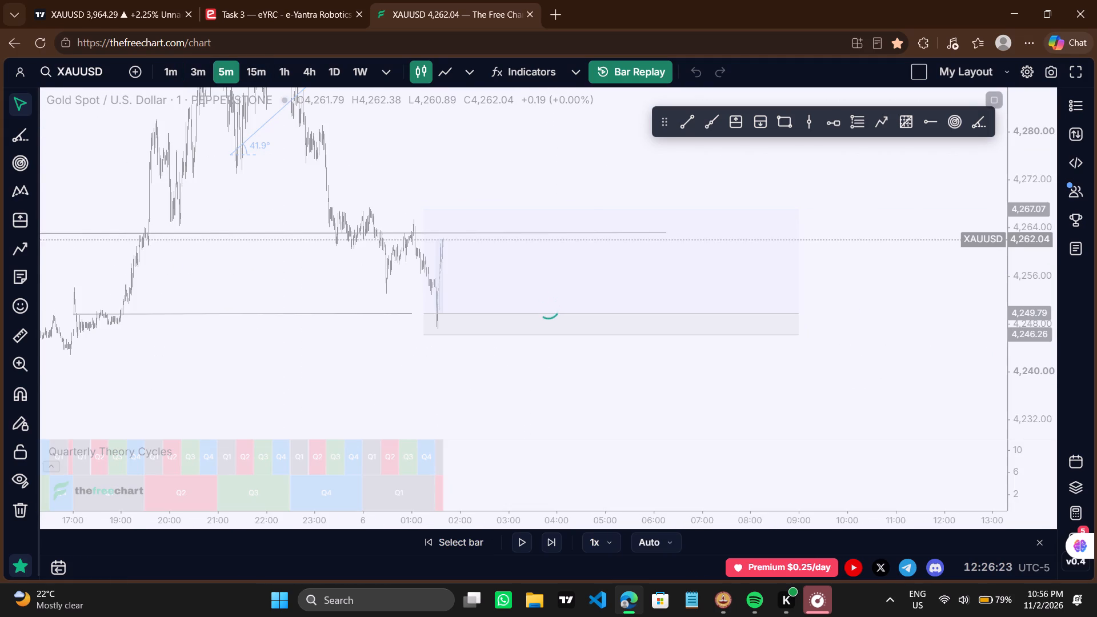
scroll(603, 388, up, 3)
drag(615, 137, 615, 195)
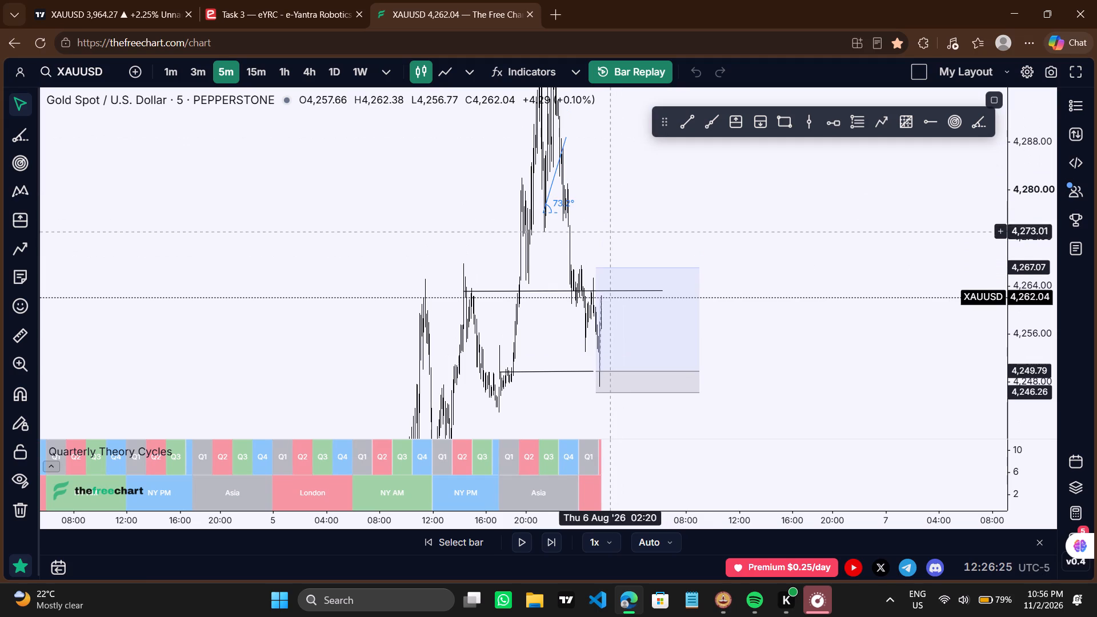
drag(1008, 252, 1008, 378)
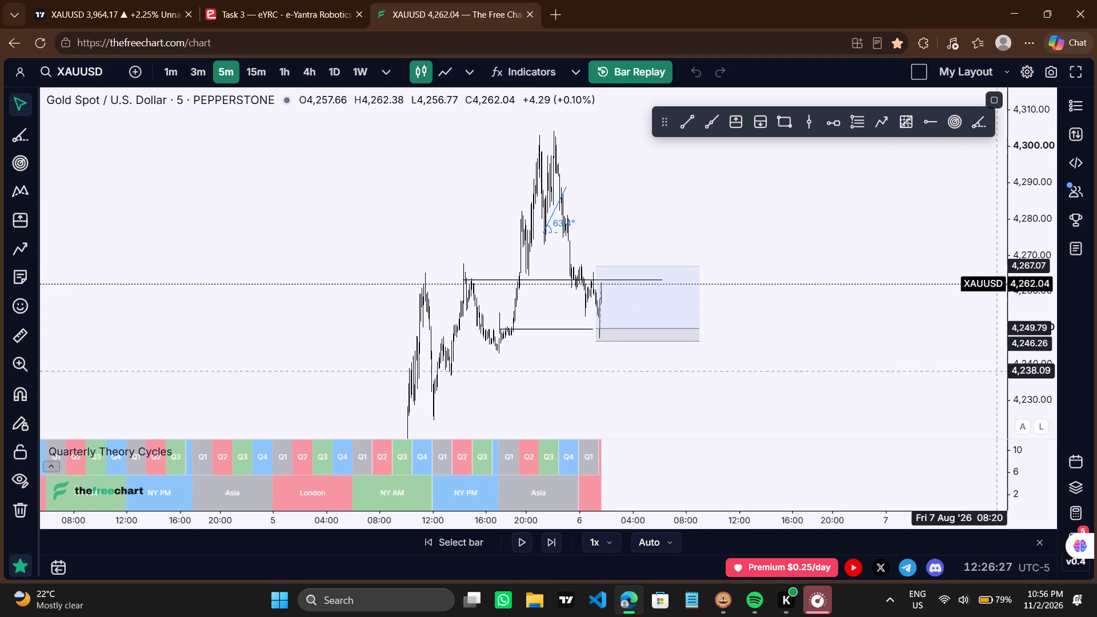
drag(784, 234, 810, 267)
scroll(810, 267, up, 3)
drag(619, 301, 607, 165)
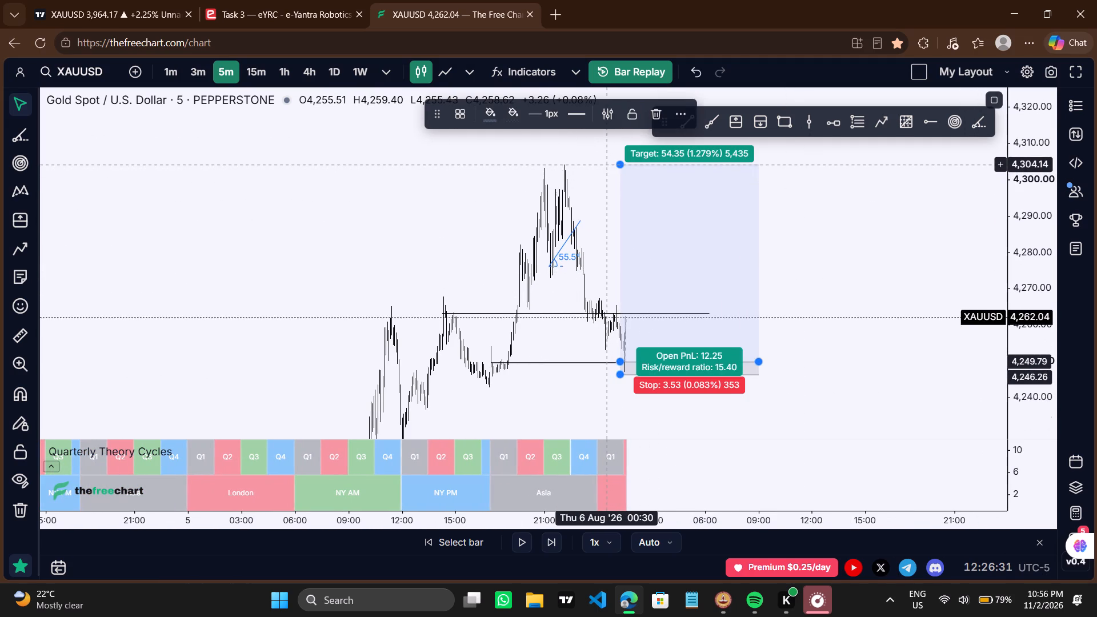
click(726, 446)
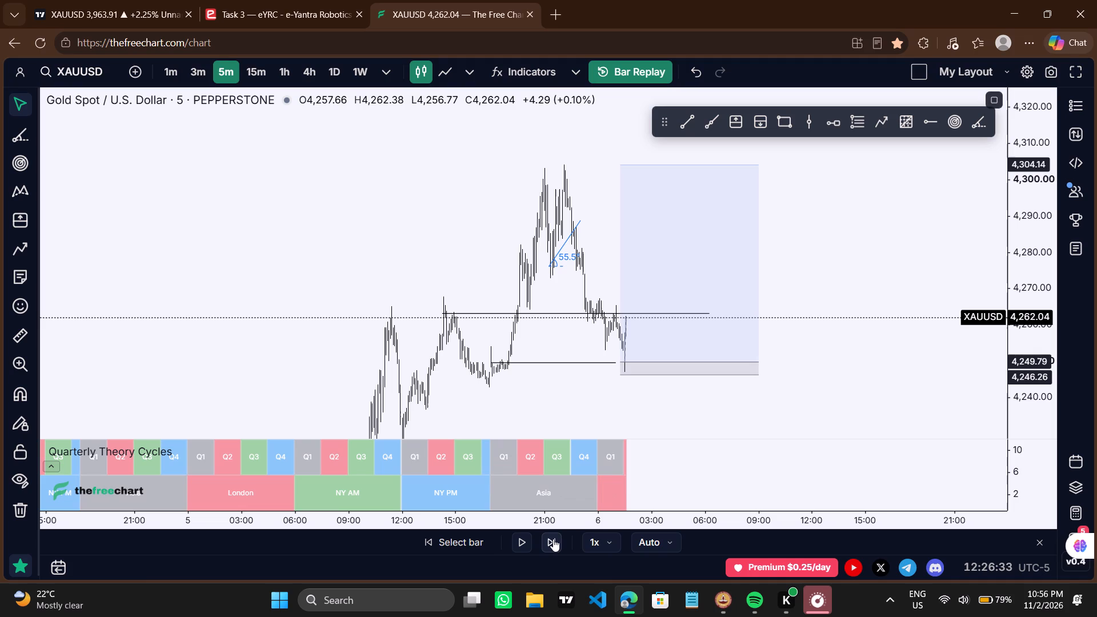
Advance the bar replay on the 5-minute chart to about 02:25 on 6 August.
click(553, 539)
click(553, 539)
click(553, 539)
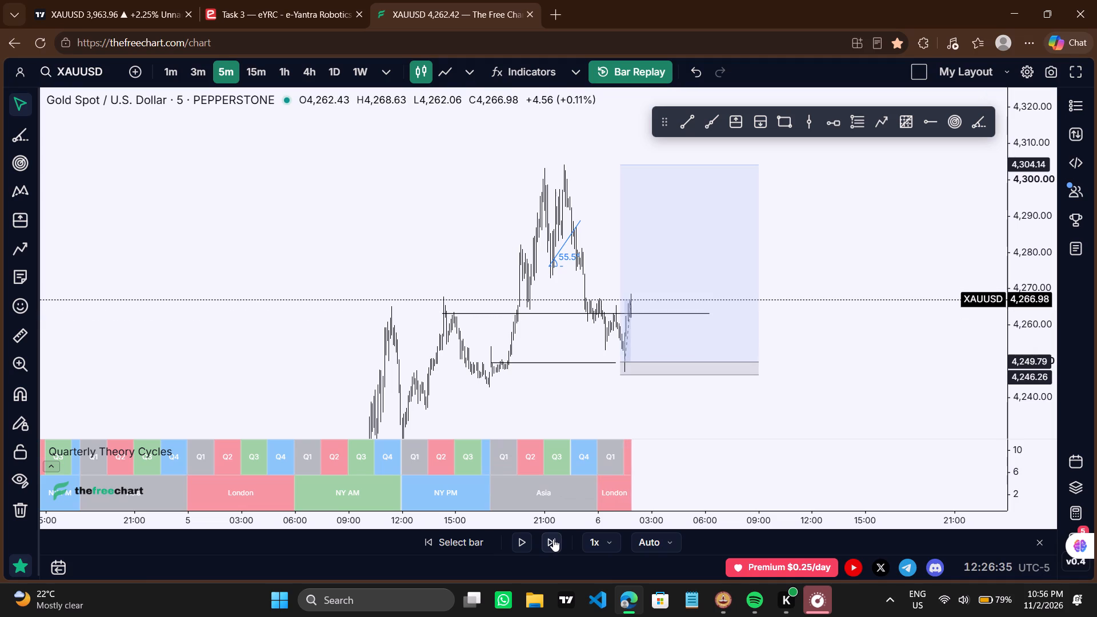
triple_click(553, 539)
triple_click(553, 539)
click(553, 539)
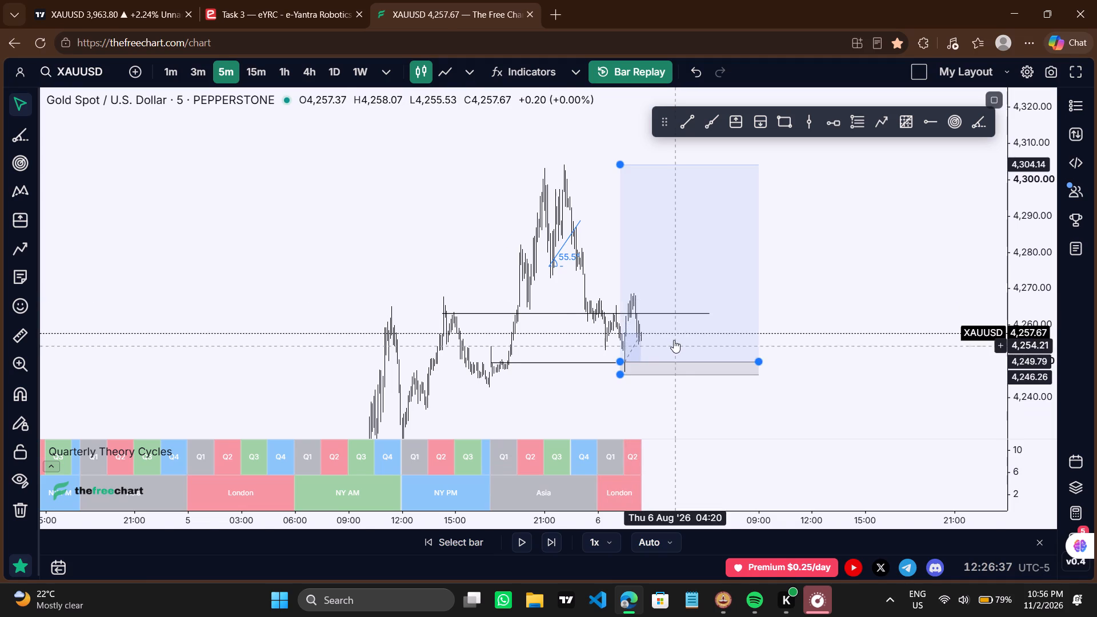
Step the replay forward bar by bar to about 03:25 on 6 August, following the open long position.
scroll(674, 340, up, 5)
drag(680, 406, 586, 355)
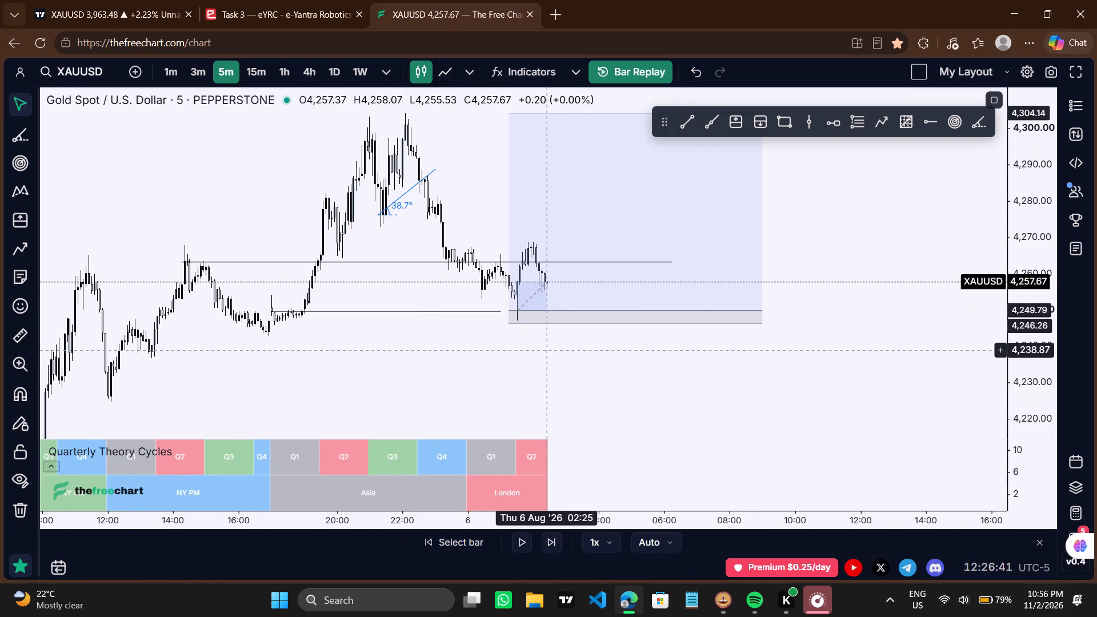
click(545, 546)
click(545, 546)
click(545, 546)
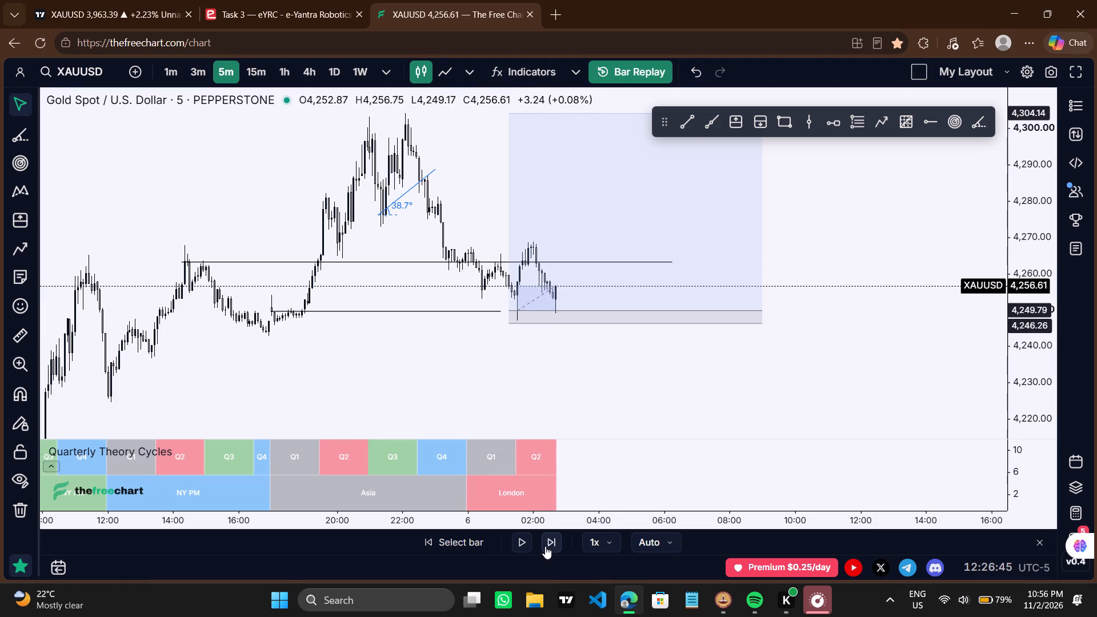
click(545, 546)
click(545, 546)
click(545, 546)
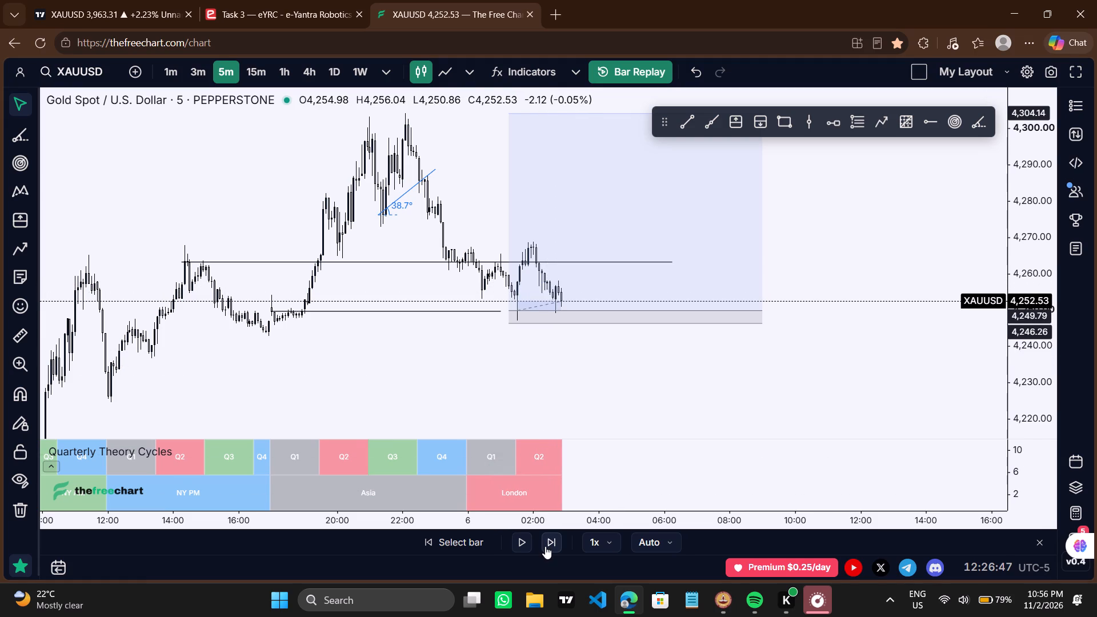
click(545, 546)
click(545, 546)
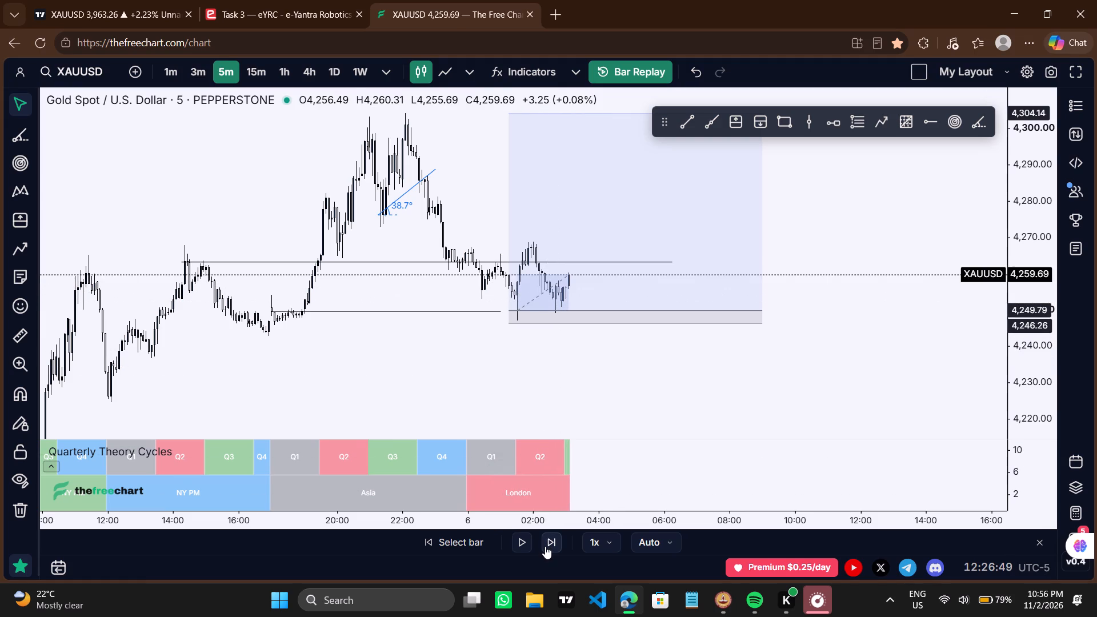
click(545, 546)
click(545, 546)
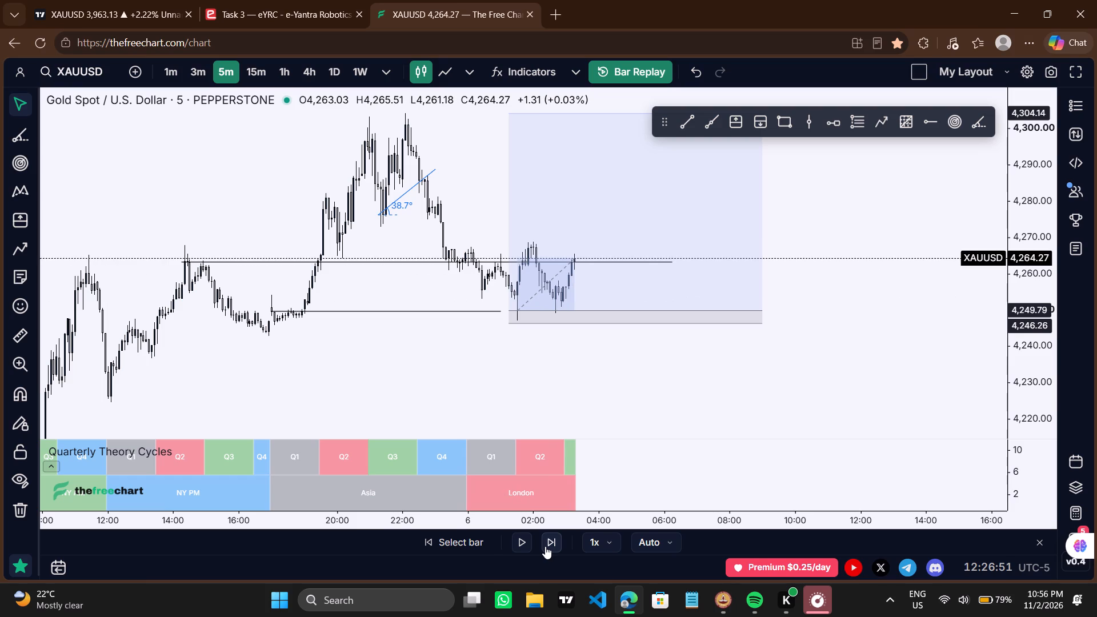
click(545, 546)
click(545, 546)
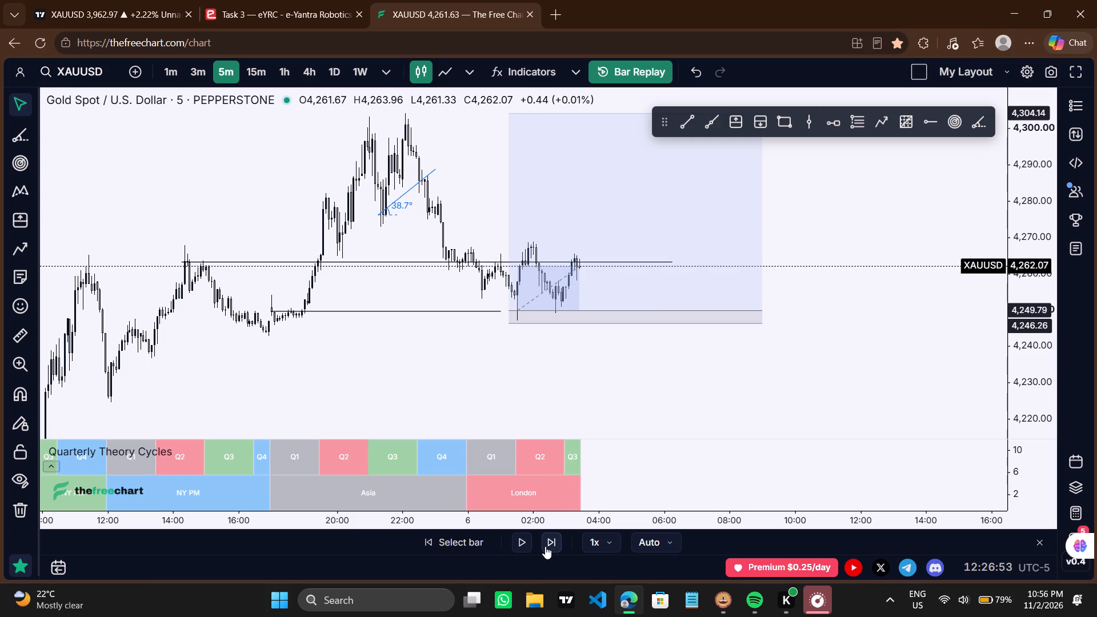
Continue the replay on the 5-minute chart to about 05:30 on 6 August.
click(545, 546)
click(545, 546)
click(545, 546)
triple_click(545, 546)
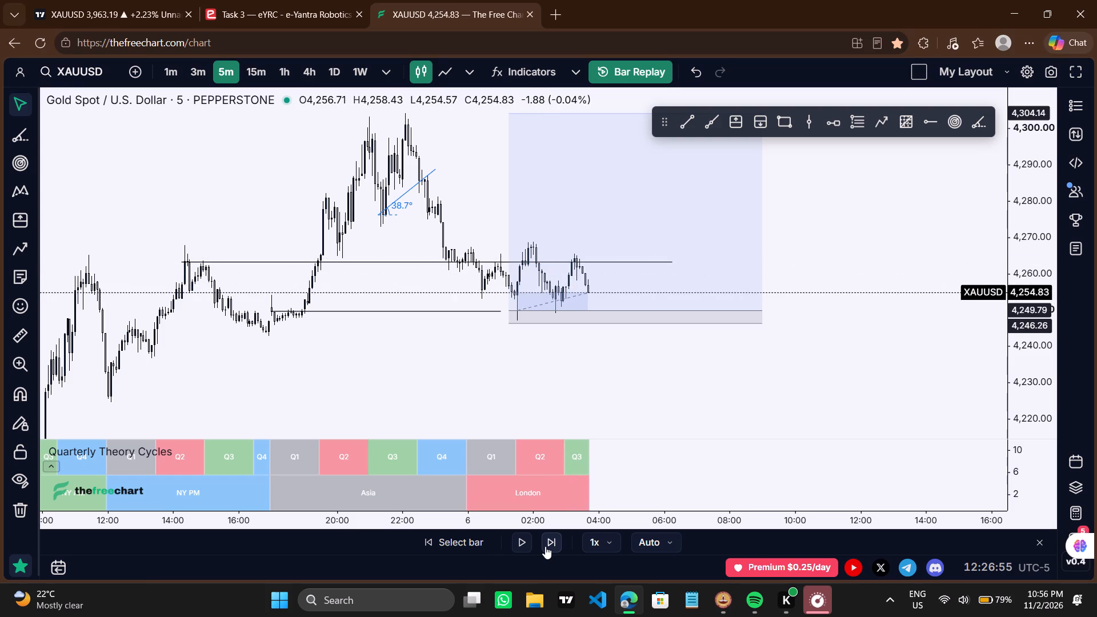
triple_click(545, 546)
triple_click(545, 546)
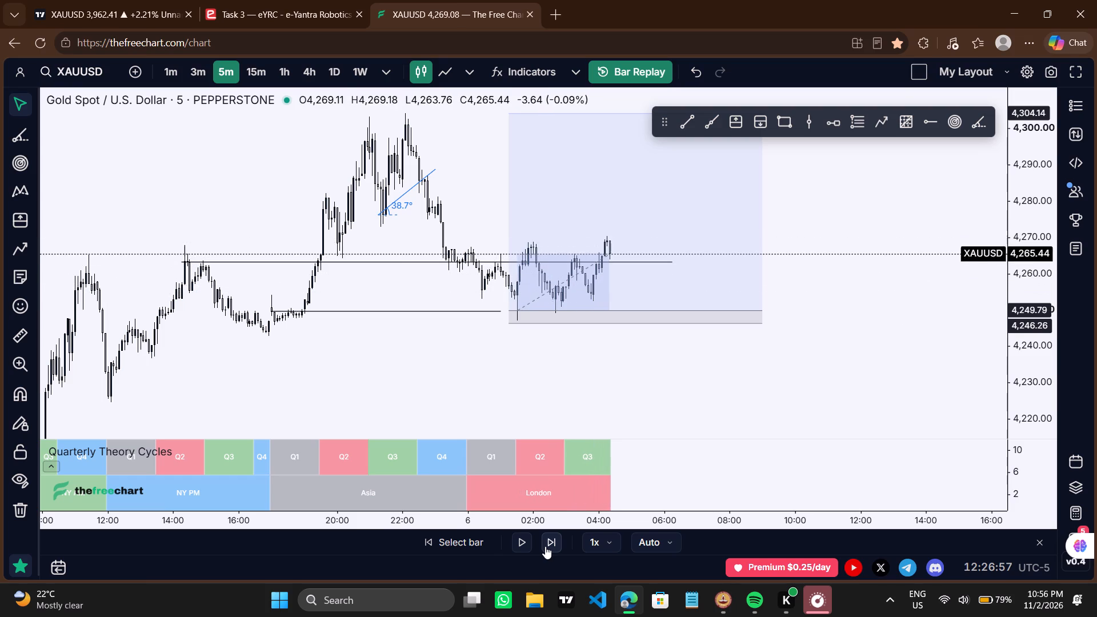
click(545, 546)
click(545, 546)
click(545, 546)
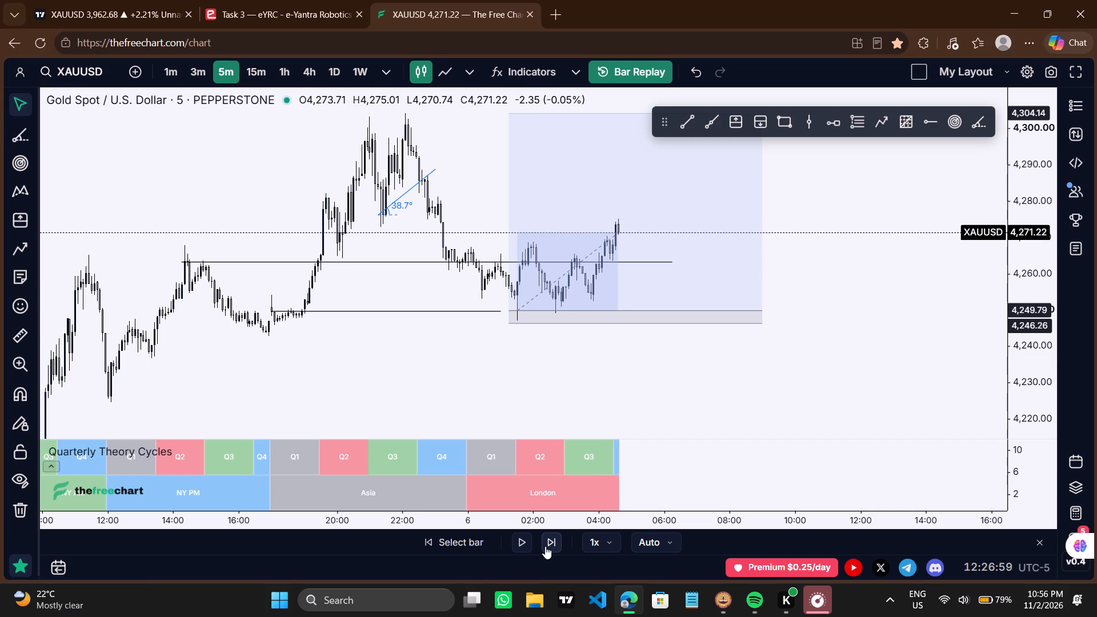
click(545, 546)
triple_click(545, 546)
triple_click(545, 546)
triple_click(545, 546)
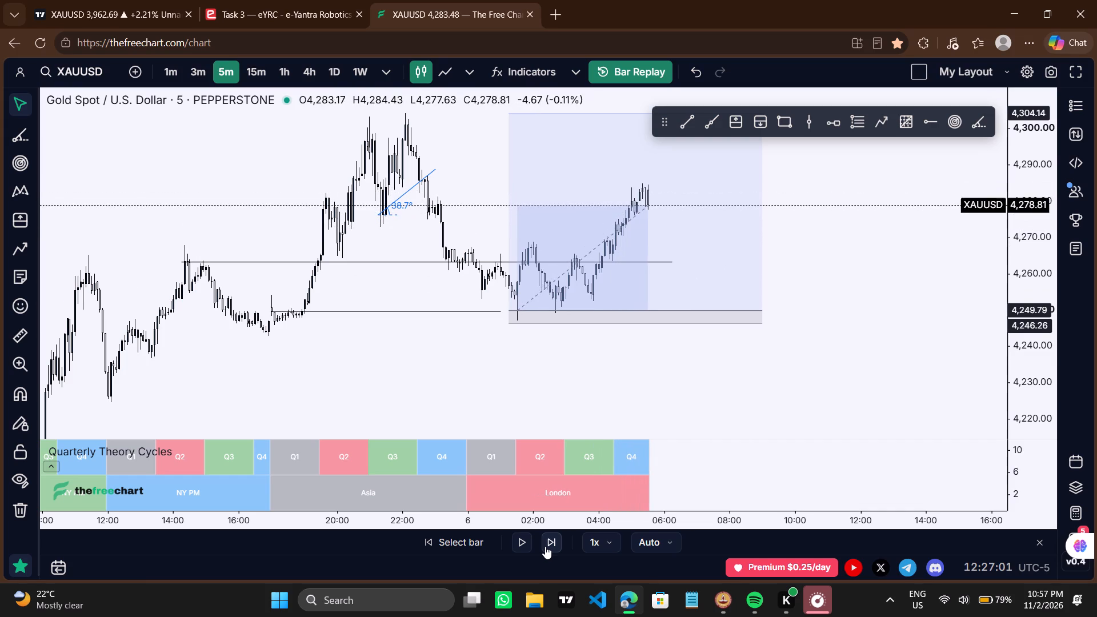
Advance the replay through the start of the NY AM session to about 08:10 on 6 August.
triple_click(545, 546)
triple_click(545, 546)
triple_click(545, 546)
triple_click(545, 546)
triple_click(545, 546)
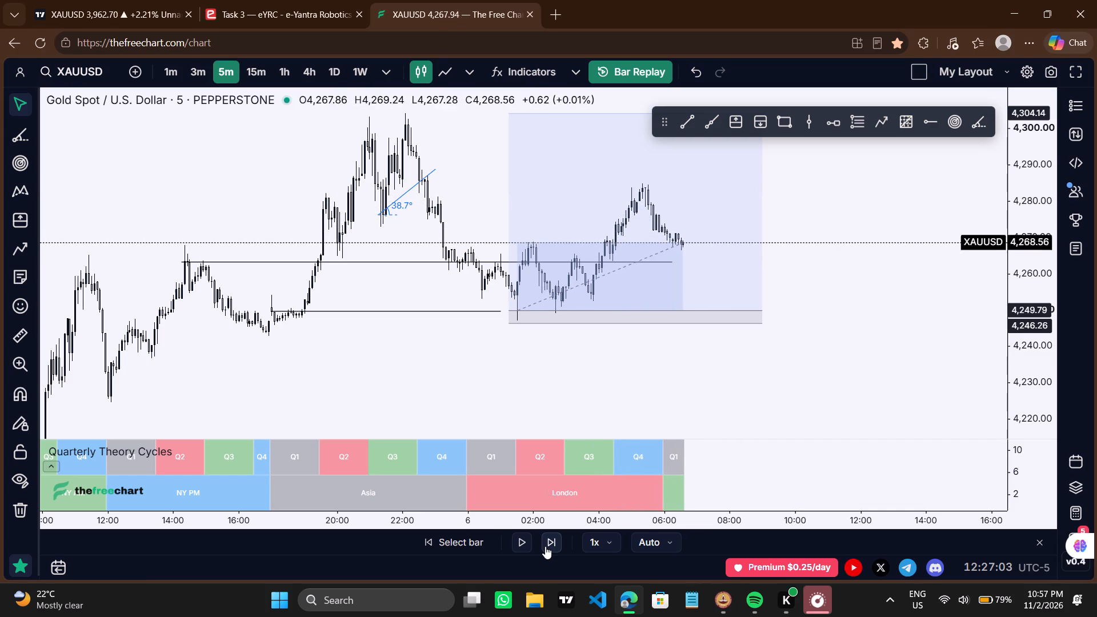
triple_click(545, 546)
click(545, 546)
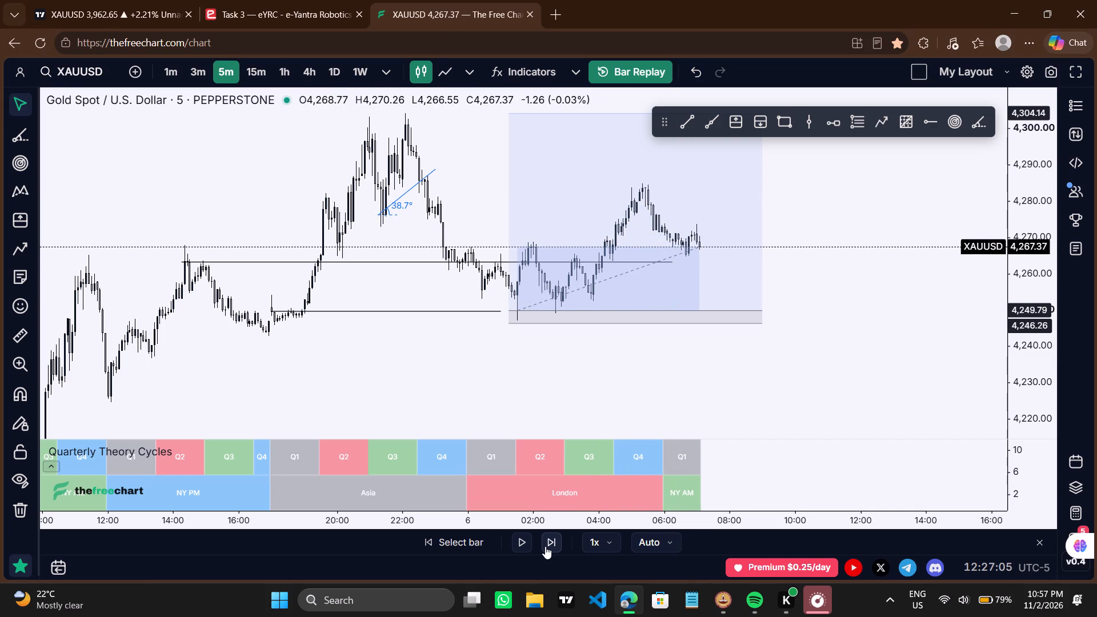
triple_click(545, 546)
triple_click(545, 546)
double_click(545, 546)
click(545, 546)
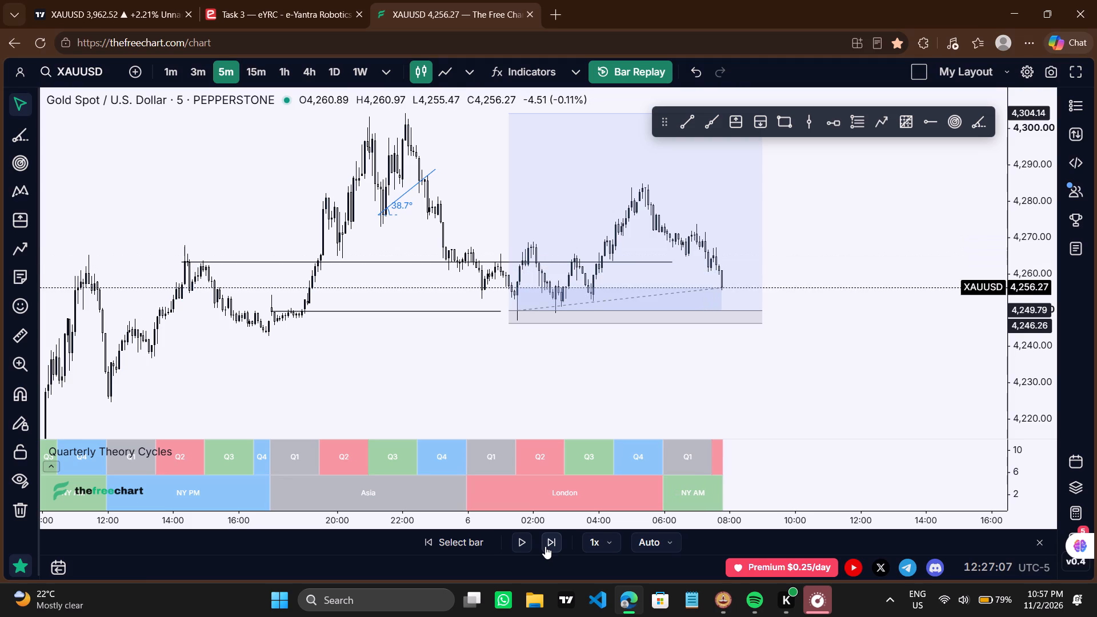
click(545, 546)
click(545, 546)
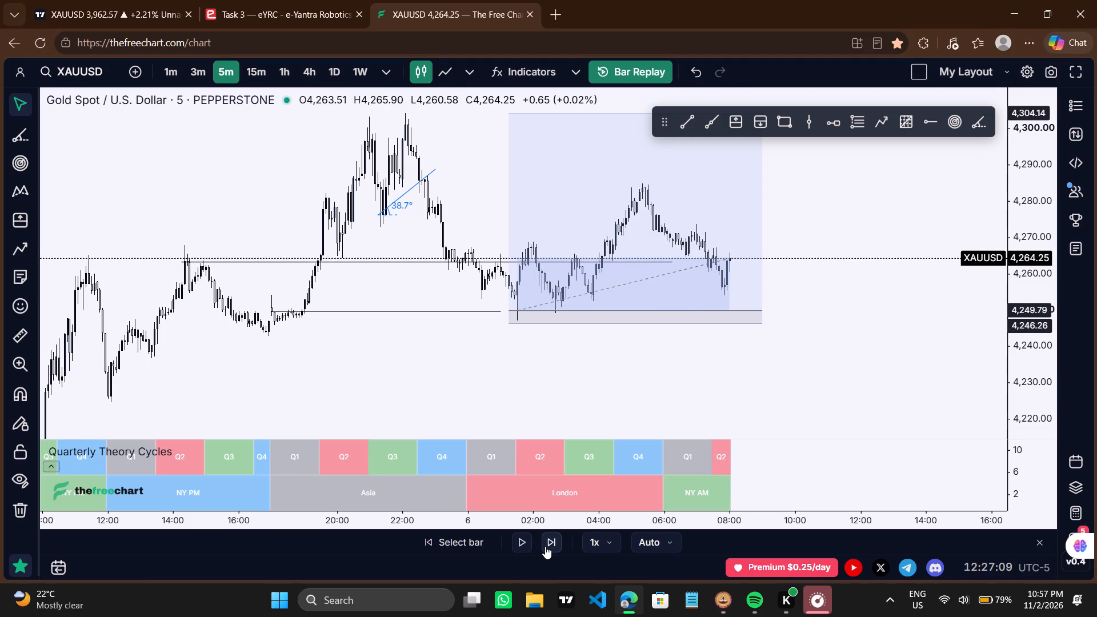
double_click(545, 546)
Examine the price action inside the long position relative to its target, entry and stop levels.
drag(832, 339, 688, 412)
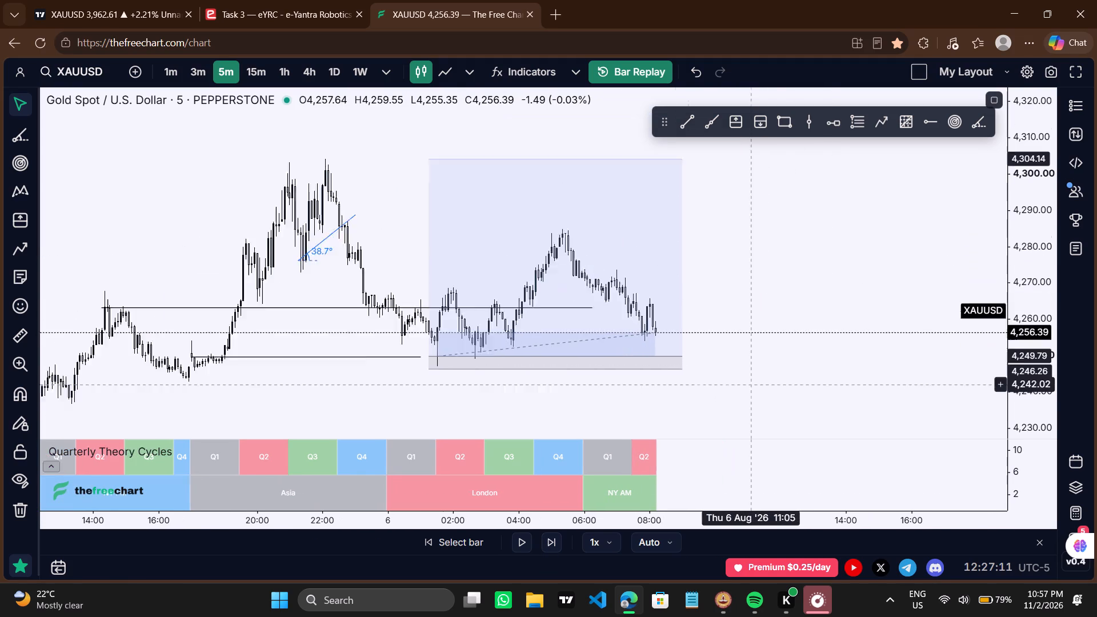
drag(688, 412, 676, 416)
drag(1046, 328, 1011, 205)
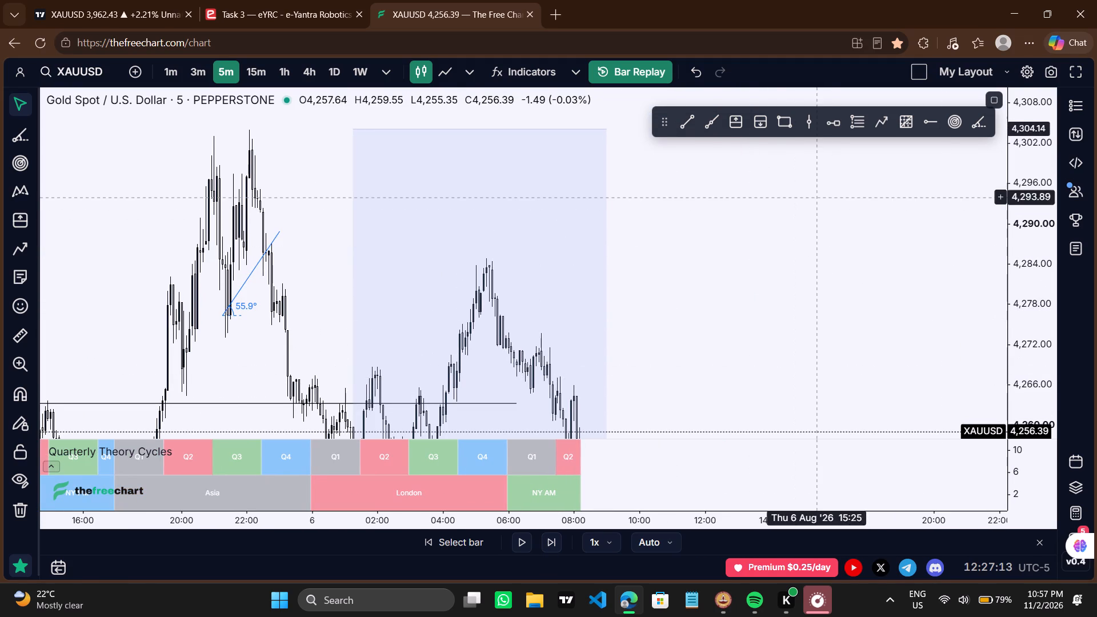
scroll(818, 195, up, 3)
drag(744, 340, 799, 107)
drag(757, 232, 792, 336)
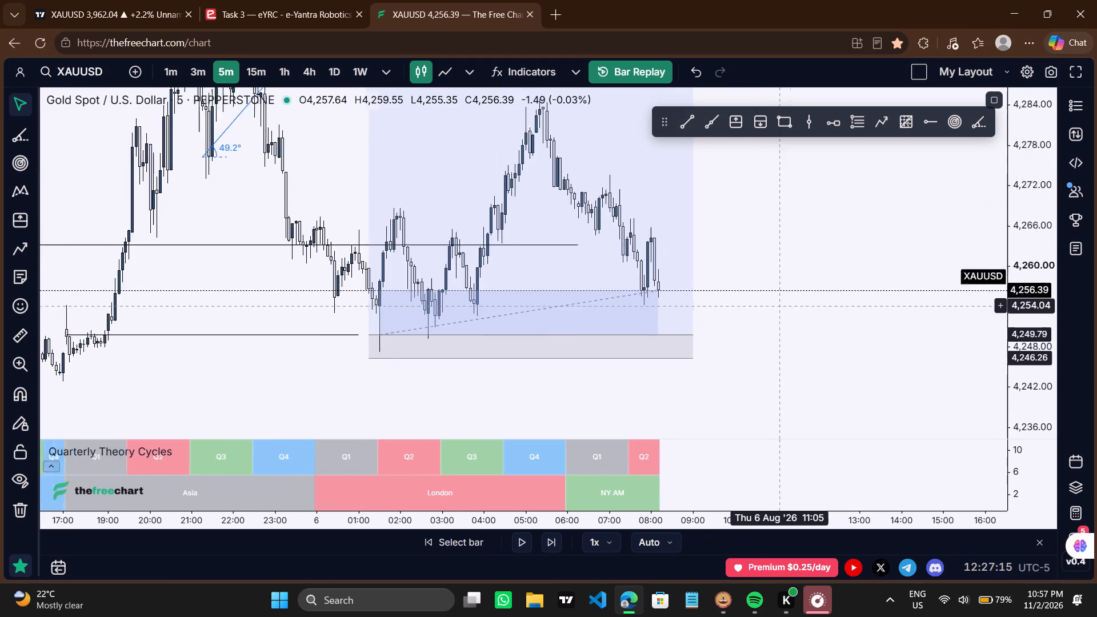
drag(792, 336, 797, 364)
scroll(797, 364, up, 1)
drag(807, 283, 779, 305)
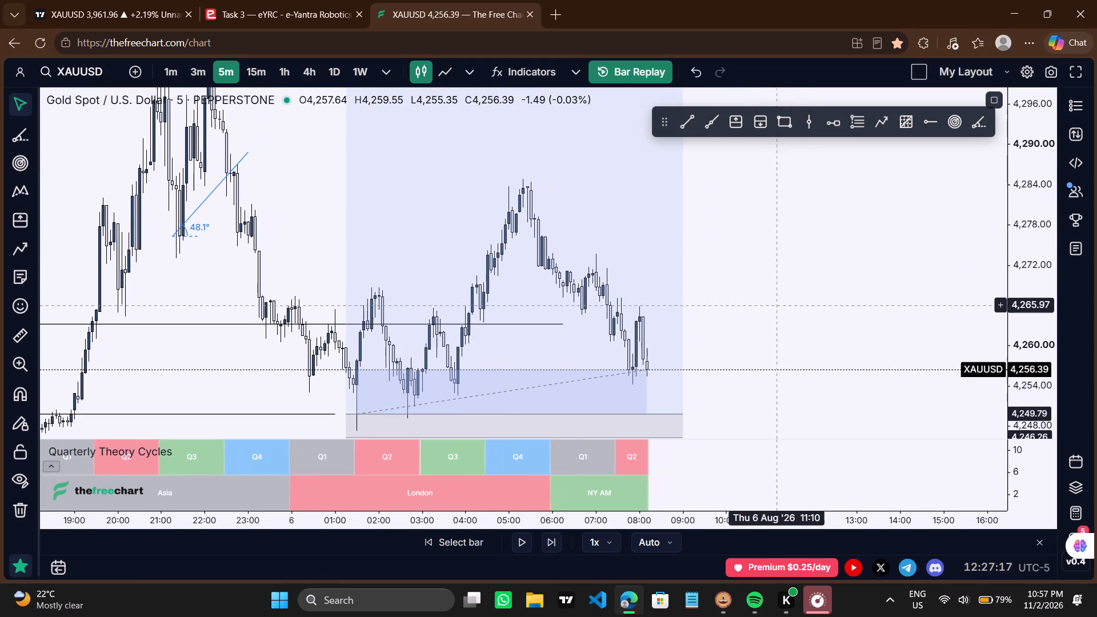
drag(750, 311, 748, 280)
scroll(748, 280, down, 1)
drag(782, 382, 774, 346)
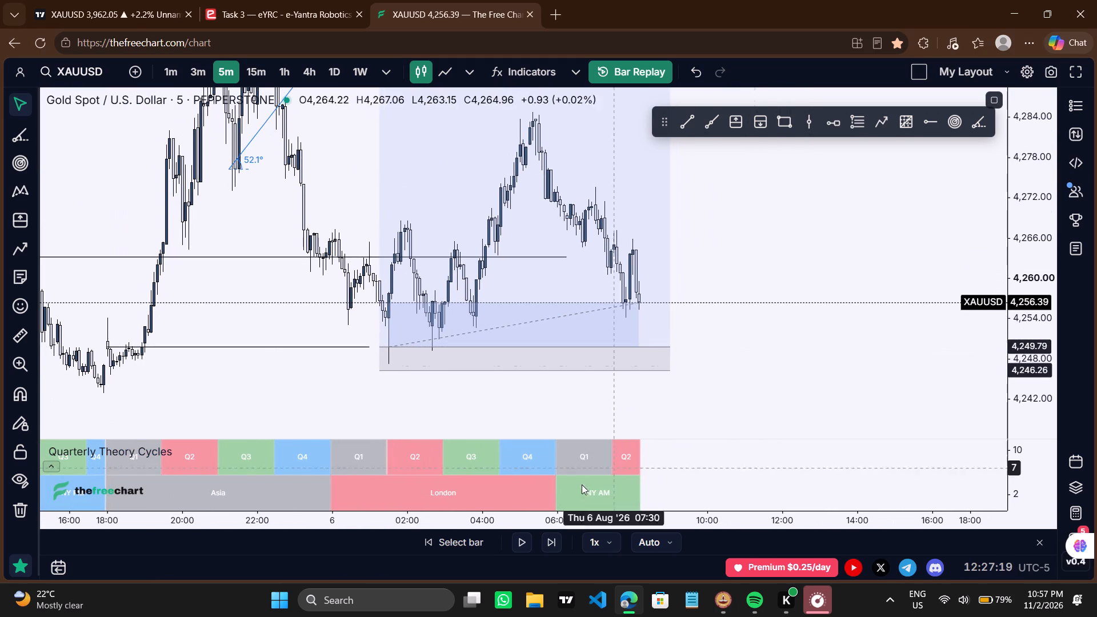
Step the replay forward bar by bar to about 09:05 on 6 August.
click(550, 551)
click(549, 536)
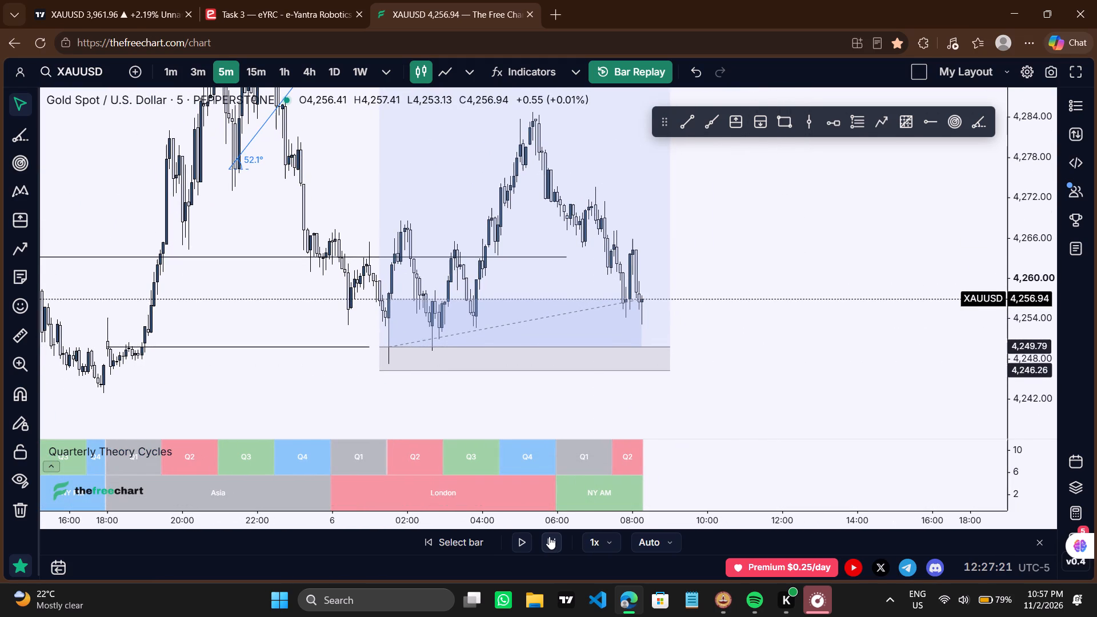
click(549, 536)
click(549, 536)
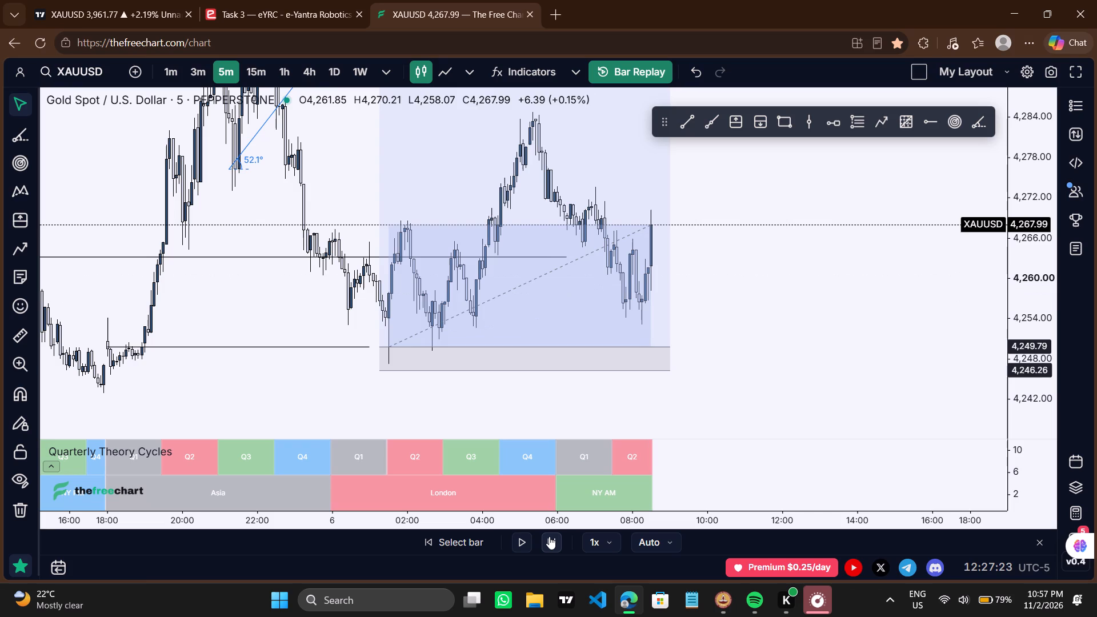
click(549, 536)
click(549, 536)
click(549, 536)
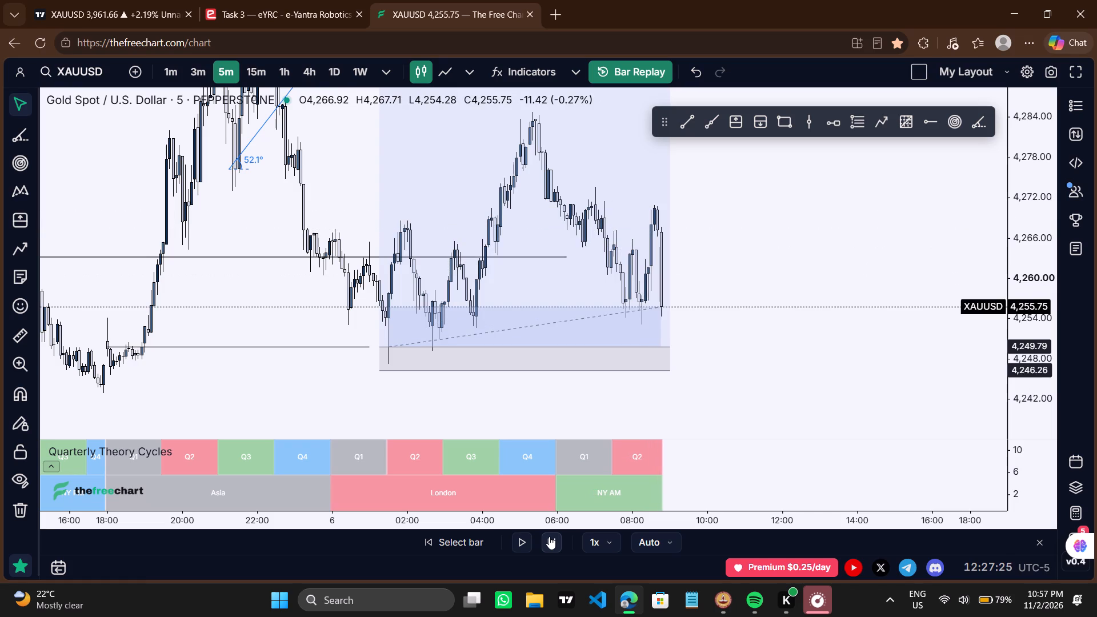
click(549, 536)
click(549, 536)
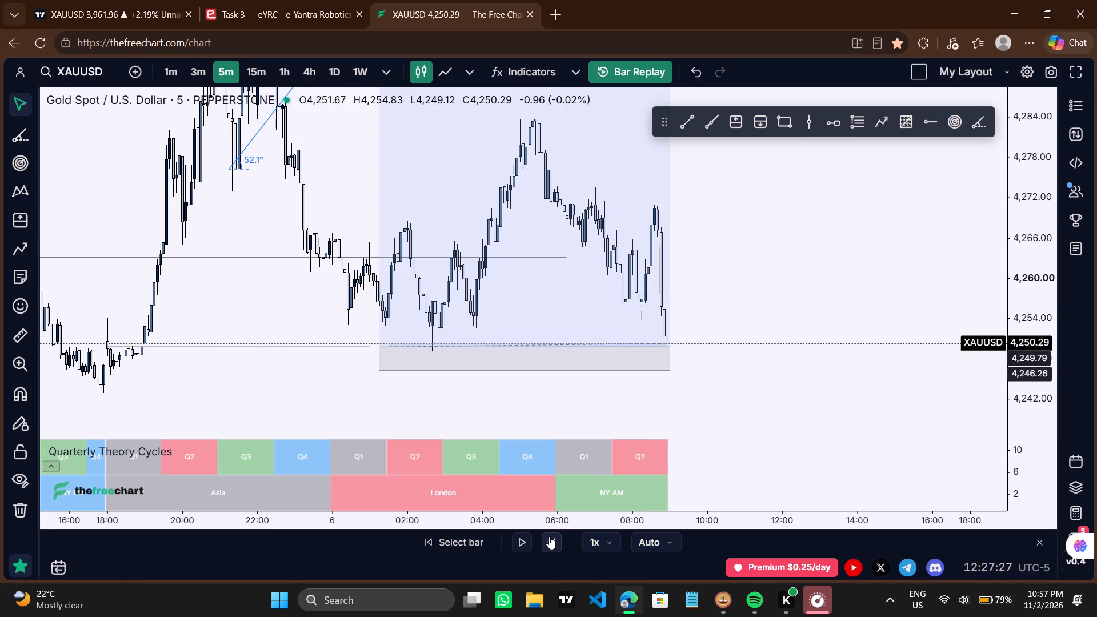
click(549, 536)
click(549, 536)
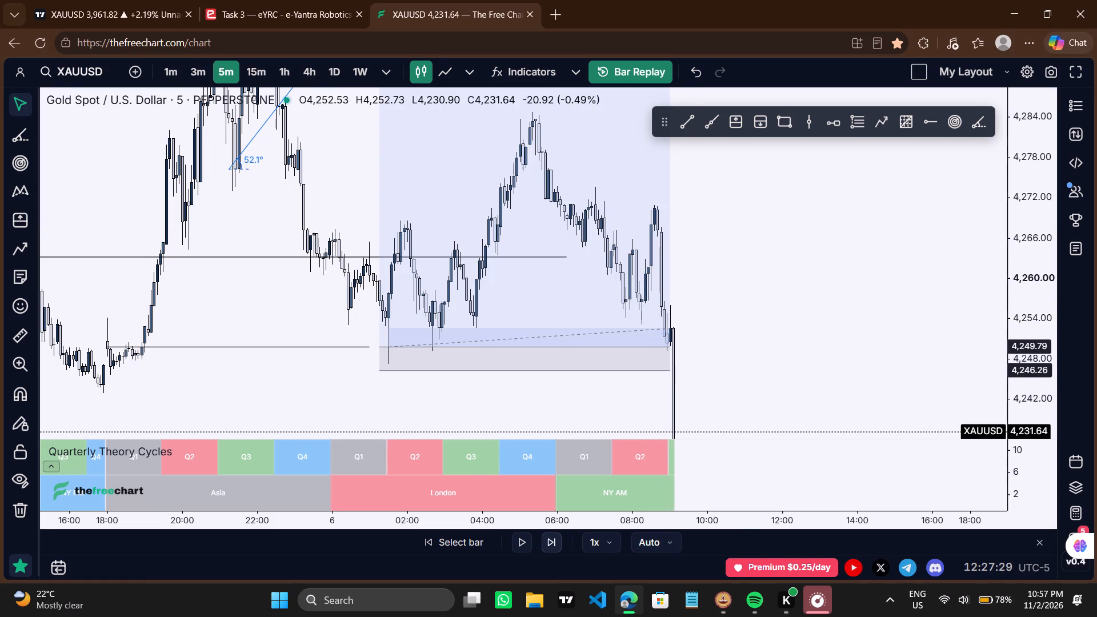
Examine the latest bars against the long position's stop and measure the price distance upward from its entry level.
drag(690, 370, 766, 228)
scroll(766, 228, down, 1)
drag(789, 250, 751, 352)
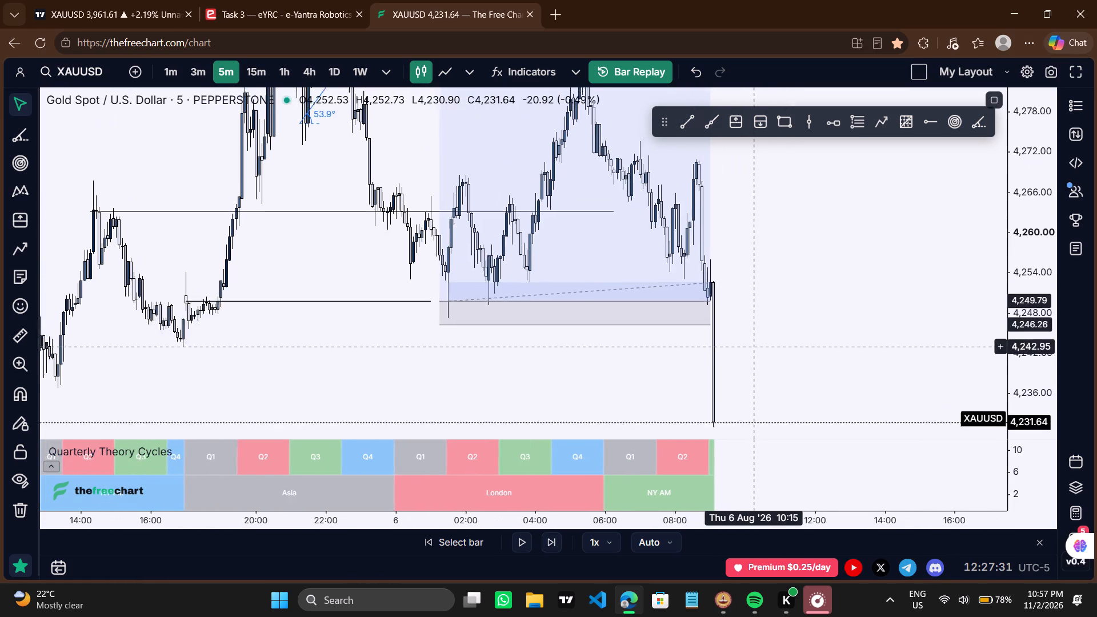
drag(751, 352, 731, 392)
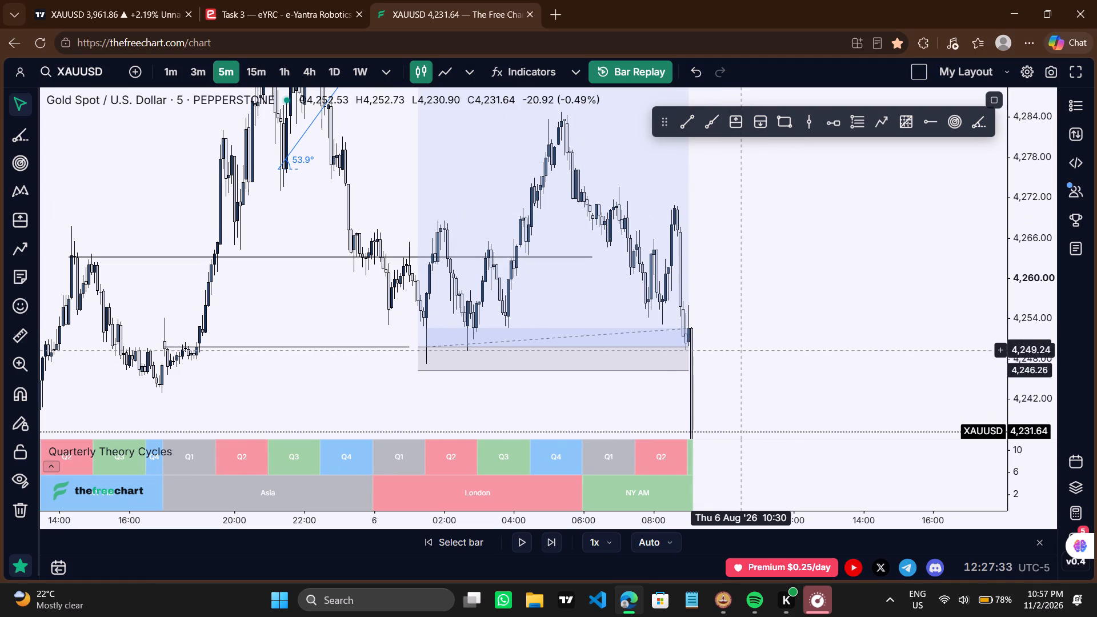
shift+click(751, 346)
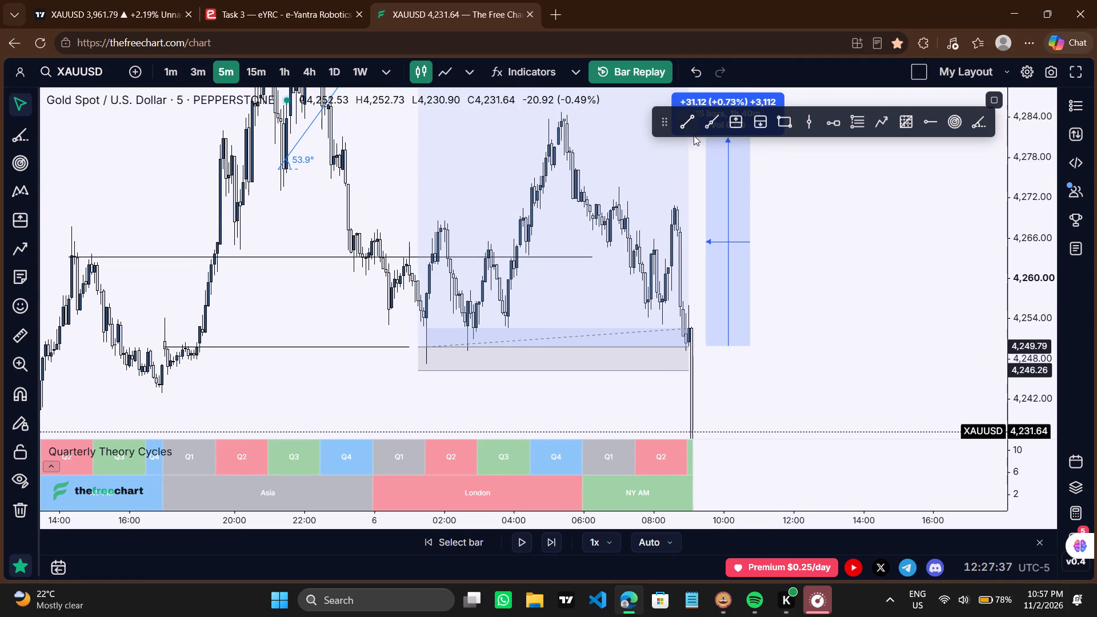
click(719, 189)
drag(806, 234, 779, 255)
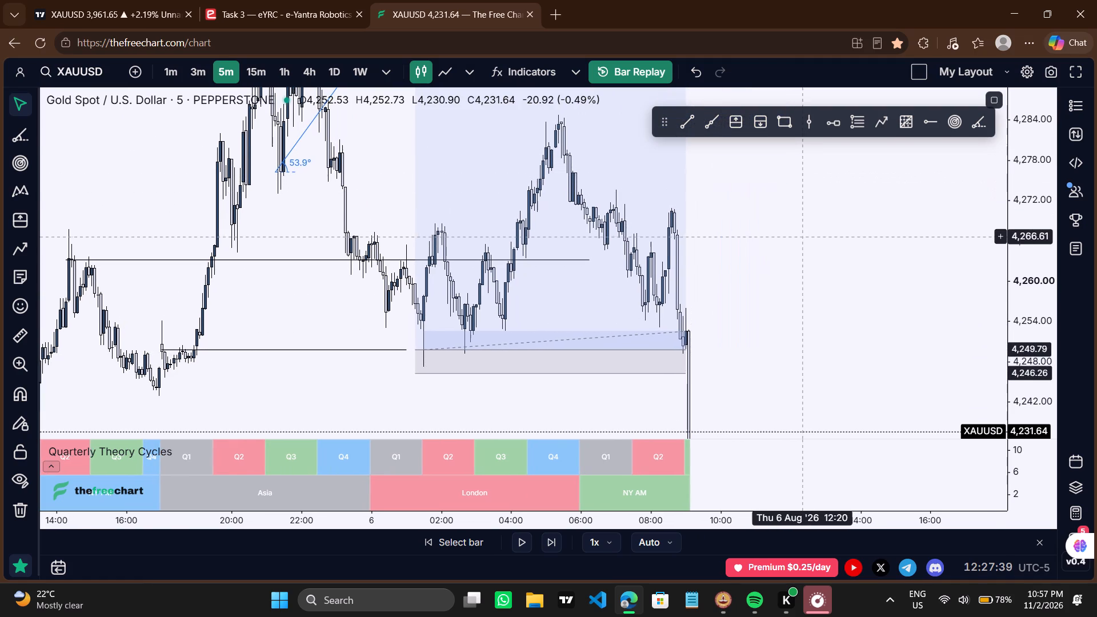
drag(779, 255, 755, 267)
drag(755, 267, 791, 412)
drag(791, 412, 732, 324)
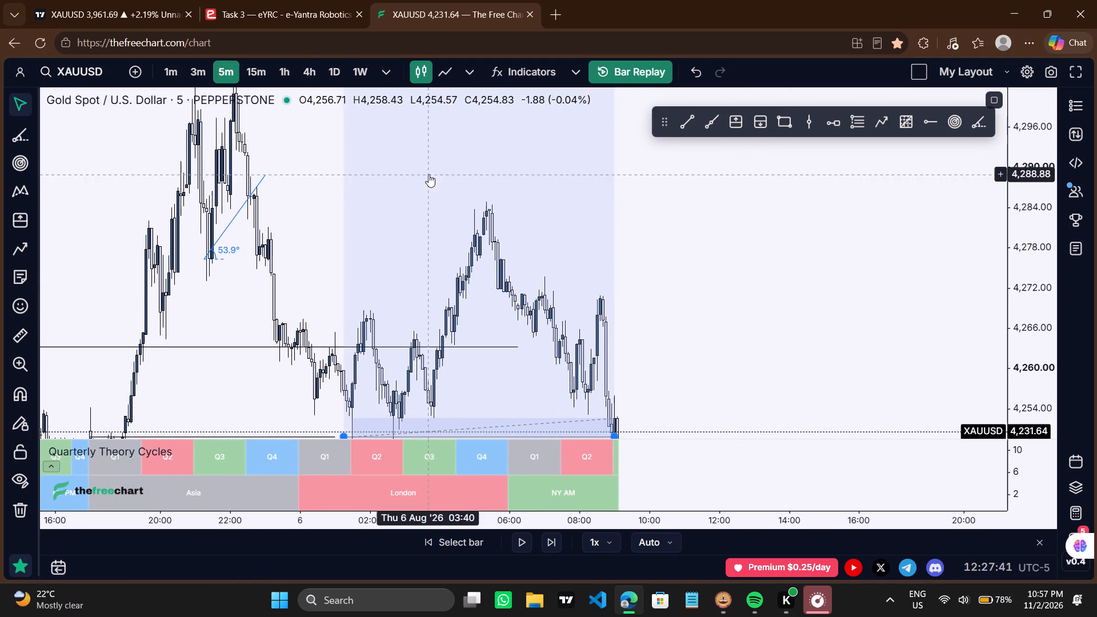
Switch to the daily chart and delete the trend angle drawn on the 6 August candle.
click(333, 66)
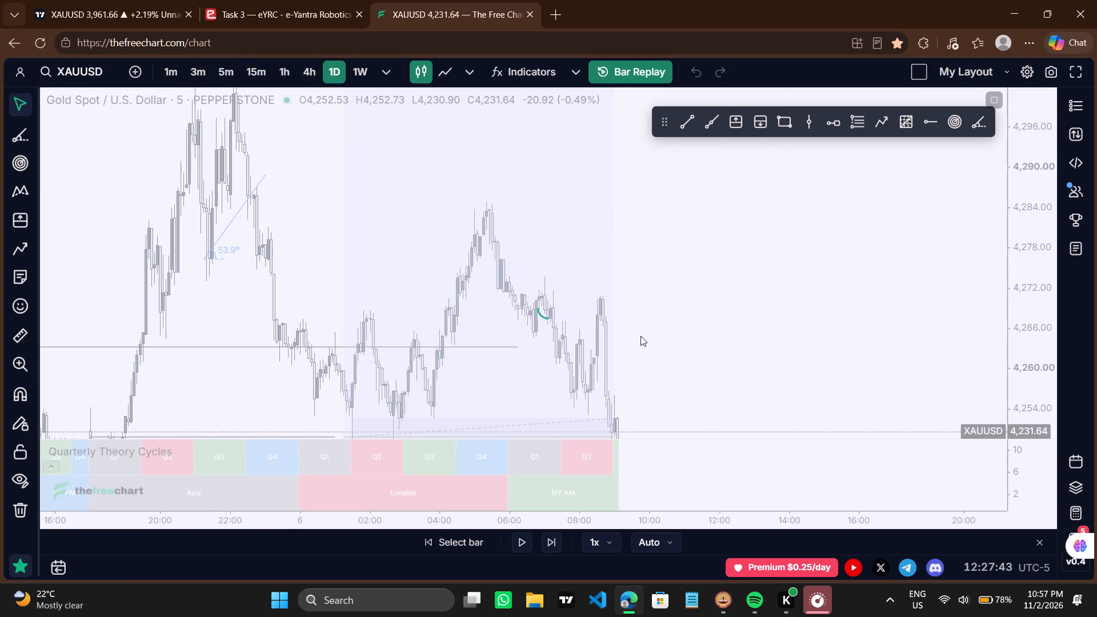
scroll(640, 336, up, 3)
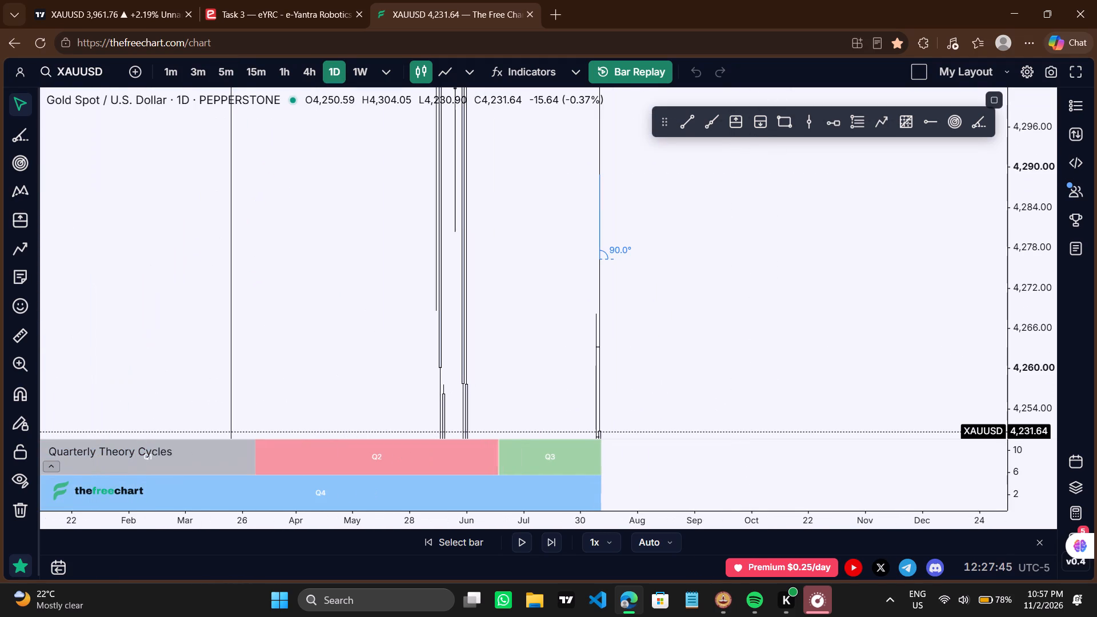
drag(1026, 177, 977, 567)
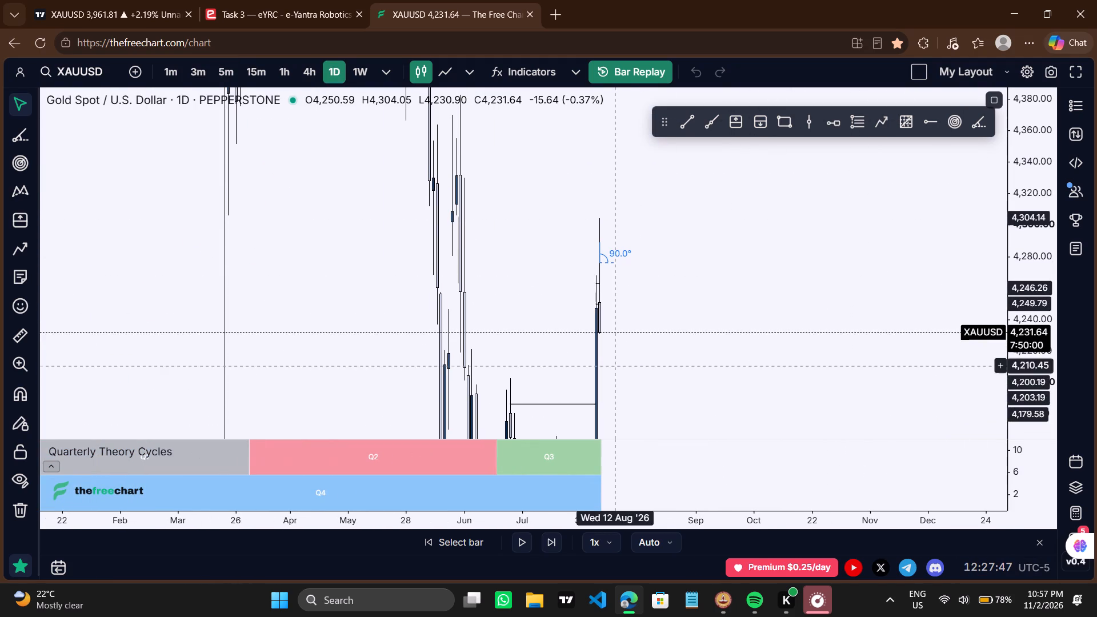
click(606, 258)
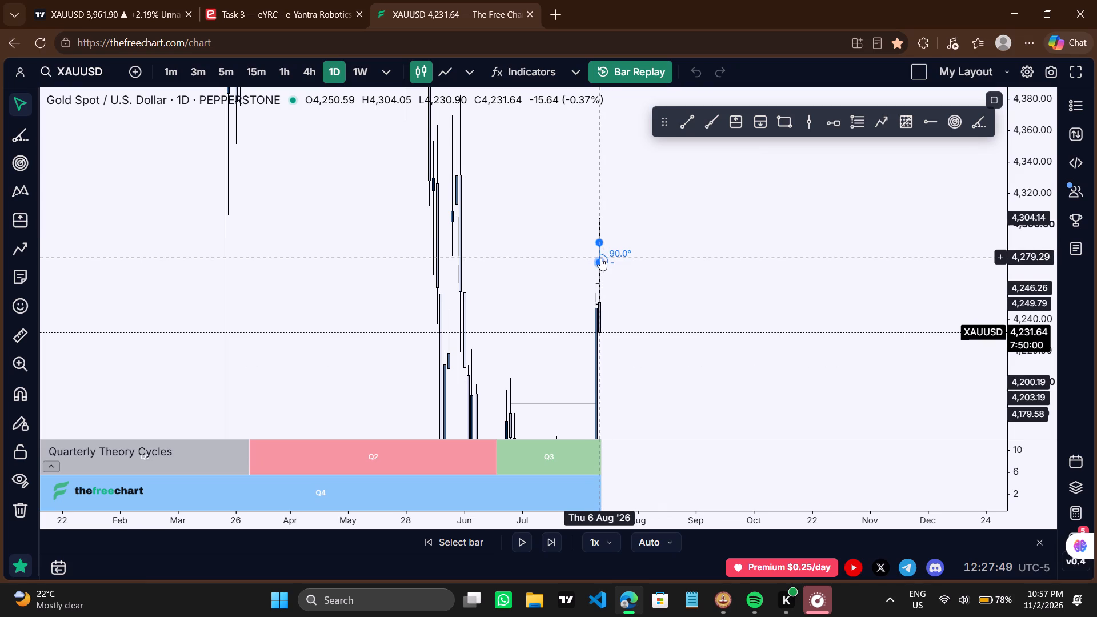
click(600, 258)
click(638, 105)
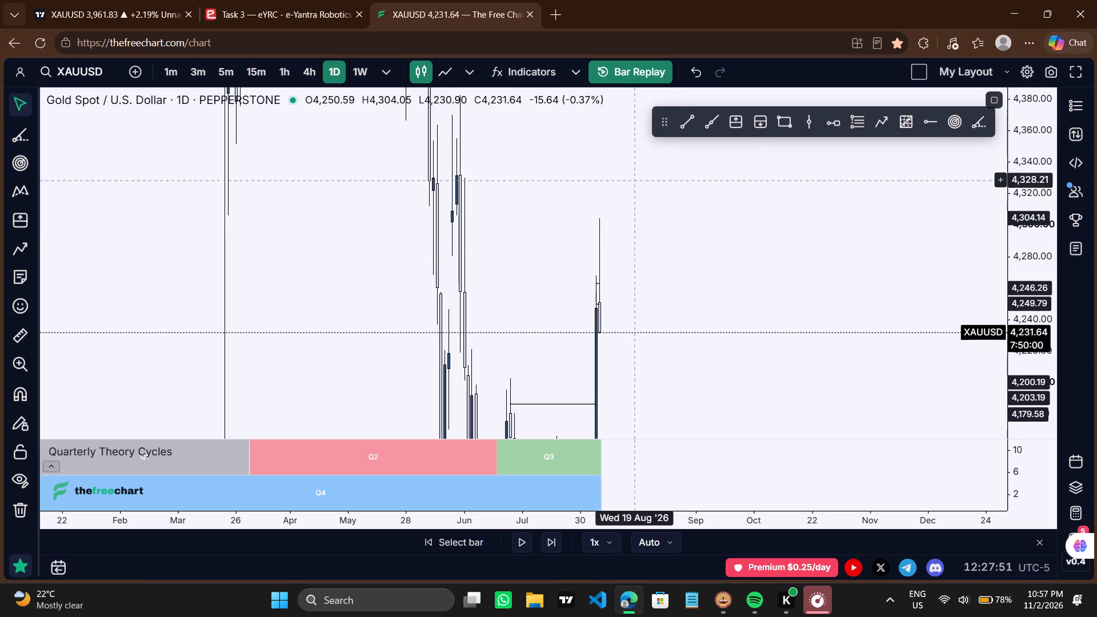
Delete the short horizontal line at about 4,263 and the long position at the 6 August candle.
drag(611, 271, 635, 262)
drag(635, 262, 666, 270)
scroll(666, 270, up, 2)
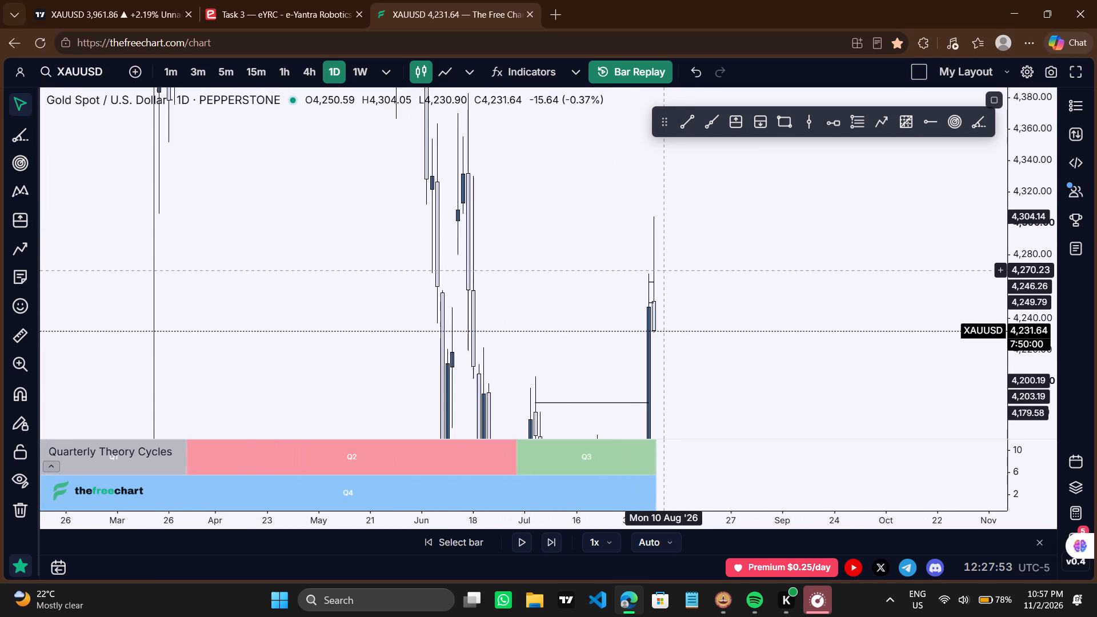
scroll(666, 270, up, 1)
click(650, 285)
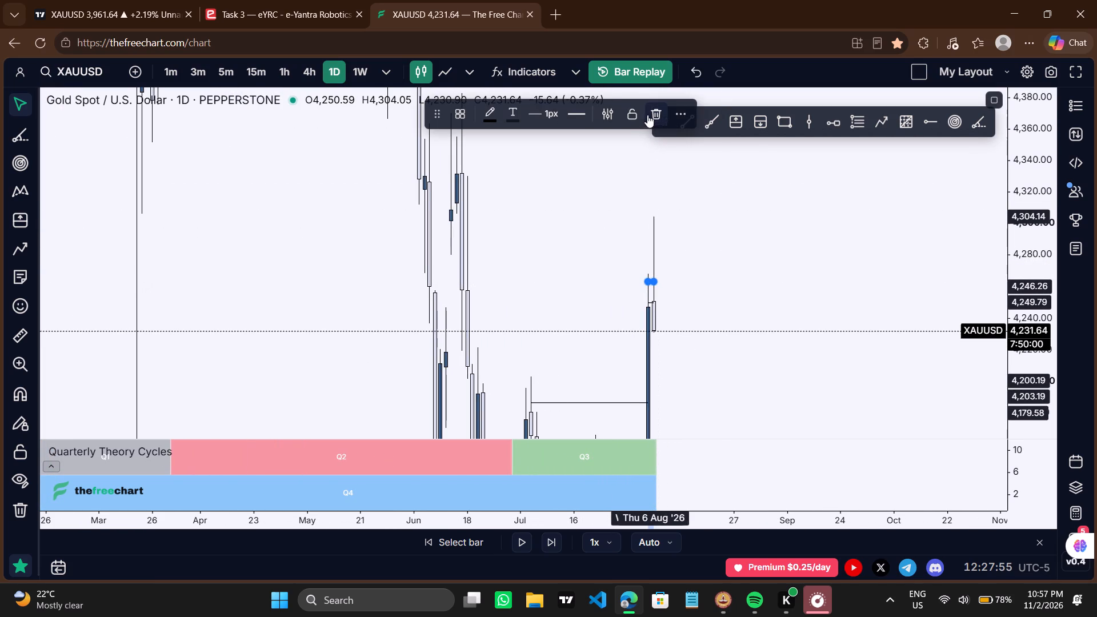
click(647, 115)
click(647, 306)
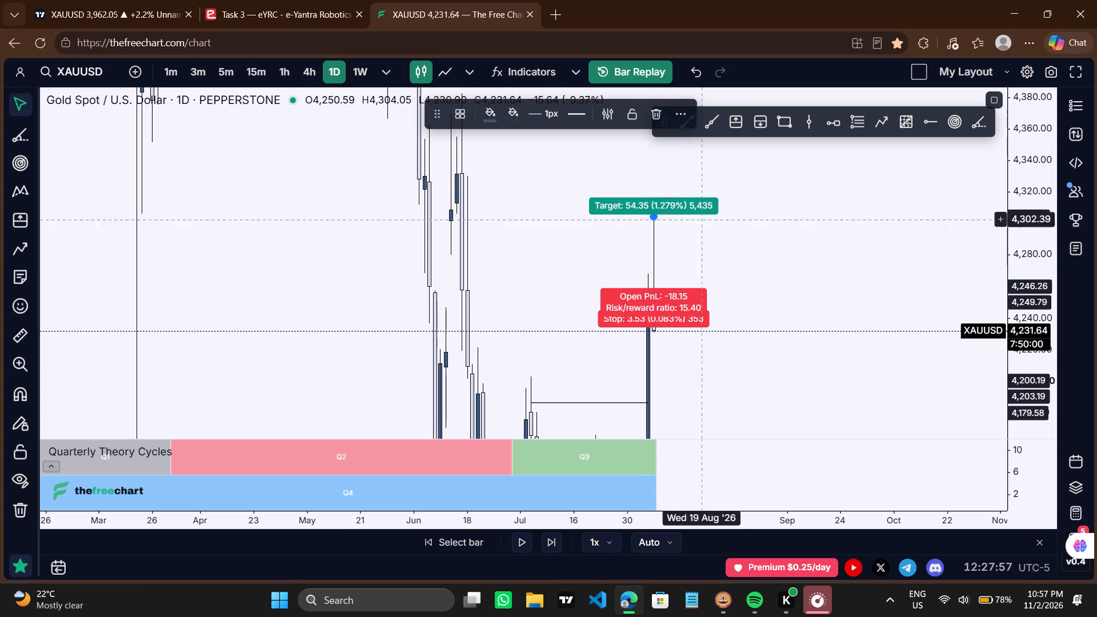
click(654, 108)
Examine the latest daily candles against the price swings and marked levels from June and July.
drag(718, 281, 729, 273)
scroll(729, 273, up, 1)
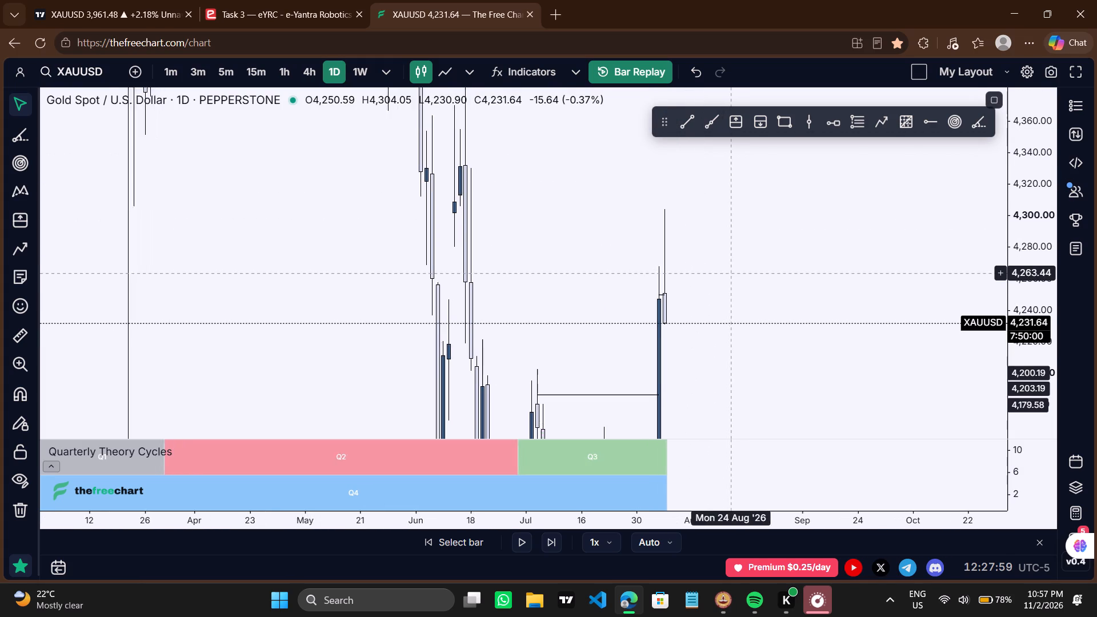
scroll(729, 273, up, 4)
drag(1032, 234, 1001, 402)
drag(827, 445, 818, 351)
scroll(820, 358, down, 2)
drag(798, 414, 834, 386)
drag(834, 386, 831, 403)
drag(831, 403, 820, 444)
scroll(820, 444, up, 1)
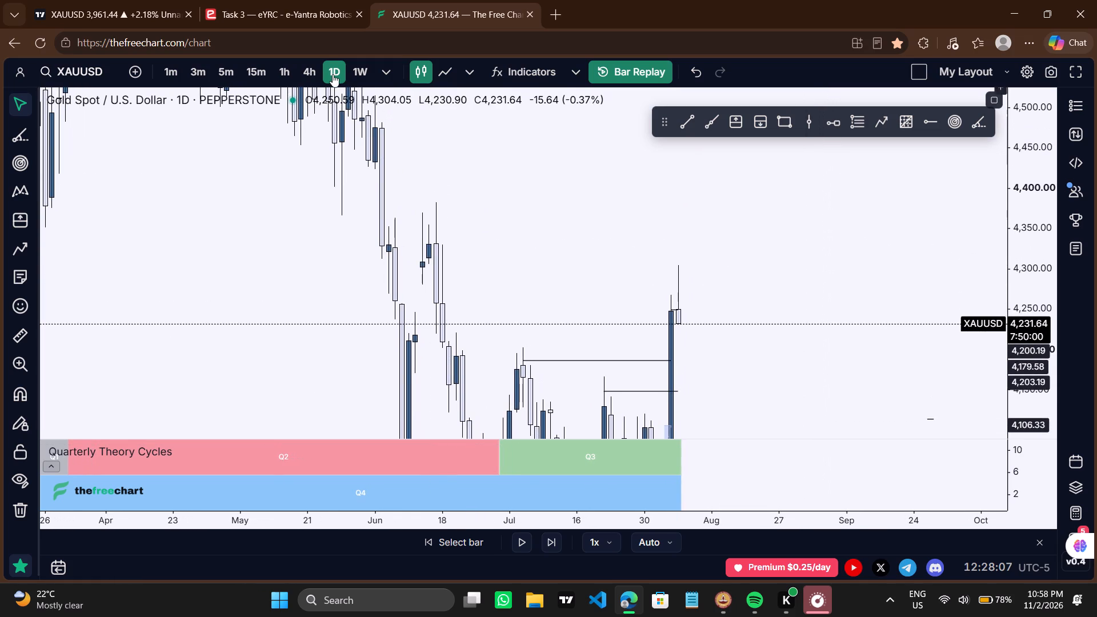
Switch to the 15-minute chart and advance the replay one step within the 09:00 bar of 6 August.
click(238, 65)
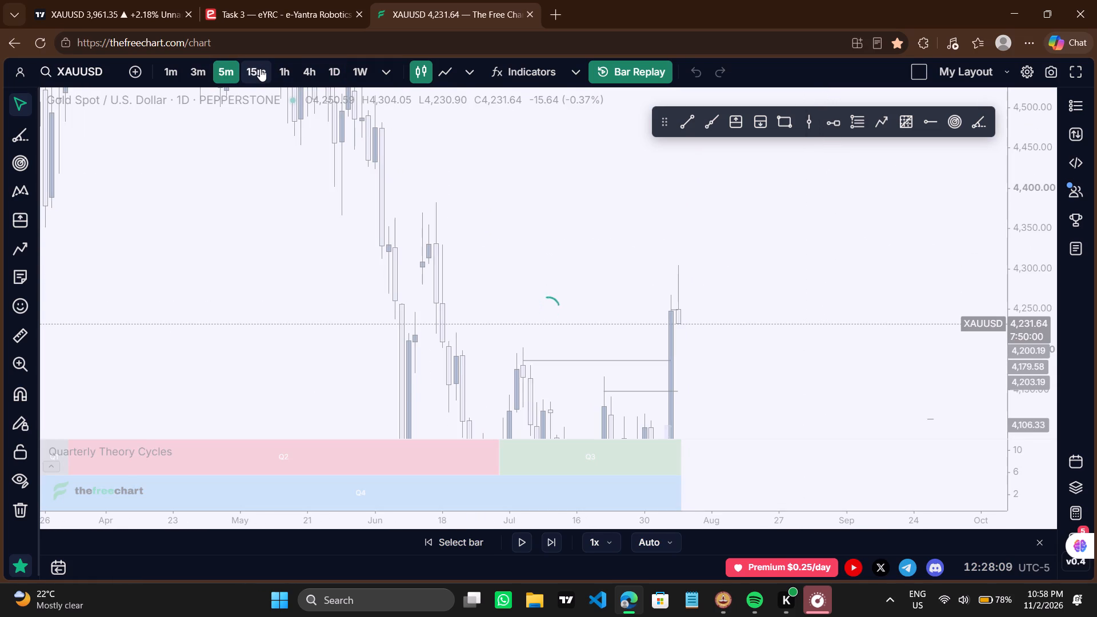
click(260, 69)
scroll(543, 283, down, 7)
drag(1033, 407, 1017, 307)
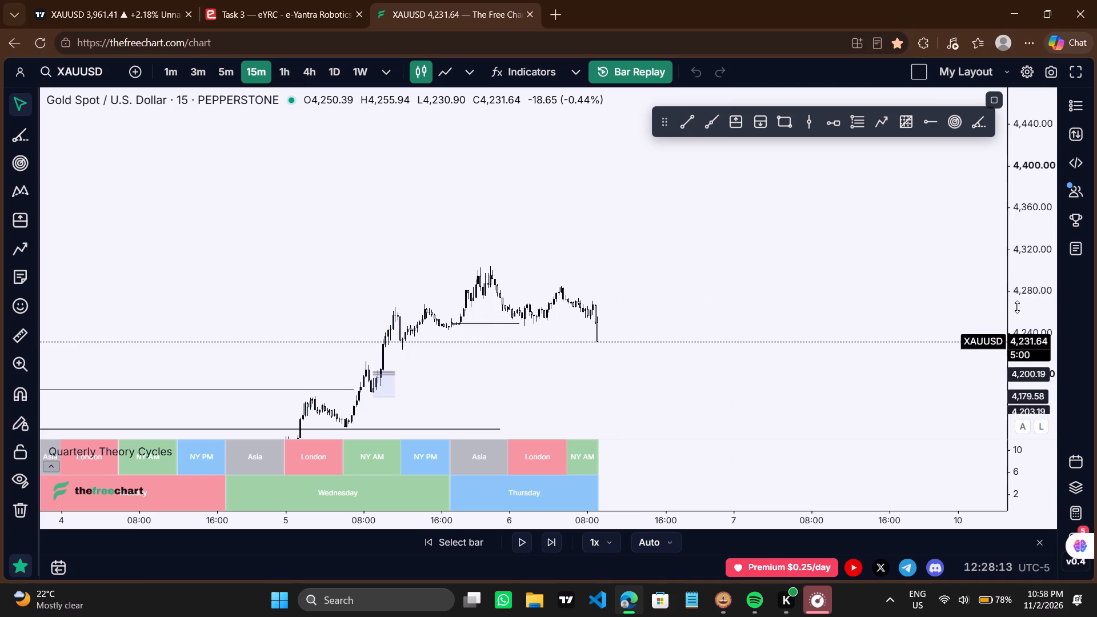
drag(1017, 307, 1016, 259)
drag(766, 415, 815, 340)
scroll(815, 340, up, 3)
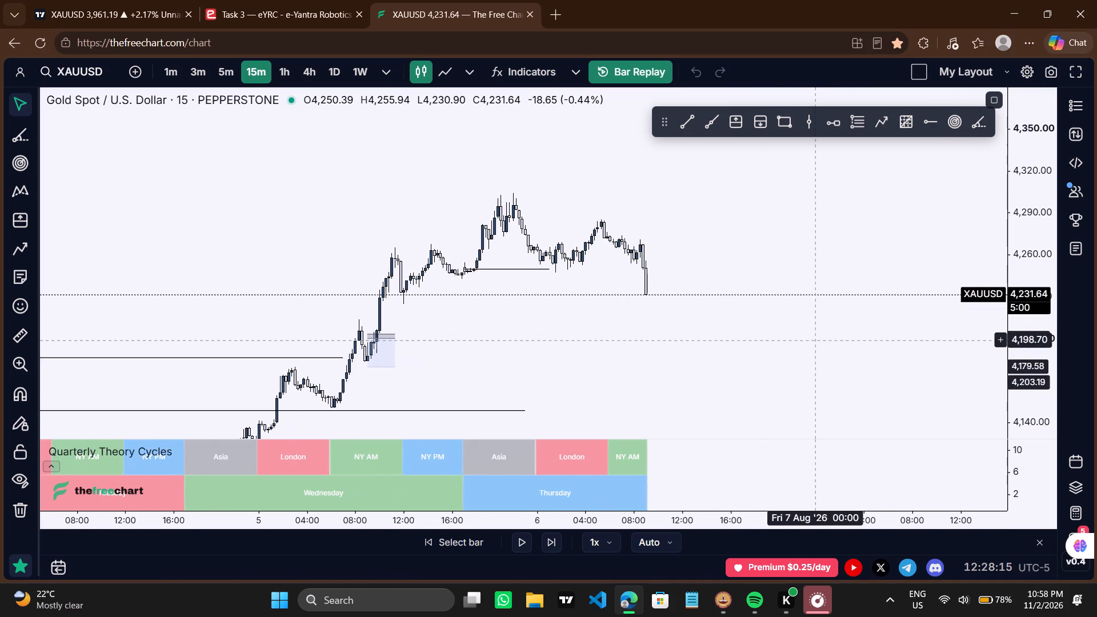
drag(700, 333, 707, 355)
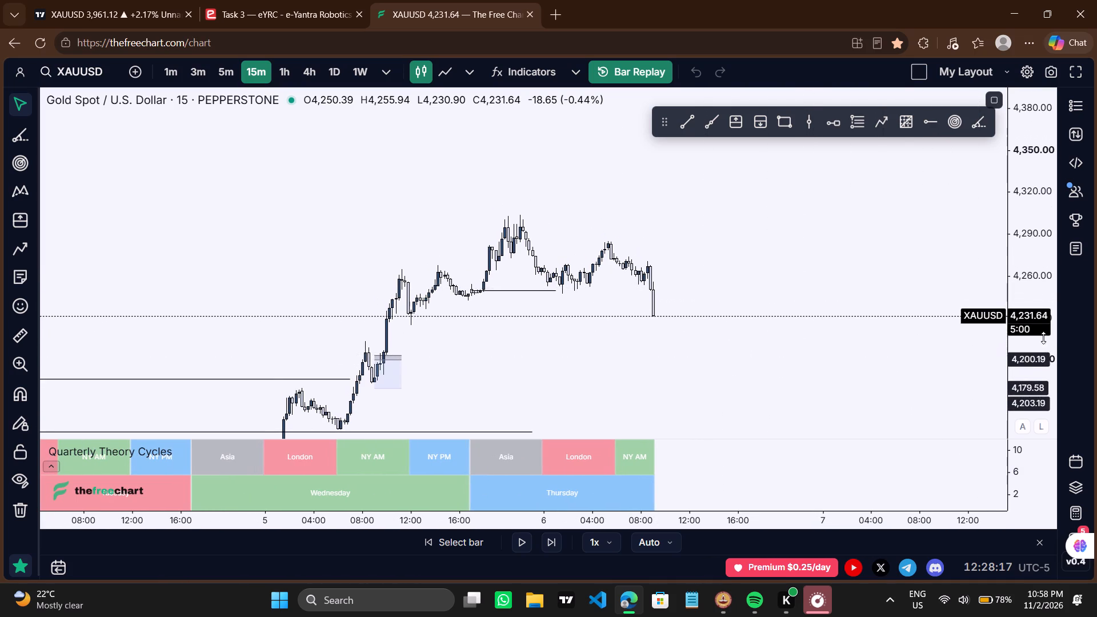
drag(1043, 356, 1020, 229)
drag(729, 376, 796, 266)
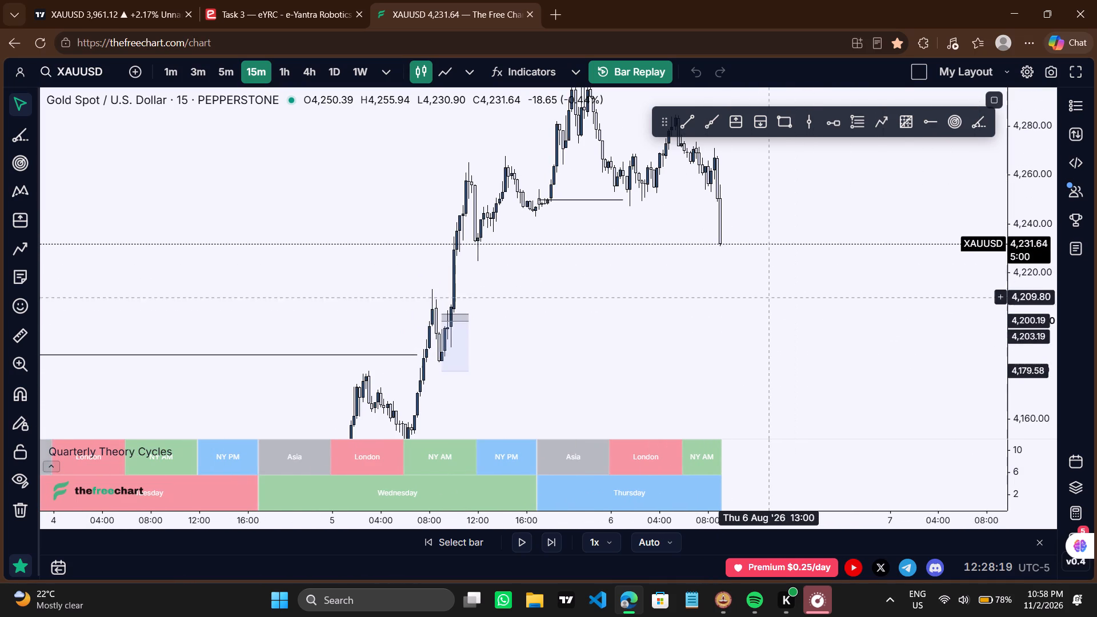
drag(749, 313, 716, 291)
scroll(716, 291, up, 1)
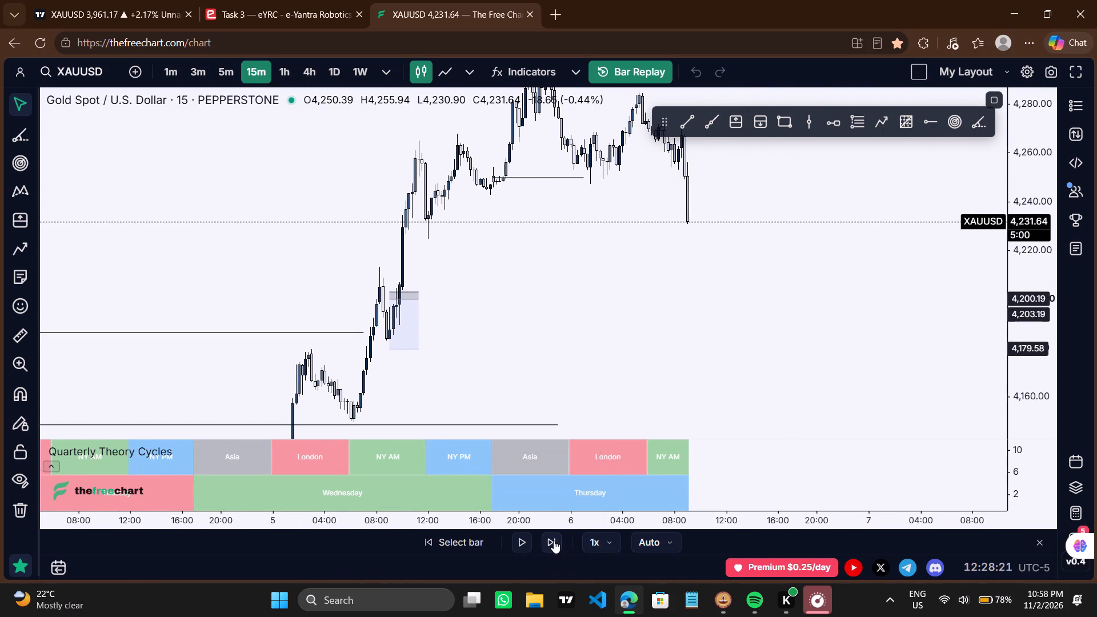
click(554, 540)
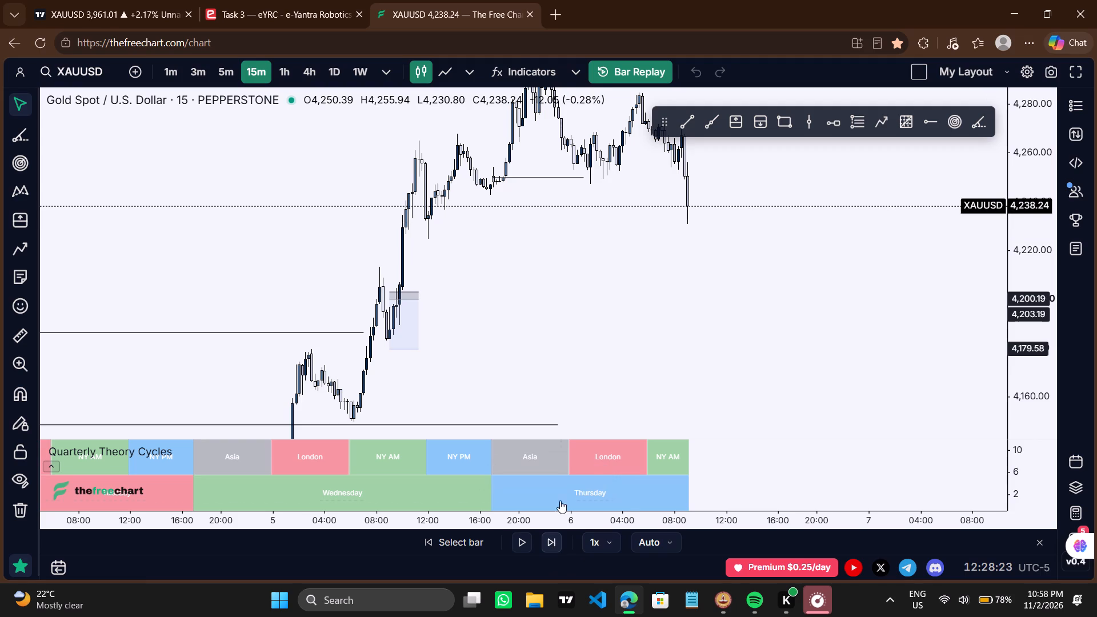
Draw a horizontal trend line at about 4,232 from 5 August 11:45 to 6 August 12:00.
drag(594, 254, 559, 318)
scroll(559, 318, up, 1)
click(691, 115)
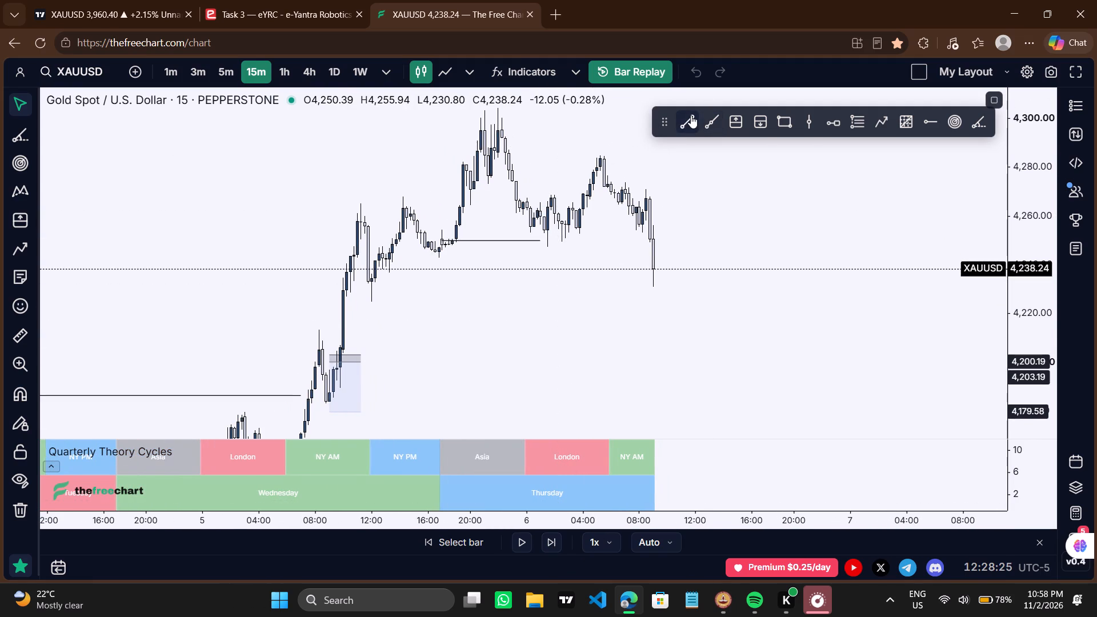
ctrl+click(368, 281)
shift+click(695, 299)
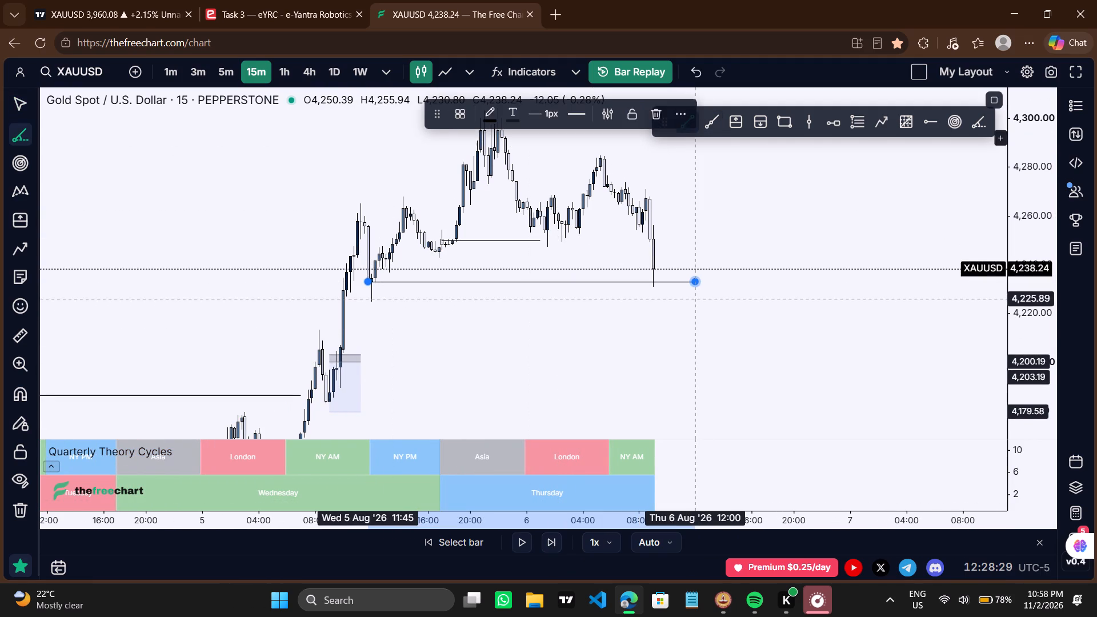
Advance the replay to the 09:30 bar on 6 August.
drag(671, 353, 585, 396)
click(552, 547)
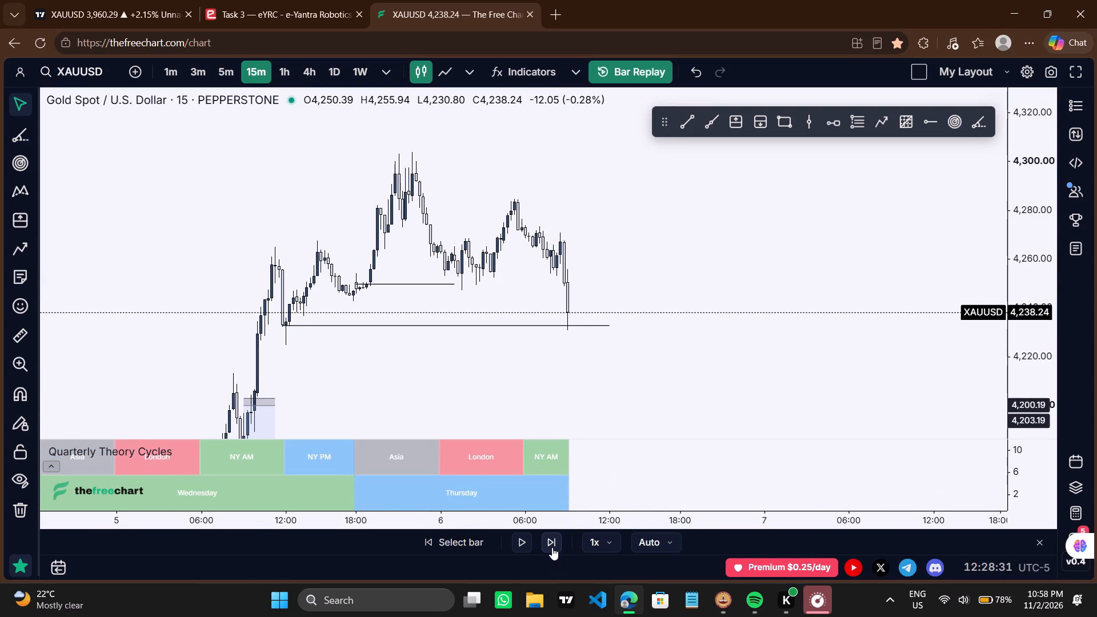
click(552, 547)
drag(696, 217, 704, 258)
scroll(704, 258, up, 1)
drag(666, 302, 716, 284)
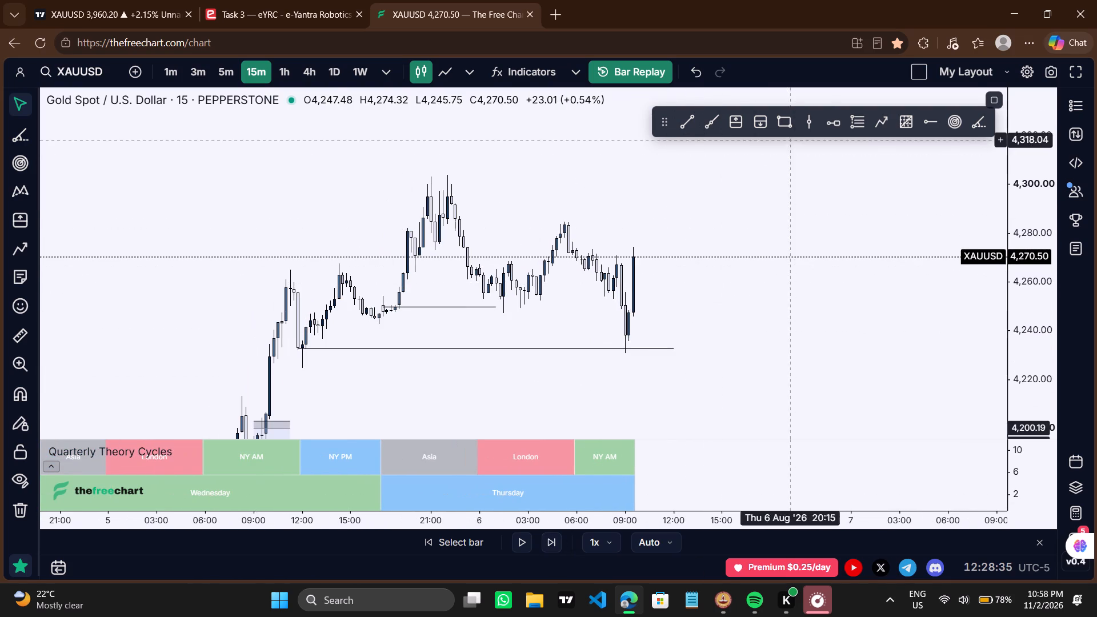
Draw a trend angle of about 45° from about 4,273 at 21:15 on 5 August, ending at 22:30.
click(955, 117)
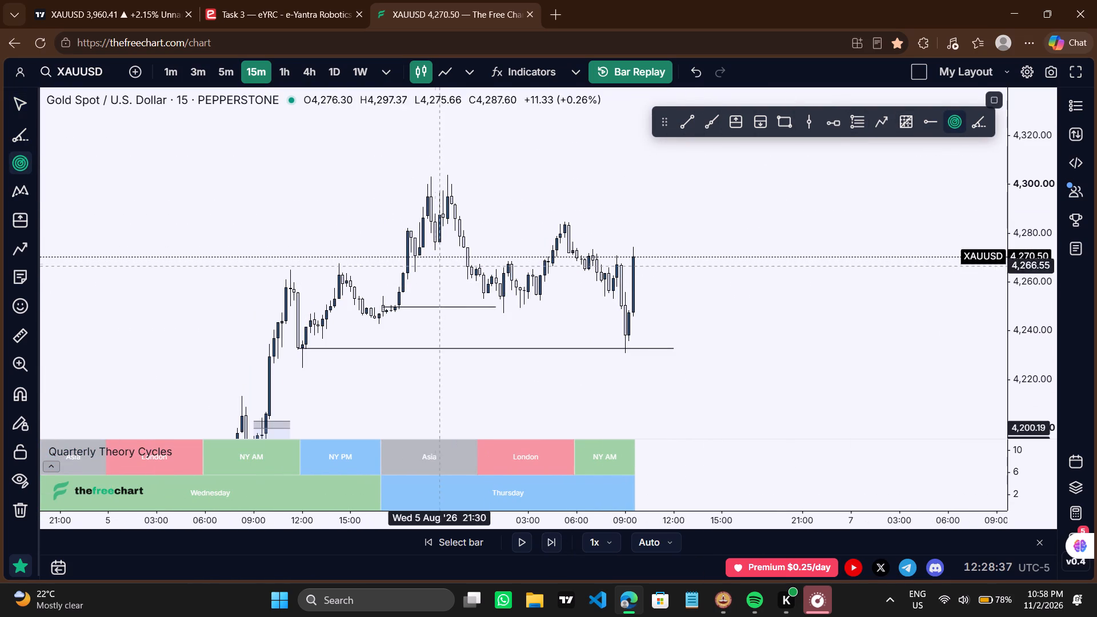
click(976, 122)
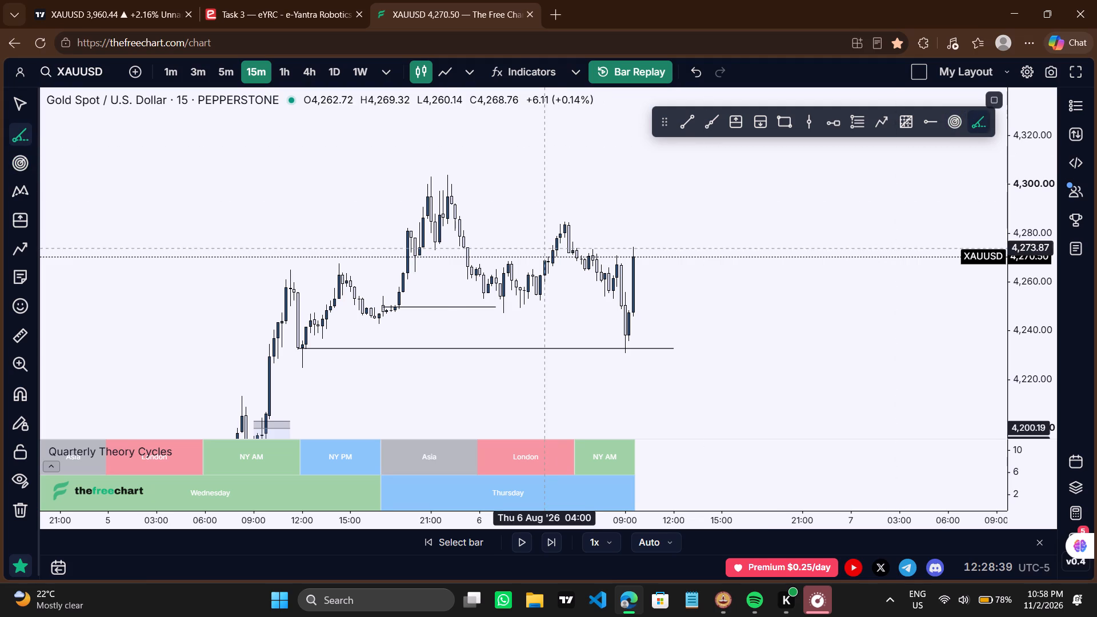
ctrl+click(435, 266)
shift+click(458, 237)
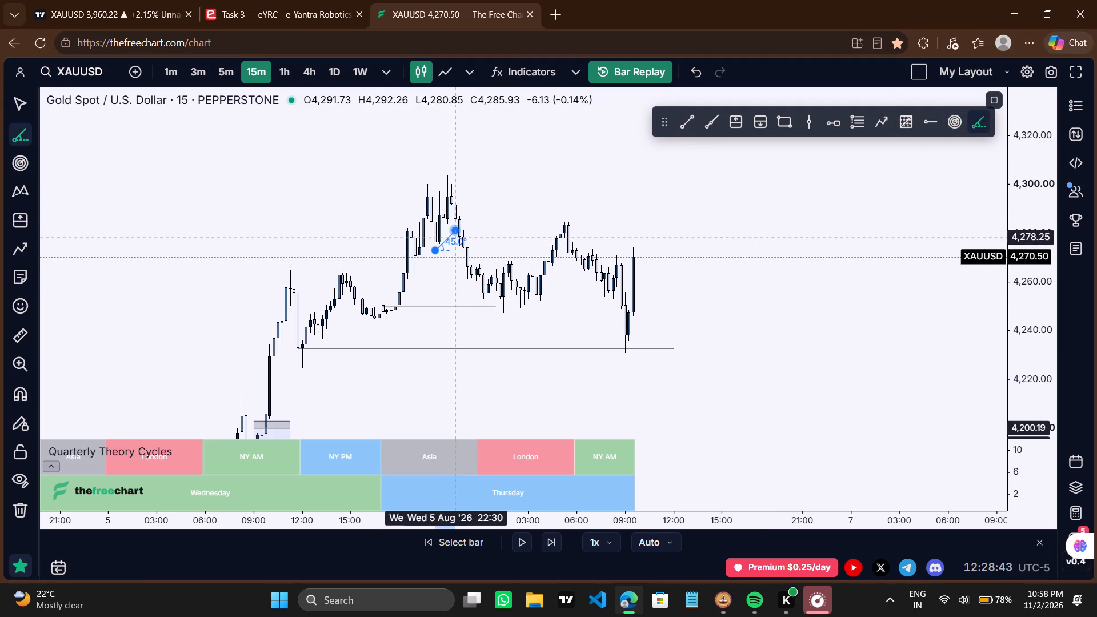
Draw Fibonacci circles from the trend angle's start at about 4,273 to 4,304 at 02:15 on 6 August.
click(957, 120)
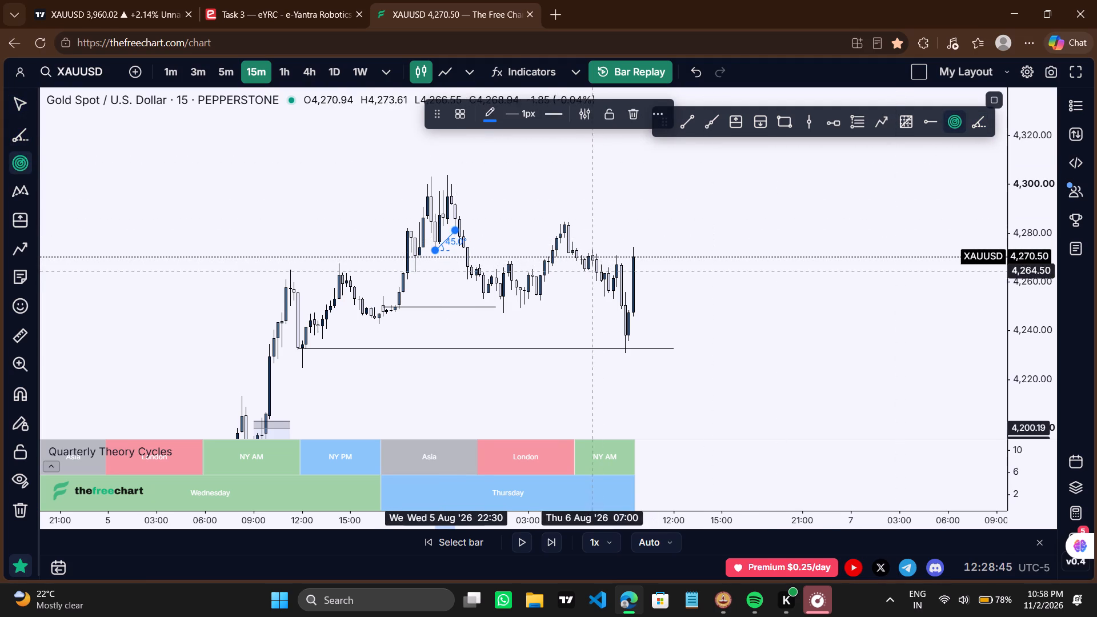
ctrl+click(436, 279)
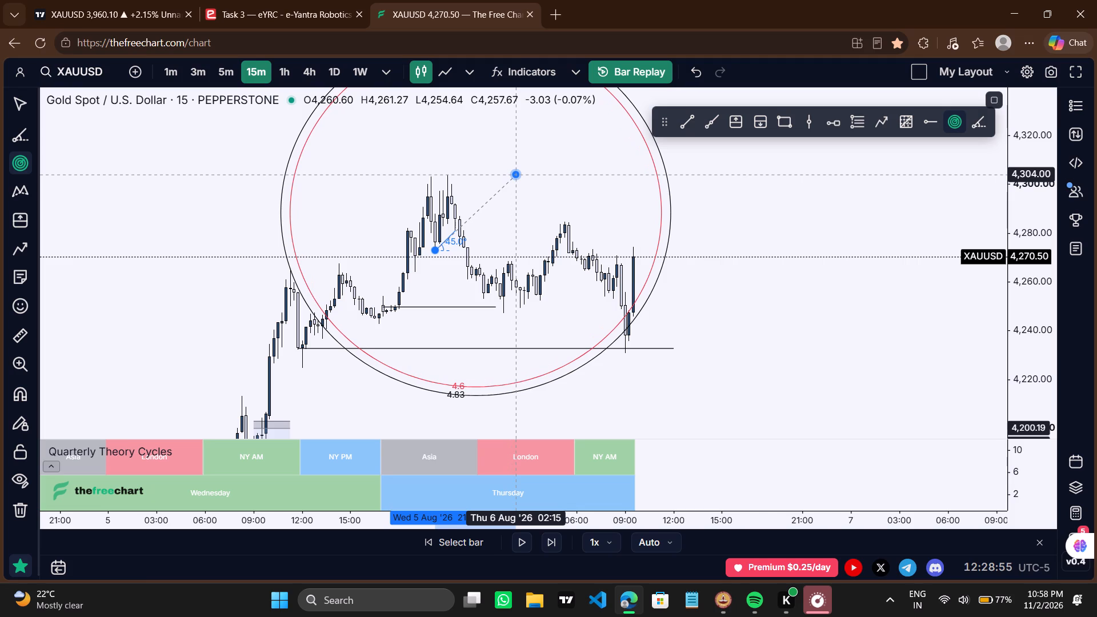
shift+click(515, 175)
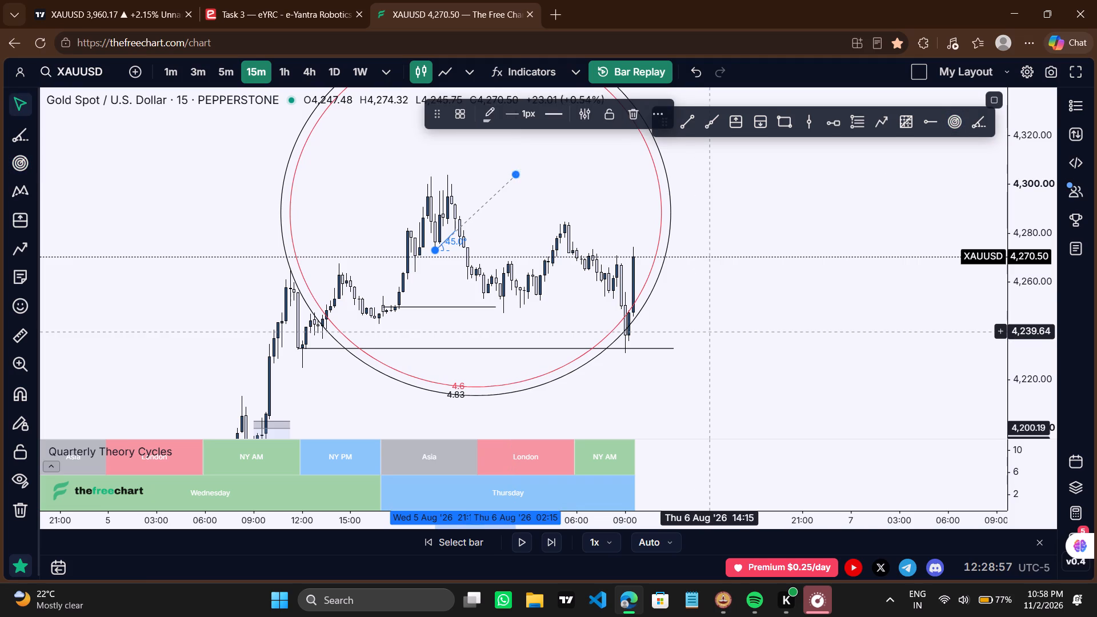
Examine how the 4.6 and 4.83 circles line up with the 6 August low and the horizontal line.
click(709, 331)
scroll(709, 331, down, 2)
click(760, 316)
drag(760, 316, 796, 378)
scroll(796, 378, up, 1)
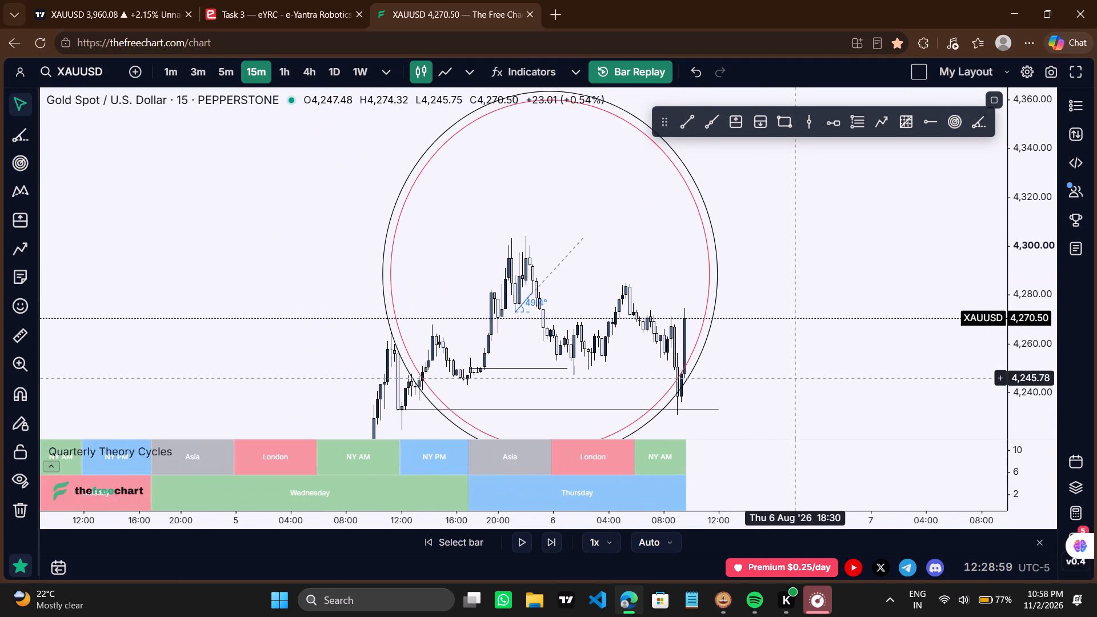
drag(796, 378, 818, 345)
drag(818, 345, 832, 320)
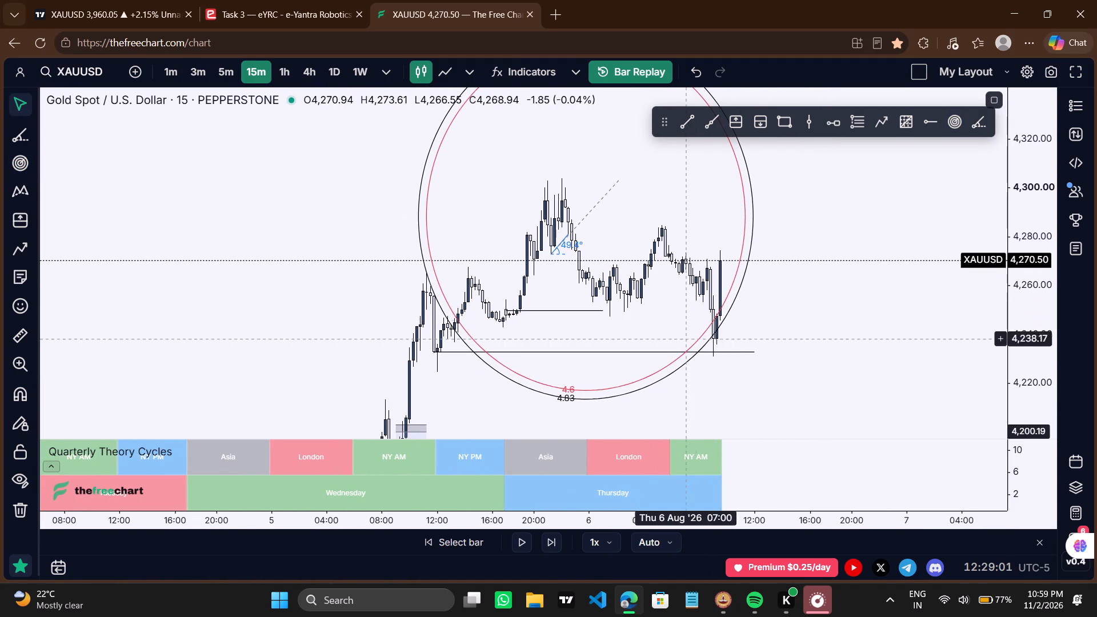
drag(841, 310, 839, 351)
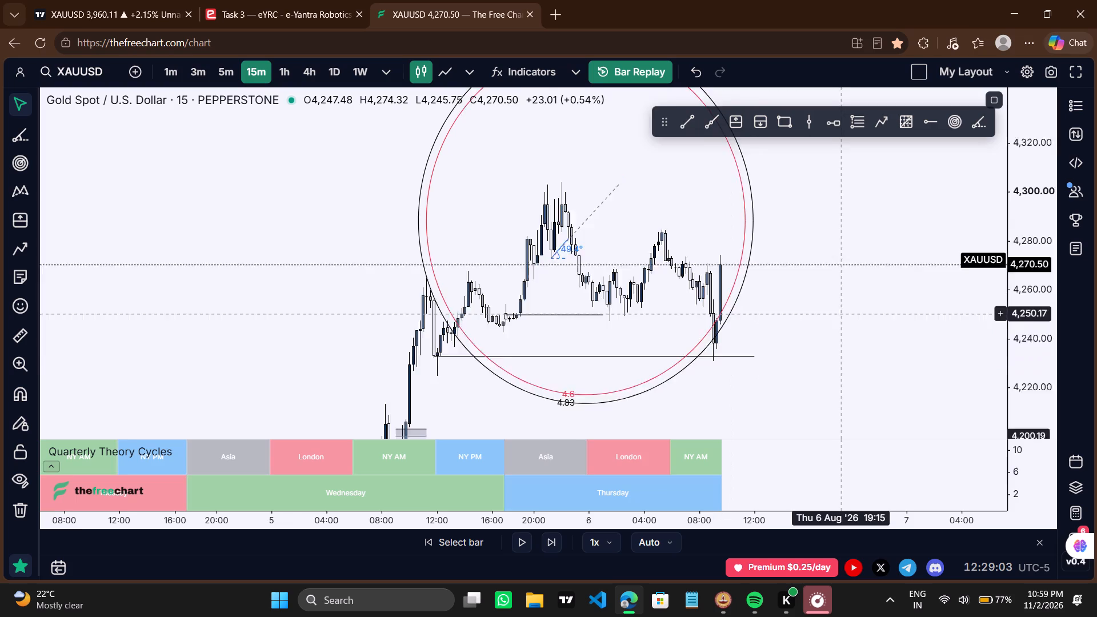
drag(839, 351, 839, 380)
scroll(839, 380, up, 1)
drag(811, 340, 794, 272)
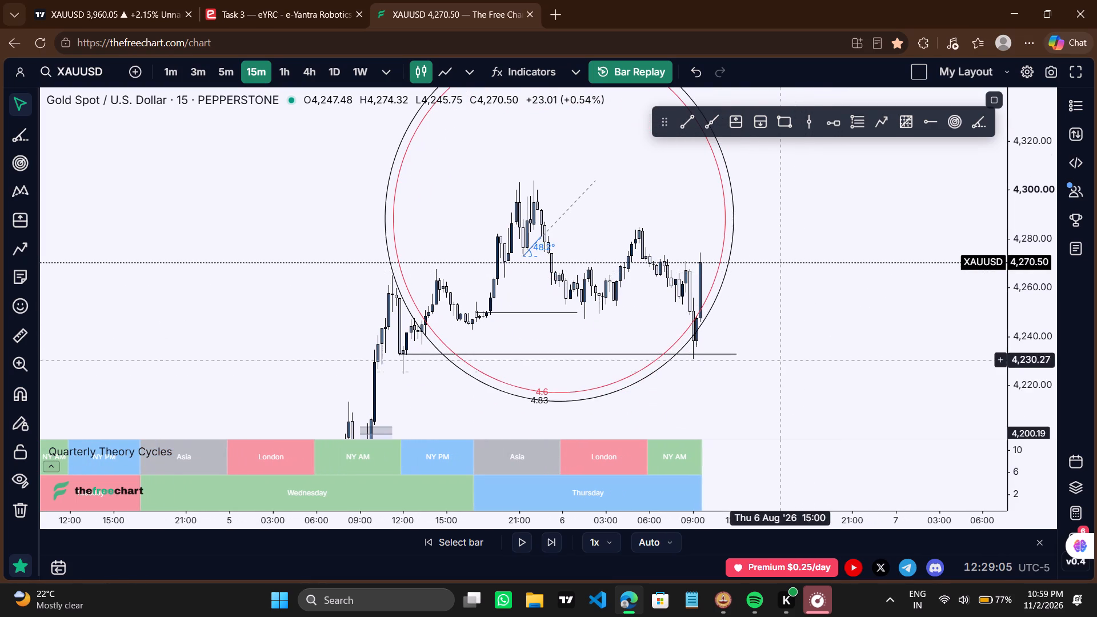
double_click(723, 399)
scroll(719, 396, up, 1)
drag(795, 312, 784, 325)
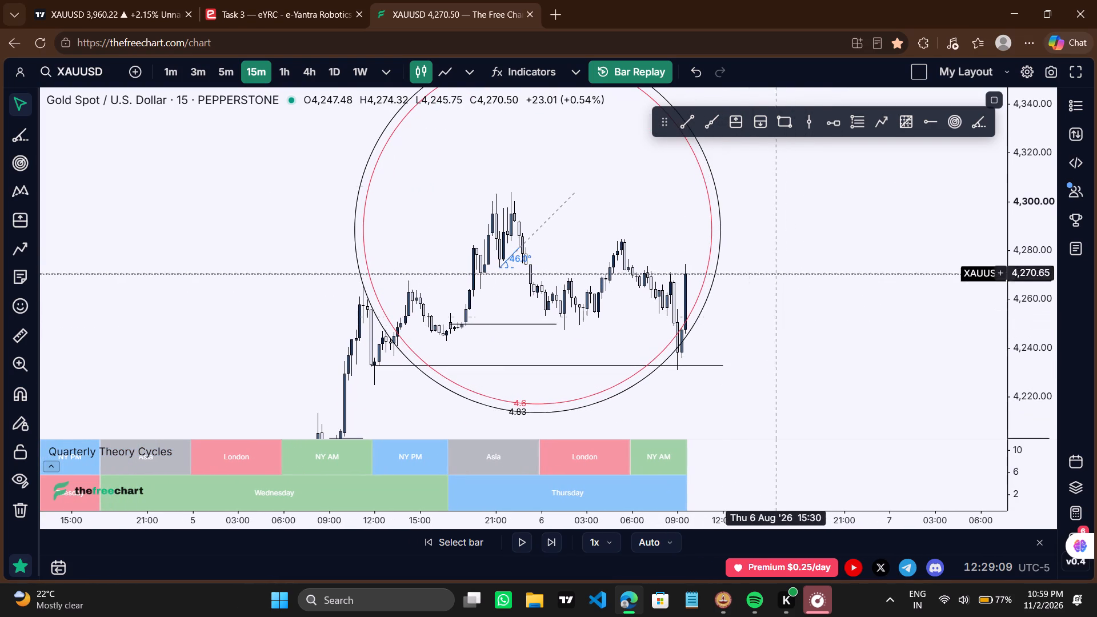
Place a long position at the 09:00 bar on 6 August with entry at 4,232.61 and stop at about 4,223.8.
click(735, 125)
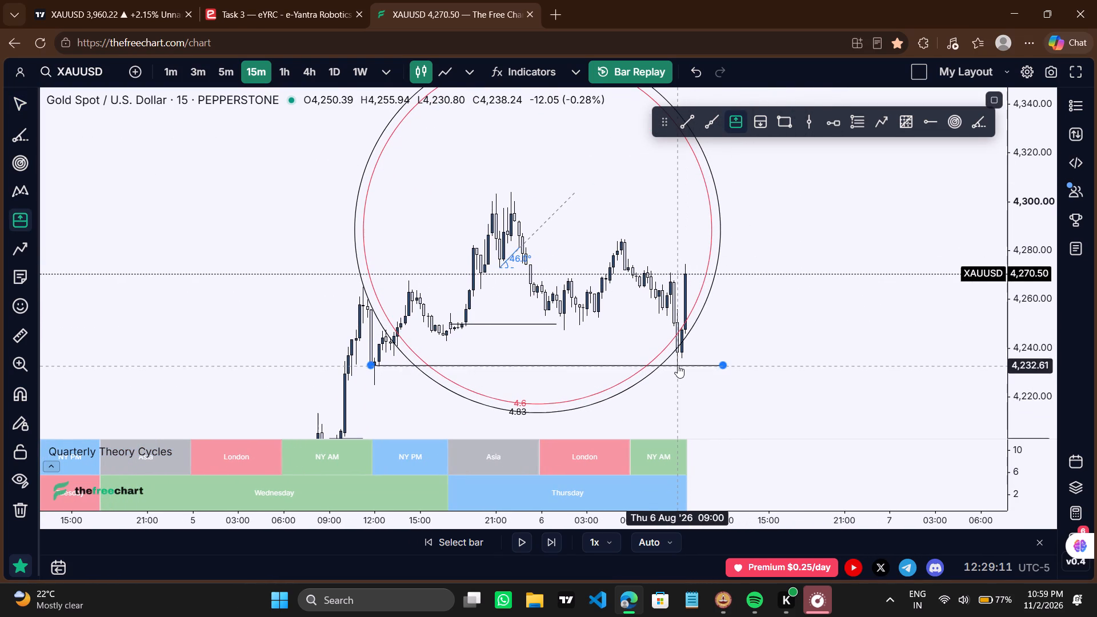
click(676, 366)
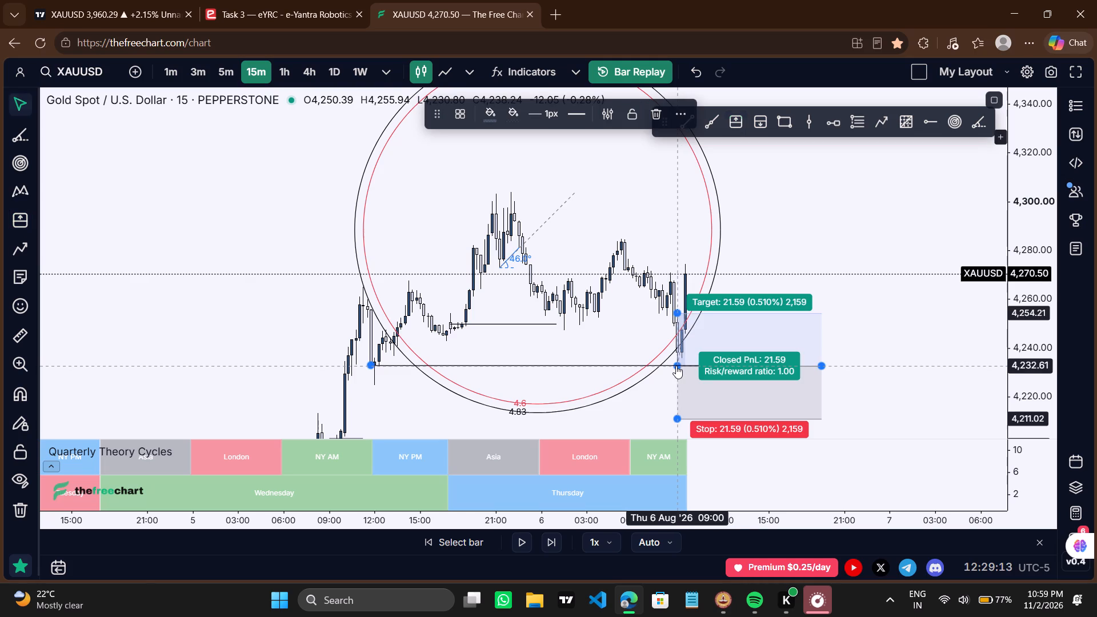
drag(676, 417, 686, 387)
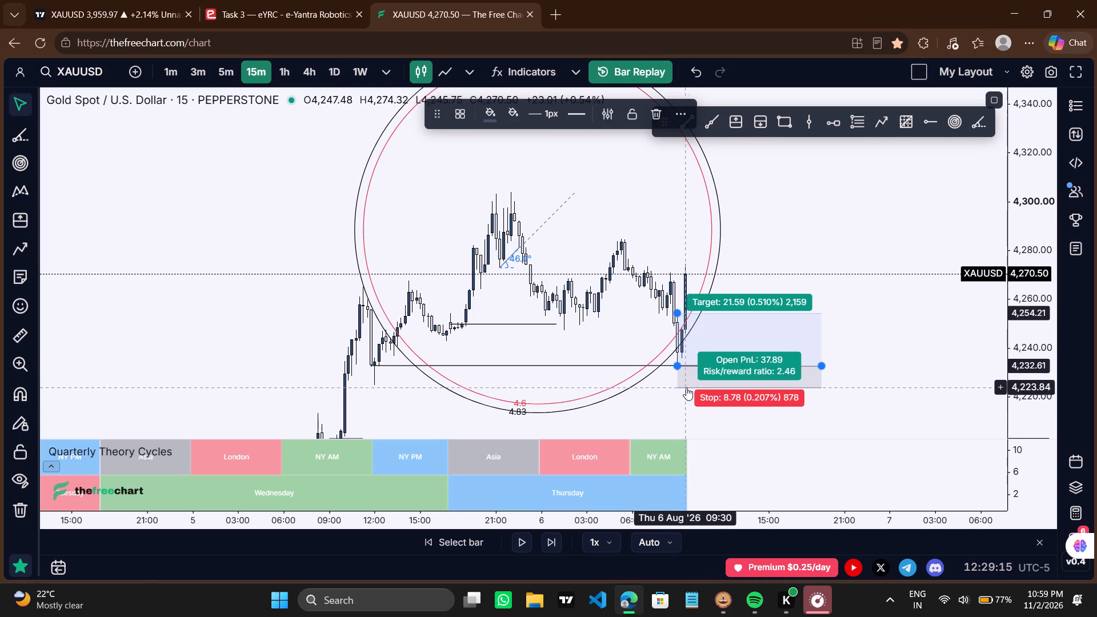
Tighten the long position's stop to 4,229.69 and raise its target to 4,305.17.
drag(686, 387, 699, 376)
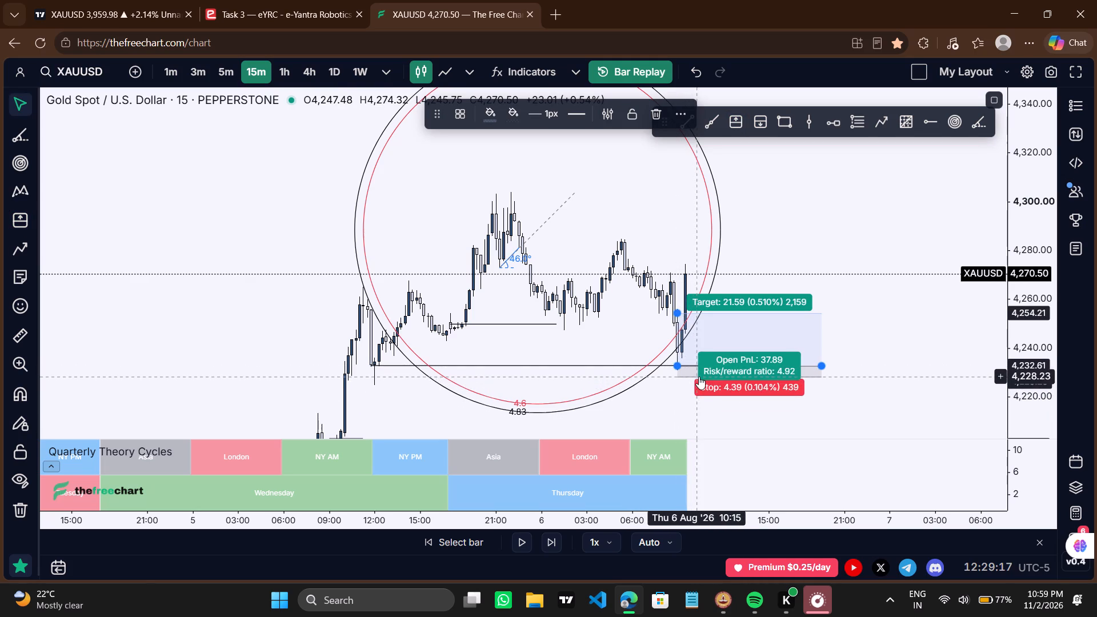
drag(699, 376, 706, 374)
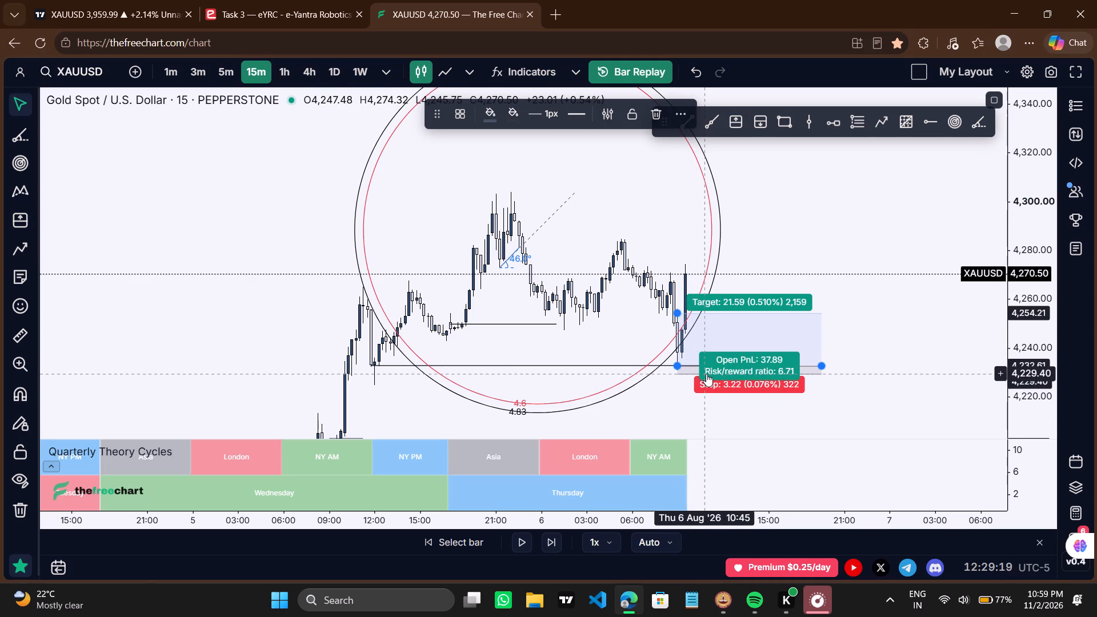
drag(706, 374, 707, 373)
click(795, 319)
drag(926, 204, 795, 287)
drag(546, 398, 512, 307)
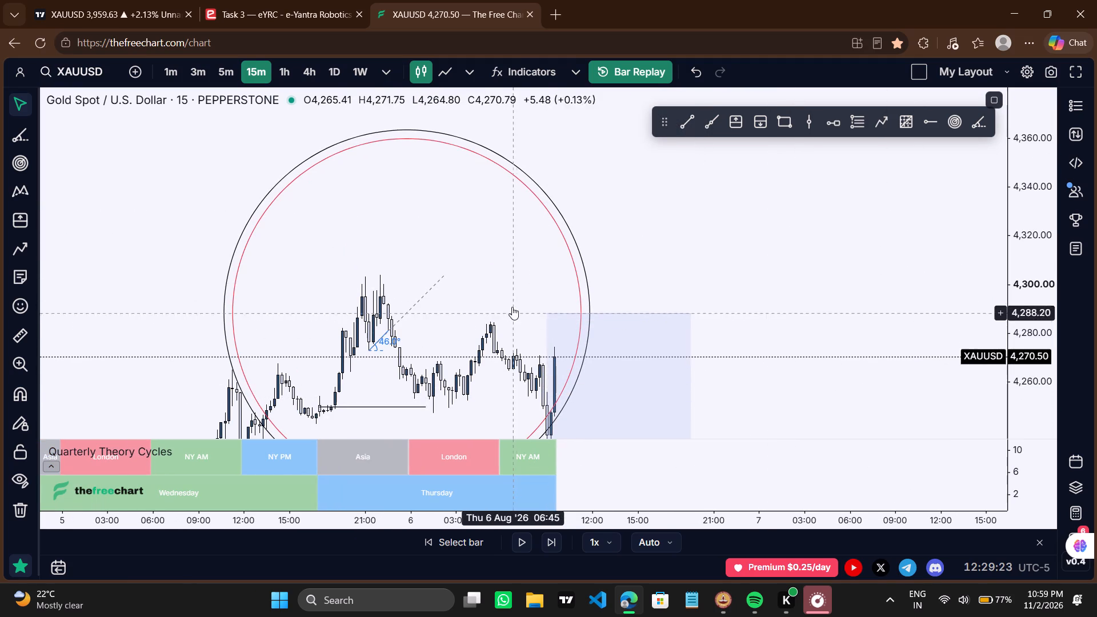
drag(512, 307, 506, 272)
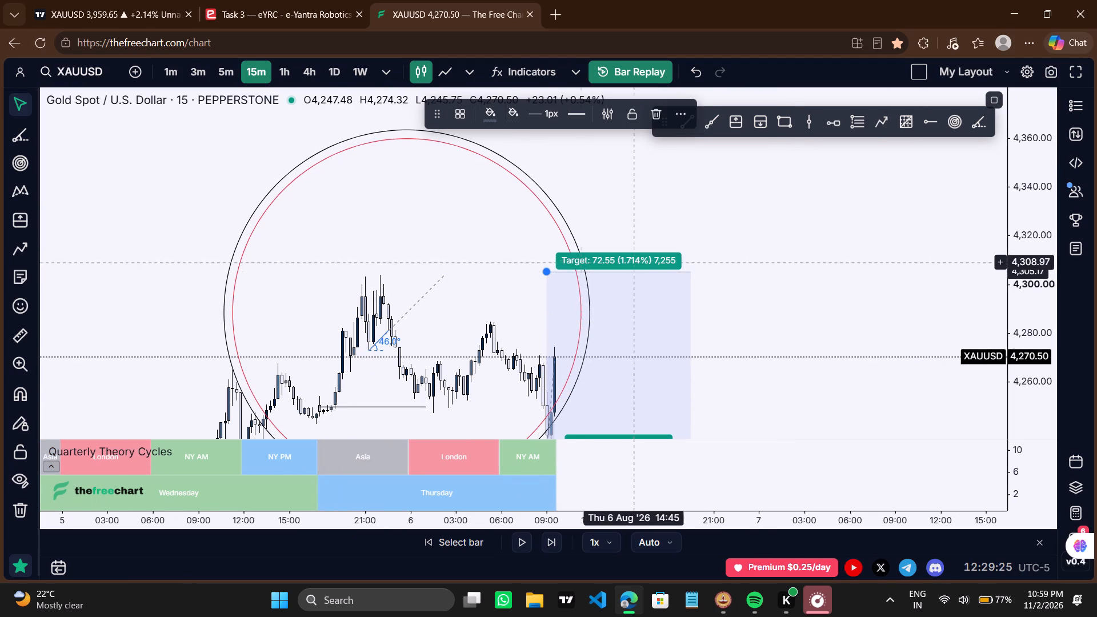
drag(731, 348, 740, 260)
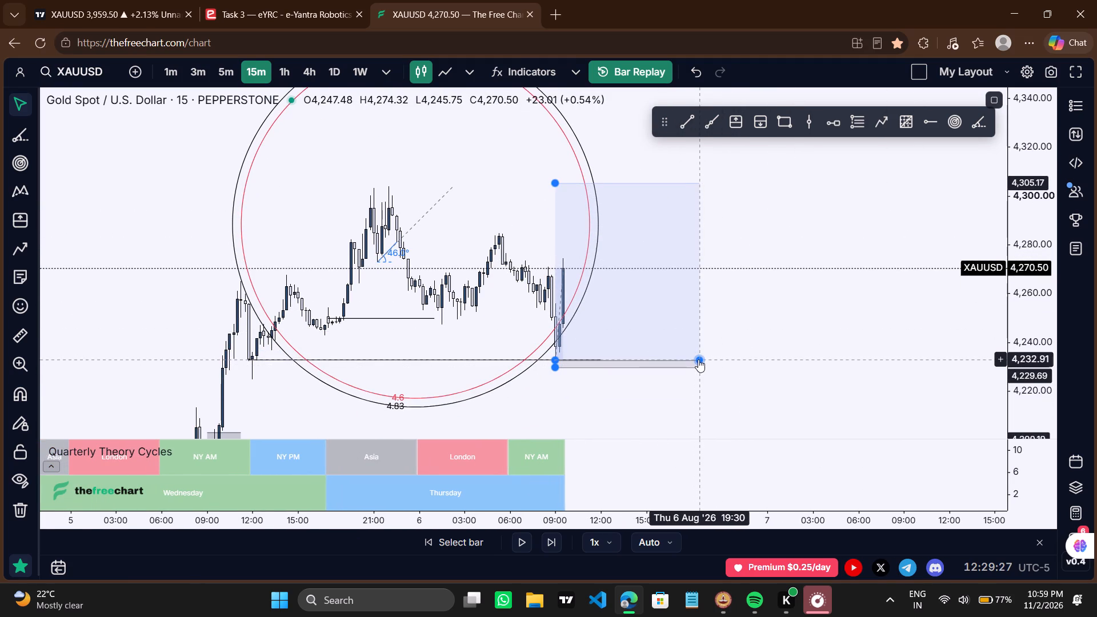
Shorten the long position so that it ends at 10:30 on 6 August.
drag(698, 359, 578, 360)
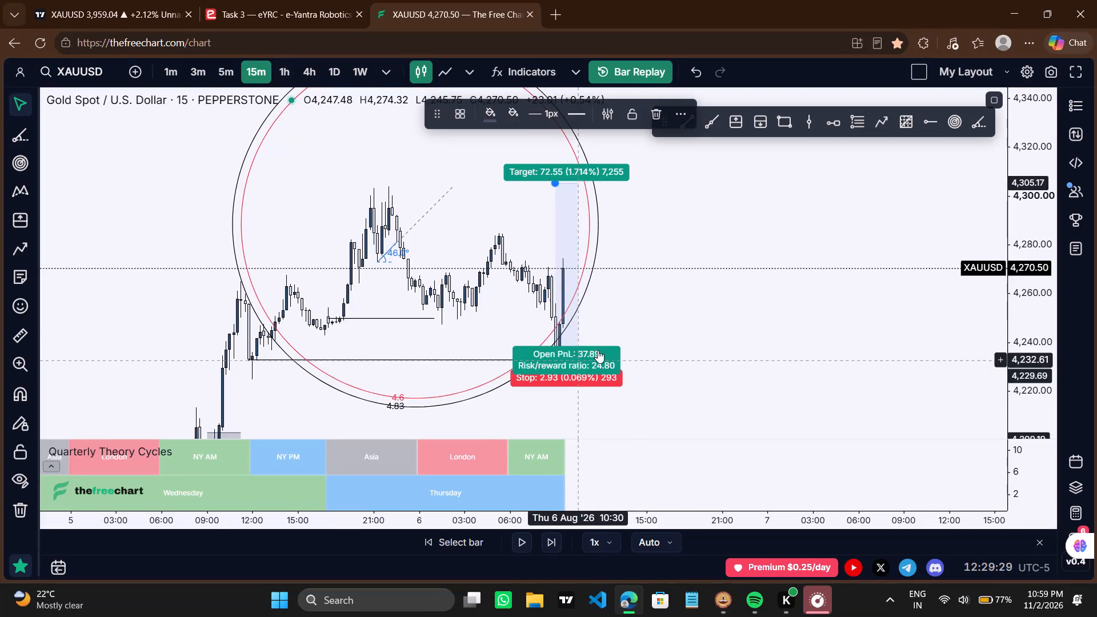
Advance the bar replay one bar at a time to the 10:45 bar on 6 August.
drag(640, 328, 716, 348)
scroll(716, 348, up, 5)
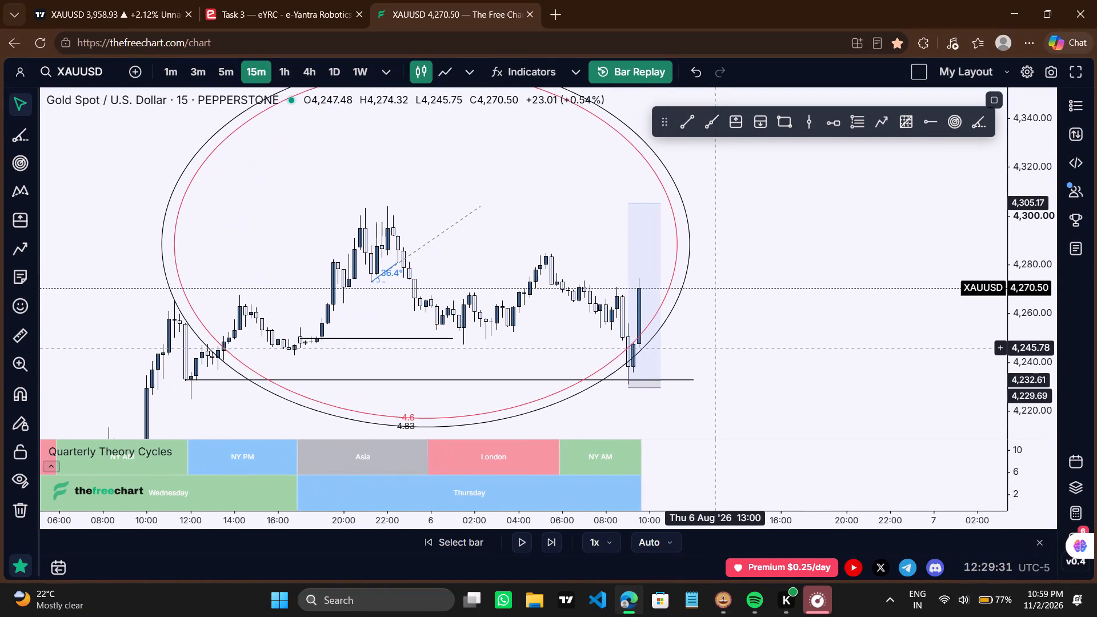
drag(722, 356, 616, 348)
click(546, 534)
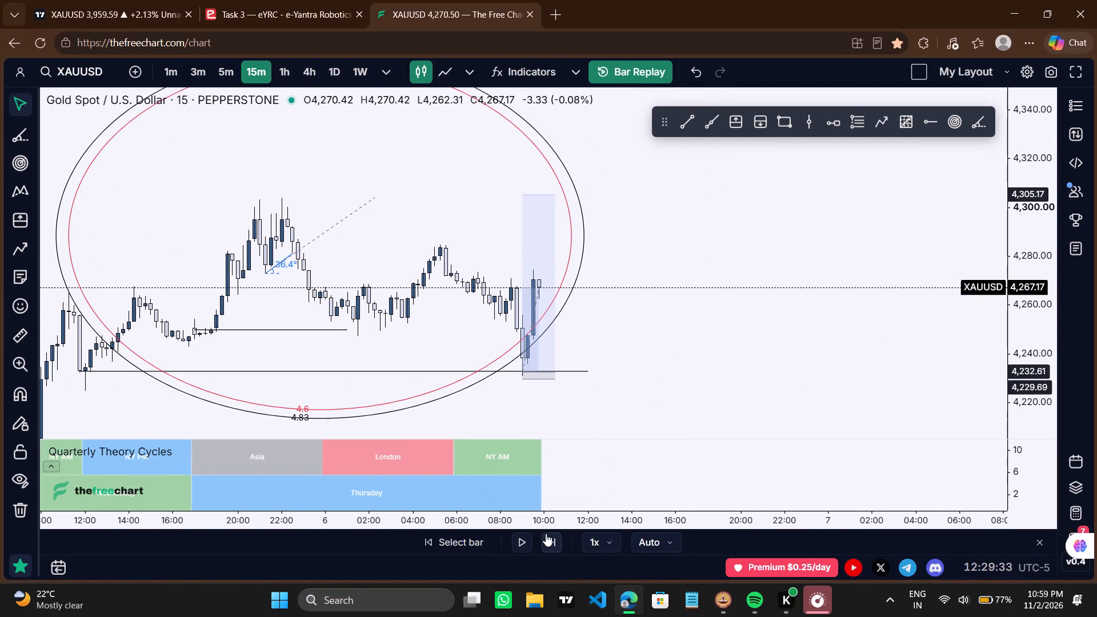
click(546, 534)
click(546, 534)
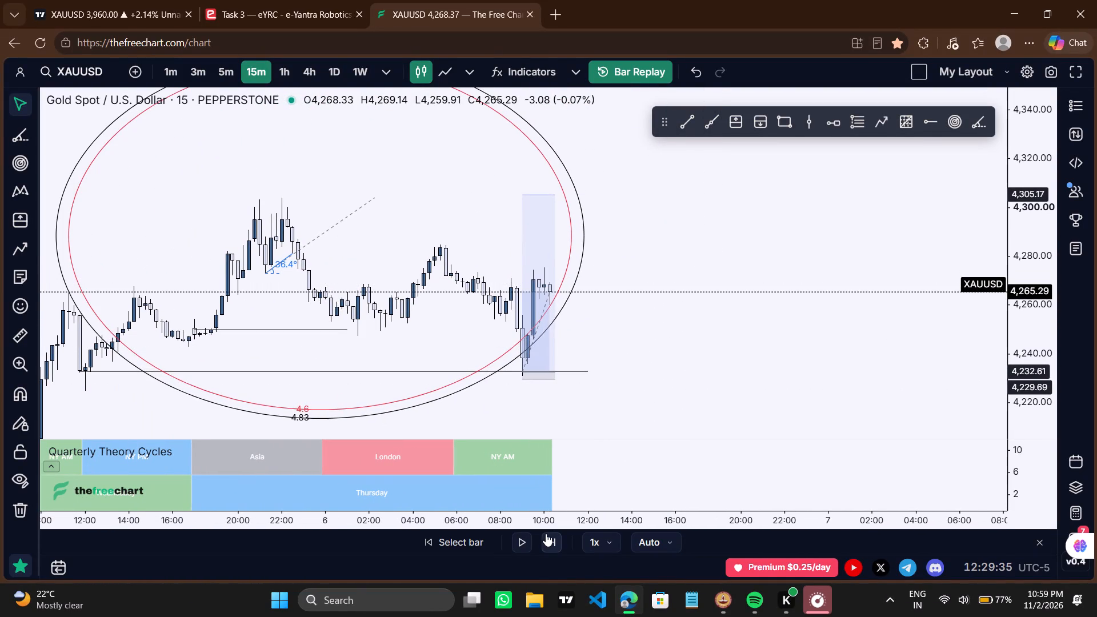
double_click(546, 534)
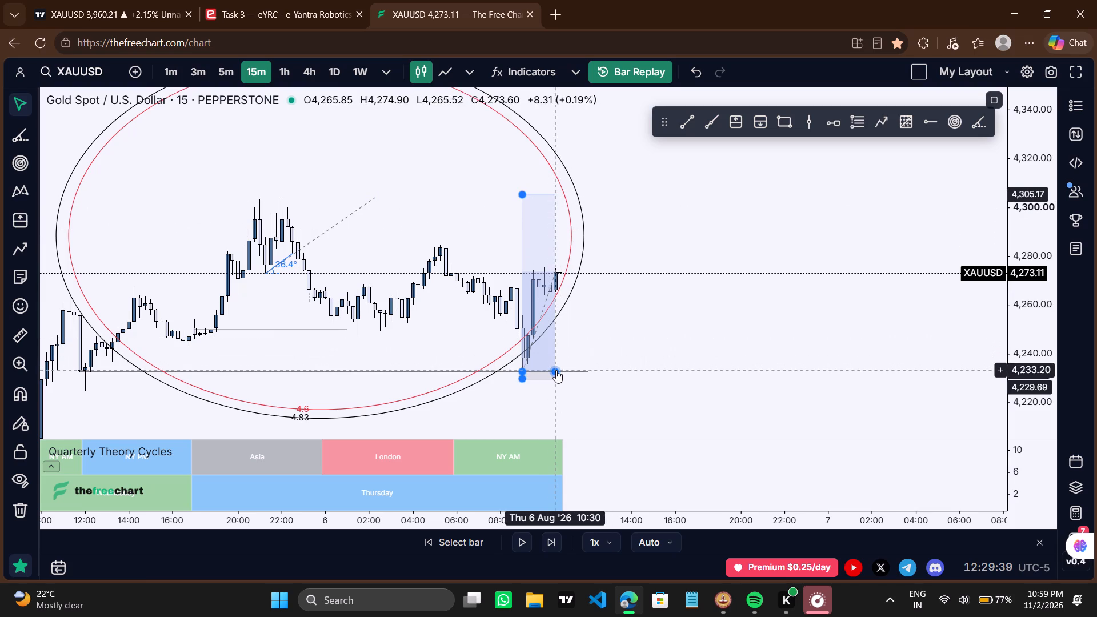
Extend the long position's end to about 12:45 on 6 August.
drag(556, 370, 603, 371)
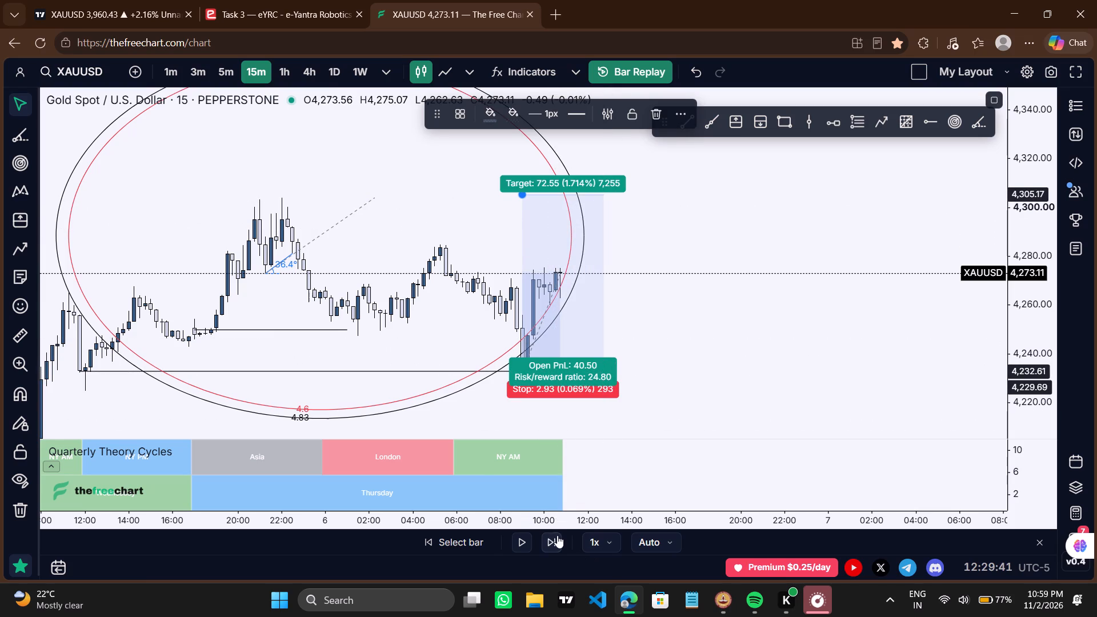
Advance the bar replay to the 12:00 bar on 6 August.
click(554, 540)
triple_click(554, 540)
click(554, 540)
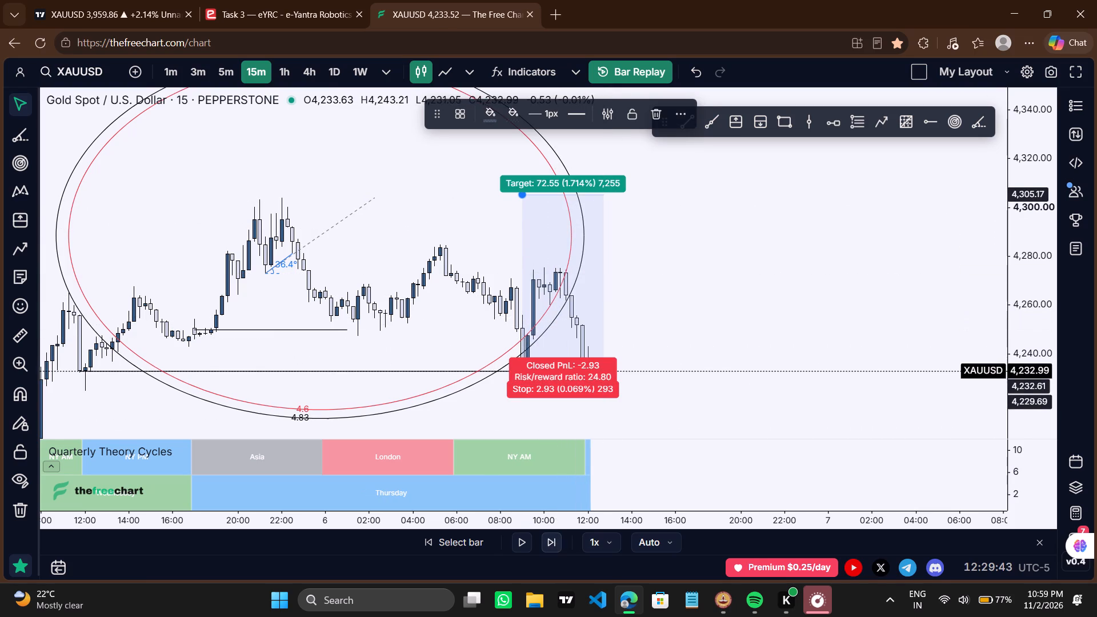
Measure the price range from about 4,232 up to about 4,274, just after the long position.
click(690, 340)
scroll(690, 340, down, 2)
drag(704, 337, 723, 334)
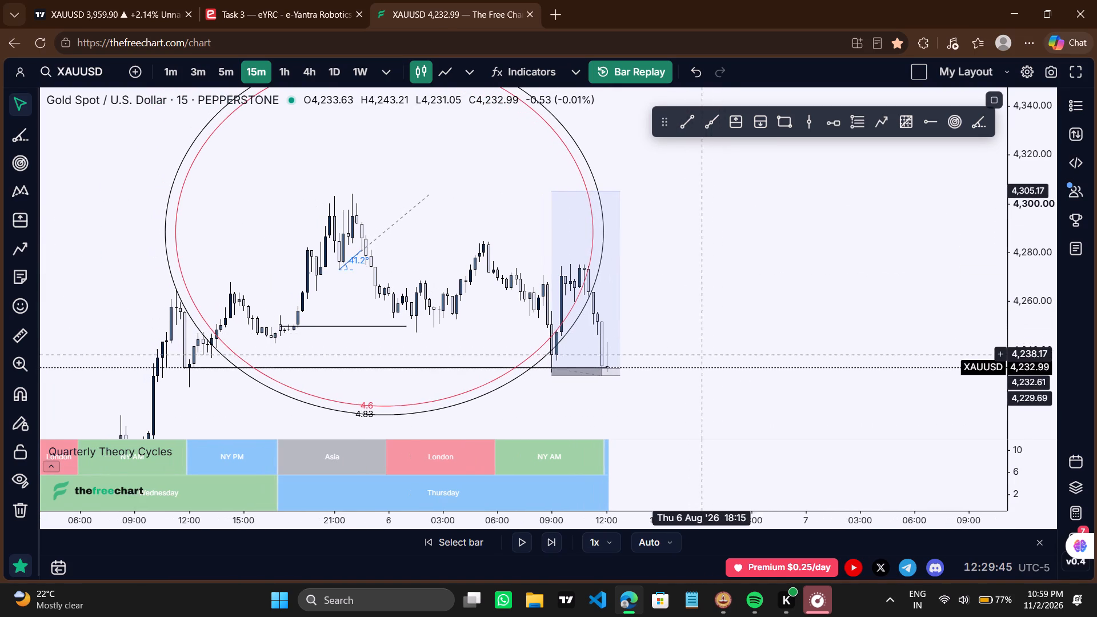
shift+click(679, 370)
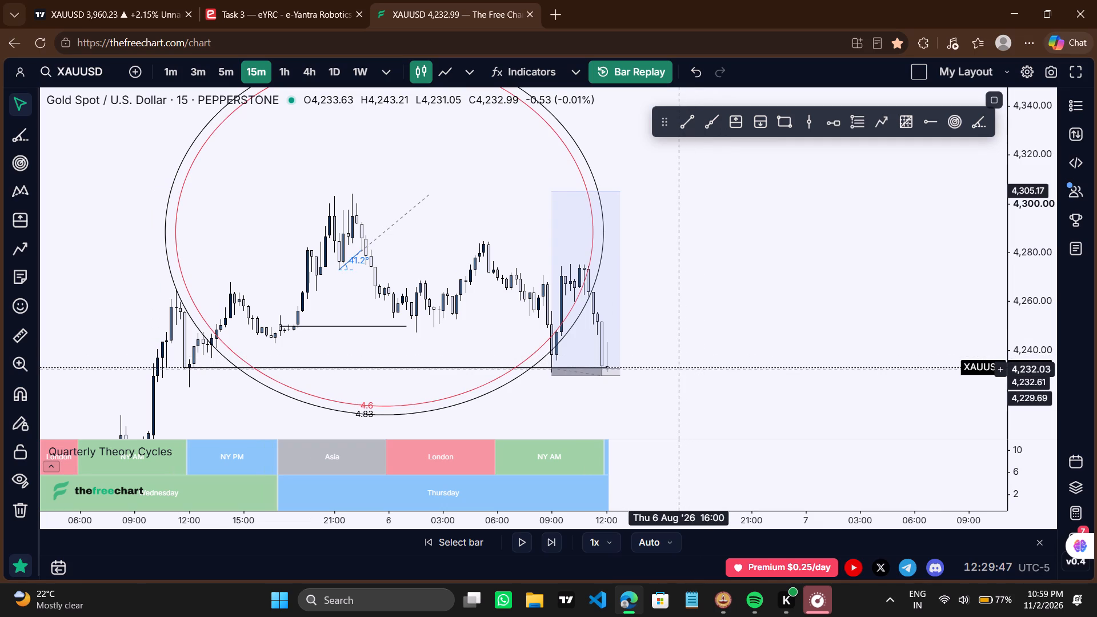
shift+click(646, 267)
scroll(739, 348, down, 3)
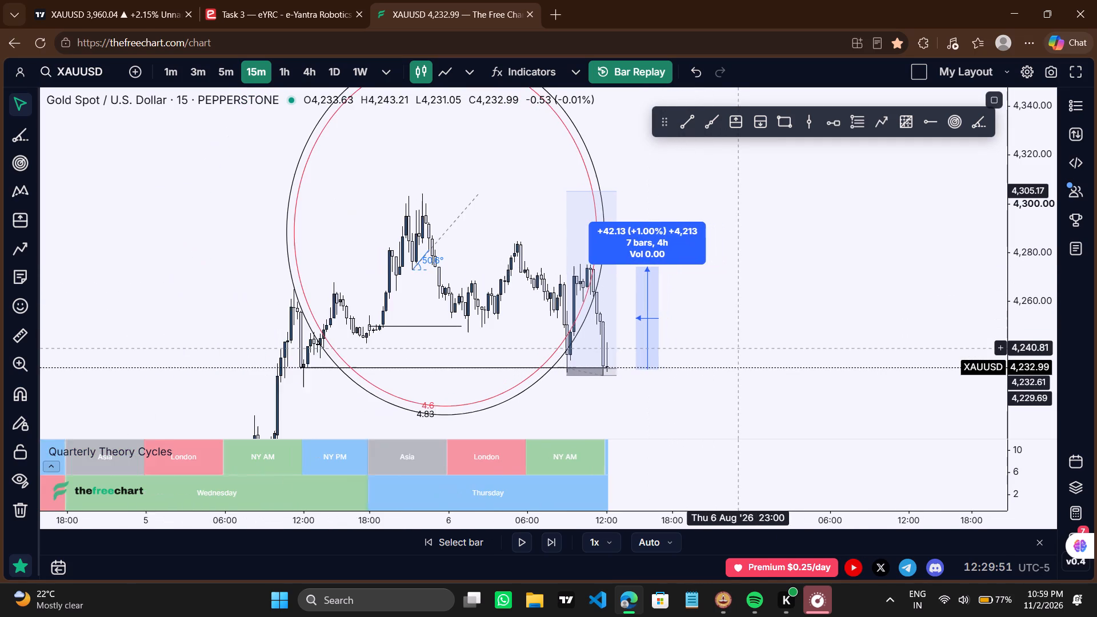
drag(700, 354, 767, 356)
Advance the bar replay from midday to the 20:15 bar on 6 August.
scroll(767, 356, up, 2)
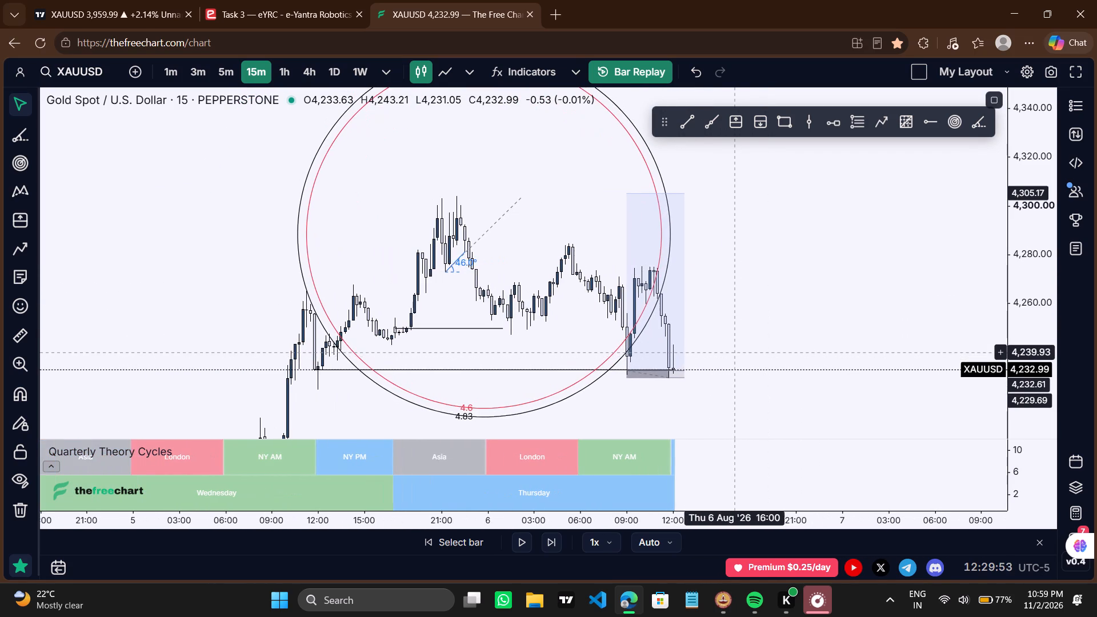
drag(734, 352, 739, 352)
click(555, 543)
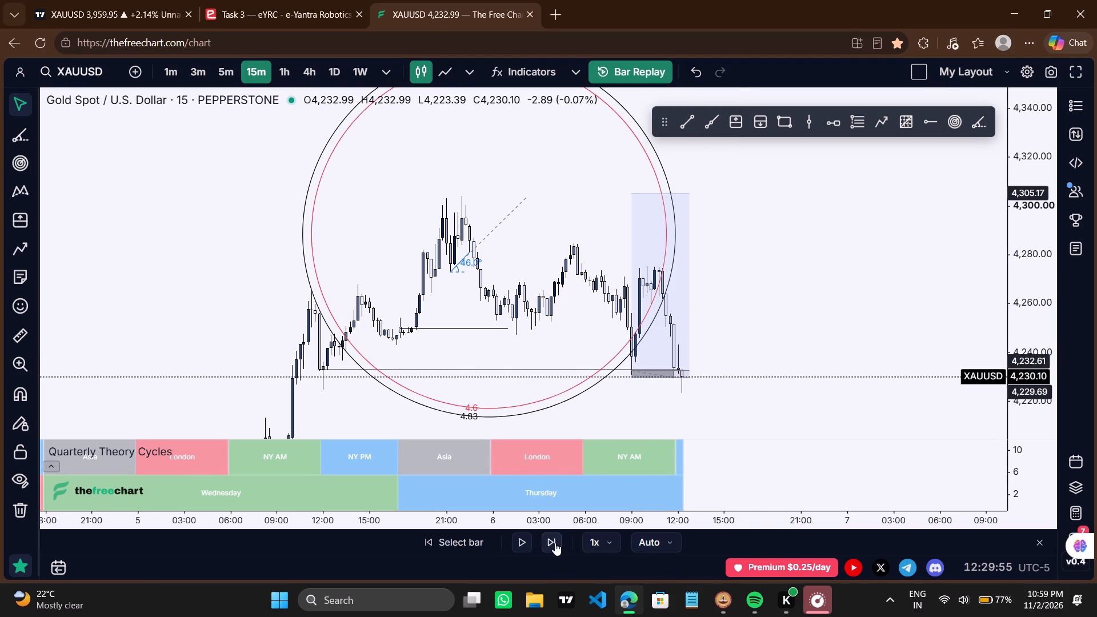
click(555, 543)
triple_click(555, 543)
triple_click(555, 543)
triple_click(555, 543)
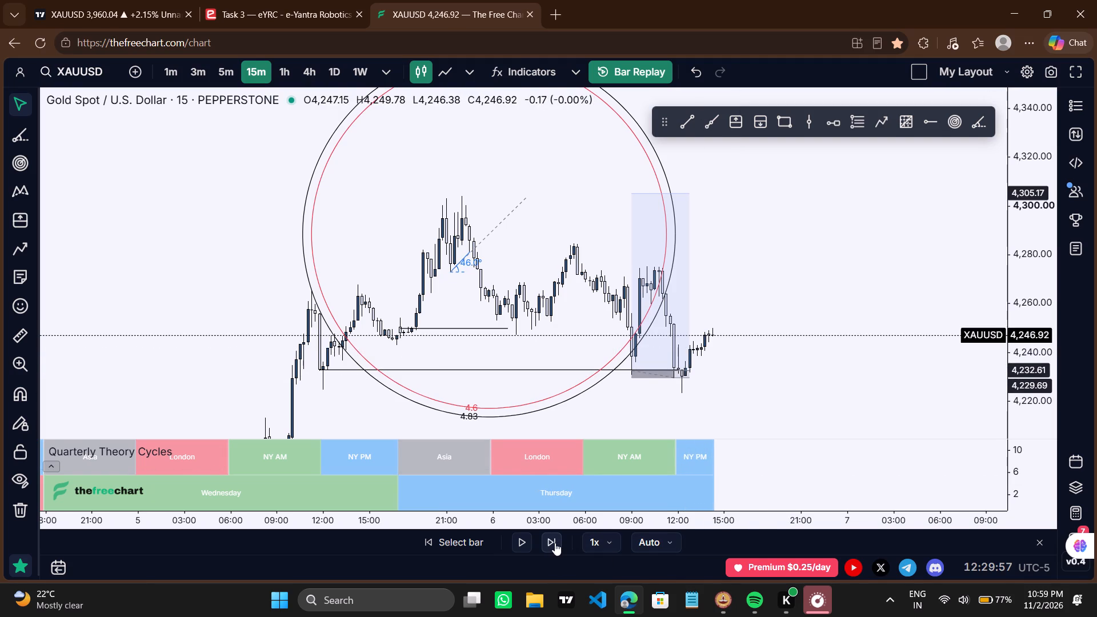
triple_click(555, 543)
triple_click(555, 543)
triple_click(555, 543)
triple_click(555, 543)
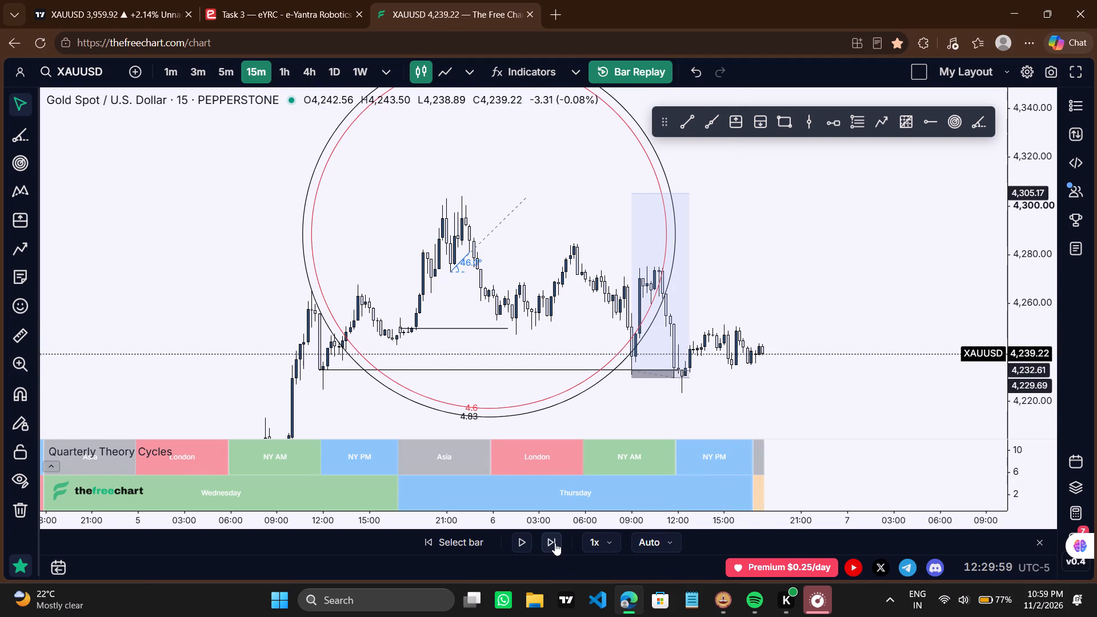
triple_click(555, 543)
triple_click(555, 543)
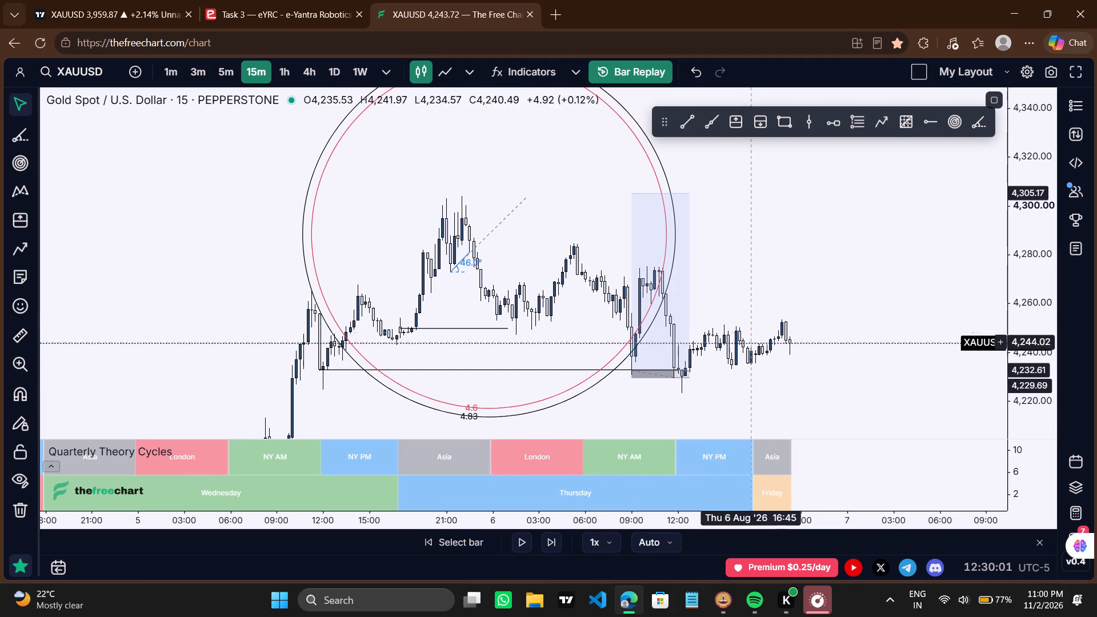
Switch the chart to the daily timeframe and delete all drawings.
click(341, 71)
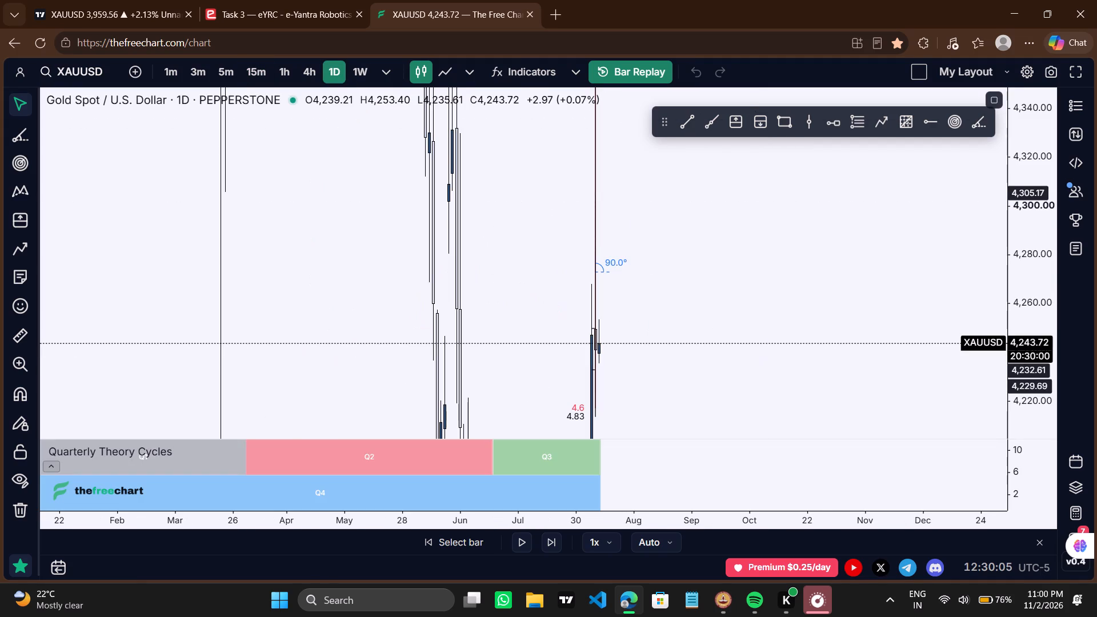
scroll(628, 323, up, 6)
drag(1031, 190, 988, 457)
click(16, 512)
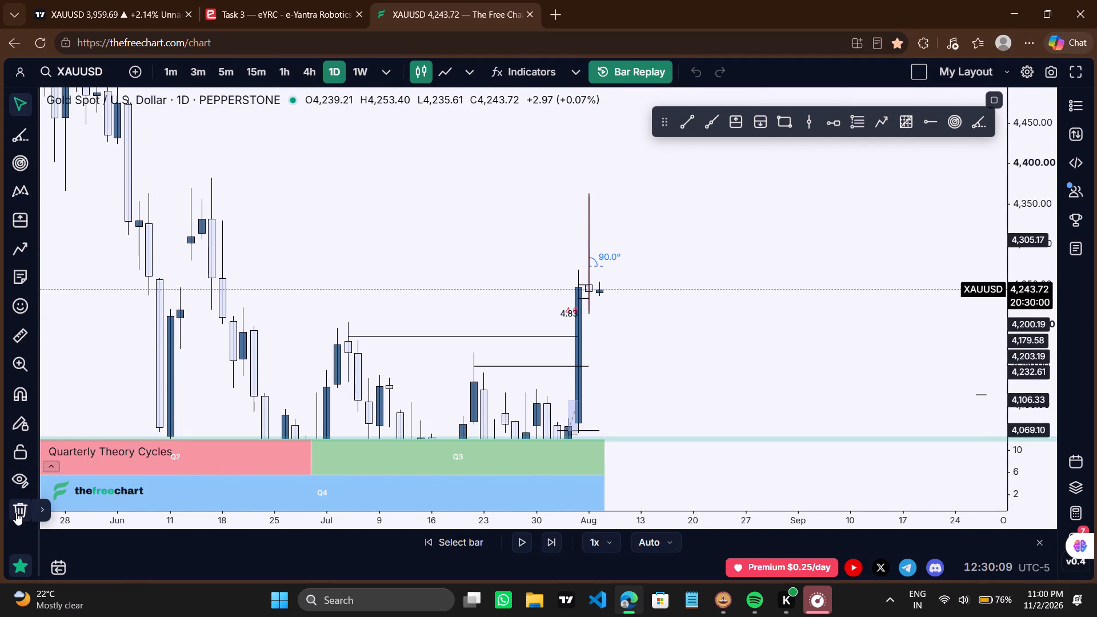
Draw a near-horizontal trend line from the 5 August daily high at about 4,268 to 13 August.
drag(507, 380, 485, 345)
scroll(485, 345, up, 1)
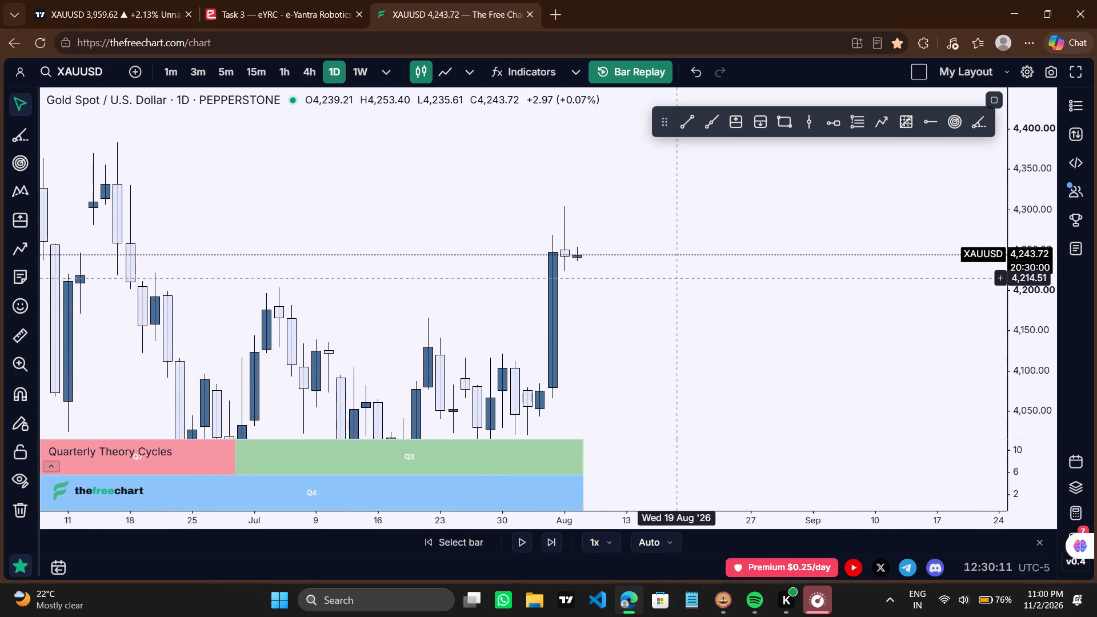
drag(710, 270, 638, 256)
click(679, 130)
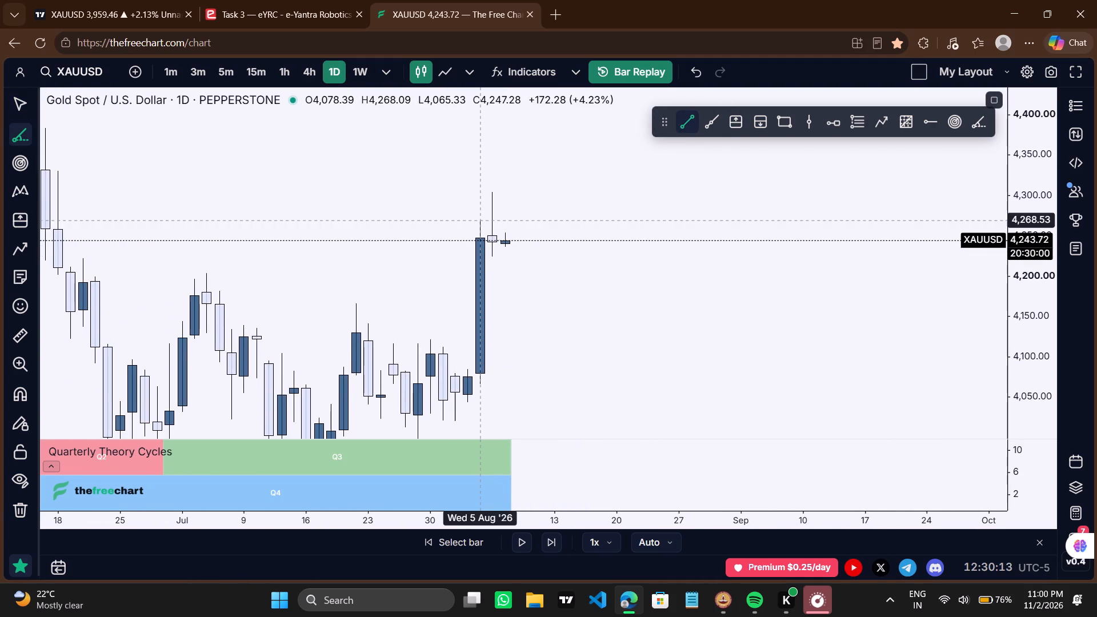
ctrl+click(478, 207)
shift+drag(554, 222, 562, 278)
click(562, 278)
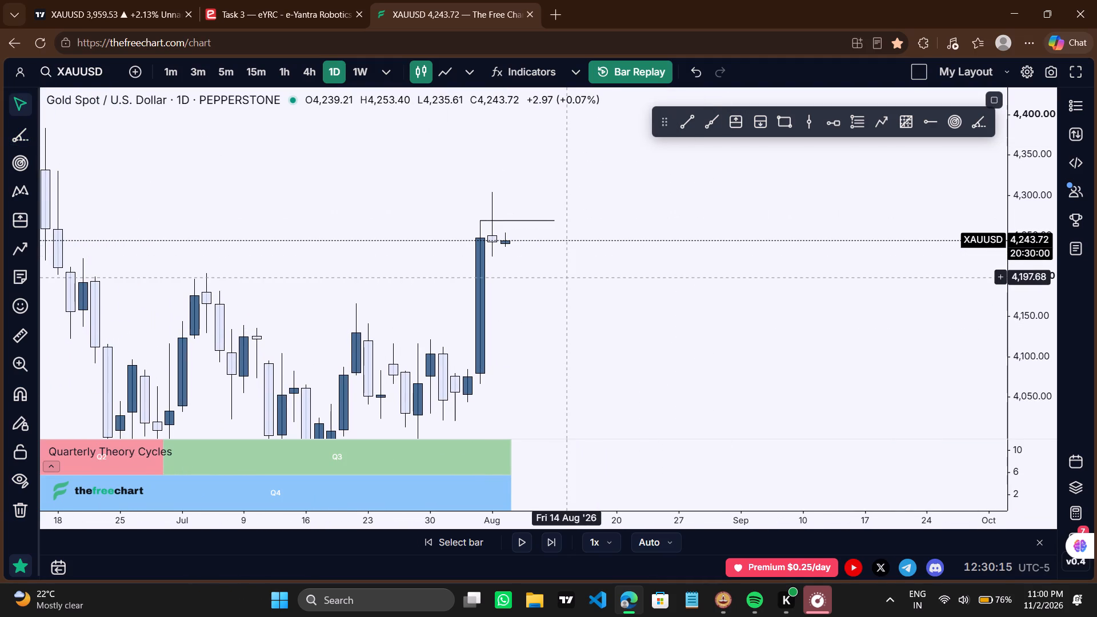
Switch to the 15-minute timeframe and examine the 5–6 August price action around the 4,268 line.
scroll(561, 278, down, 1)
drag(550, 279, 537, 275)
scroll(537, 275, down, 1)
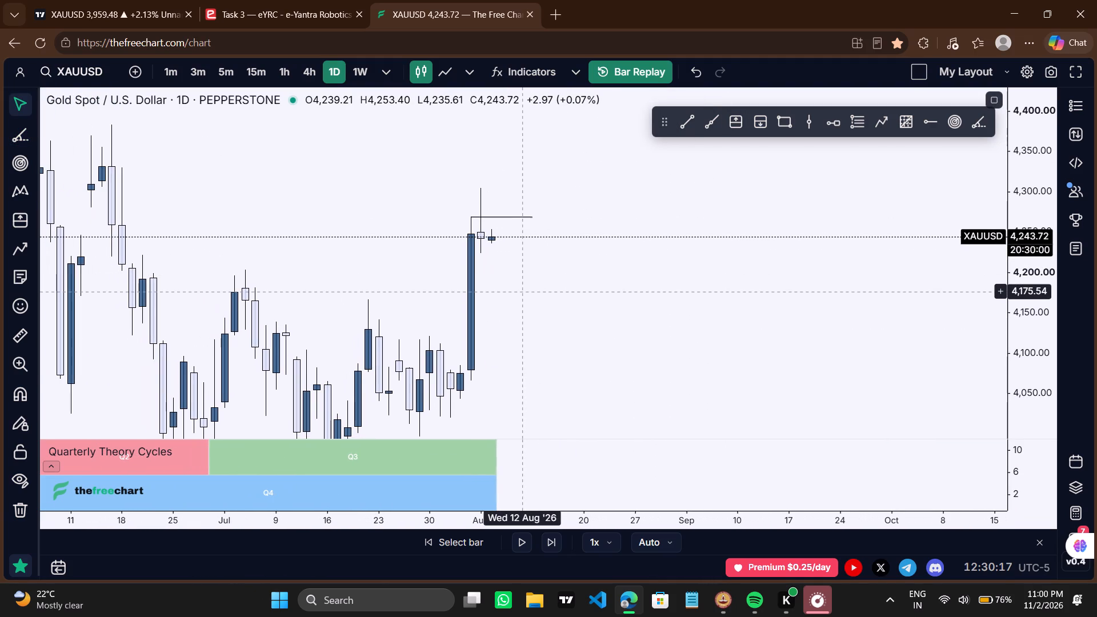
click(524, 292)
click(262, 74)
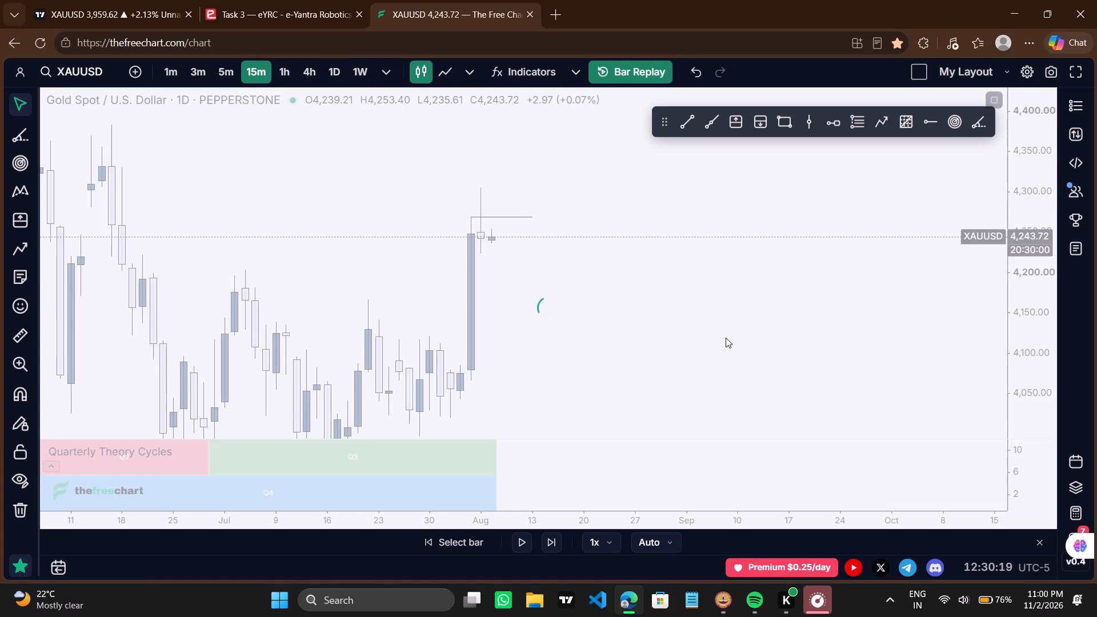
drag(1036, 392, 990, 132)
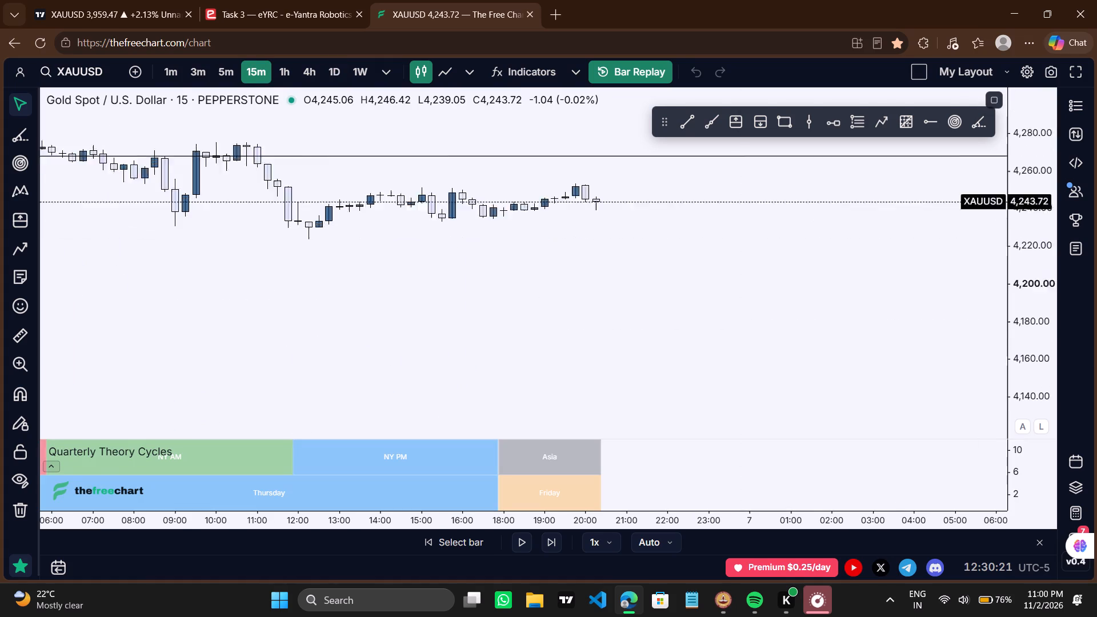
drag(990, 132, 983, 86)
drag(829, 194, 834, 411)
scroll(834, 411, down, 4)
drag(617, 290, 722, 471)
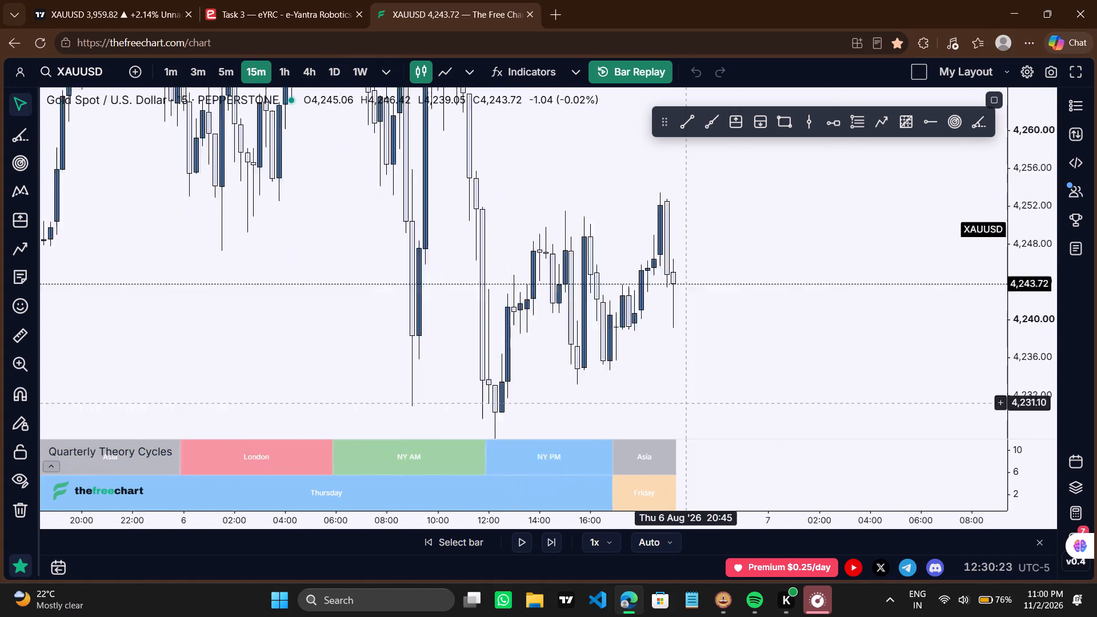
drag(722, 471, 729, 497)
scroll(729, 497, down, 2)
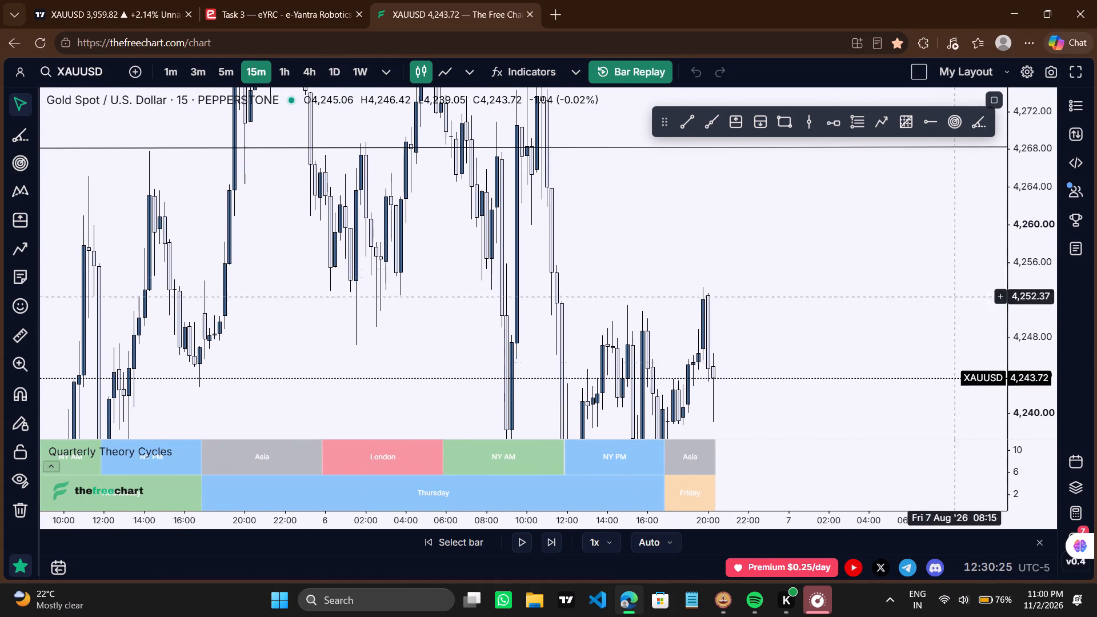
drag(1021, 254, 982, 374)
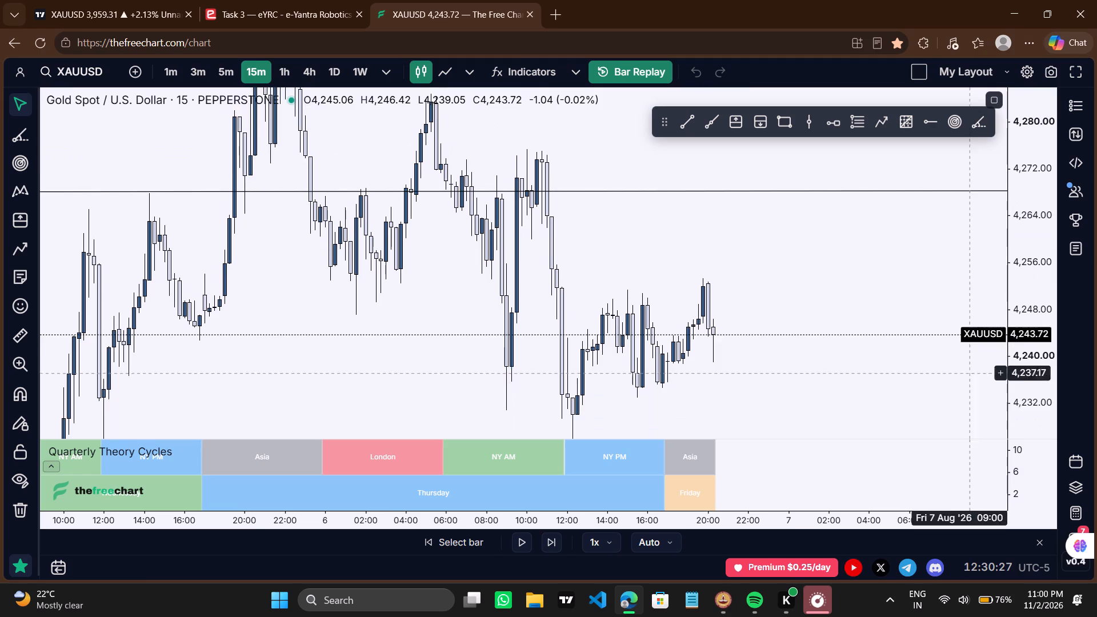
drag(738, 328, 558, 256)
scroll(558, 256, down, 1)
drag(568, 291, 583, 367)
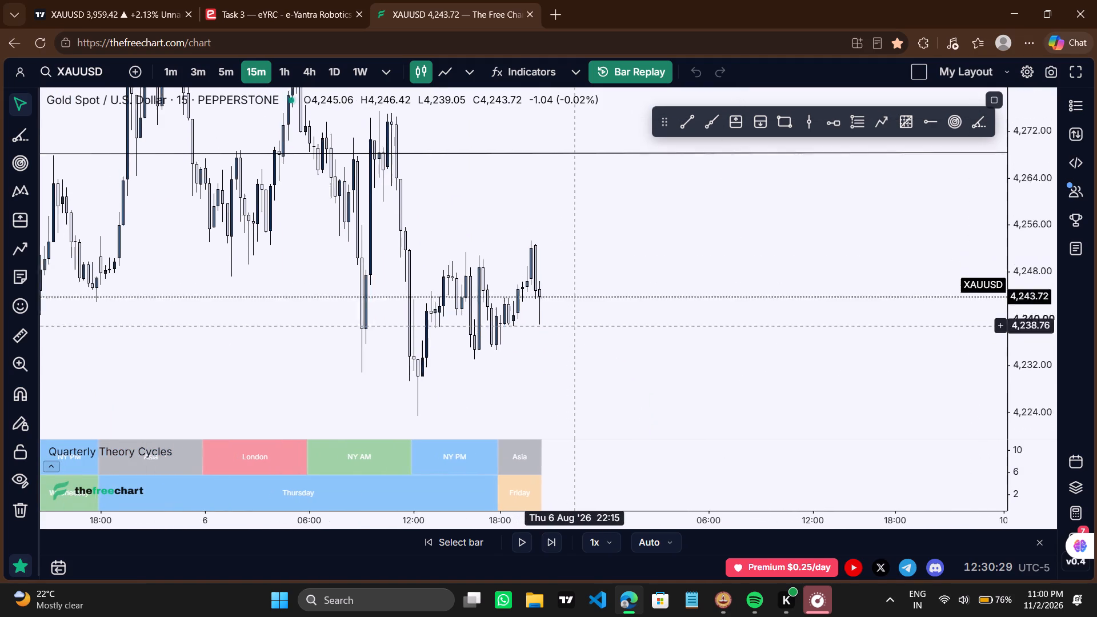
drag(583, 367, 585, 388)
scroll(585, 388, down, 1)
Switch to the 1-hour timeframe and examine the 5–6 August swings around the 4,268 line.
click(284, 72)
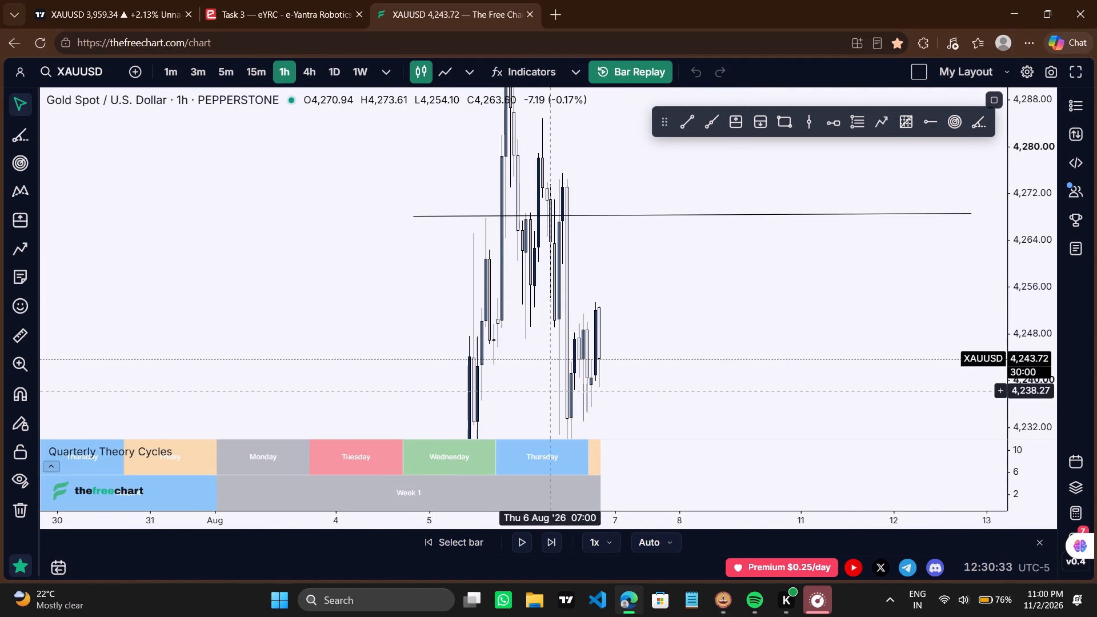
scroll(552, 391, up, 4)
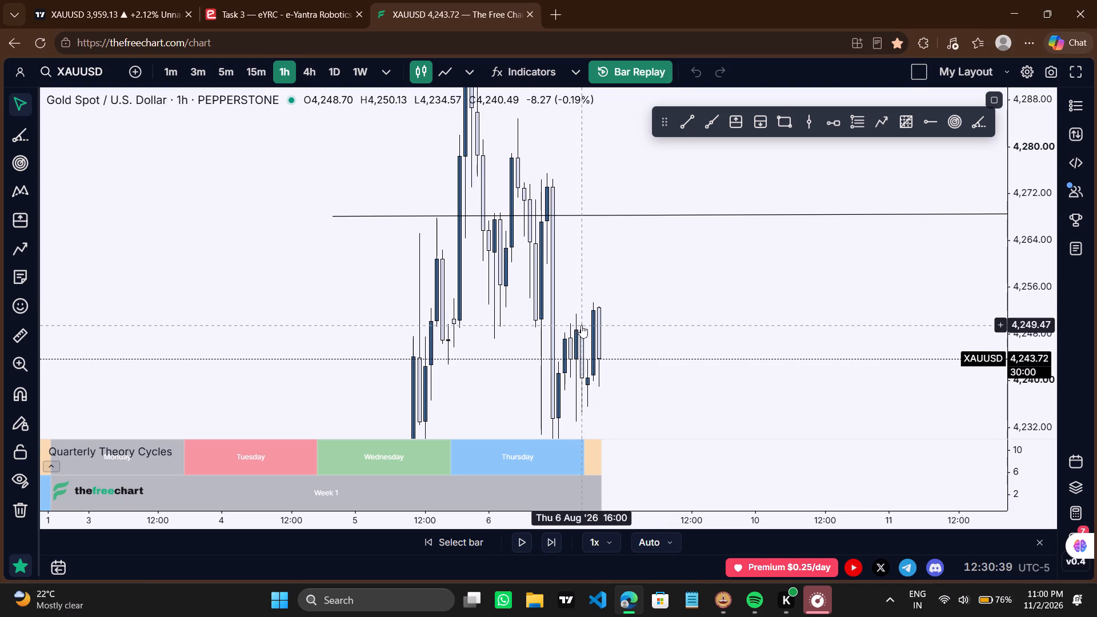
drag(671, 344, 656, 346)
drag(1030, 241, 1018, 328)
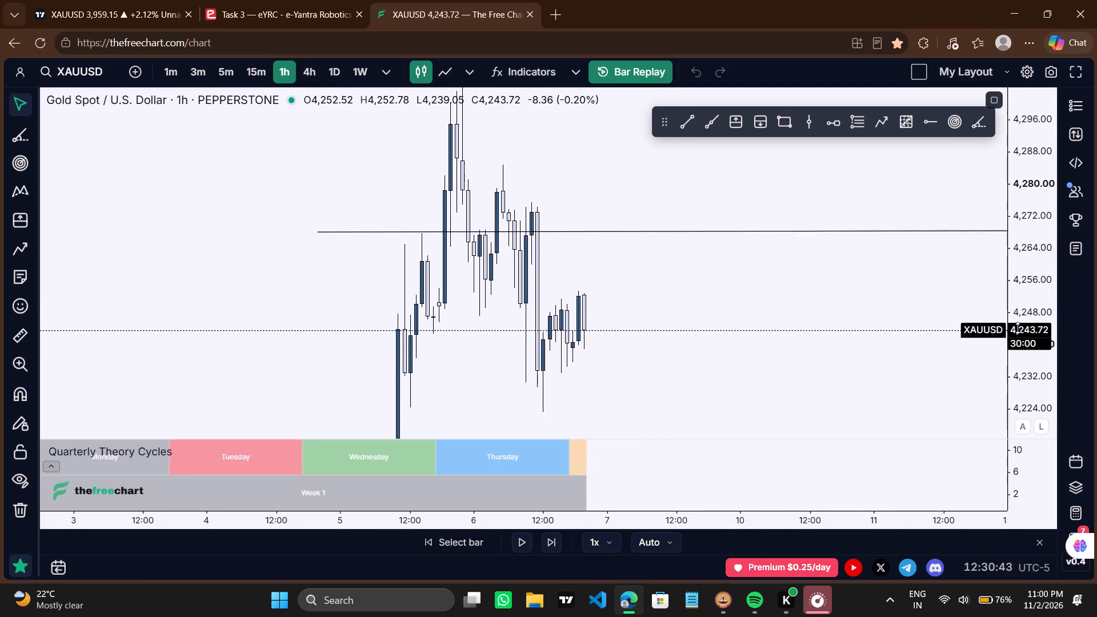
Draw a horizontal trend line at about 4,256 from 6 August 02:00 to 7 August 08:00.
drag(733, 372, 703, 376)
scroll(703, 376, up, 1)
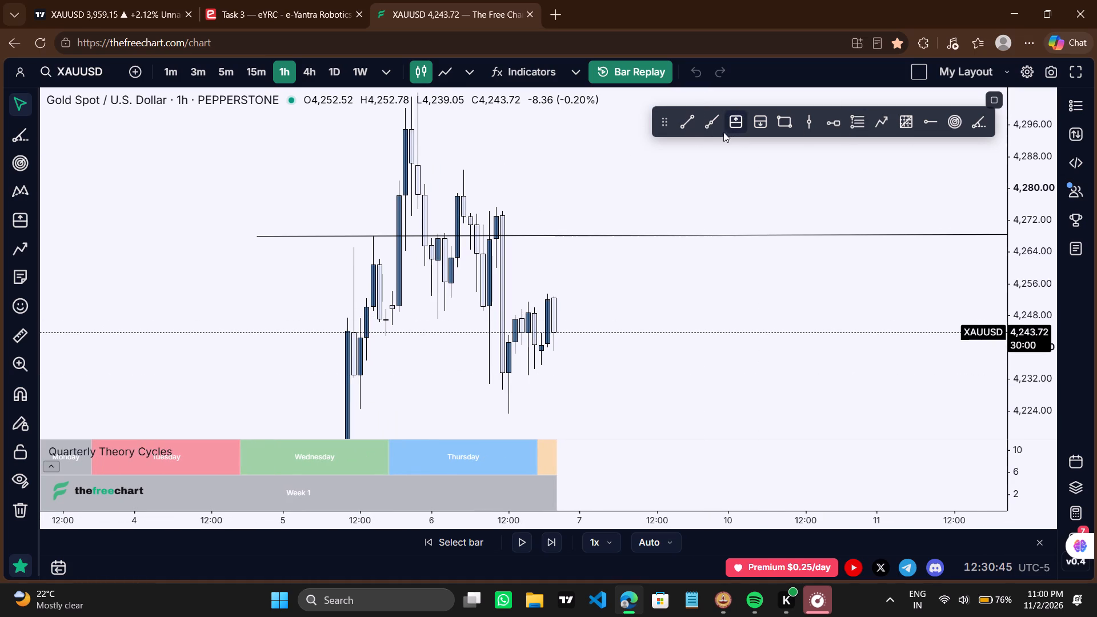
click(691, 125)
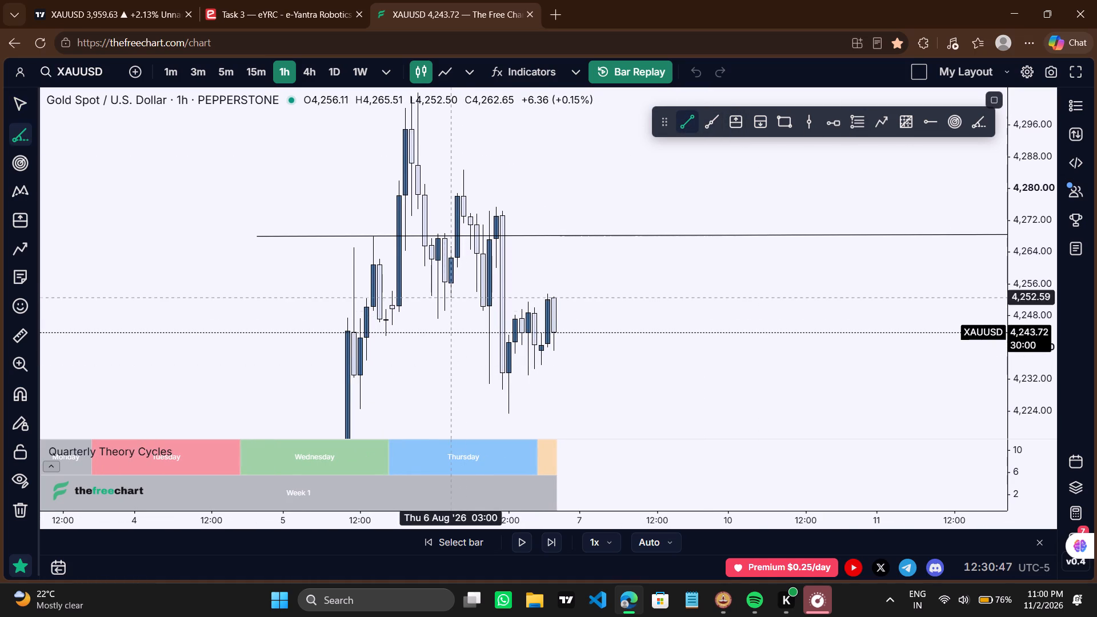
ctrl+click(443, 286)
shift+click(633, 257)
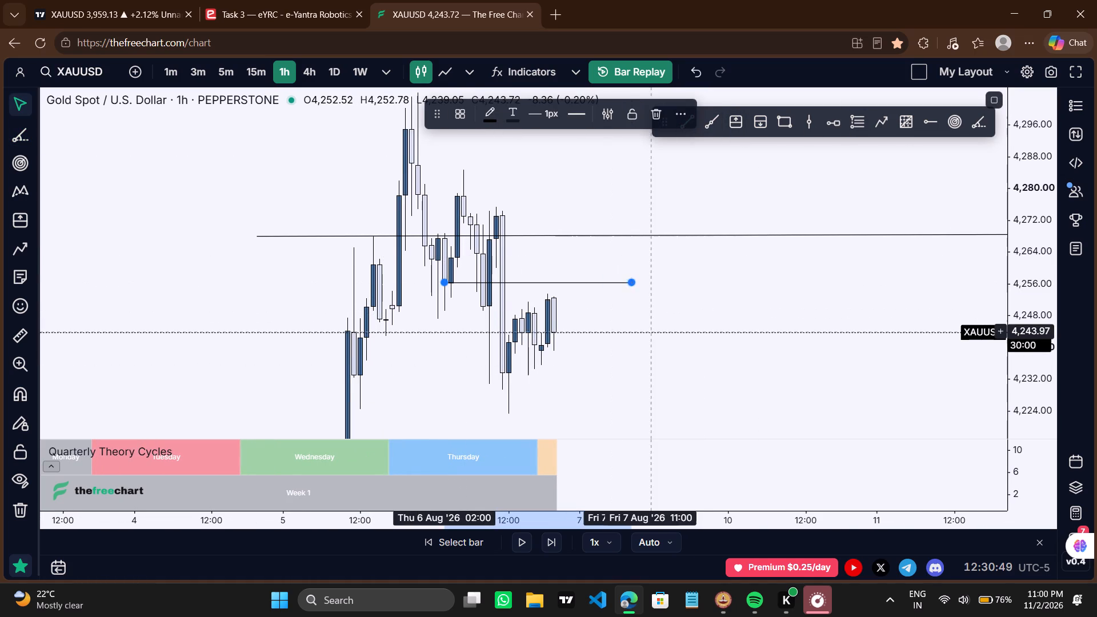
Switch to the 15-minute timeframe and shorten the 4,256 line so it starts at about 08:00 on 6 August.
drag(650, 332, 602, 331)
scroll(602, 331, up, 1)
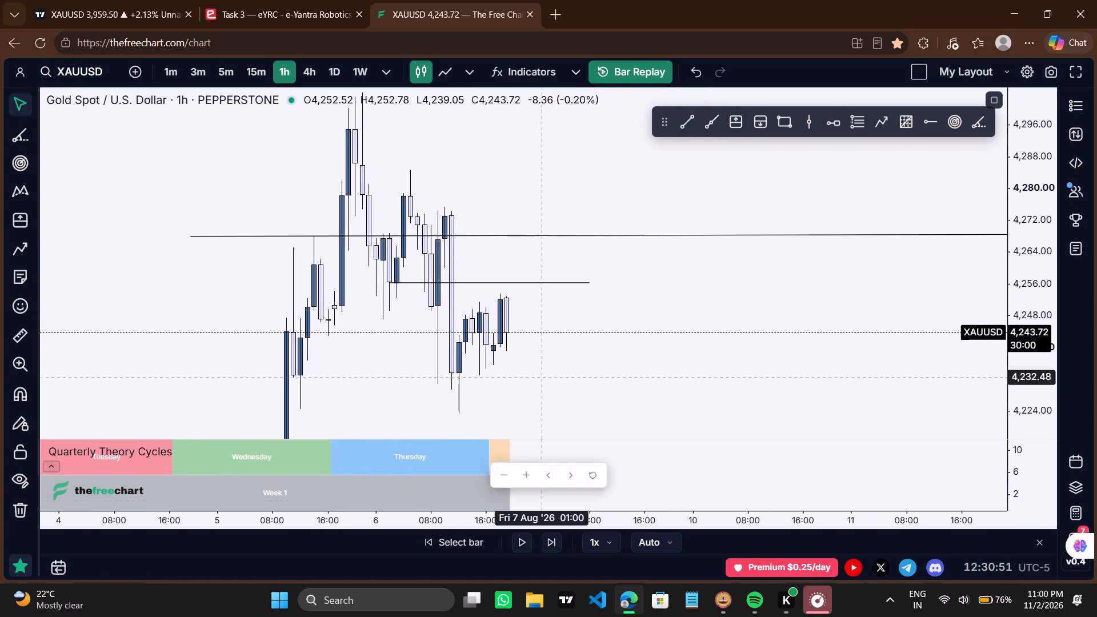
click(253, 68)
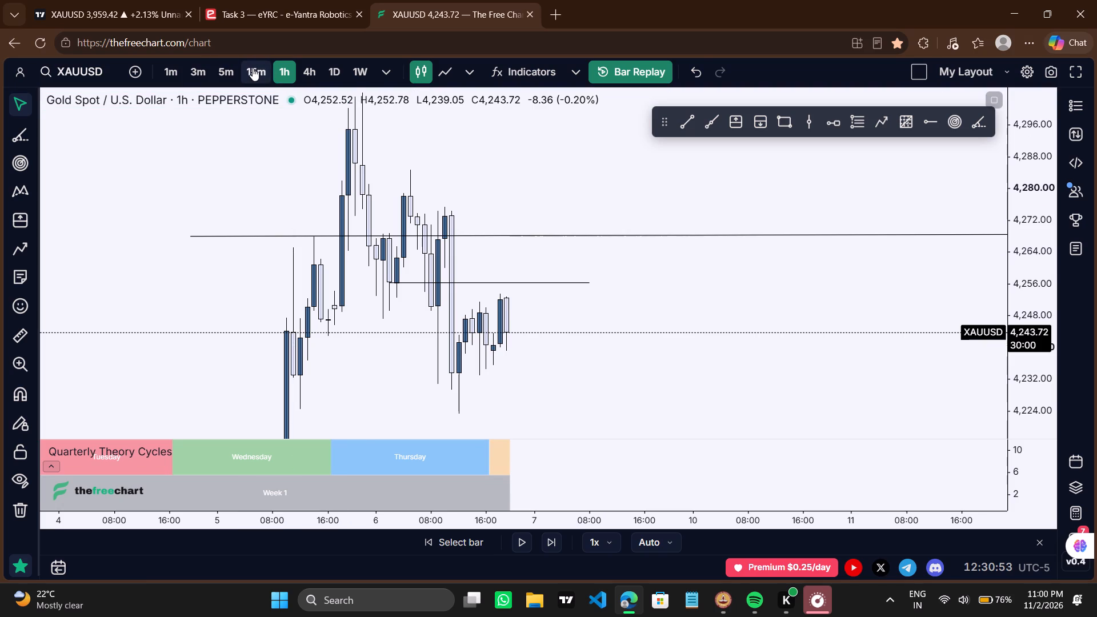
scroll(431, 299, down, 2)
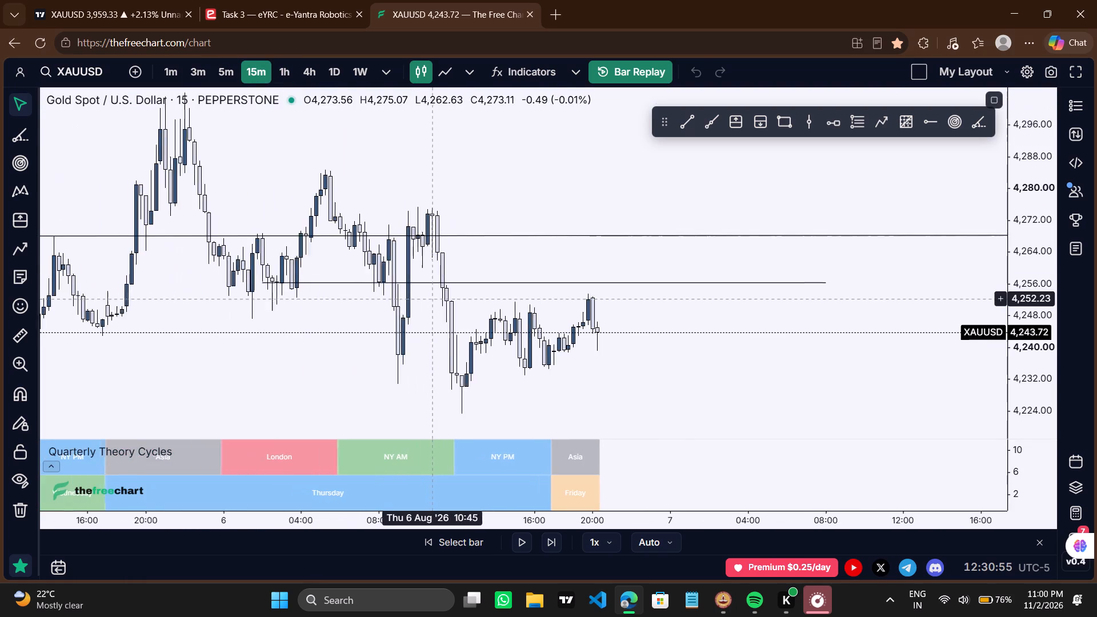
scroll(431, 299, down, 2)
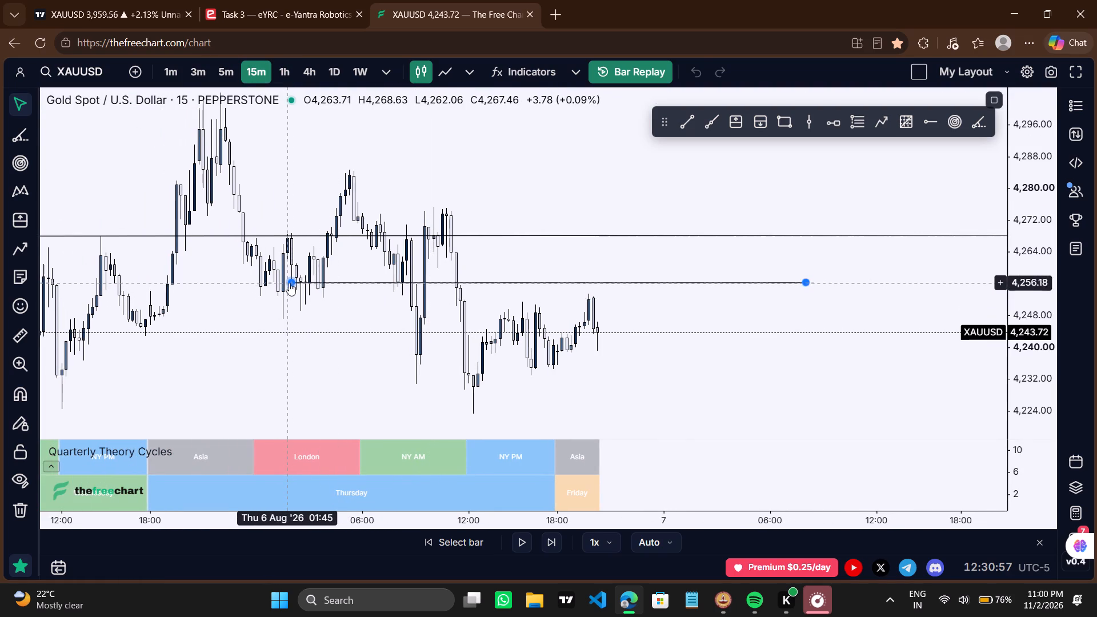
drag(289, 281, 396, 282)
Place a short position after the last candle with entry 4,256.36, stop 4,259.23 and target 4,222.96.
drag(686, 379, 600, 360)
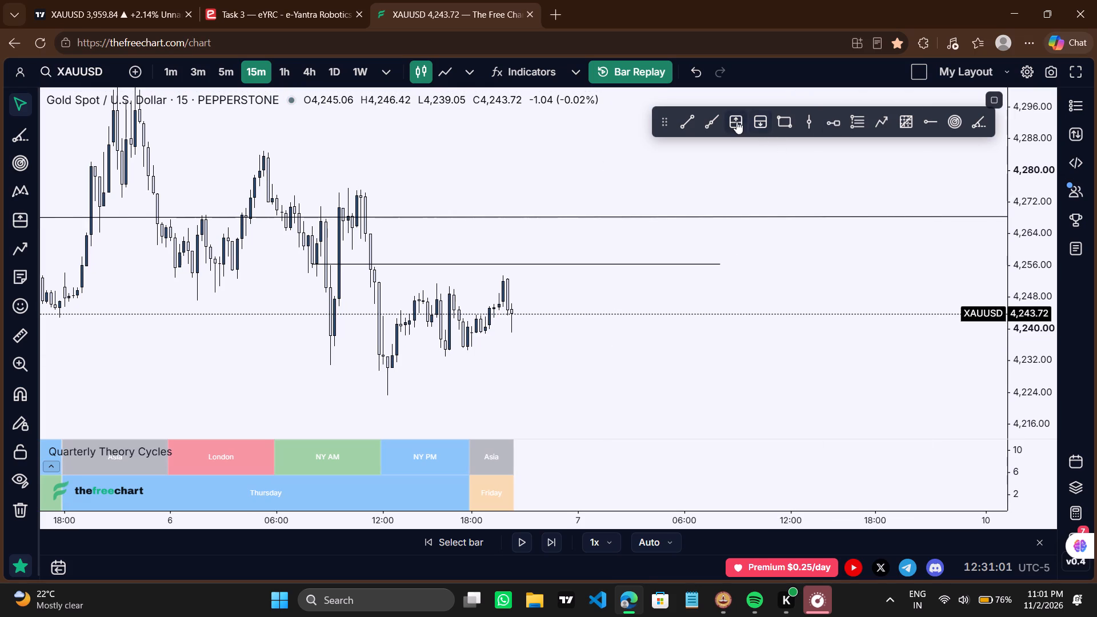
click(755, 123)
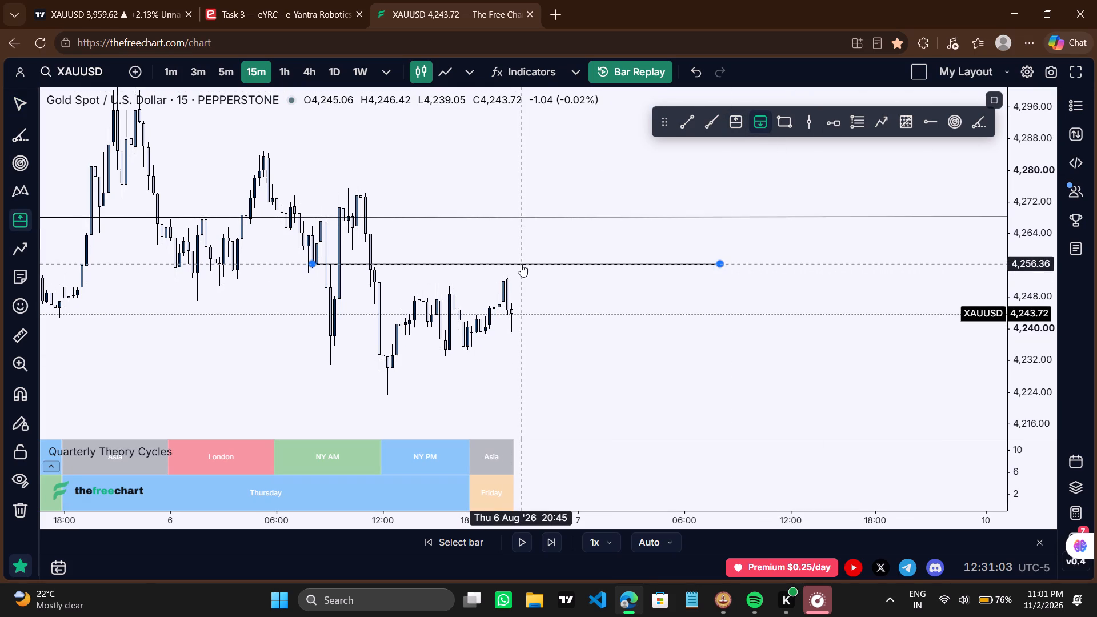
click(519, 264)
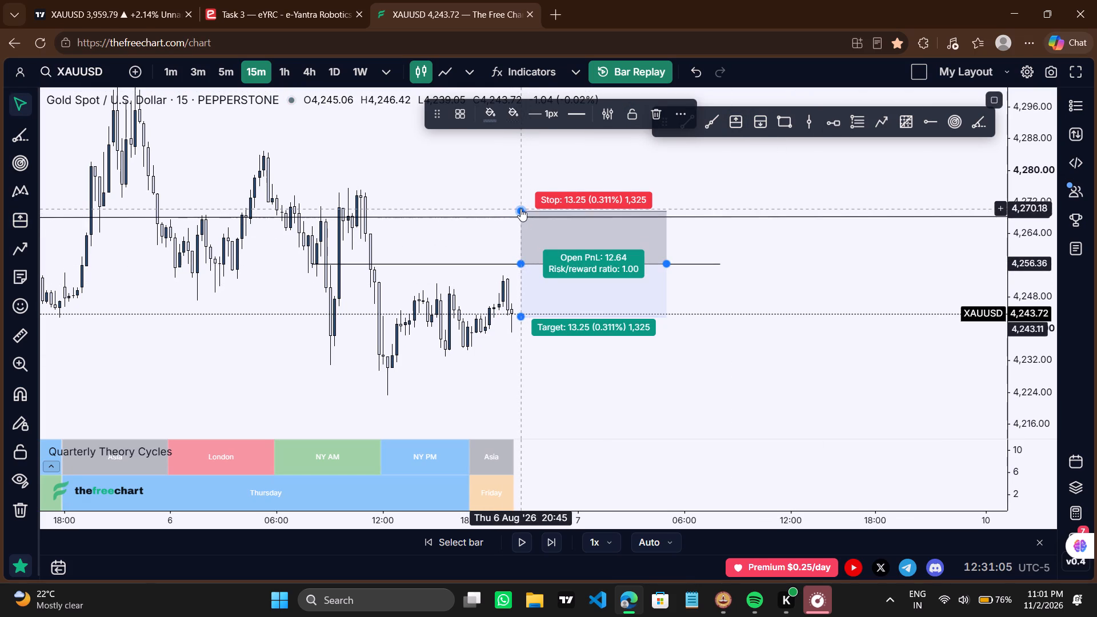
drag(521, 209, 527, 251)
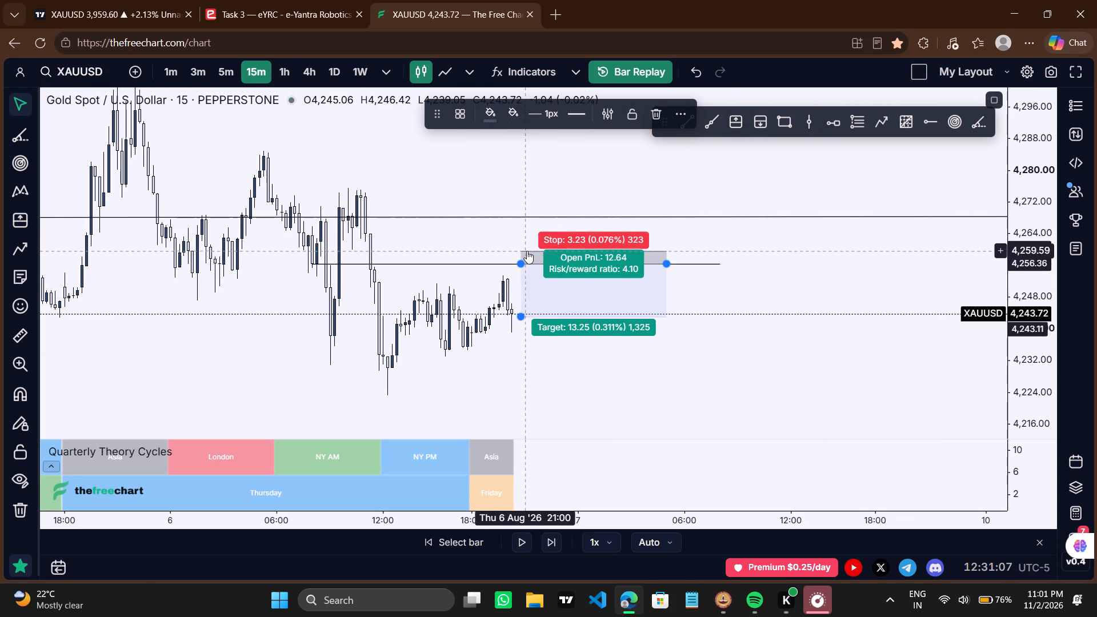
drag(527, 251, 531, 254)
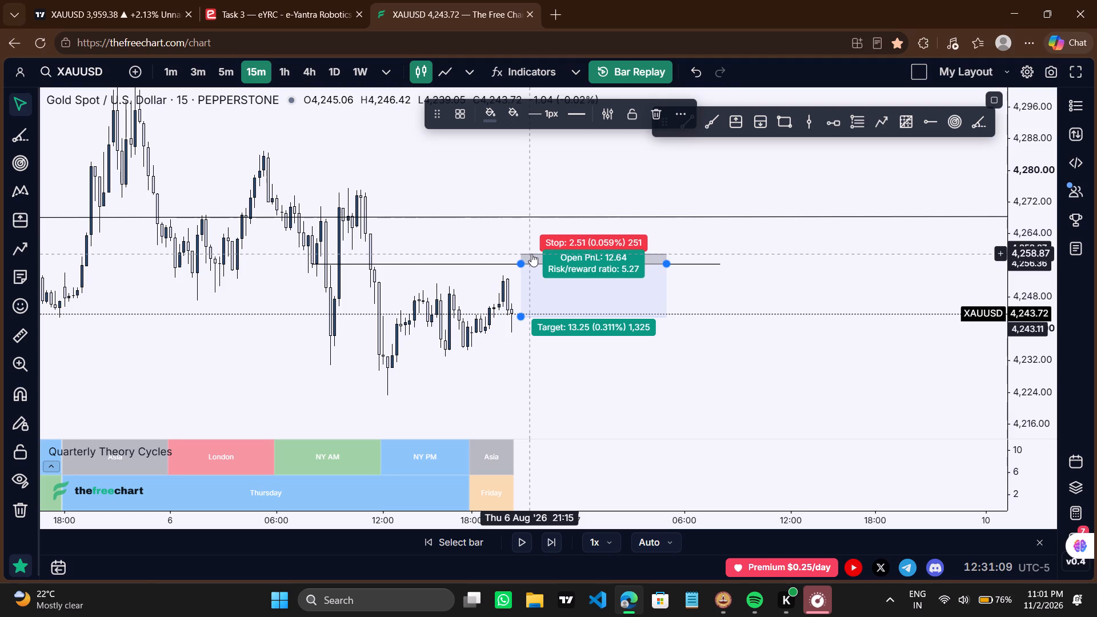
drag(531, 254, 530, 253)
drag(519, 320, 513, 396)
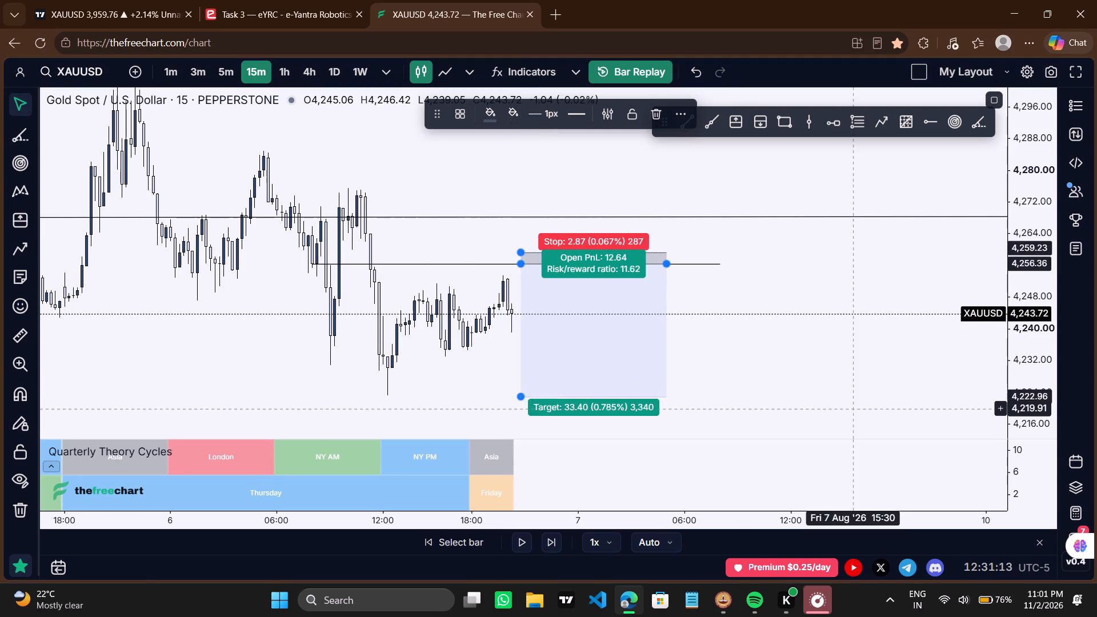
Advance the replay bar by bar on the 15-minute chart to about 01:30 on 7 August.
drag(853, 409, 630, 396)
scroll(630, 396, down, 1)
click(551, 546)
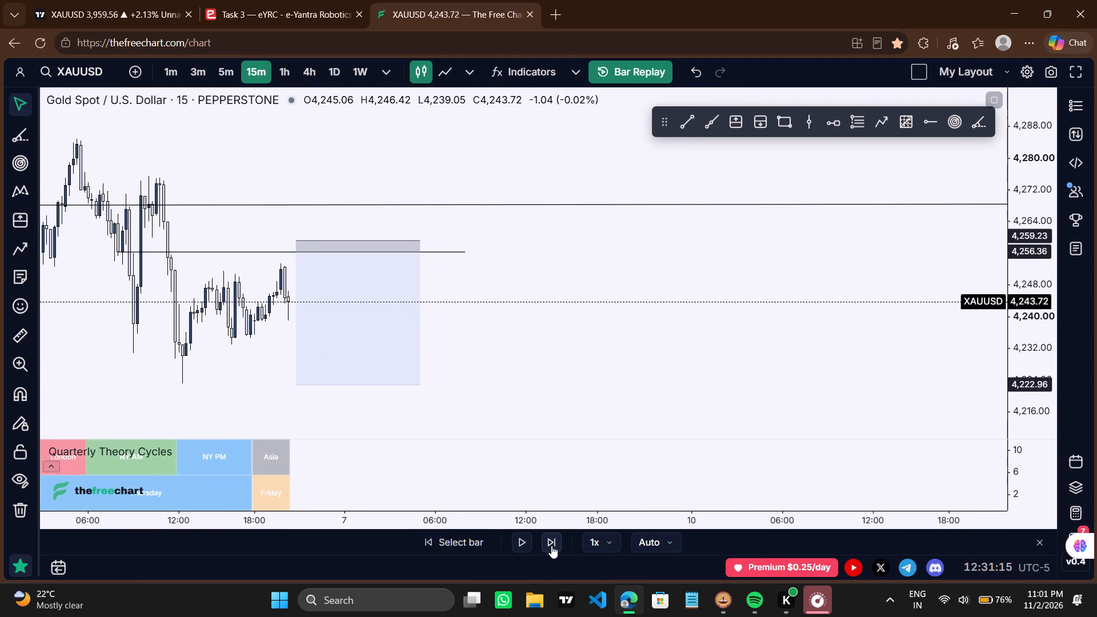
click(551, 546)
click(551, 546)
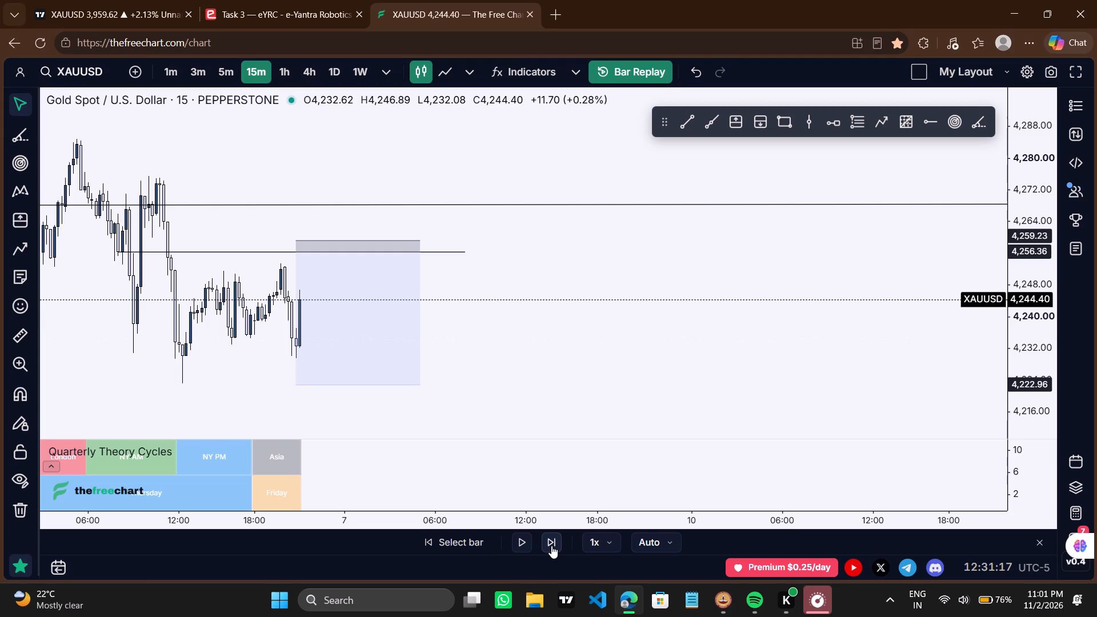
click(551, 546)
click(551, 546)
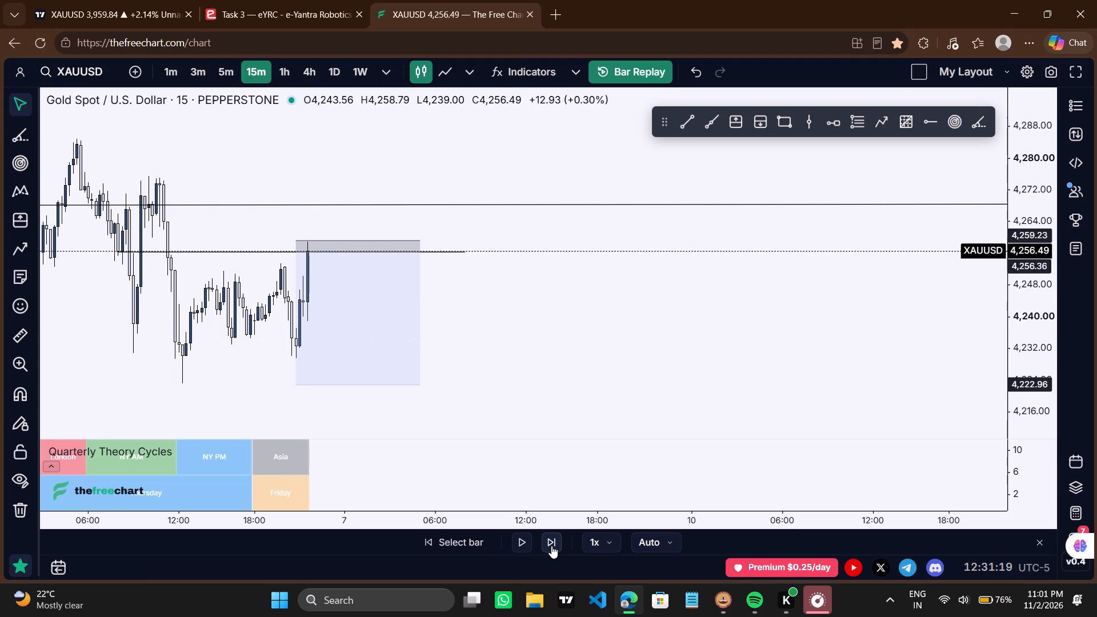
click(551, 546)
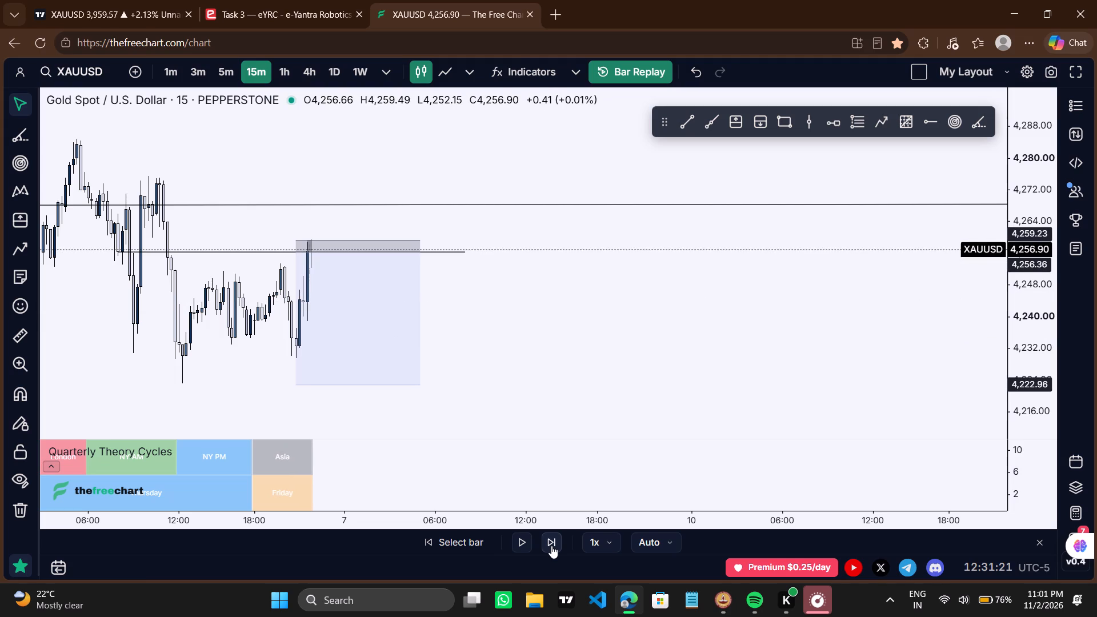
click(551, 546)
click(551, 546)
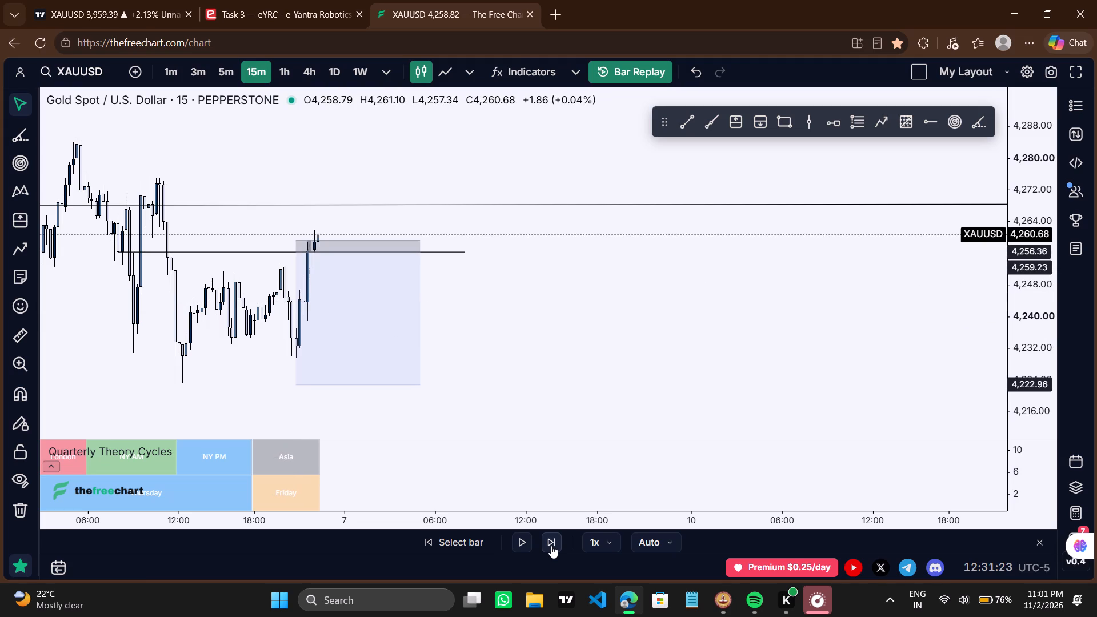
click(551, 546)
click(551, 546)
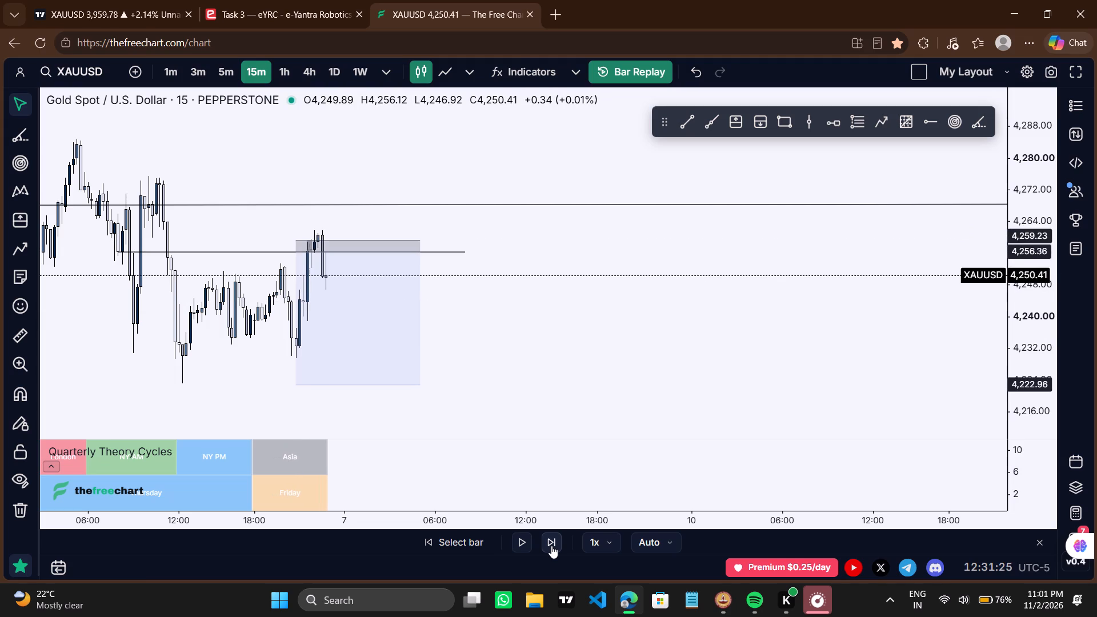
triple_click(551, 546)
click(551, 546)
click(551, 546)
click(551, 546)
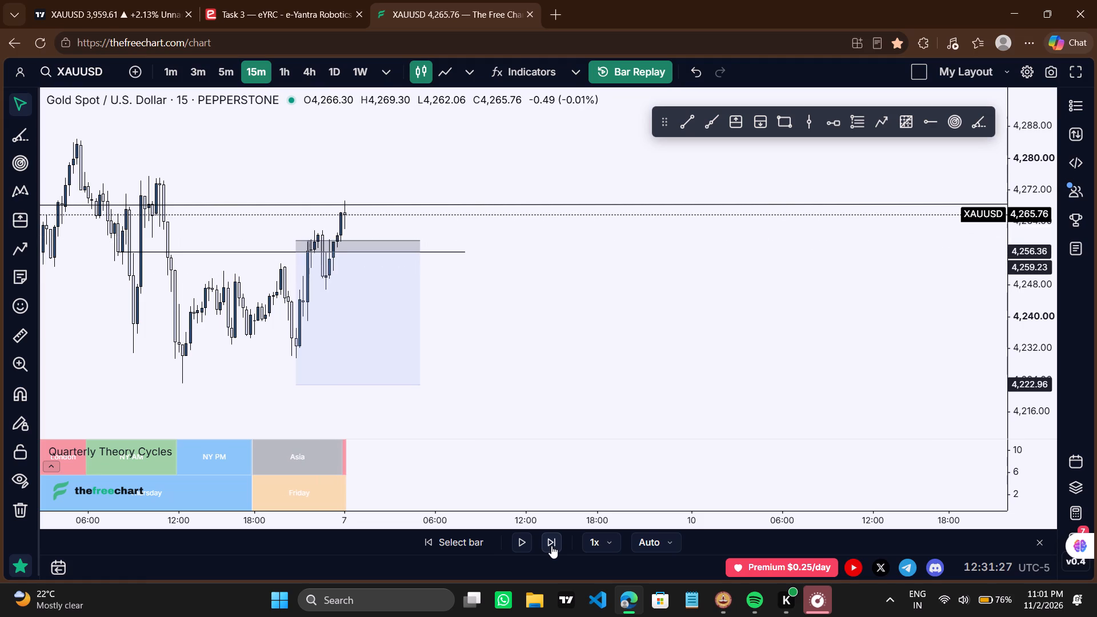
triple_click(551, 546)
double_click(551, 546)
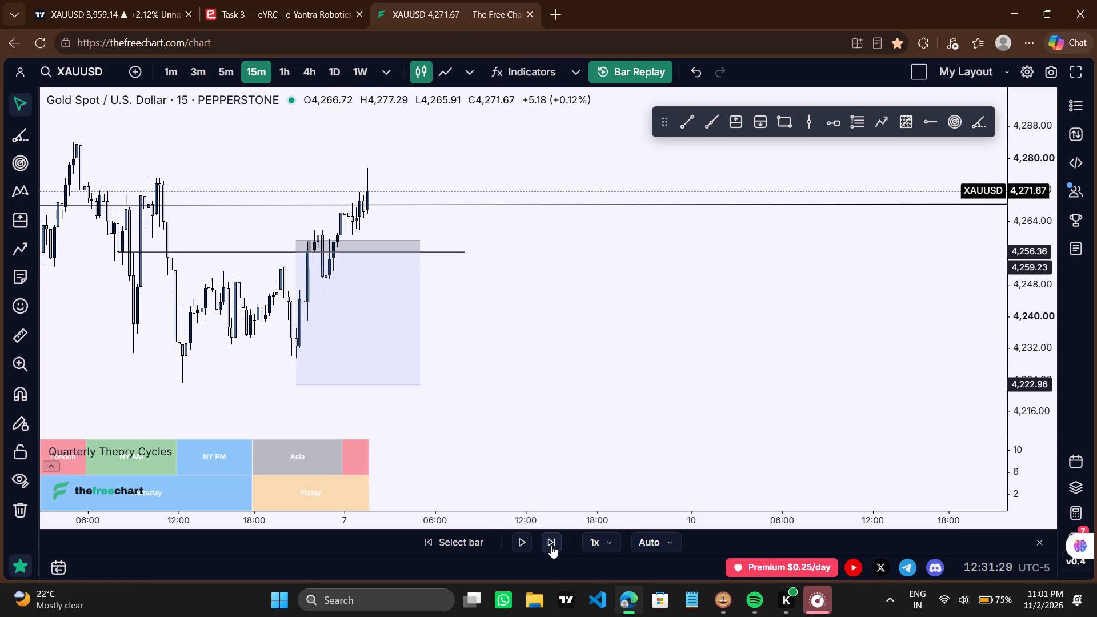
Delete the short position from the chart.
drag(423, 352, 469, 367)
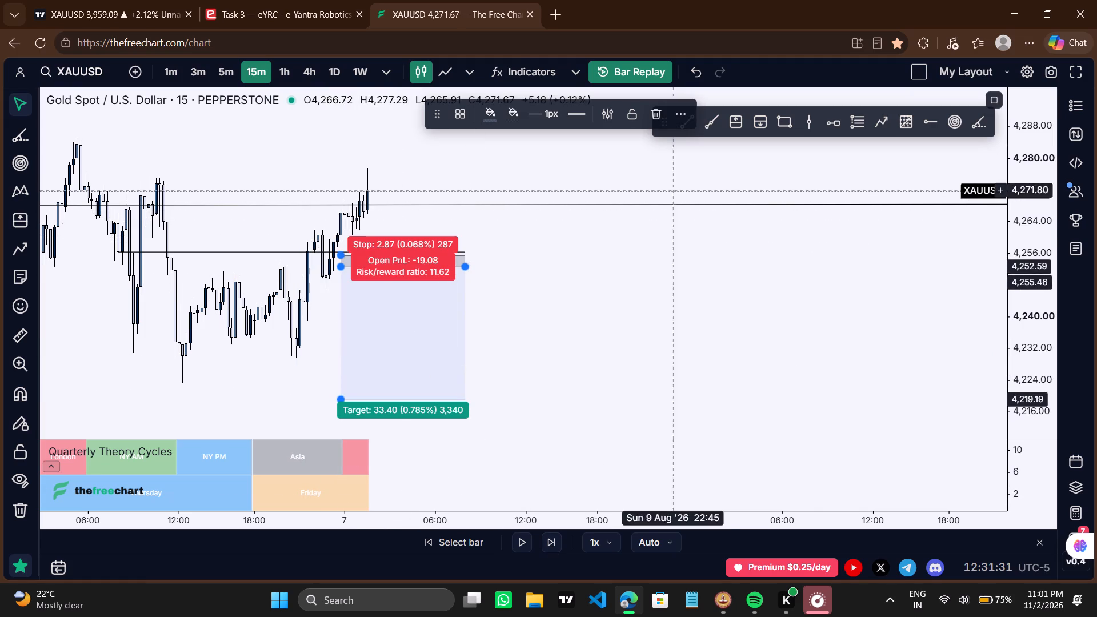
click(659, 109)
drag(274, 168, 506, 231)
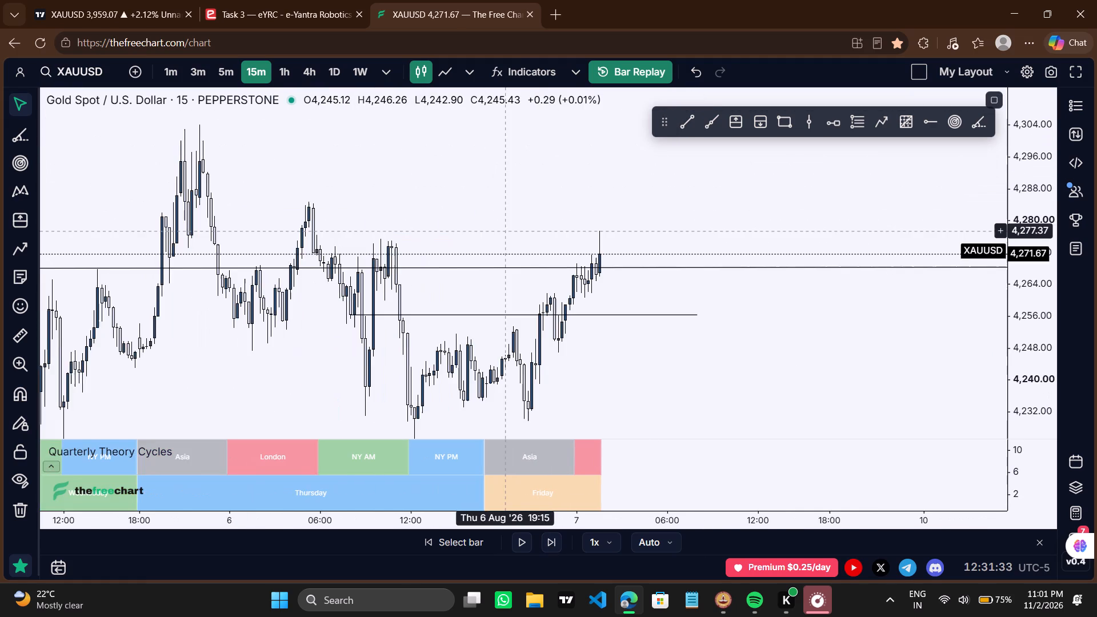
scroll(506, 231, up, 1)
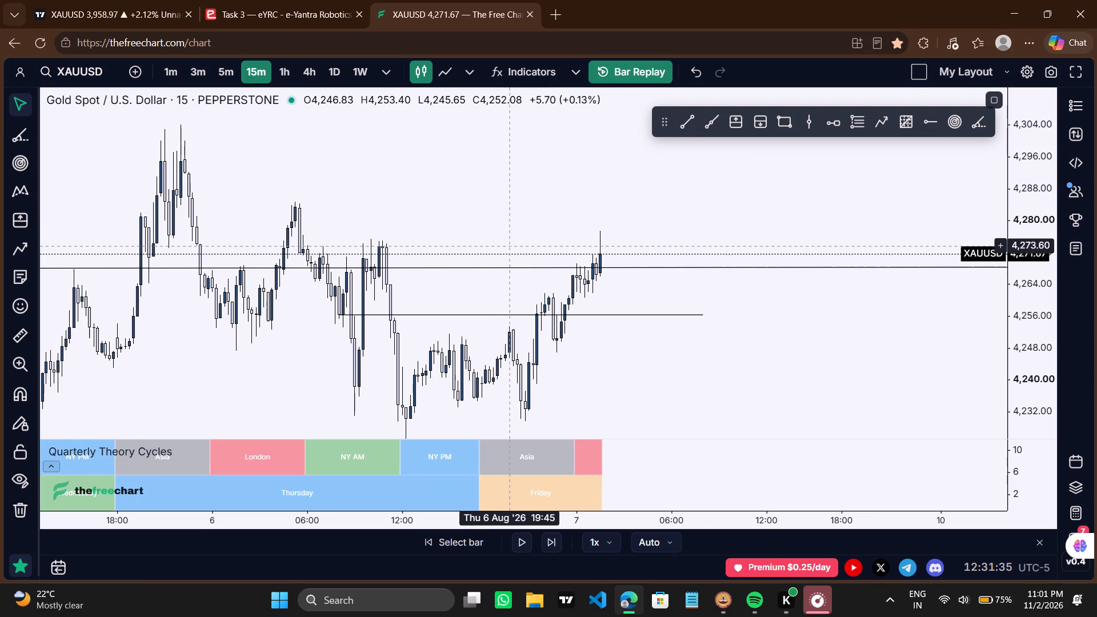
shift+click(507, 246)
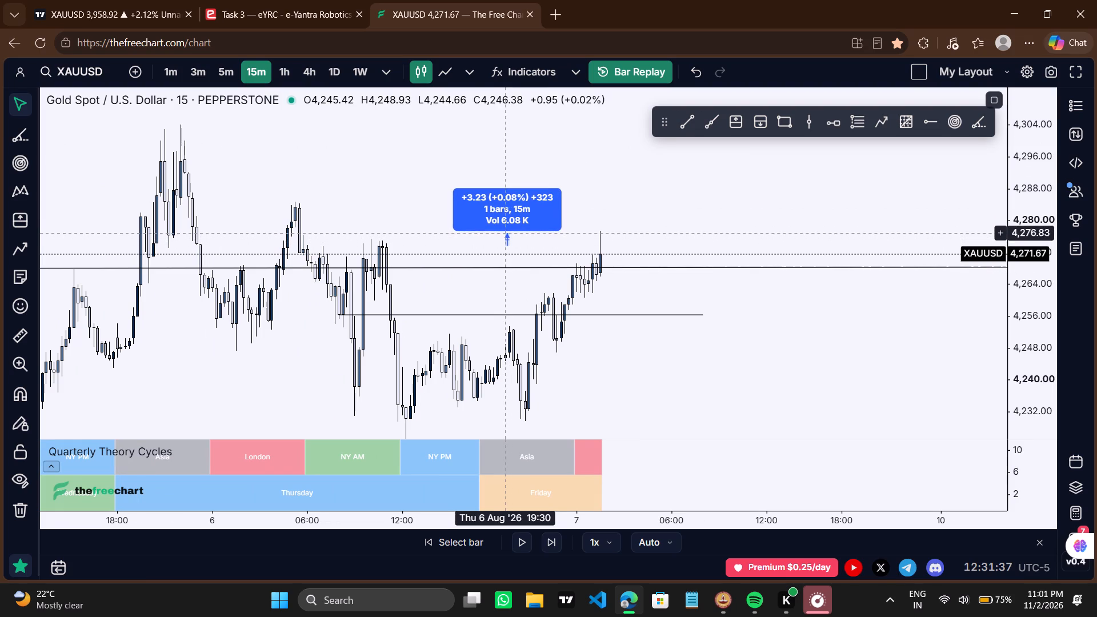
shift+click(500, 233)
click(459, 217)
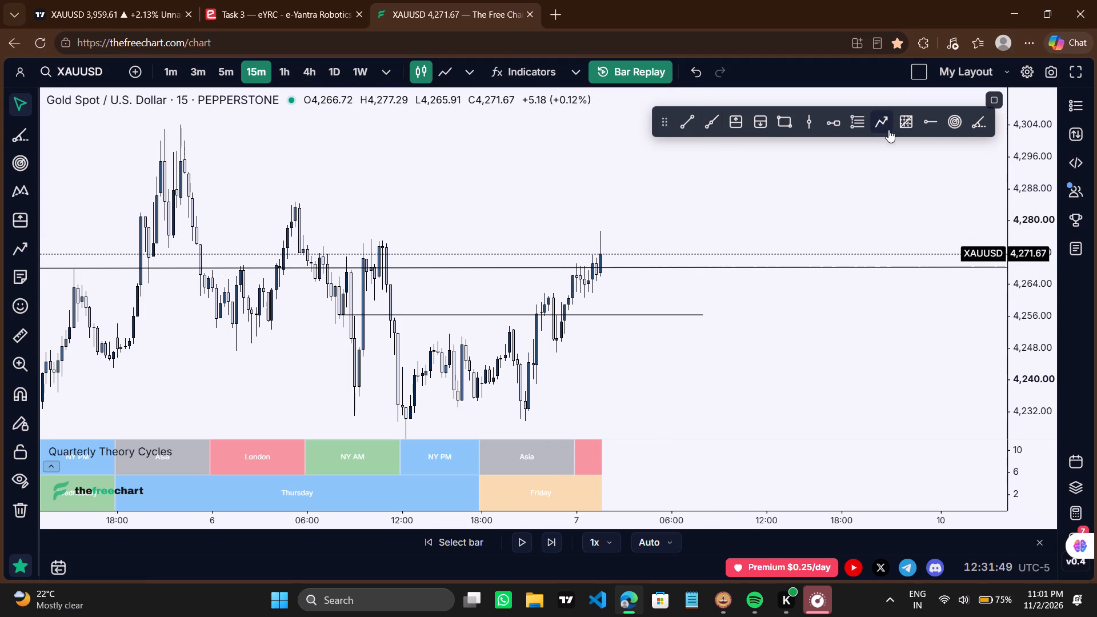
Draw a rectangle zone from the 6 August 05:15 high into 7 August, spanning about 4,278 to 4,285.
click(781, 122)
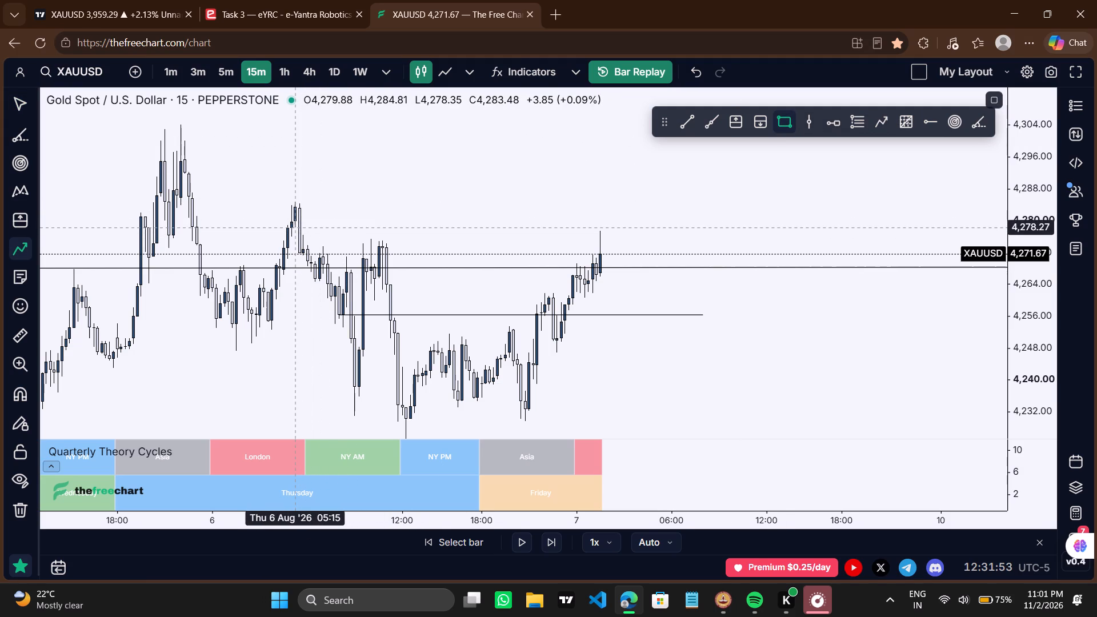
ctrl+drag(294, 234, 710, 211)
click(738, 209)
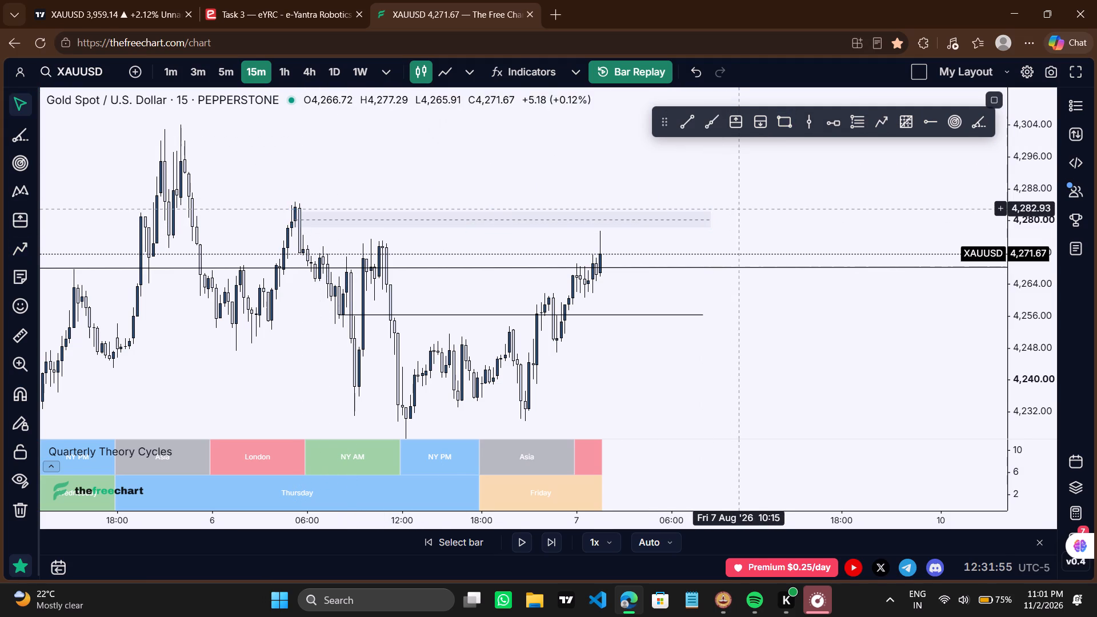
drag(298, 209, 294, 201)
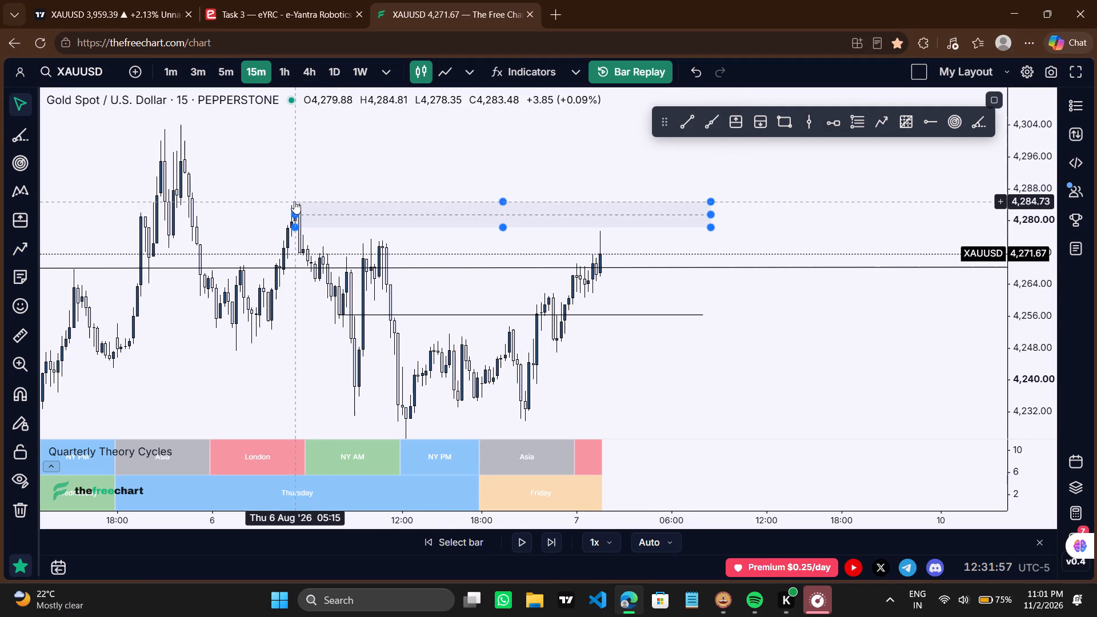
drag(294, 201, 294, 201)
click(512, 144)
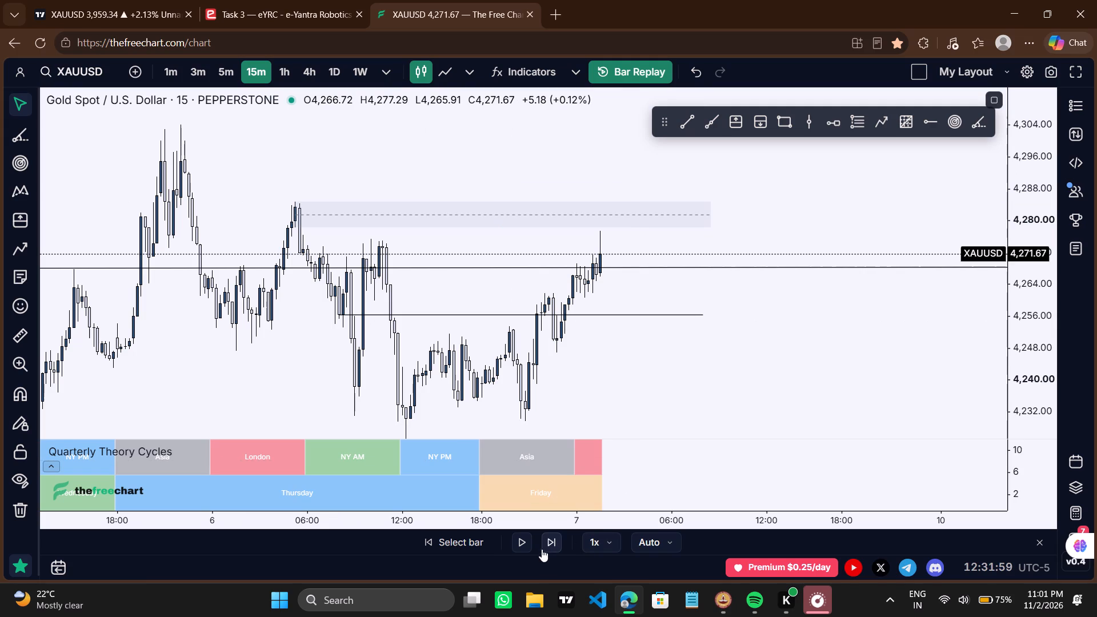
Advance the replay by two 15-minute bars.
click(543, 546)
click(548, 546)
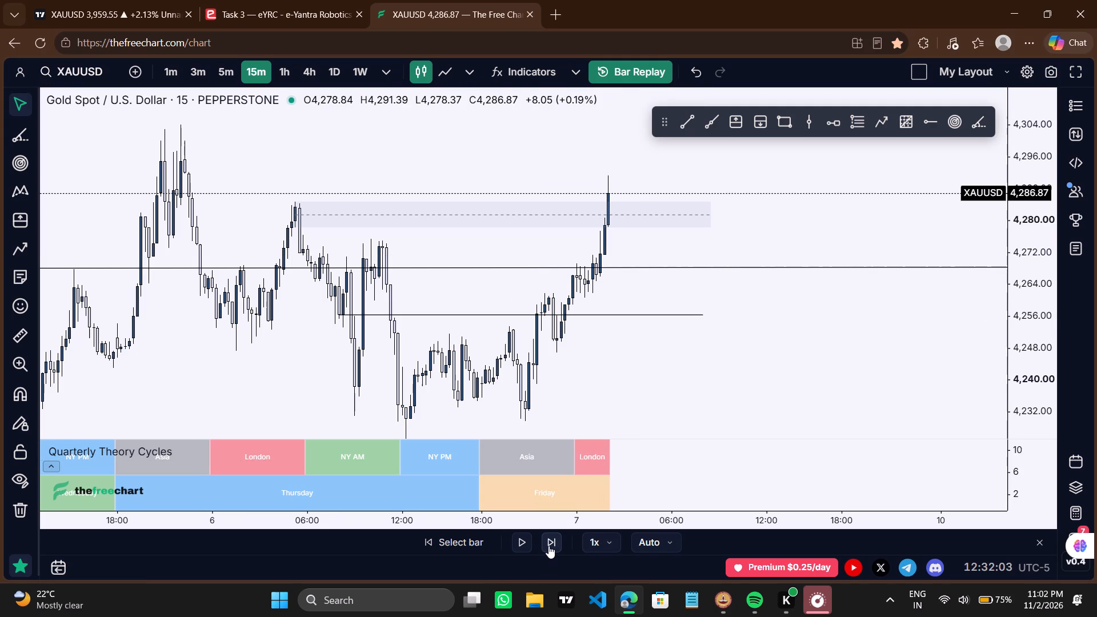
Draw a horizontal trend line at about 4,292 from 5 August 22:15 to about 05:45 on 7 August.
drag(437, 183, 469, 235)
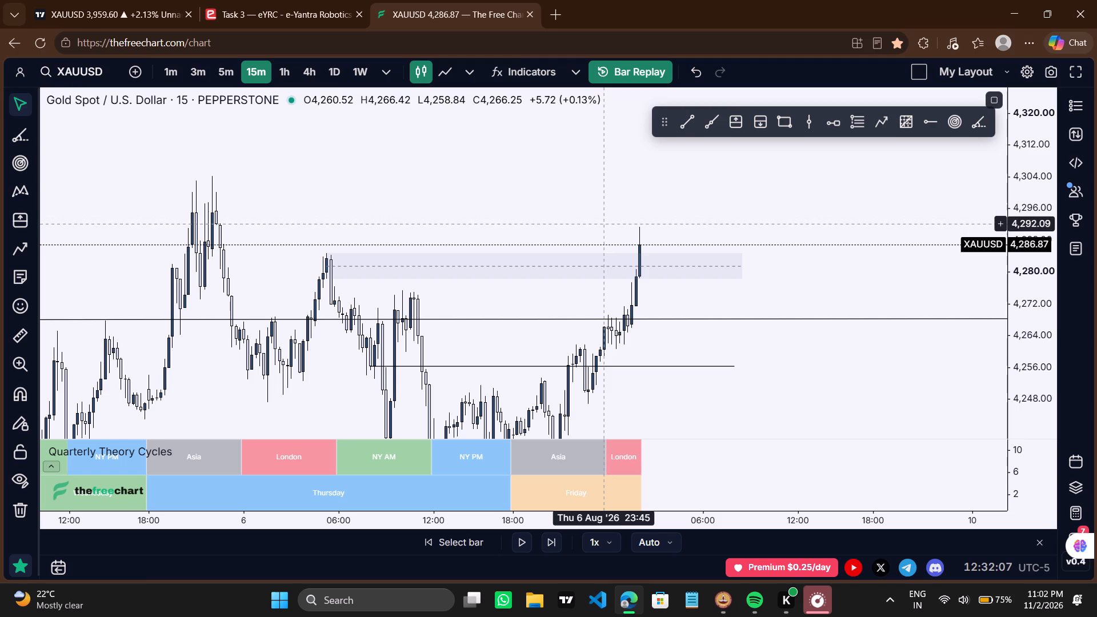
click(682, 121)
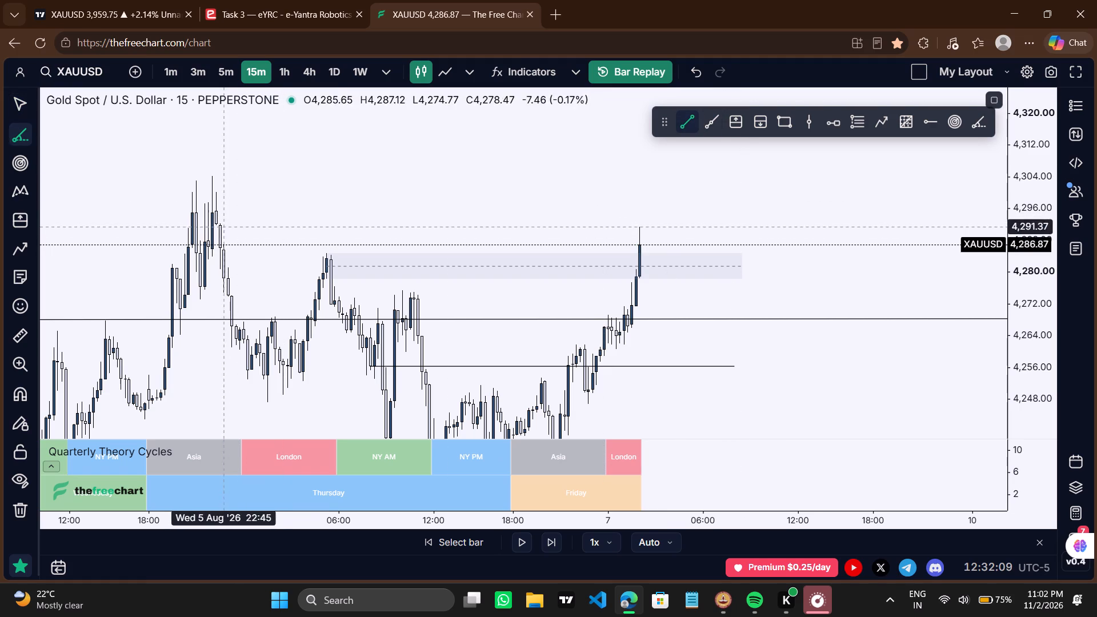
ctrl+drag(215, 224, 466, 209)
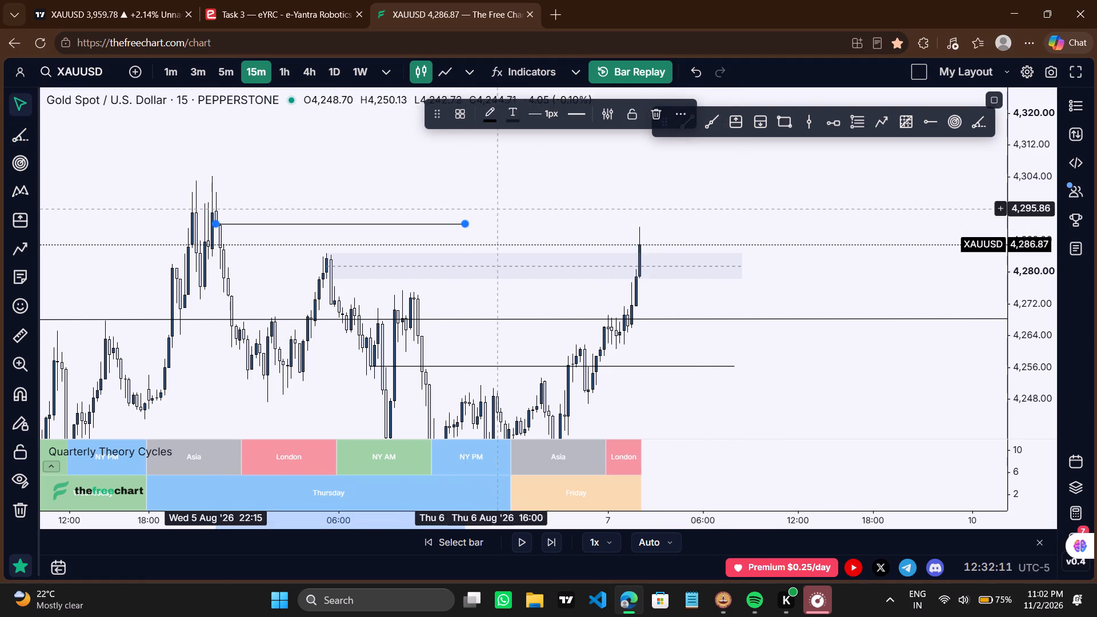
drag(469, 223, 698, 242)
click(752, 313)
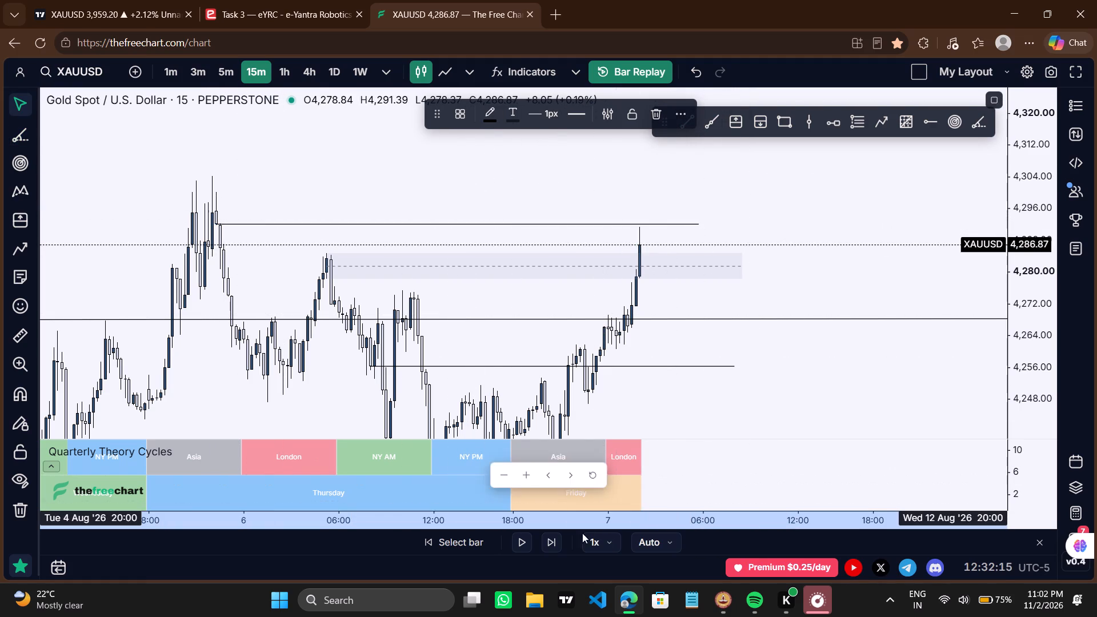
Advance the replay bar by bar on the 15-minute chart to about 05:00 on 7 August.
click(550, 546)
click(550, 546)
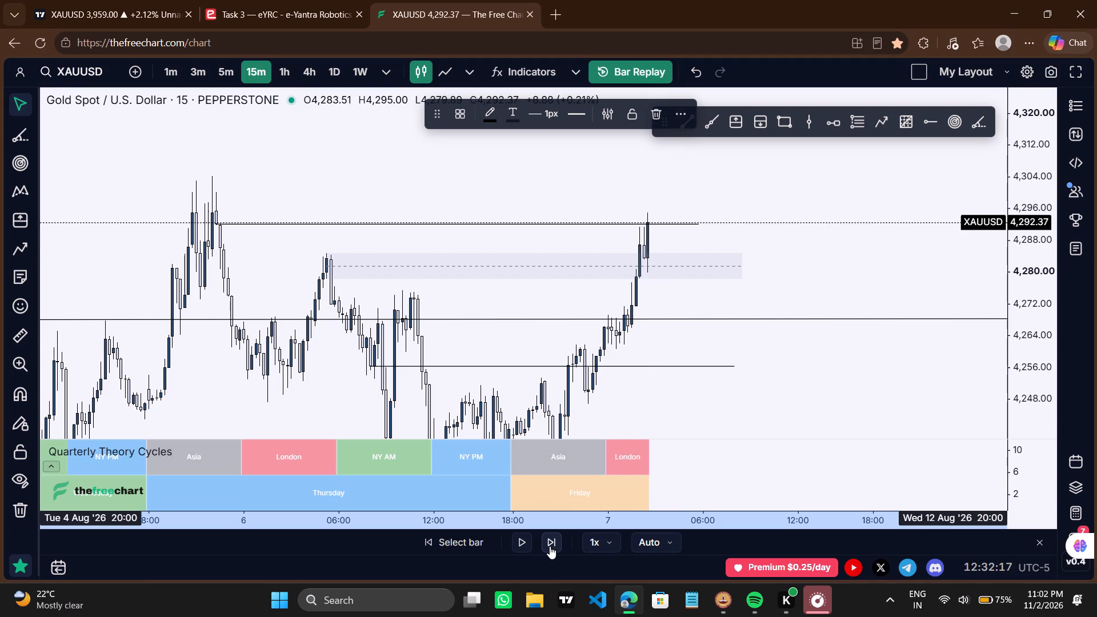
click(550, 546)
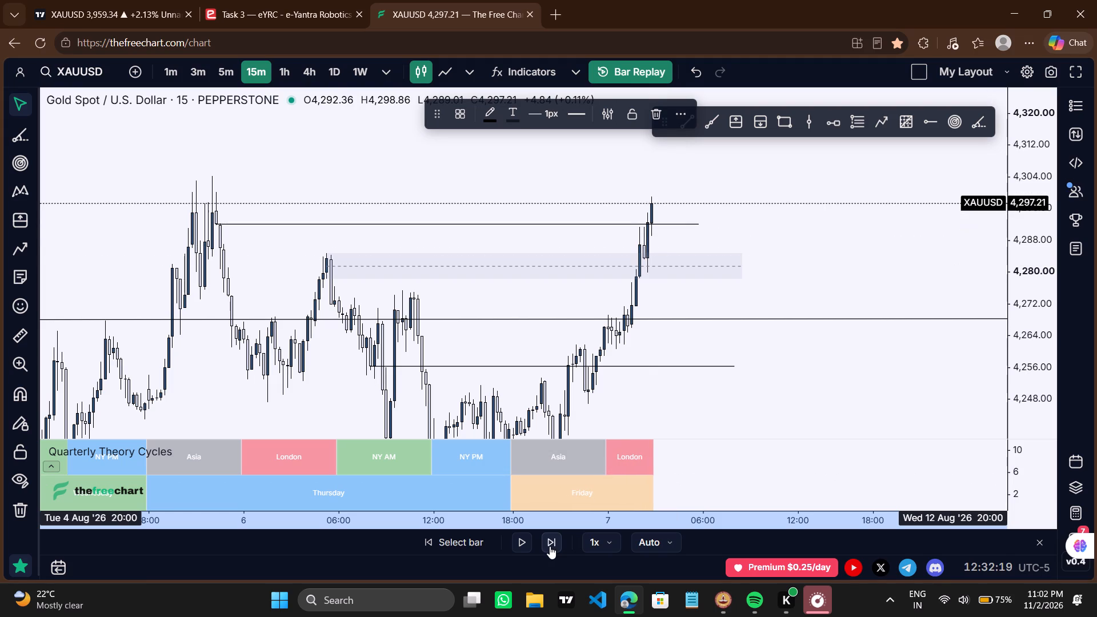
click(550, 546)
click(550, 546)
triple_click(550, 546)
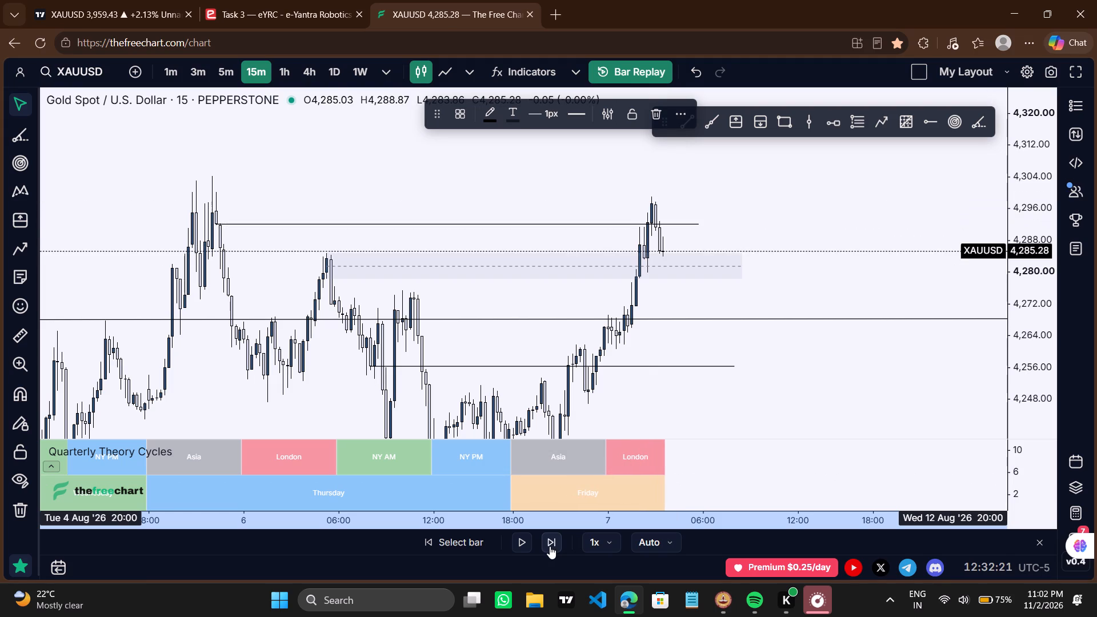
triple_click(550, 546)
click(550, 546)
Delete the horizontal trend line at about 4,256 that starts on 6 August at 09:00.
drag(707, 363, 723, 323)
click(647, 122)
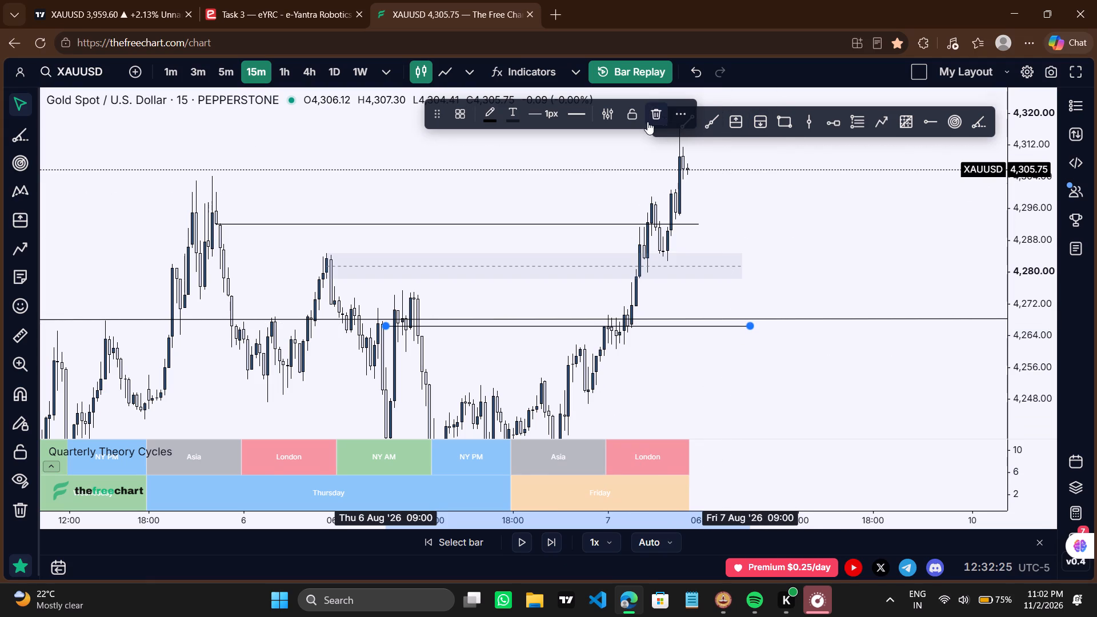
click(499, 336)
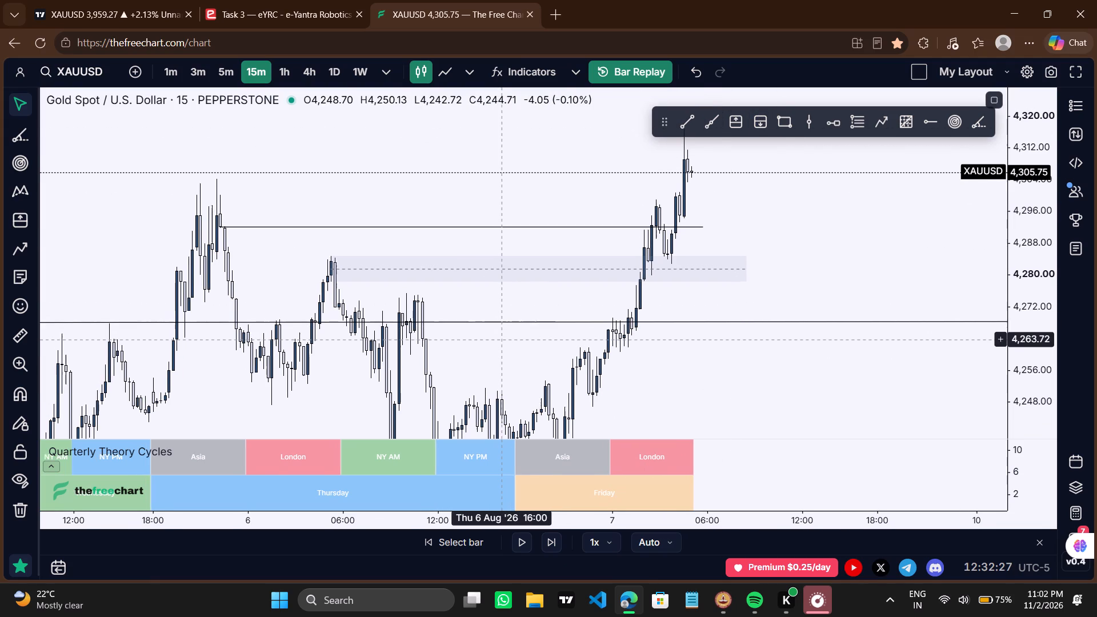
Switch the chart to the daily timeframe.
scroll(503, 340, down, 1)
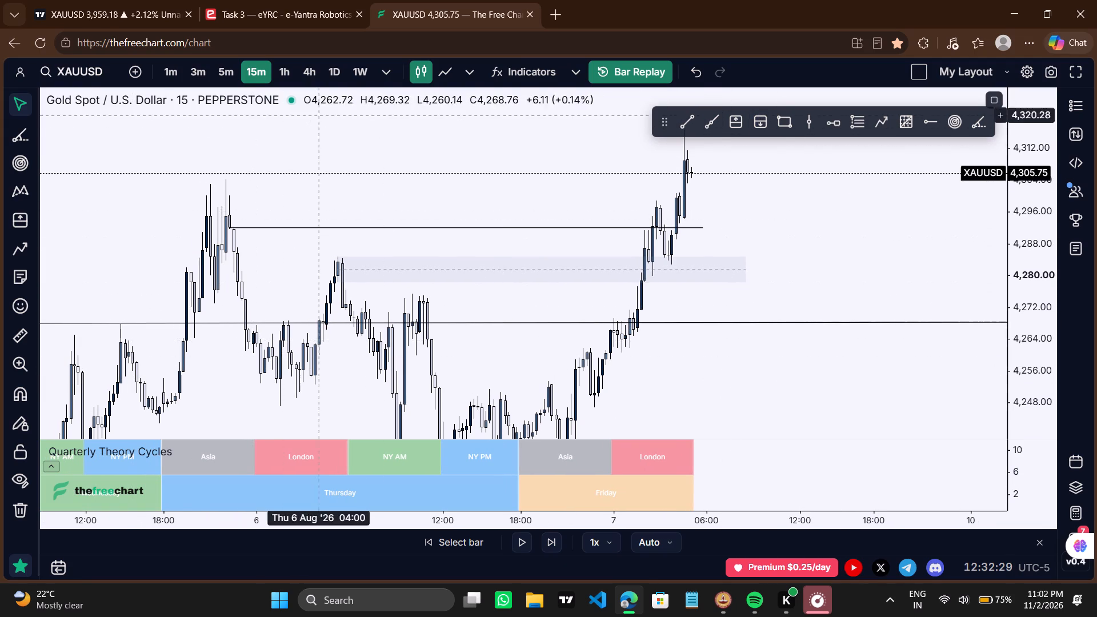
click(342, 69)
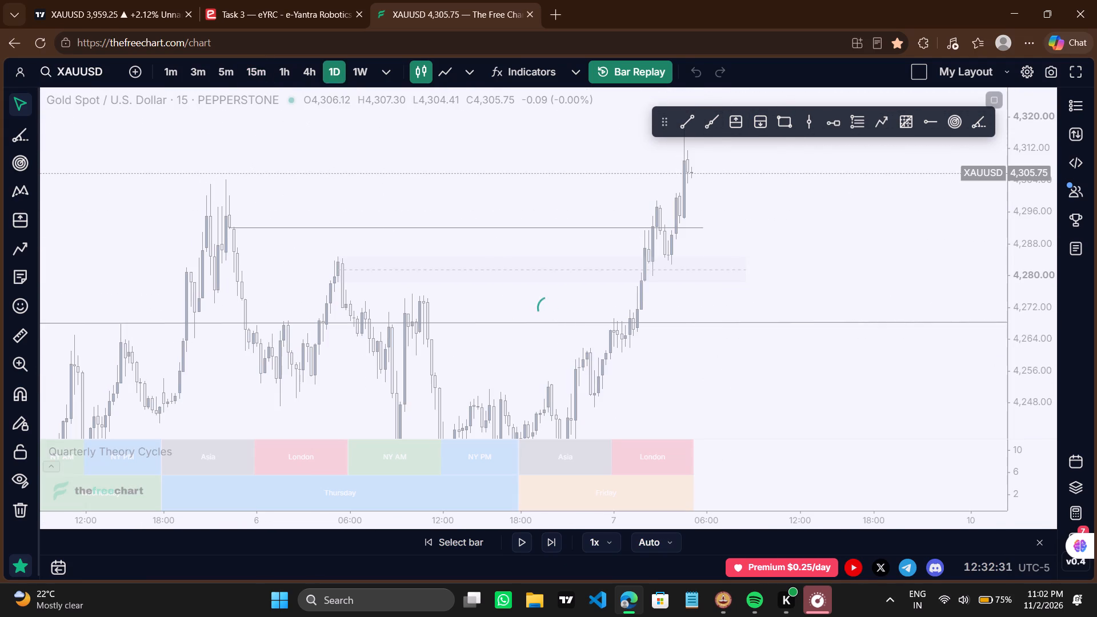
Remove all drawings from the chart.
click(3, 498)
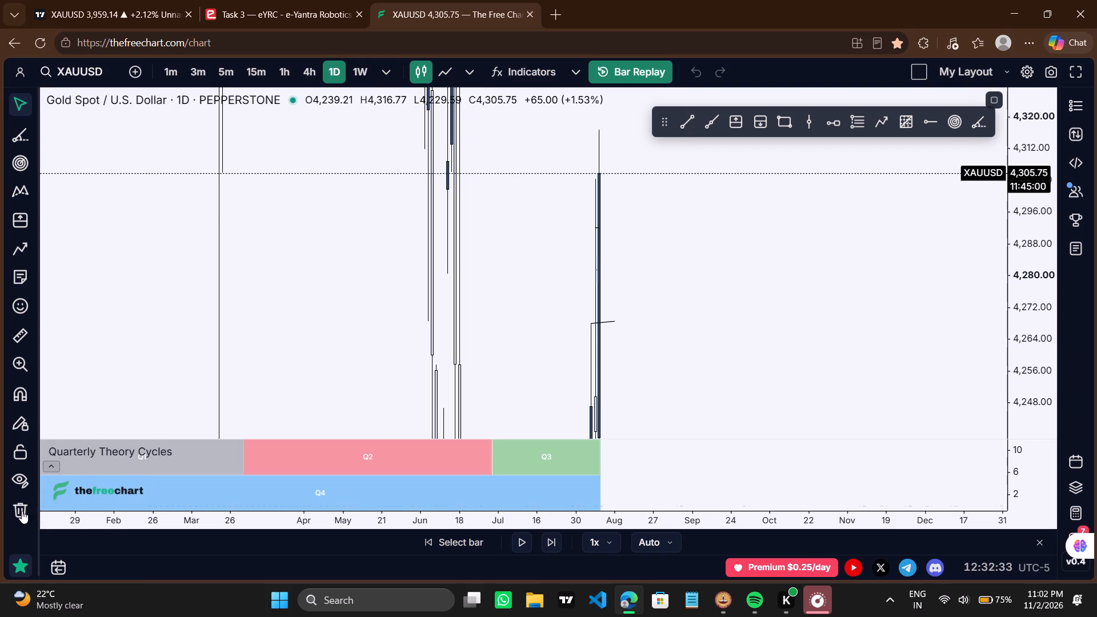
click(9, 508)
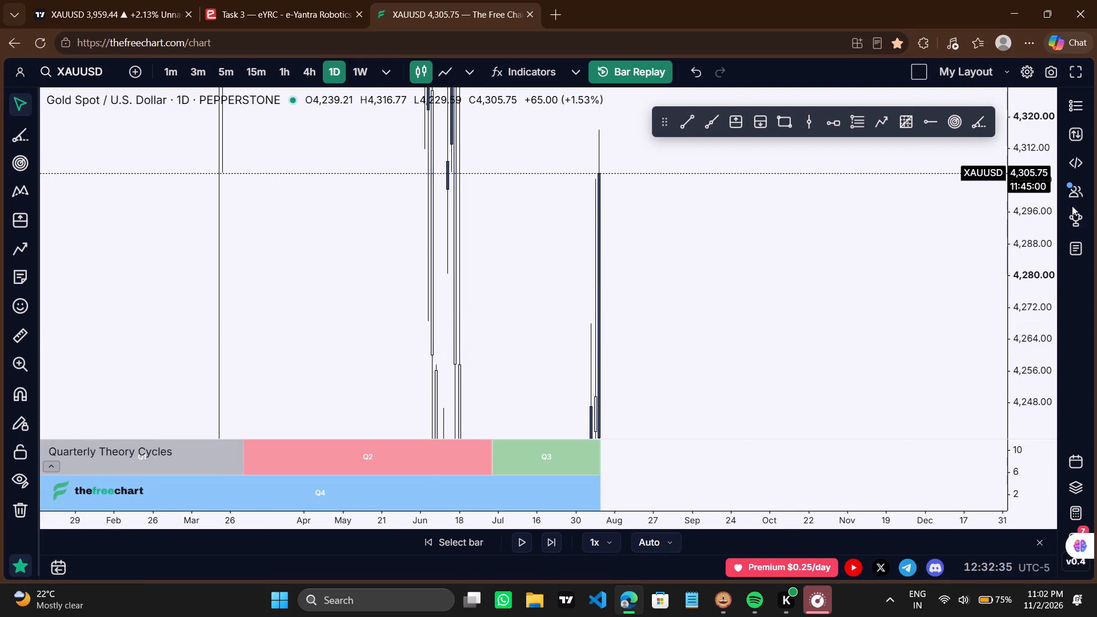
Compress the daily chart's price scale and advance the replay day by day to about 26 August 2026.
drag(1035, 201, 1020, 423)
drag(806, 364, 842, 371)
scroll(842, 371, up, 3)
drag(1018, 286, 1014, 387)
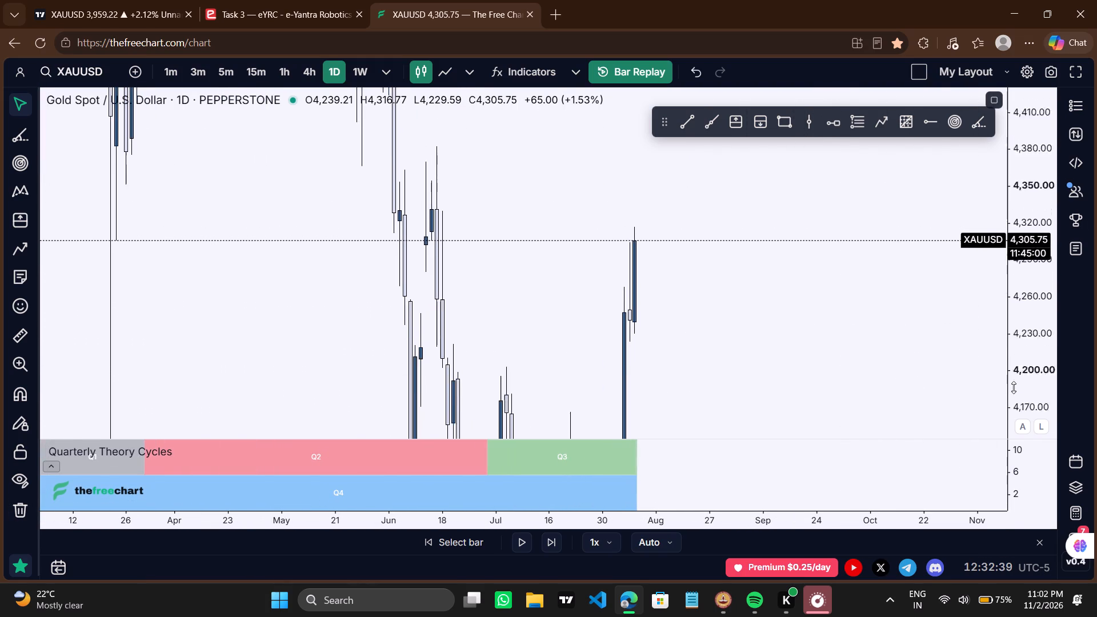
drag(1014, 387, 1013, 396)
drag(726, 379, 697, 342)
scroll(697, 342, up, 1)
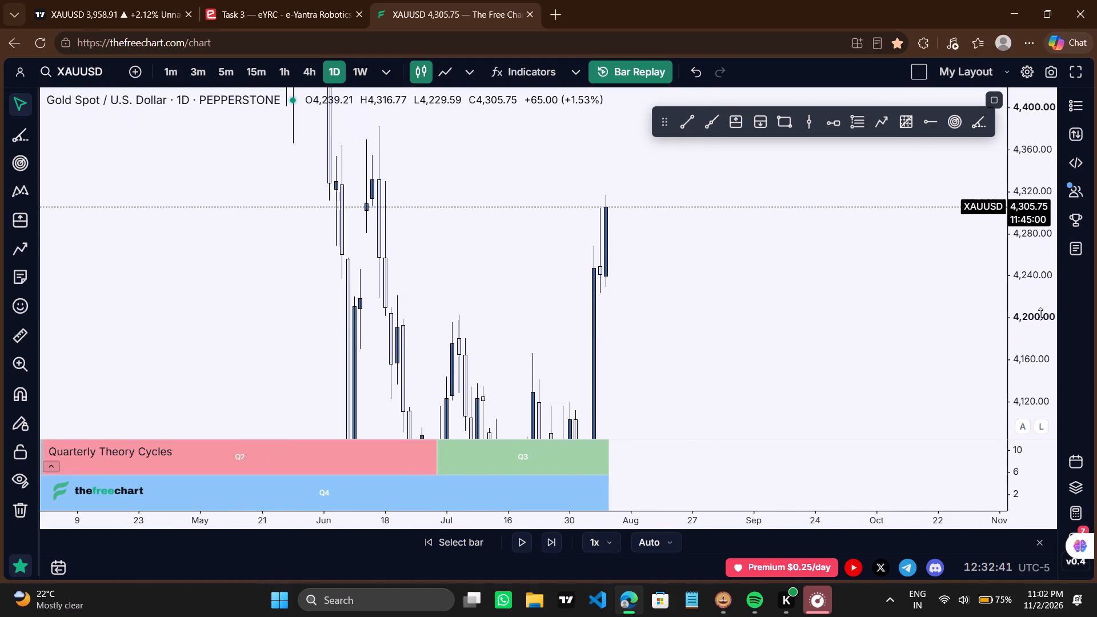
drag(1029, 295, 1020, 457)
drag(765, 411, 692, 405)
scroll(692, 405, down, 1)
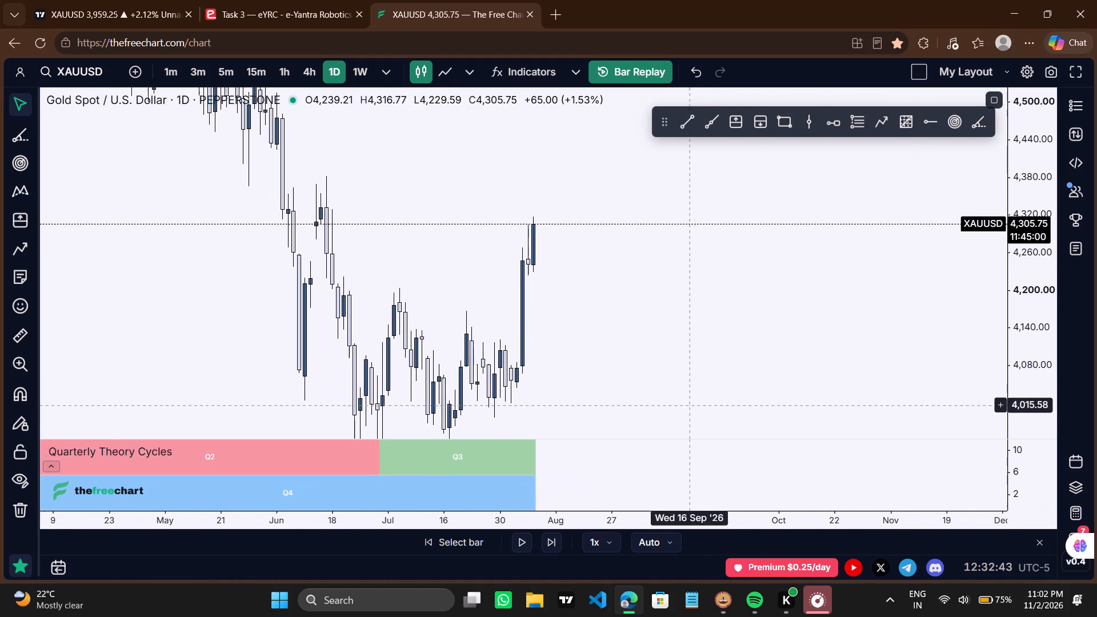
scroll(692, 405, down, 1)
drag(599, 367, 611, 371)
click(547, 541)
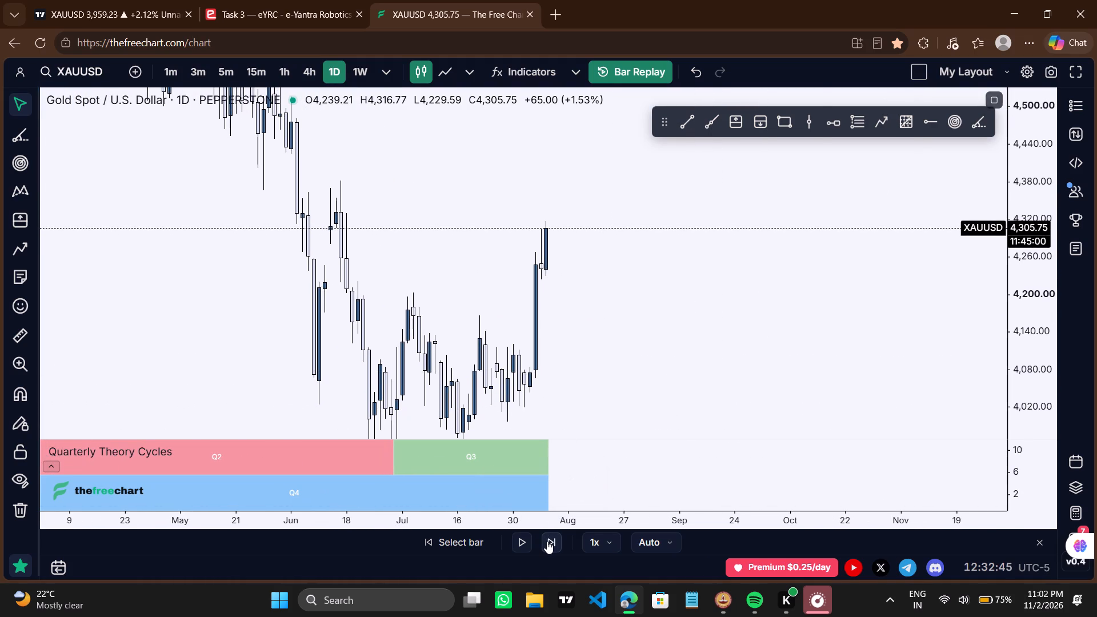
click(547, 541)
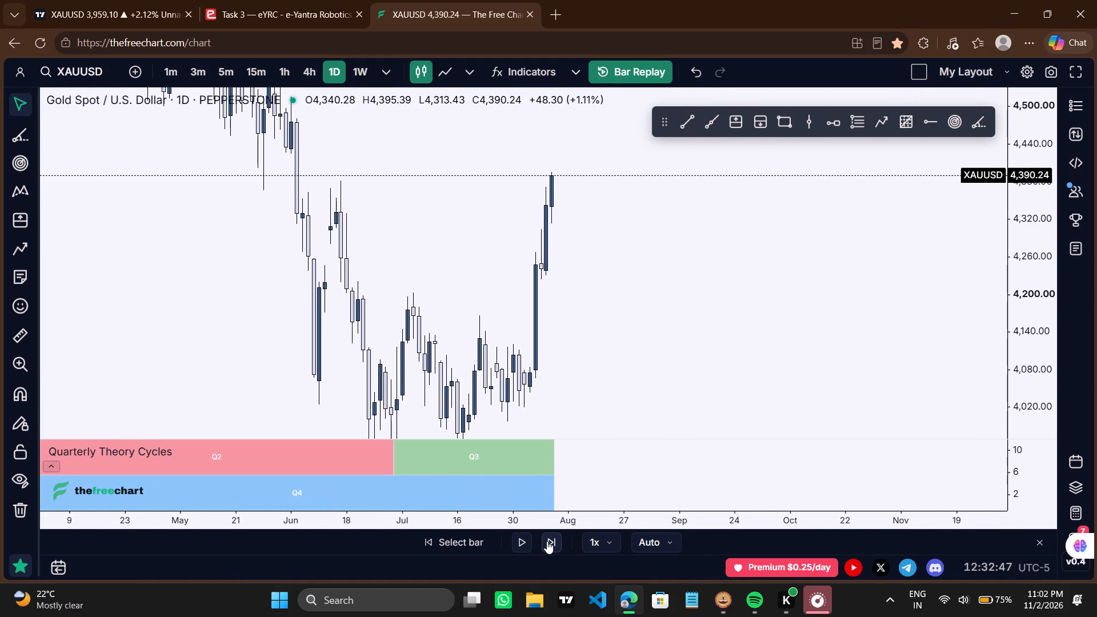
click(547, 541)
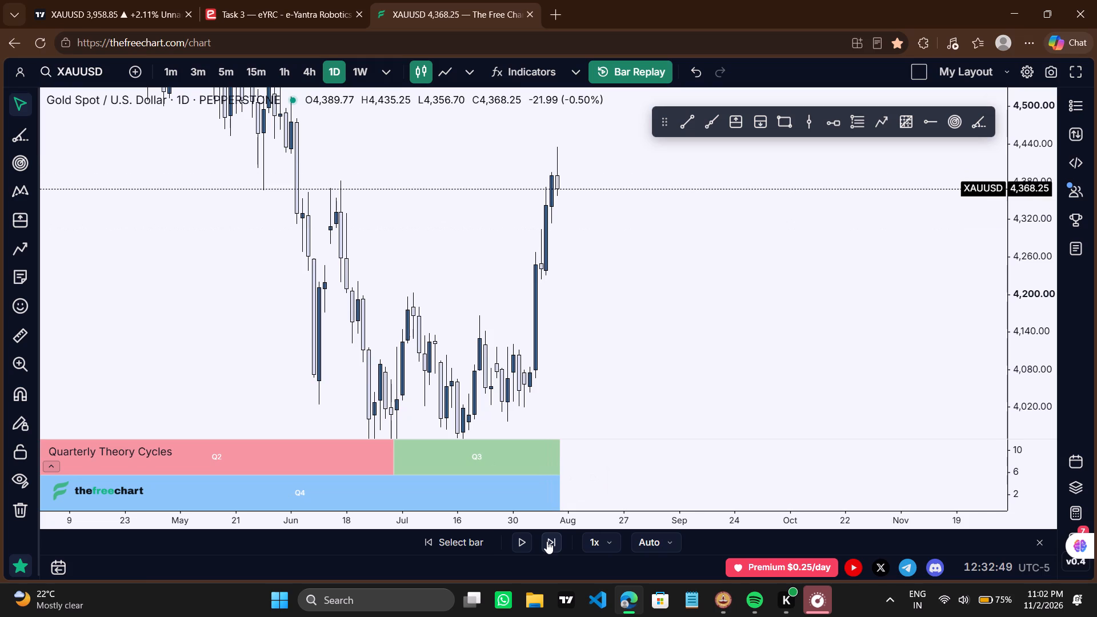
triple_click(547, 541)
click(547, 541)
triple_click(547, 541)
triple_click(547, 541)
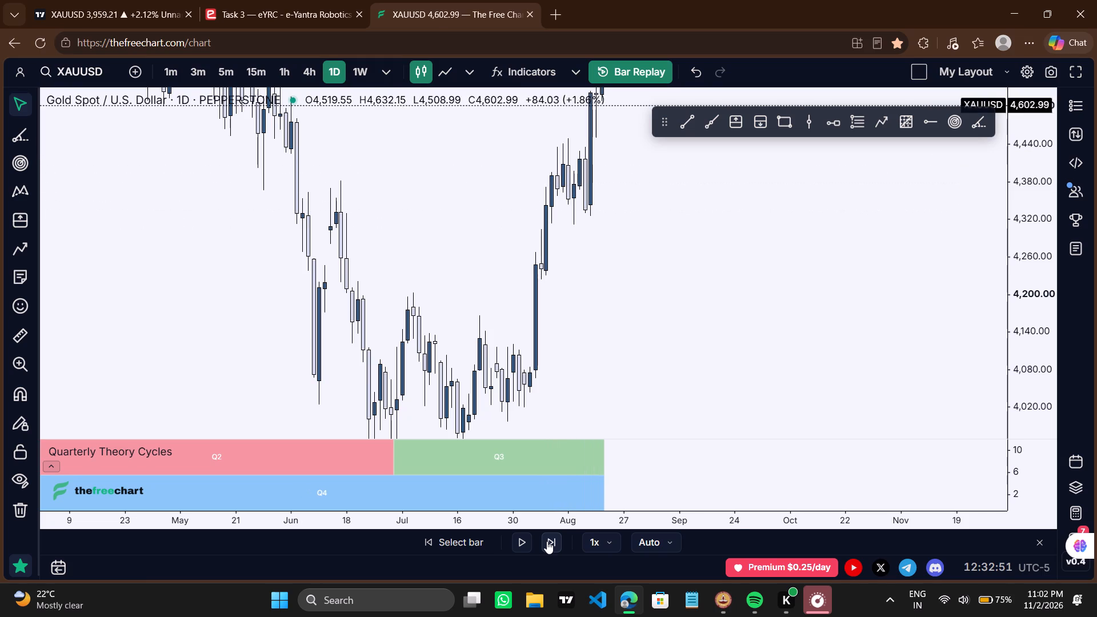
click(547, 541)
Examine the daily gold price swings from March through late August 2026.
drag(699, 257, 725, 512)
scroll(725, 512, down, 3)
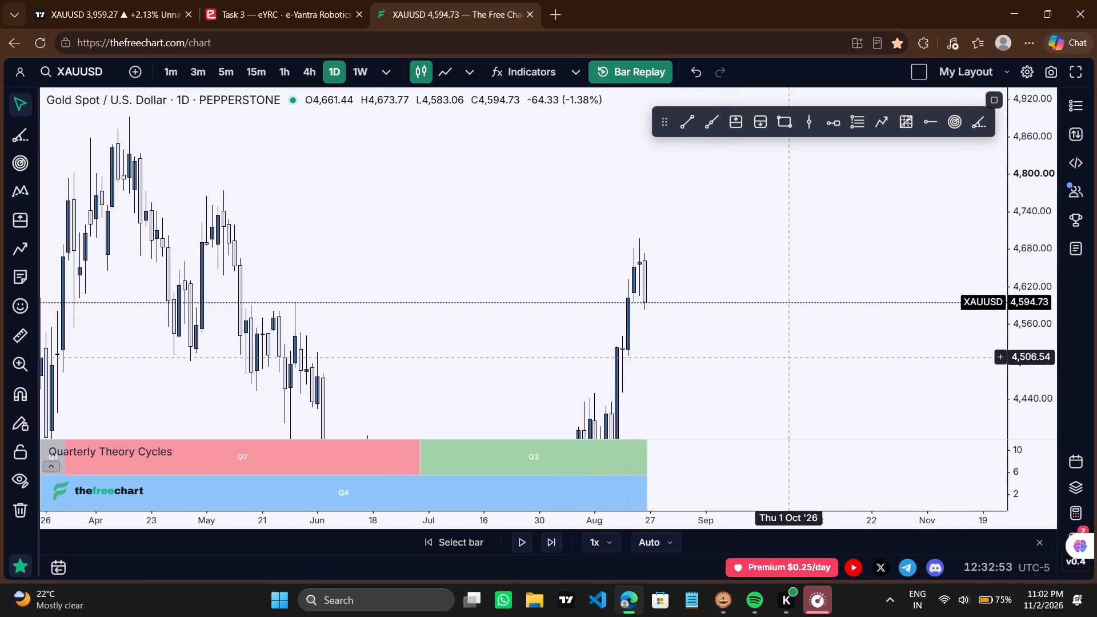
scroll(788, 355, down, 1)
drag(1026, 211, 994, 388)
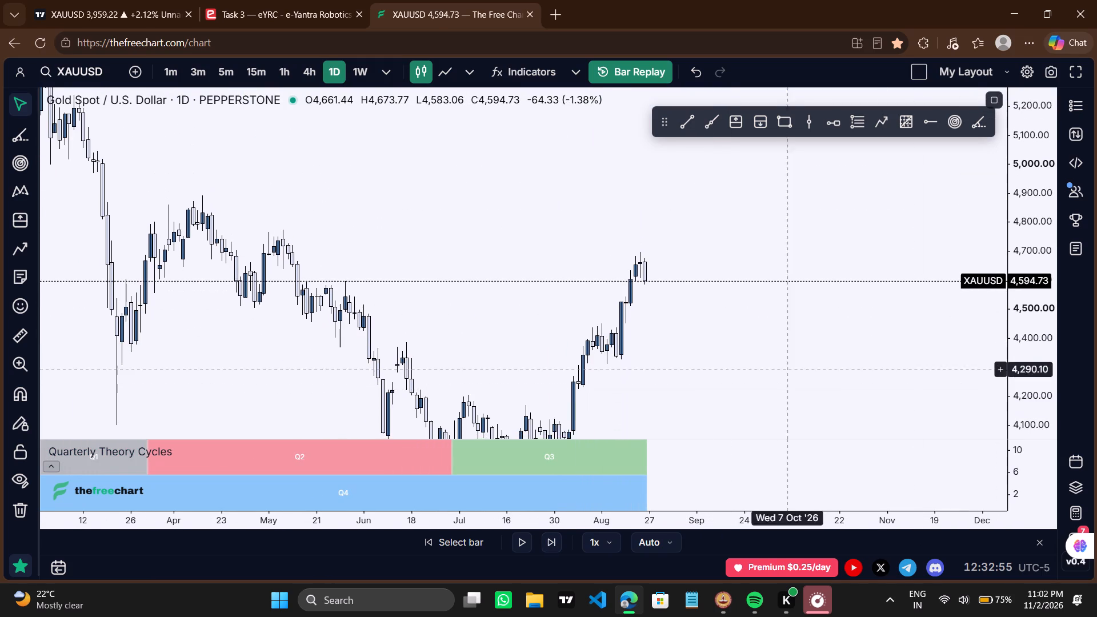
drag(729, 363, 685, 283)
scroll(685, 283, down, 1)
drag(702, 278, 657, 285)
drag(657, 285, 657, 286)
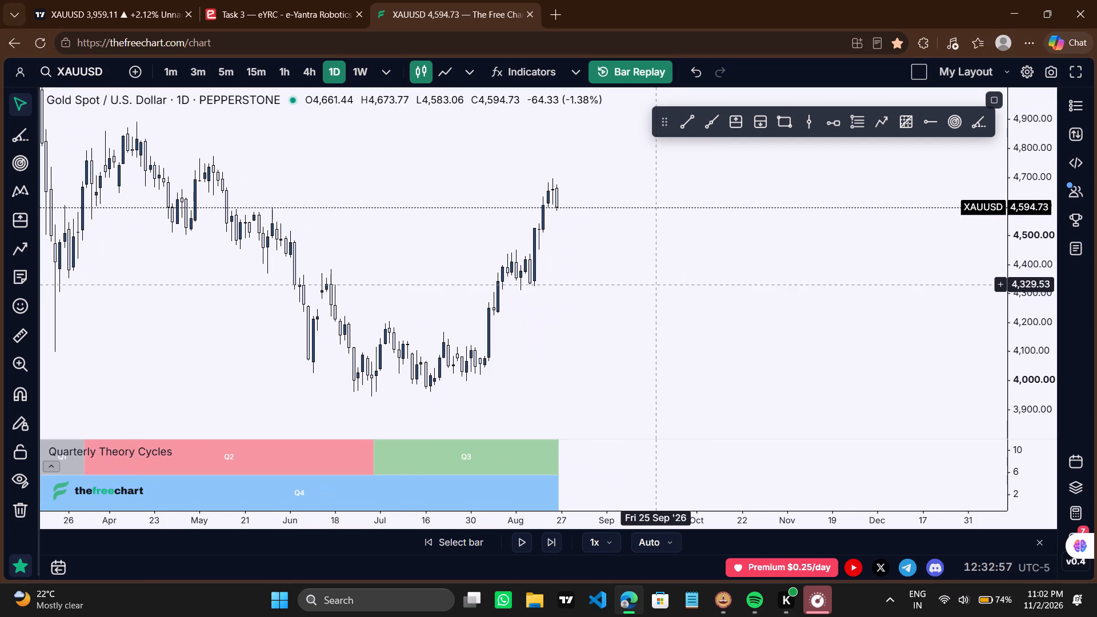
drag(657, 286, 658, 298)
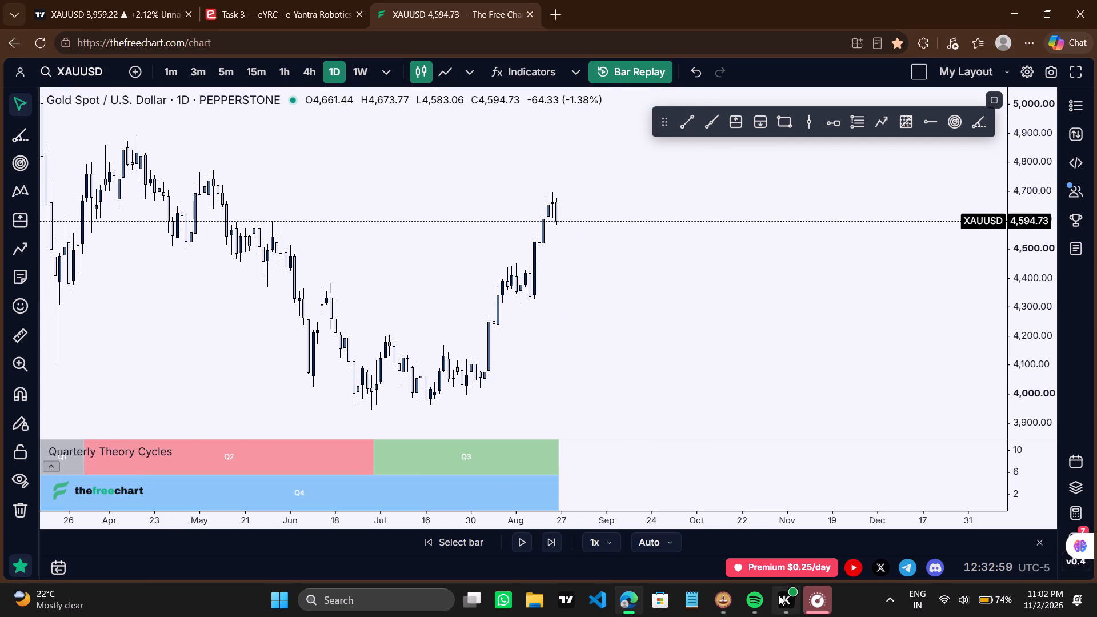
click(868, 476)
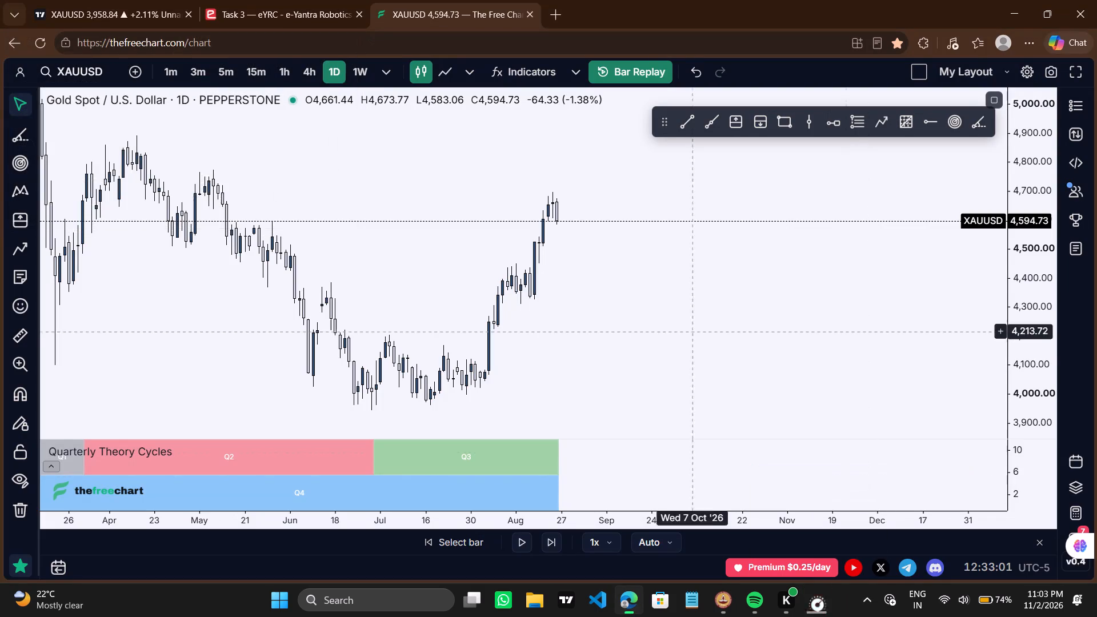
drag(663, 312, 726, 350)
scroll(726, 350, up, 1)
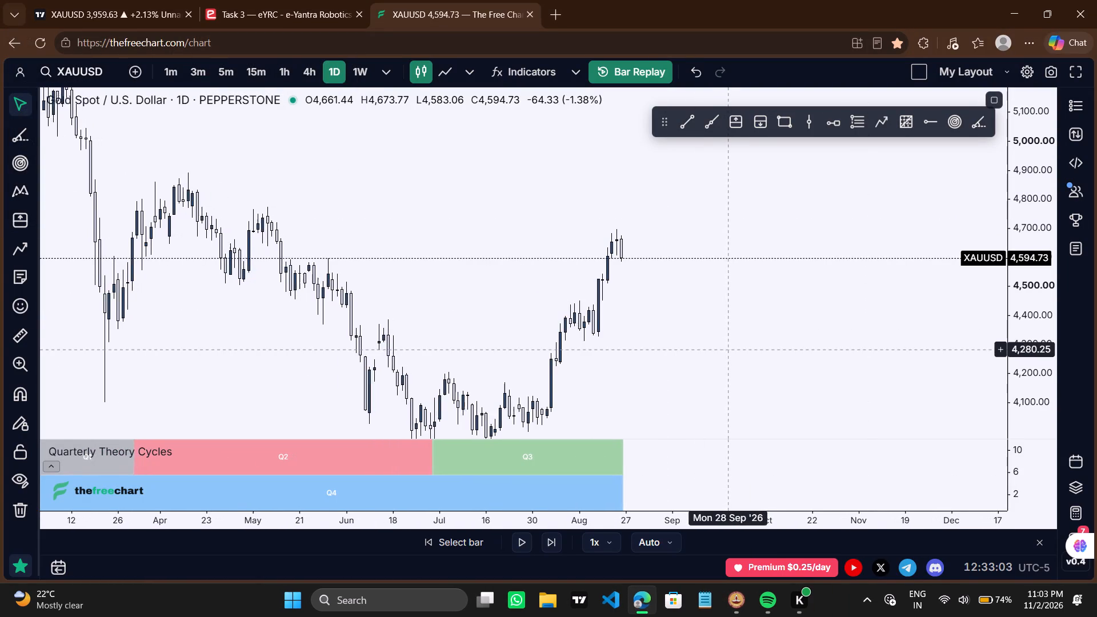
scroll(726, 350, up, 1)
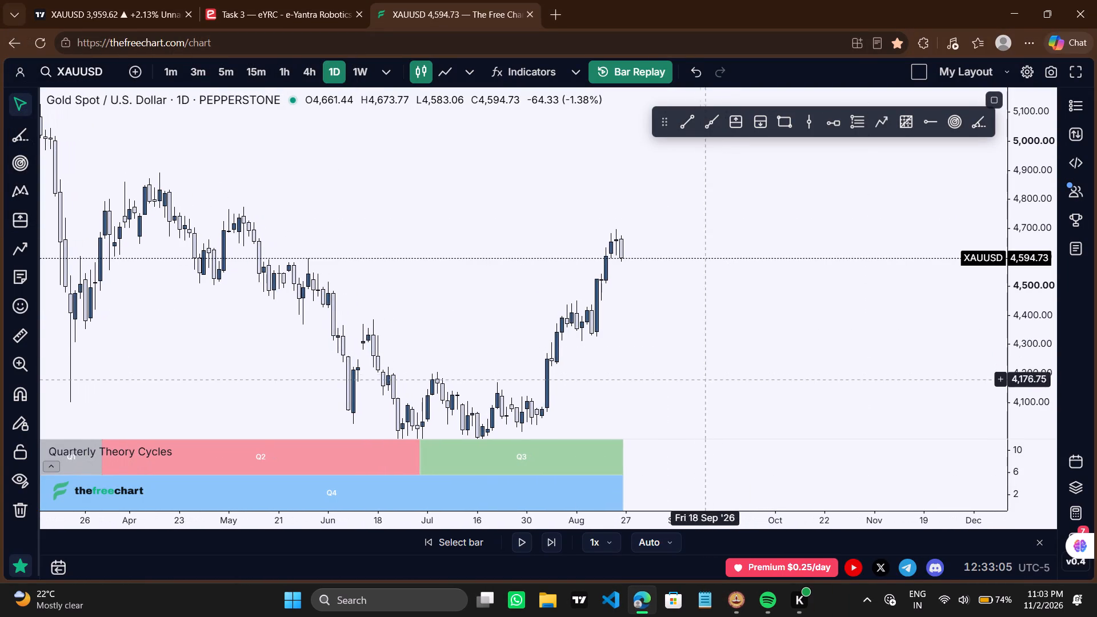
Advance the daily replay from late August to about 27 October 2026.
triple_click(556, 540)
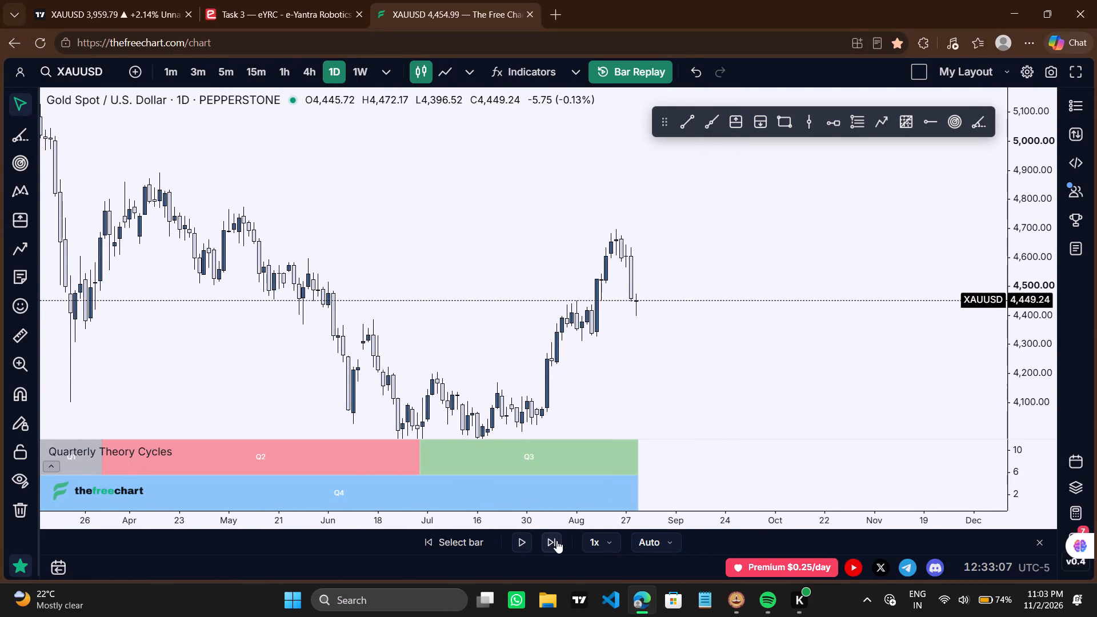
triple_click(556, 540)
triple_click(556, 540)
triple_click(556, 540)
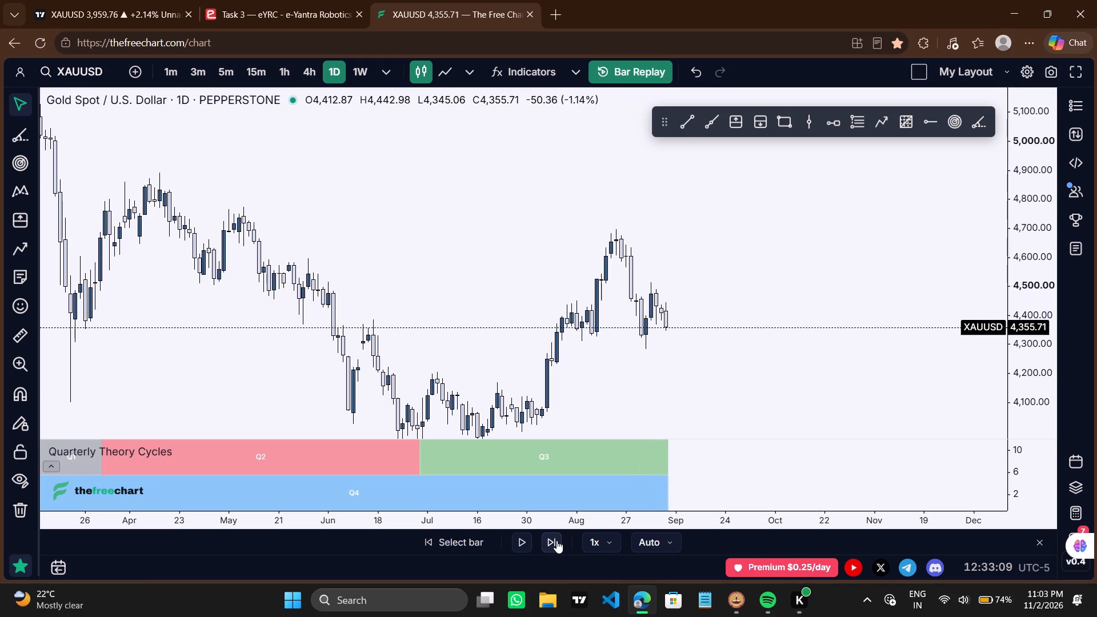
triple_click(556, 540)
triple_click(556, 540)
triple_click(556, 540)
triple_click(556, 540)
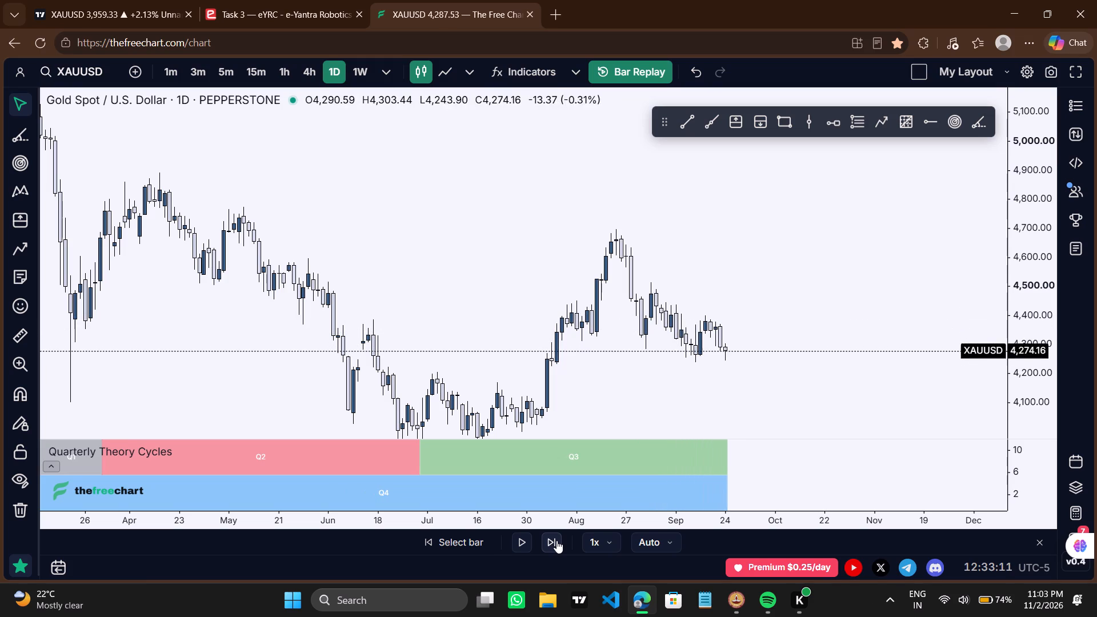
triple_click(556, 540)
triple_click(556, 540)
triple_click(556, 540)
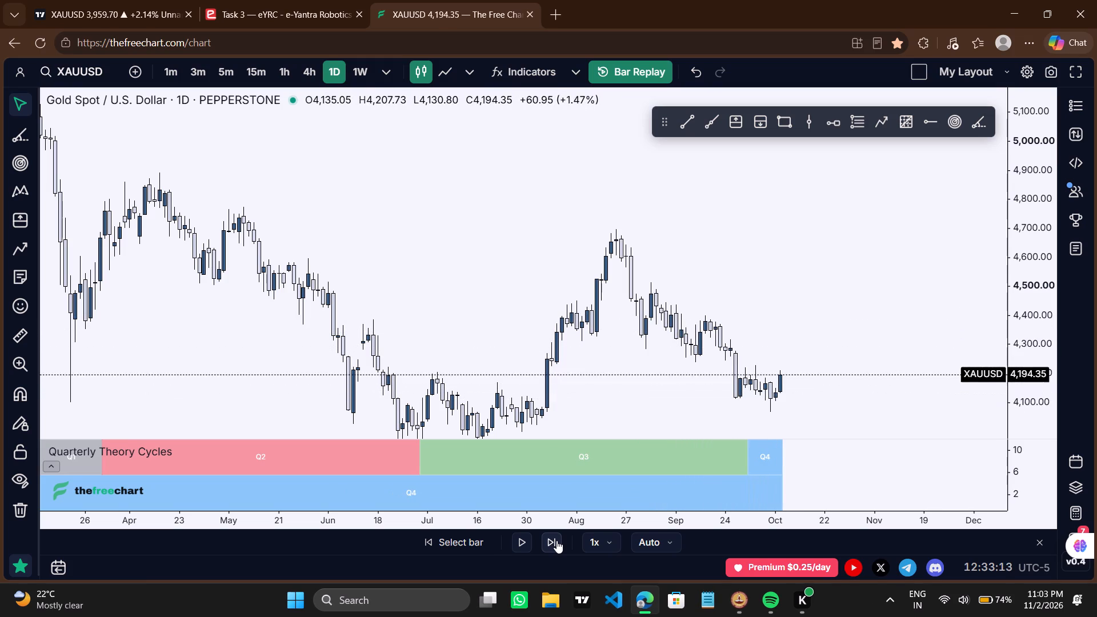
triple_click(556, 540)
triple_click(556, 540)
triple_click(556, 540)
double_click(556, 540)
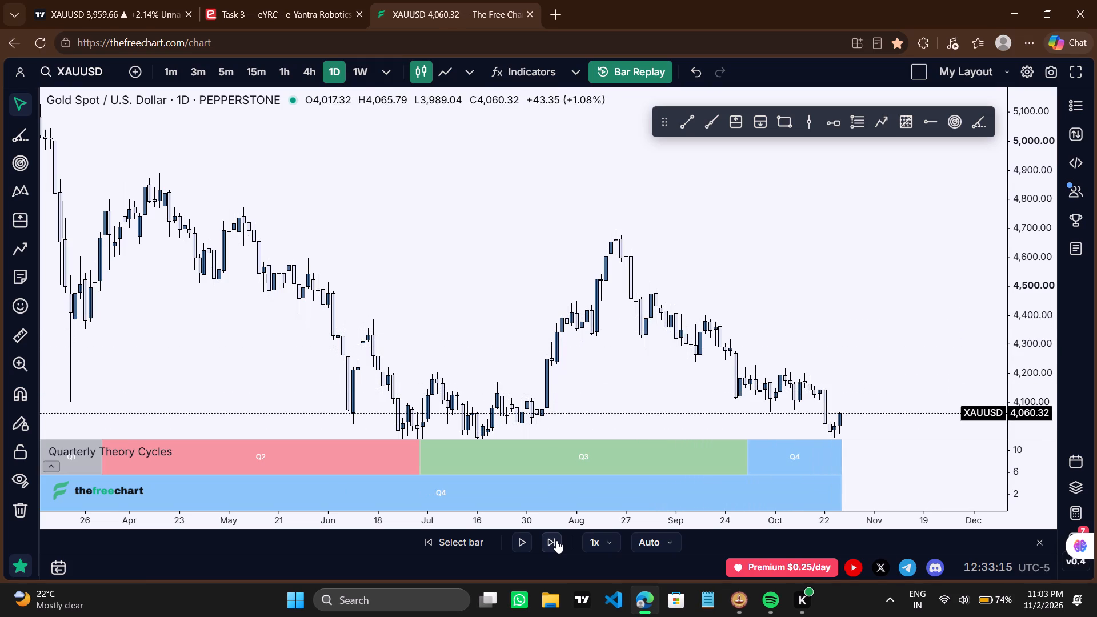
Advance the daily replay to the latest available bar, about 30 October 2026.
drag(682, 332, 710, 197)
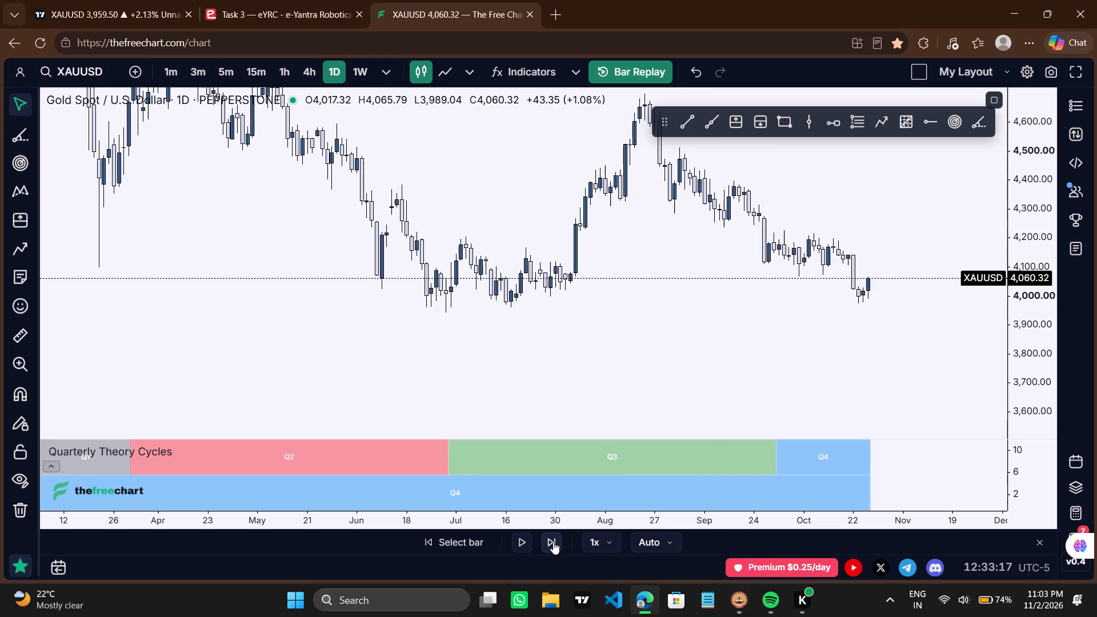
triple_click(553, 542)
click(553, 542)
triple_click(553, 542)
triple_click(553, 542)
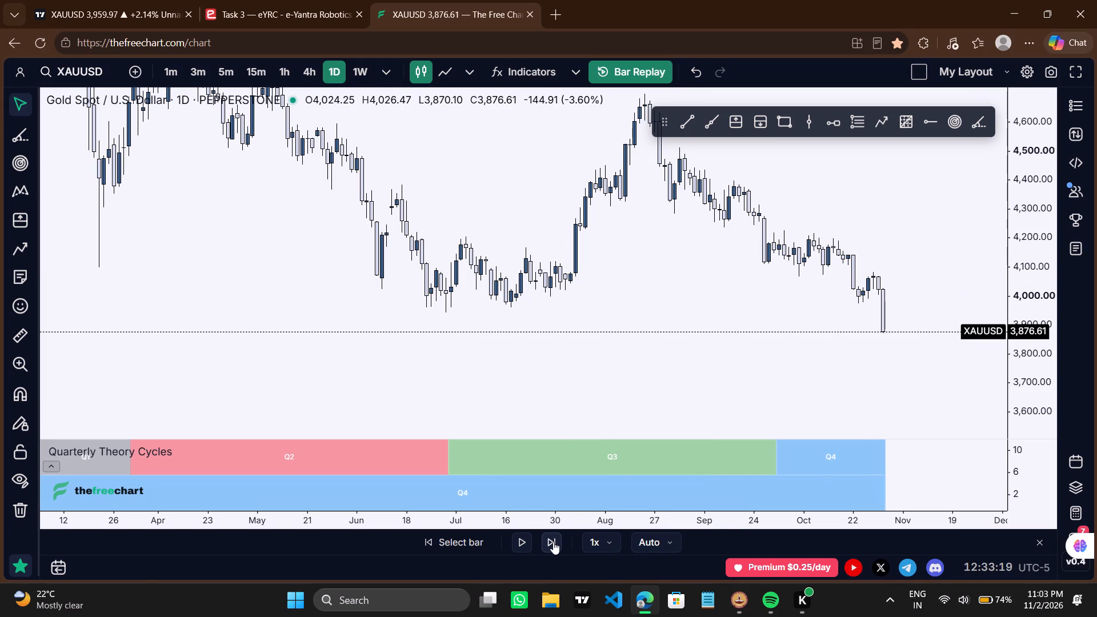
triple_click(553, 542)
triple_click(553, 542)
click(553, 542)
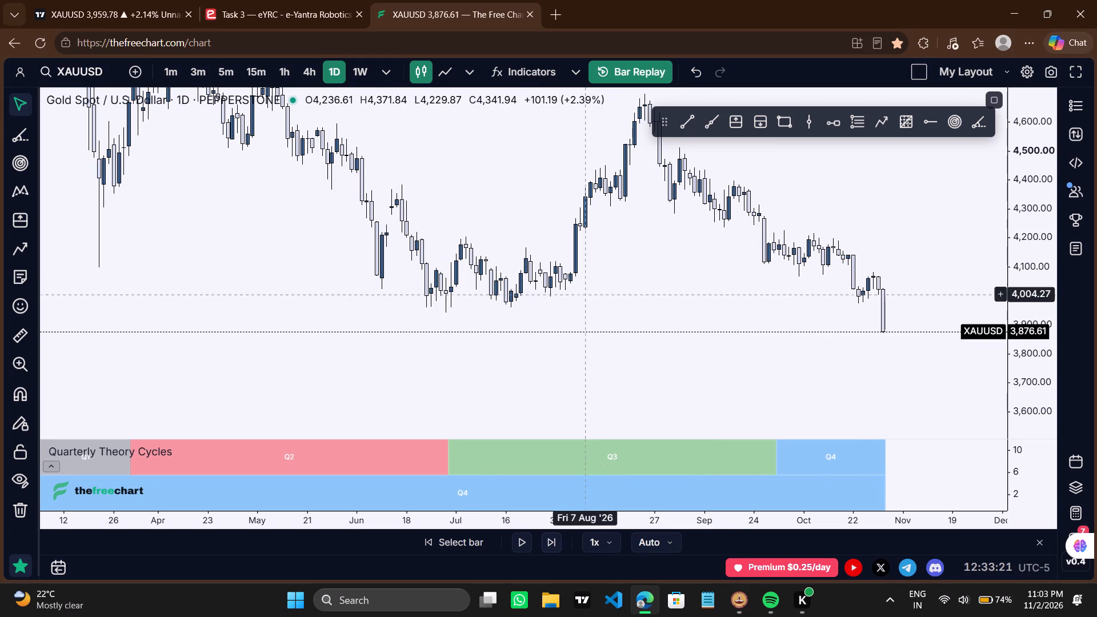
Switch to the TradingView tab and examine recent live price action on the XAUUSD 1-hour chart around 2 November.
drag(583, 293, 527, 328)
click(81, 0)
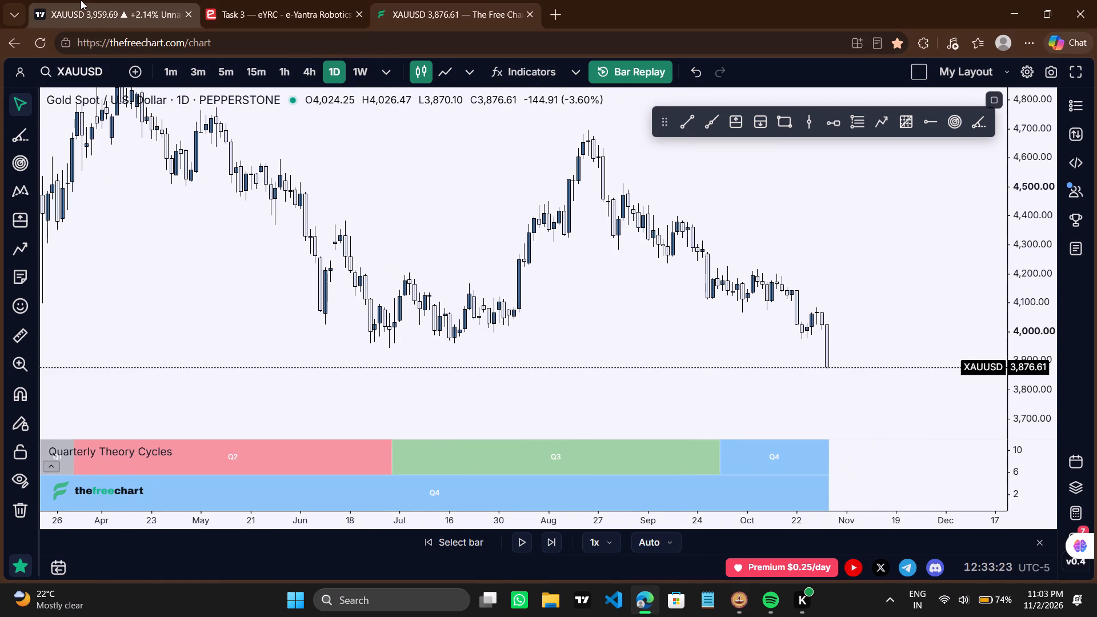
scroll(457, 233, up, 2)
drag(710, 301, 659, 334)
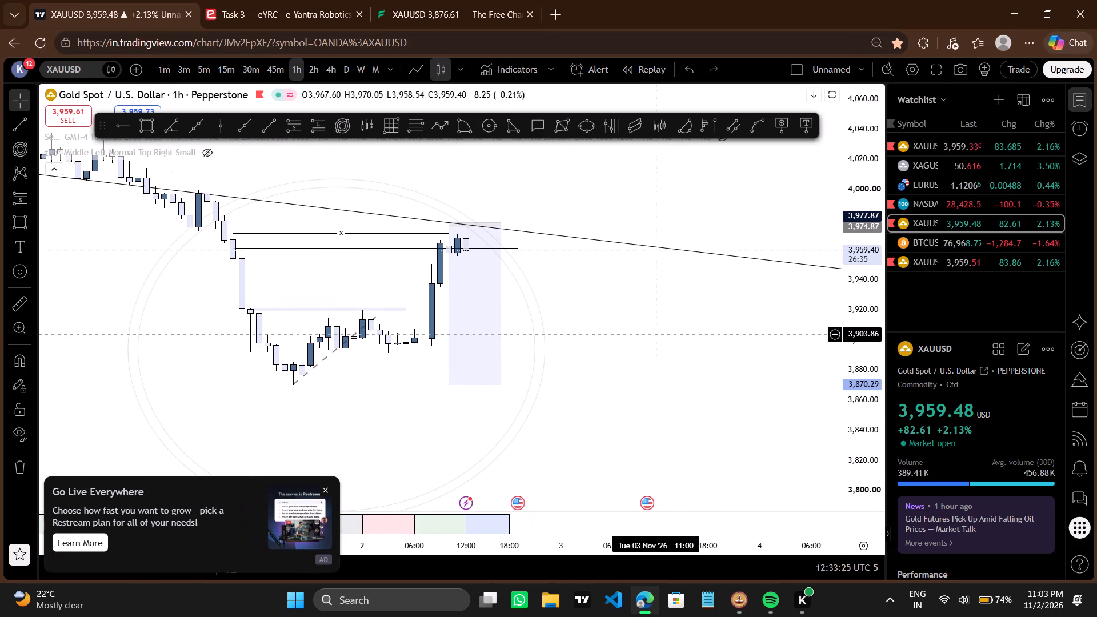
drag(852, 332, 854, 237)
drag(631, 253, 647, 281)
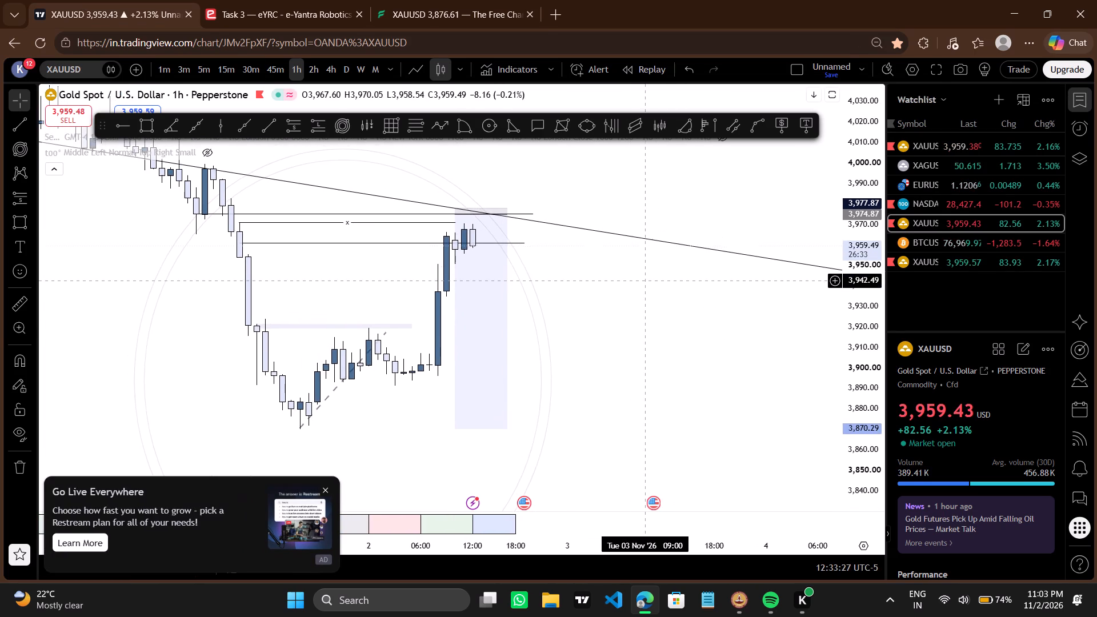
scroll(647, 281, down, 1)
drag(655, 299, 635, 299)
scroll(635, 299, up, 1)
drag(635, 299, 627, 299)
scroll(627, 299, down, 1)
click(627, 299)
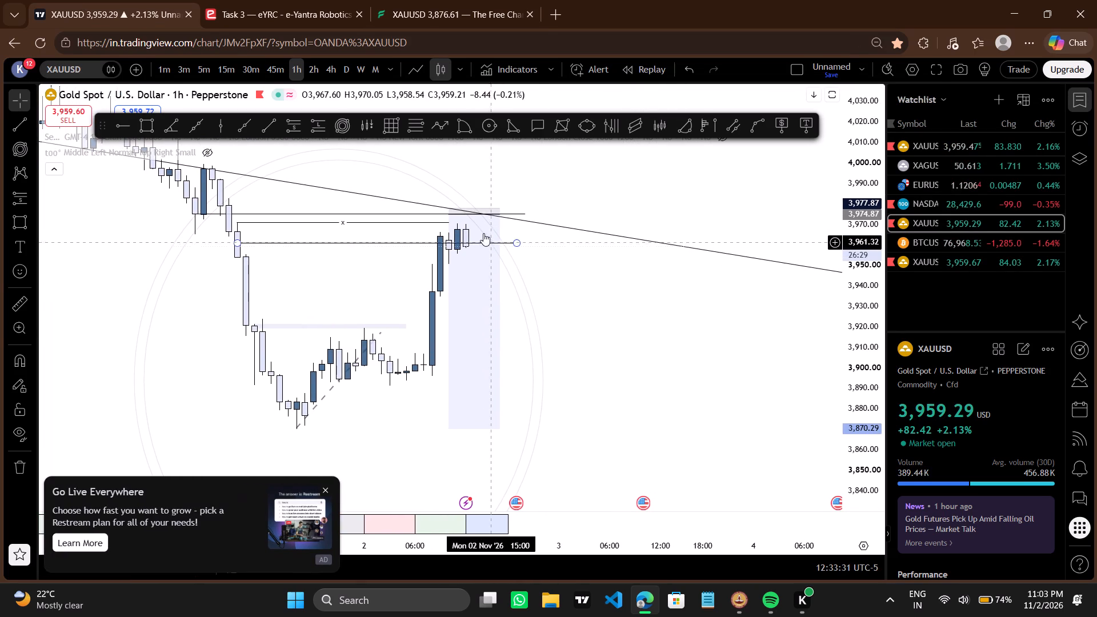
drag(581, 294, 610, 285)
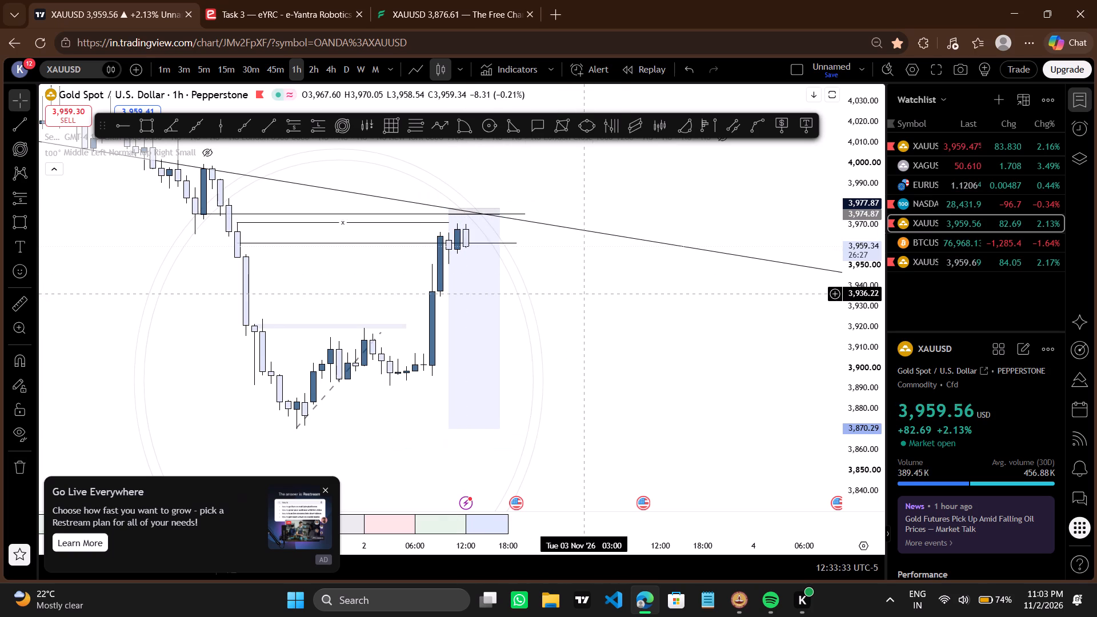
drag(610, 285, 622, 281)
scroll(622, 281, up, 1)
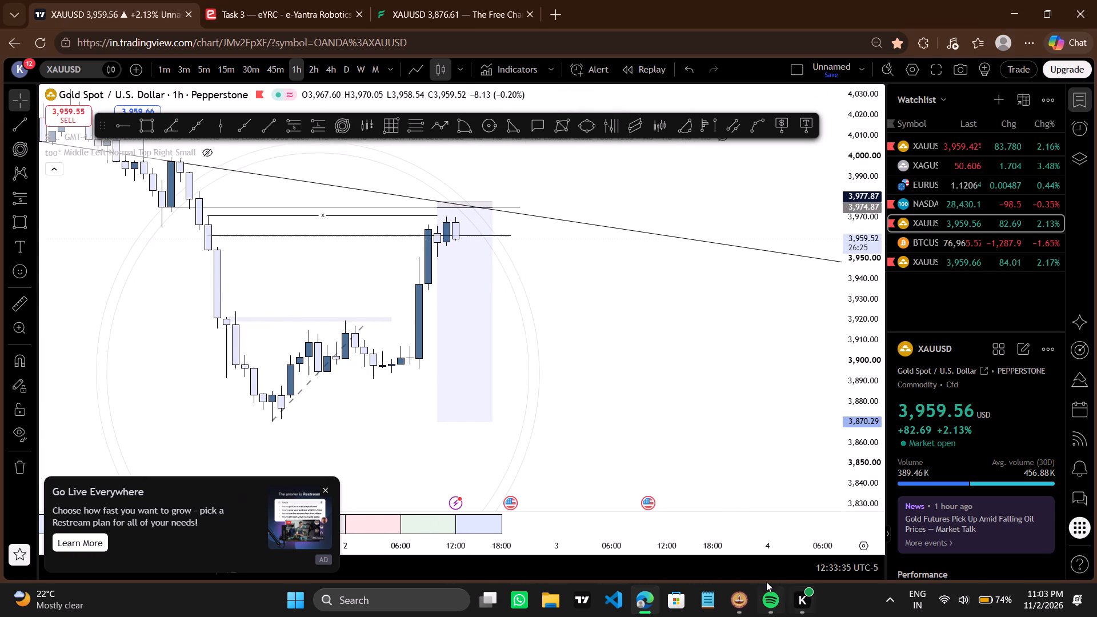
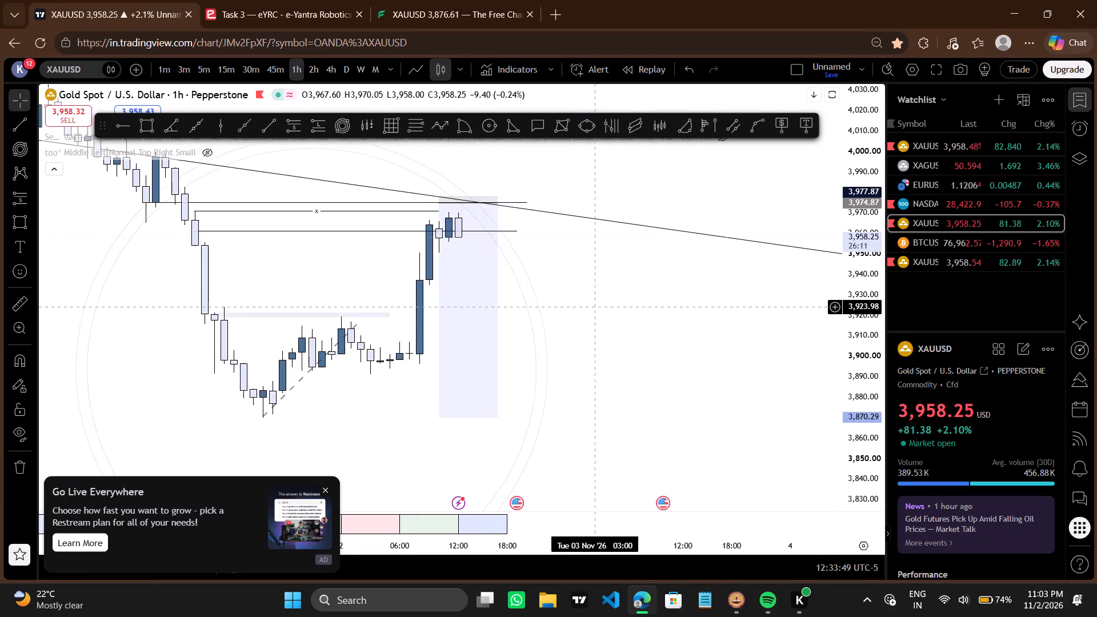
Examine live XAUUSD 1-hour price action around 30 October to 2 November against the descending trendline and drawn levels.
drag(638, 318, 650, 331)
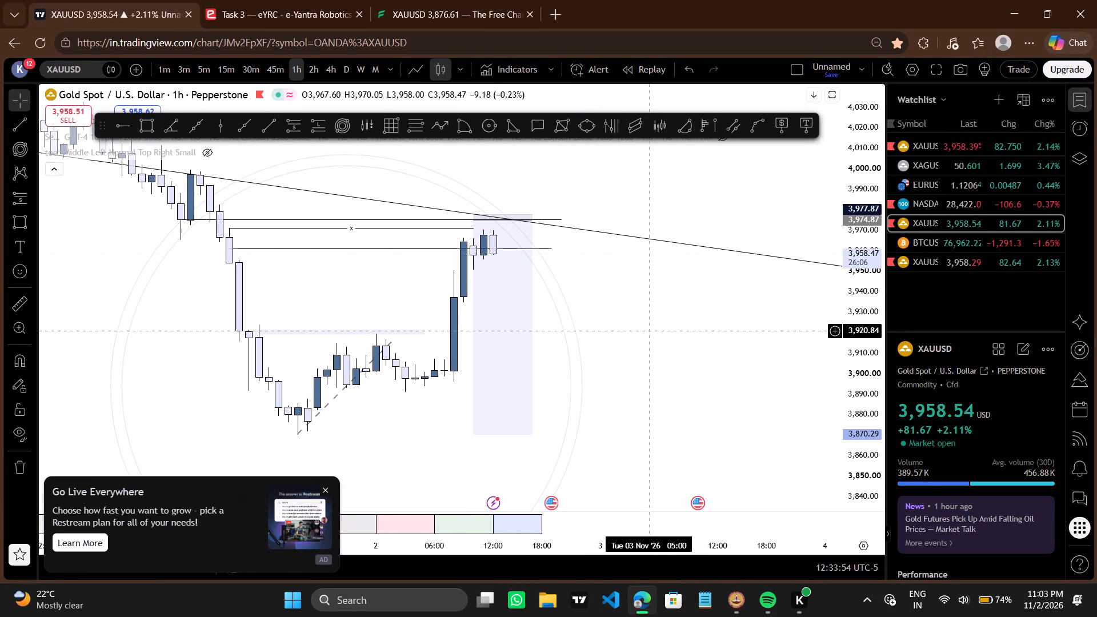
drag(631, 313, 615, 302)
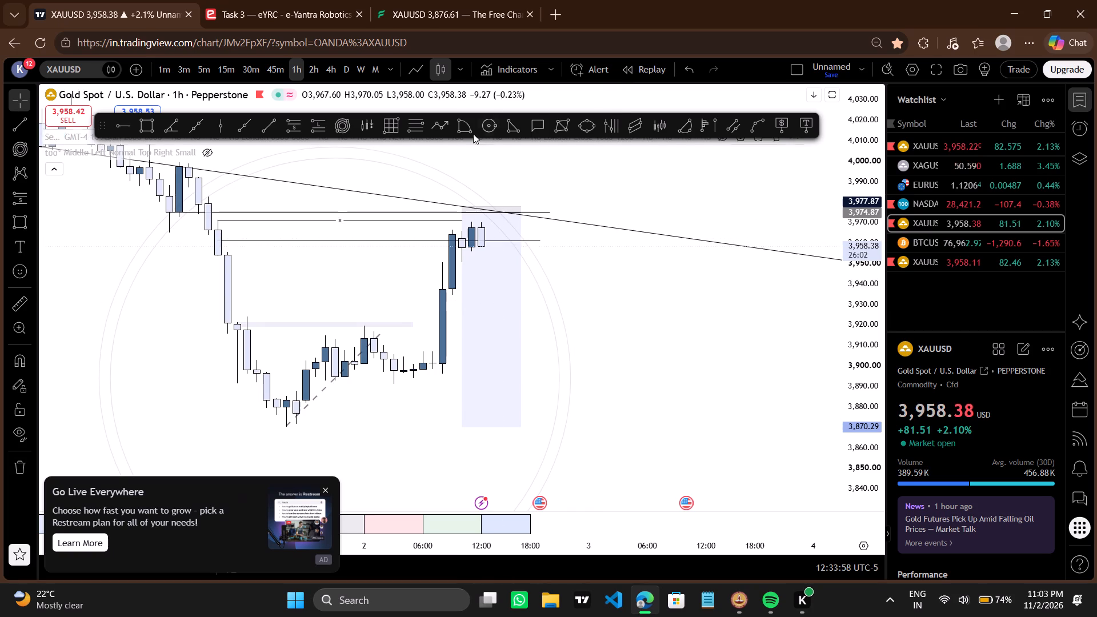
drag(595, 353, 685, 323)
scroll(685, 323, down, 2)
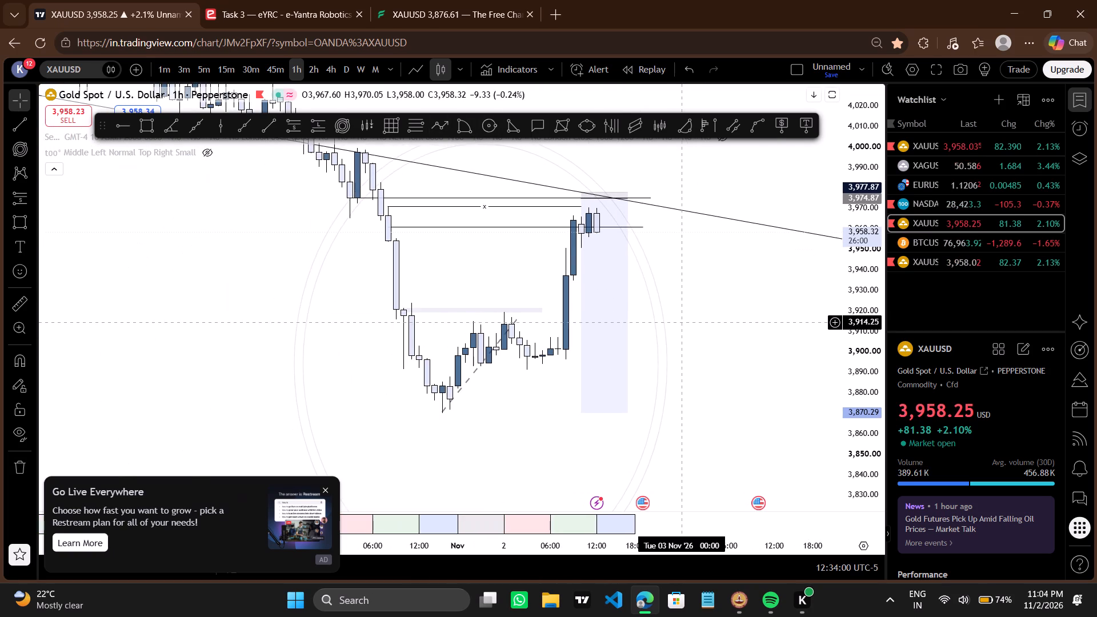
drag(866, 251, 863, 292)
drag(787, 361, 786, 337)
scroll(786, 337, down, 1)
drag(877, 307, 870, 380)
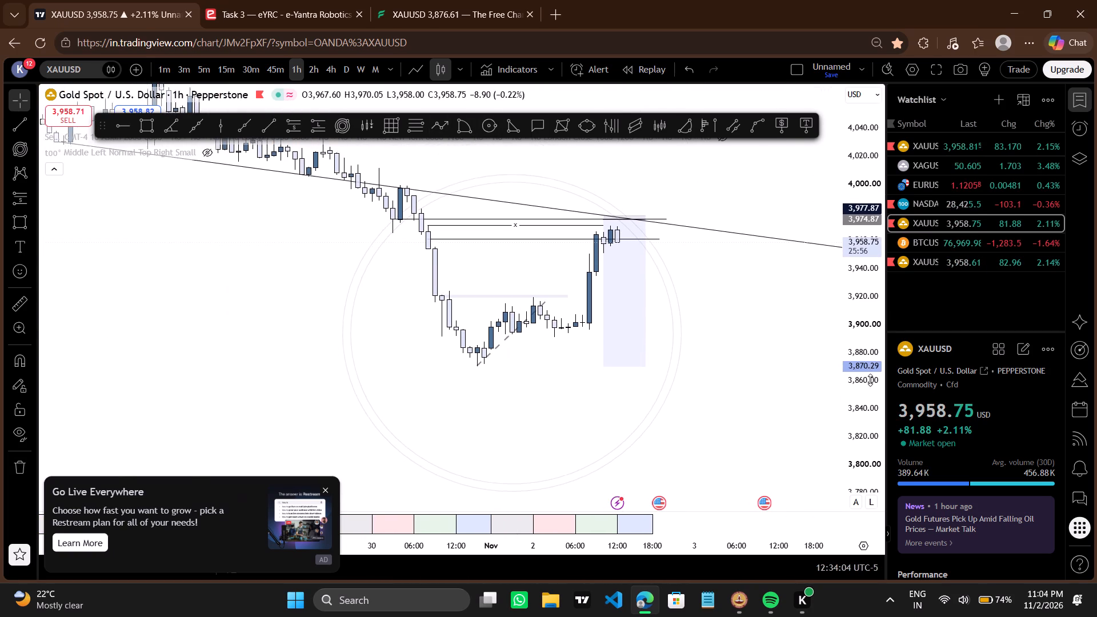
drag(870, 380, 867, 385)
scroll(706, 336, down, 1)
drag(740, 338, 695, 335)
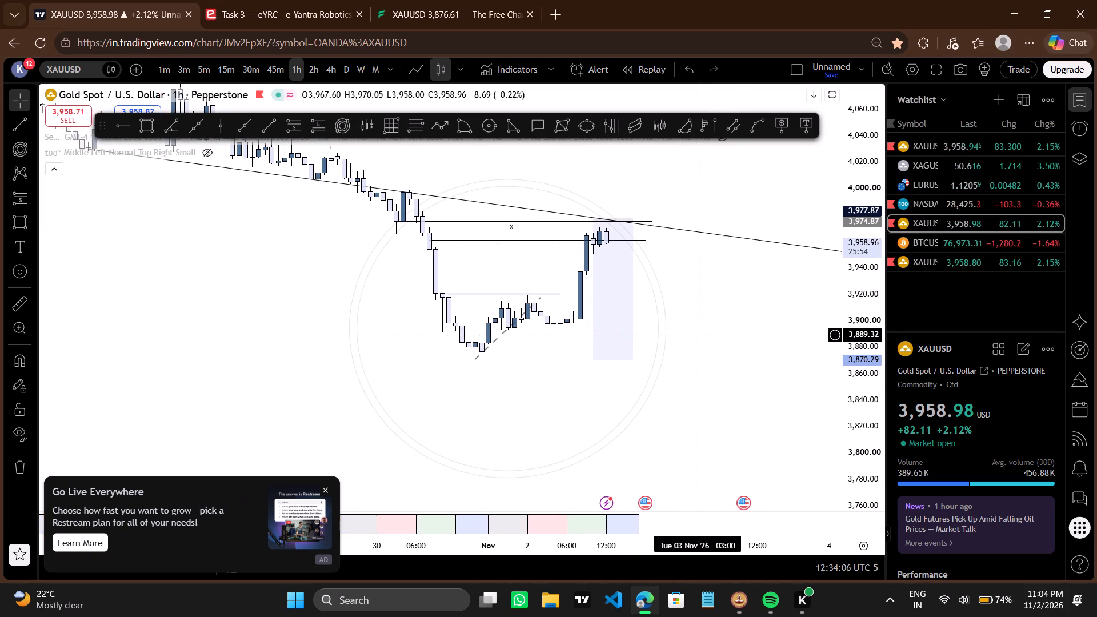
scroll(695, 335, down, 1)
drag(756, 339, 755, 354)
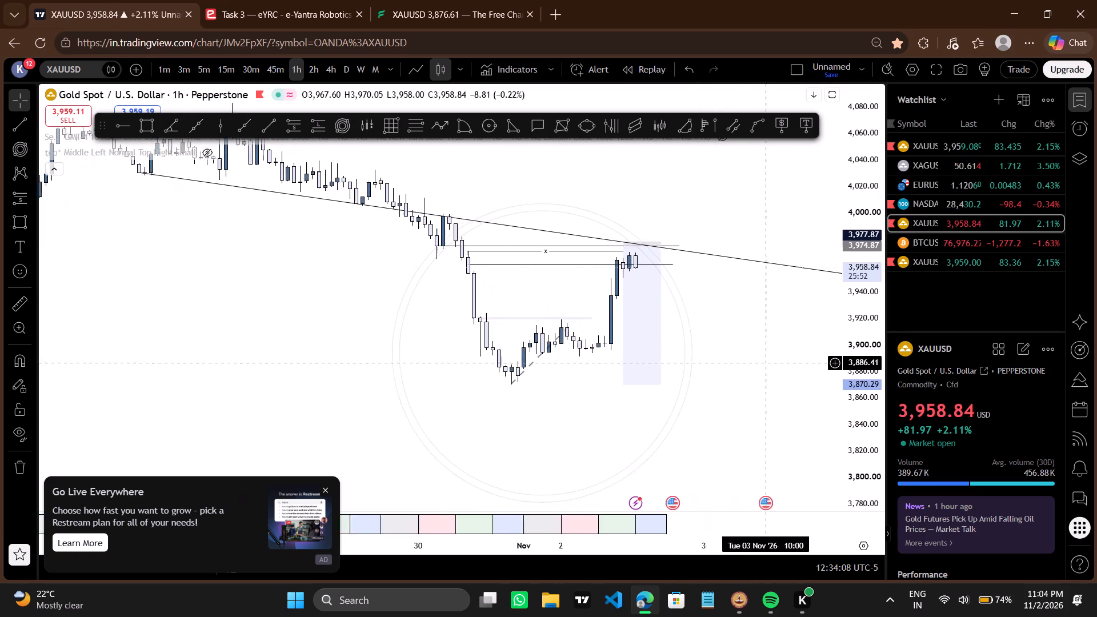
drag(755, 354, 738, 330)
drag(738, 330, 694, 338)
drag(694, 338, 661, 343)
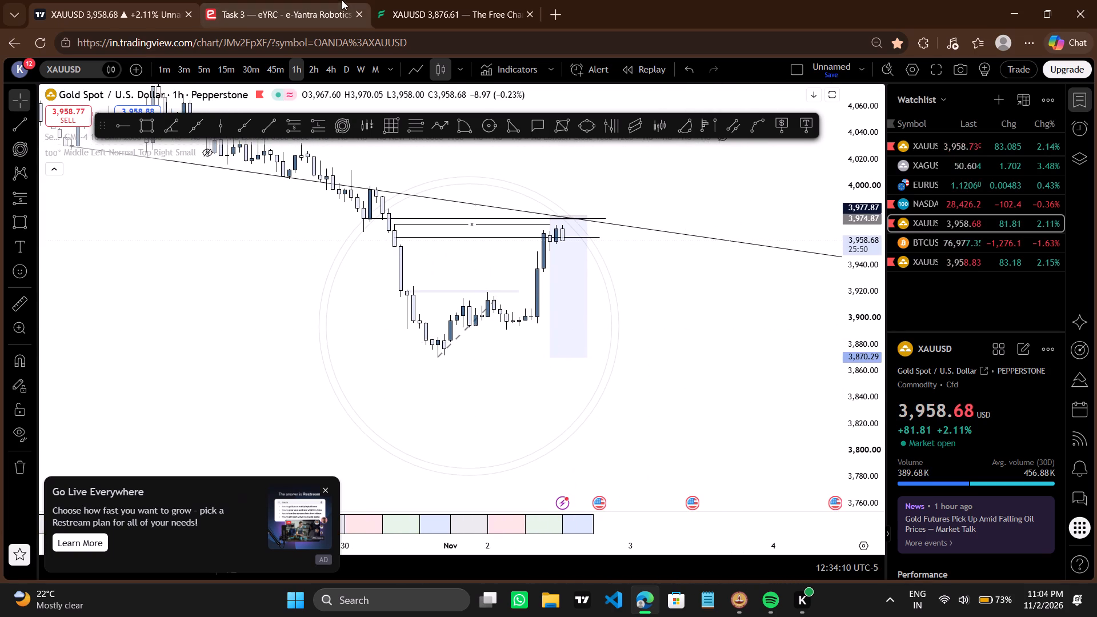
click(283, 0)
click(77, 0)
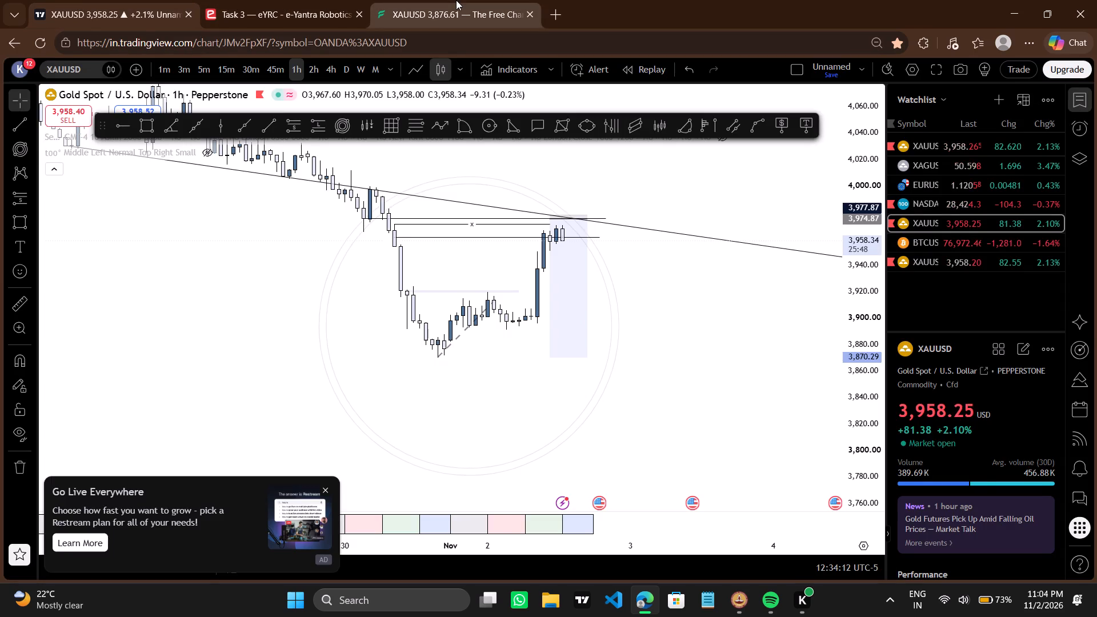
Switch to The Free Chart tab and examine the daily XAUUSD price action from March to late October 2026.
click(456, 0)
scroll(597, 344, down, 2)
drag(652, 336, 591, 350)
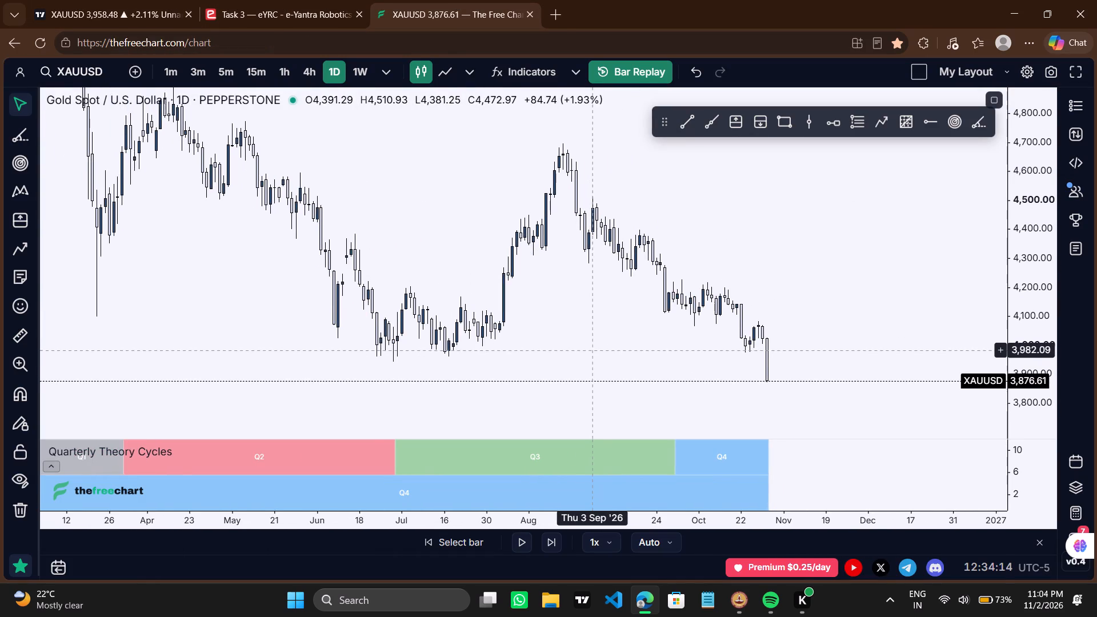
scroll(591, 350, up, 1)
drag(366, 241, 469, 228)
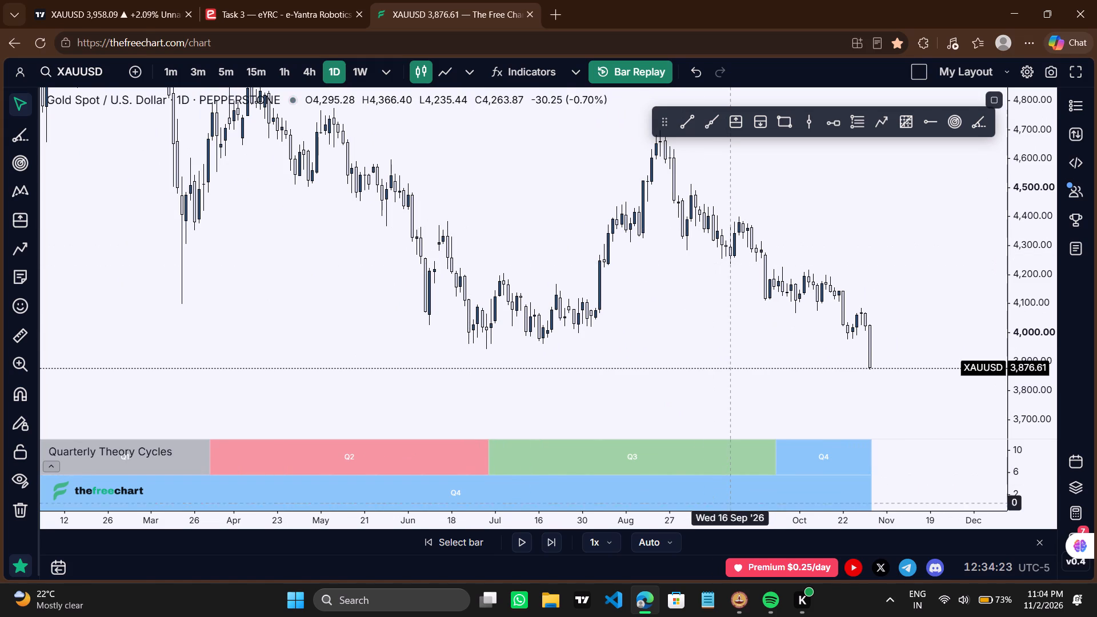
Toggle audio playback in Spotify and return to the XAUUSD chart in the browser.
click(772, 596)
key(space)
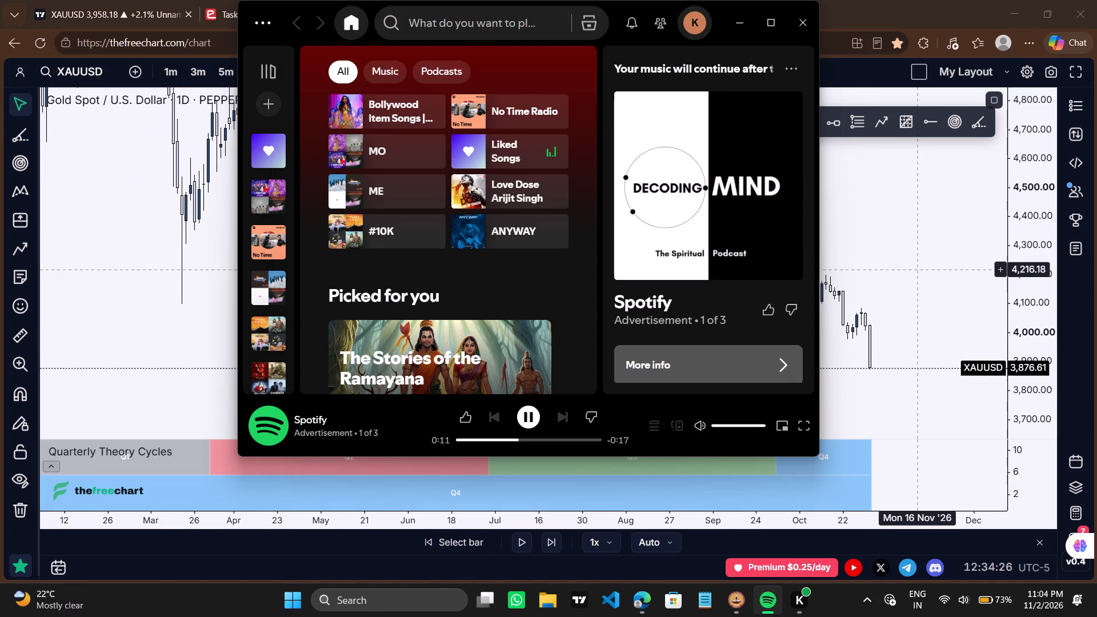
click(918, 269)
Switch the XAUUSD chart to the weekly timeframe, showing price action from 2025 through October 2026.
drag(548, 293, 722, 436)
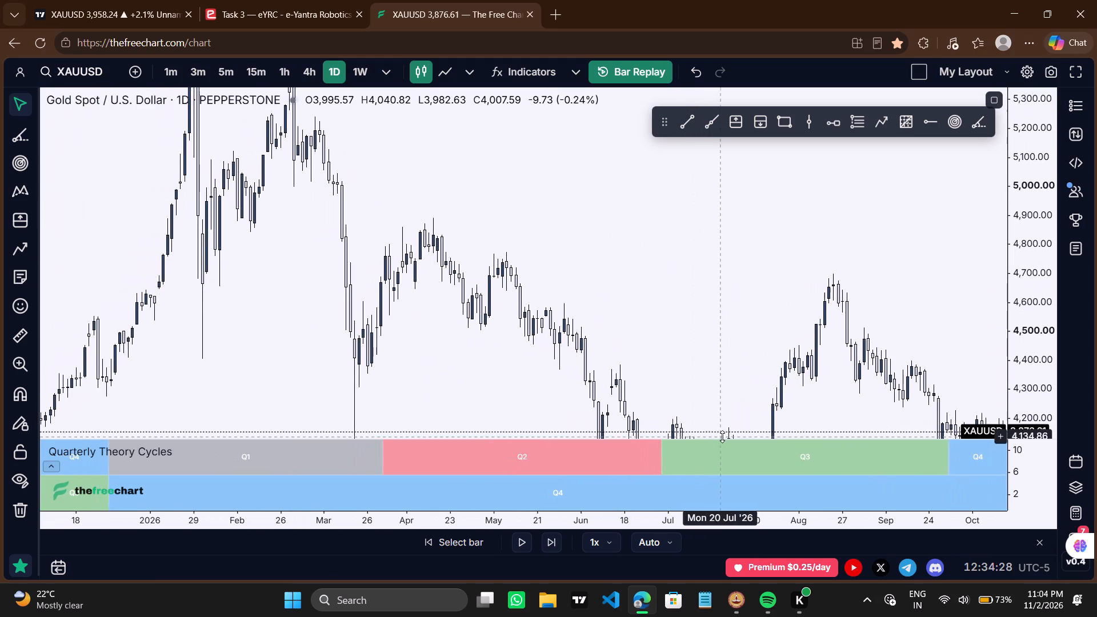
drag(438, 224, 406, 3)
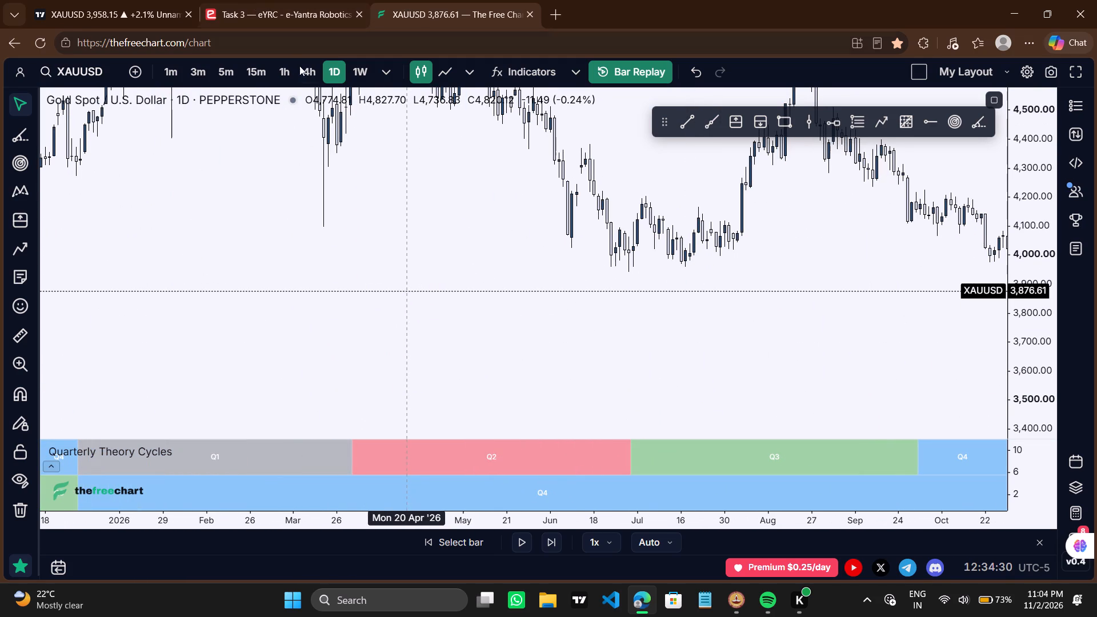
click(353, 76)
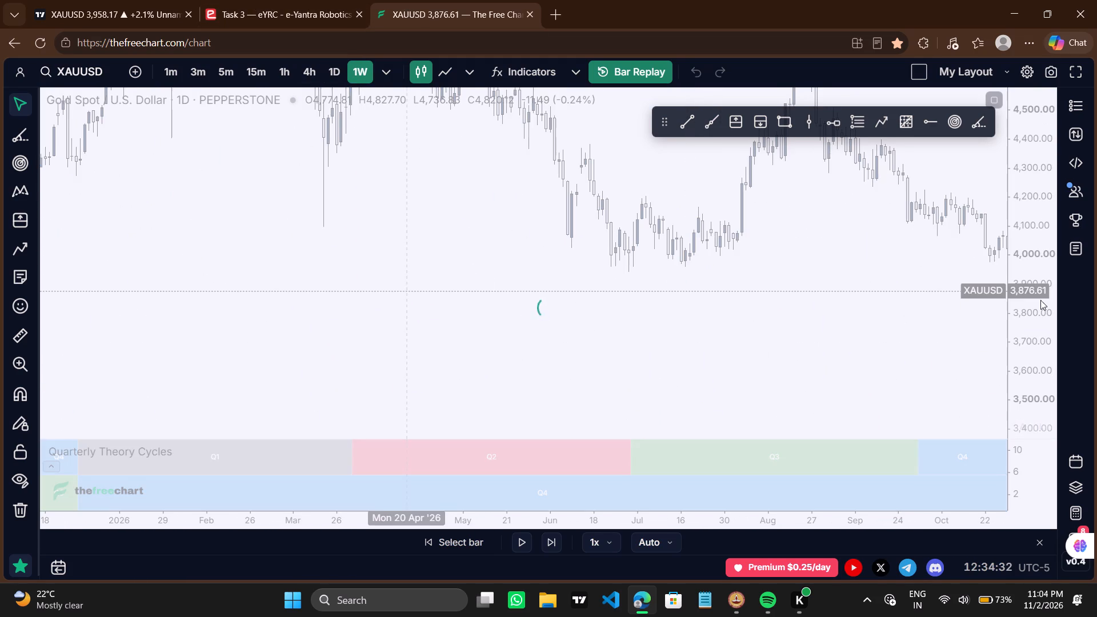
drag(1028, 171, 1030, 190)
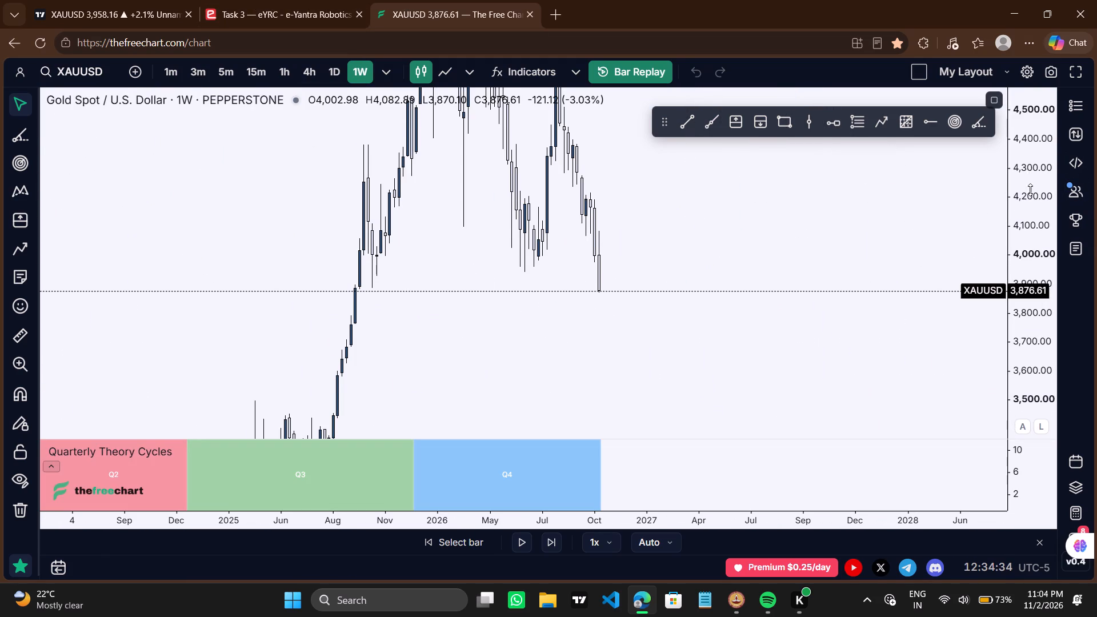
drag(1030, 190, 1039, 322)
drag(770, 295, 800, 315)
scroll(800, 315, down, 1)
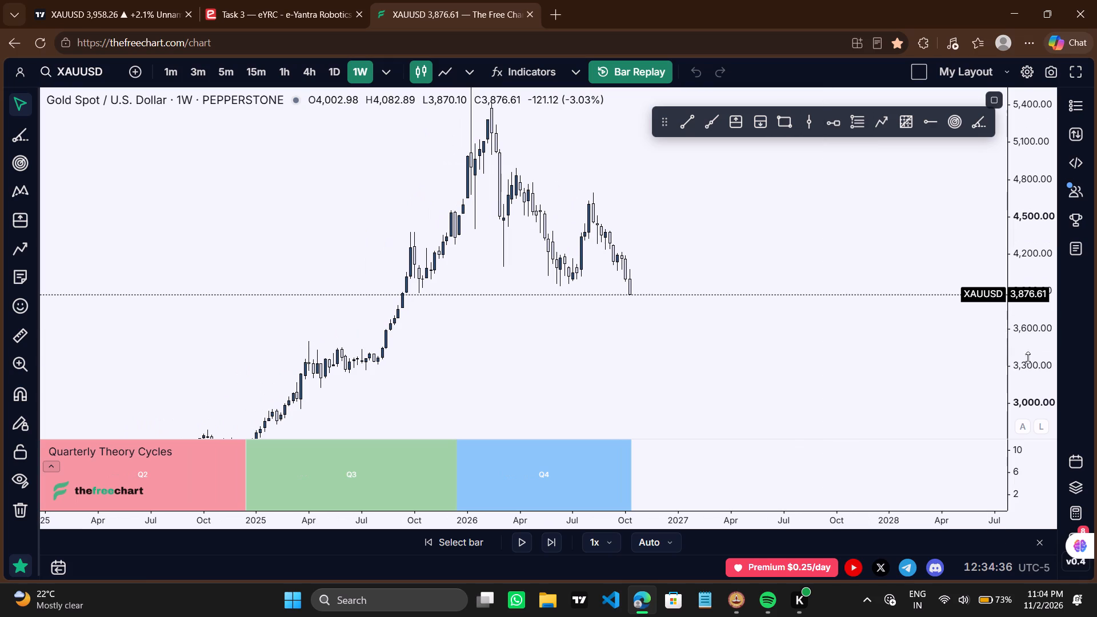
drag(1042, 369, 1033, 279)
drag(759, 342, 802, 340)
scroll(802, 340, up, 1)
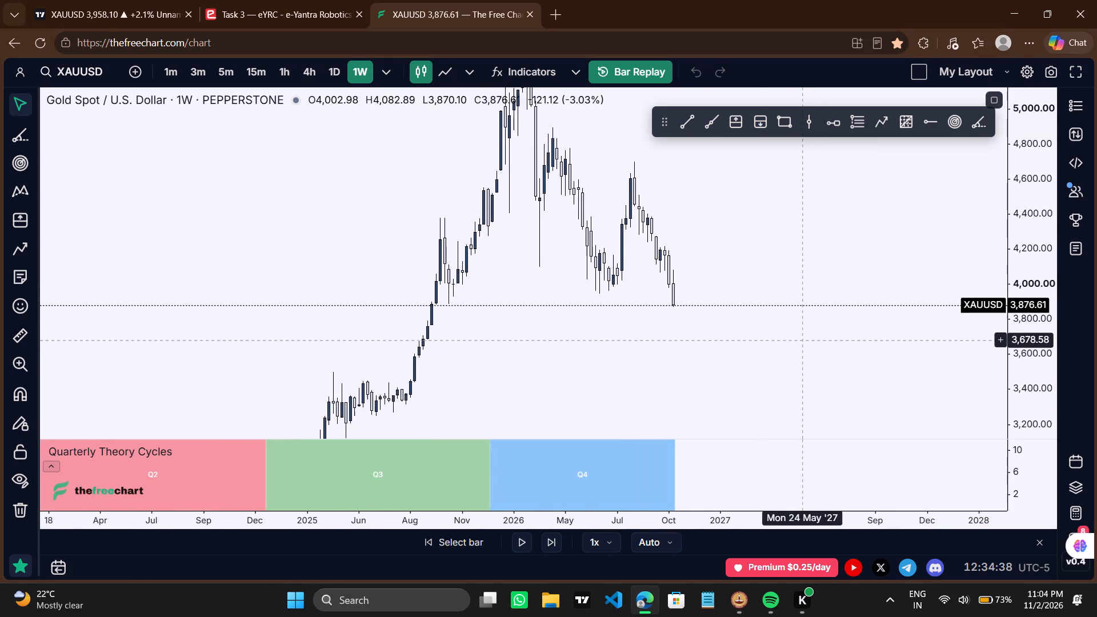
Draw a horizontal trend line at about 3,886.51 from the 27 October 2025 weekly low to about 28 December 2026.
click(685, 123)
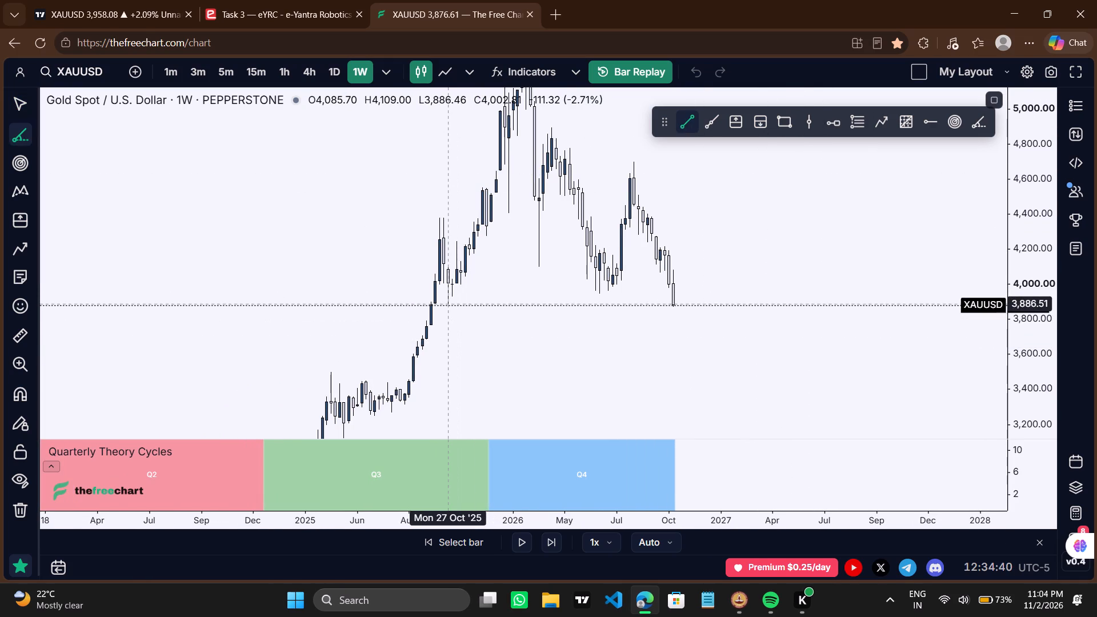
ctrl+click(448, 310)
shift+click(714, 316)
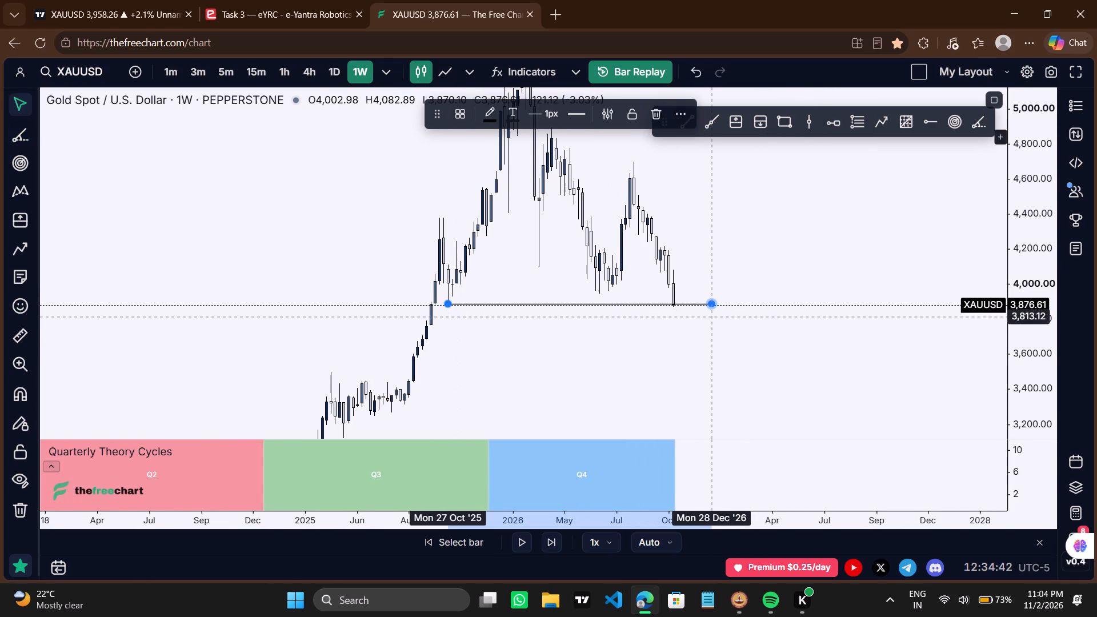
click(521, 362)
scroll(521, 362, up, 2)
drag(521, 362, 544, 352)
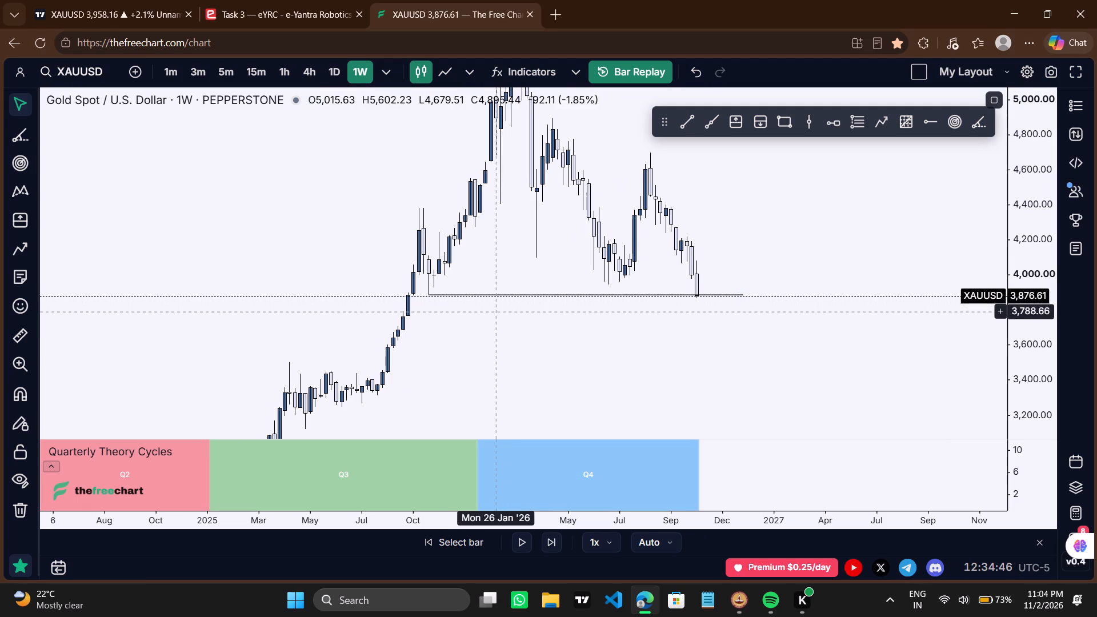
Switch to the daily timeframe and examine XAUUSD price action since October 2025 against the new horizontal line.
click(327, 72)
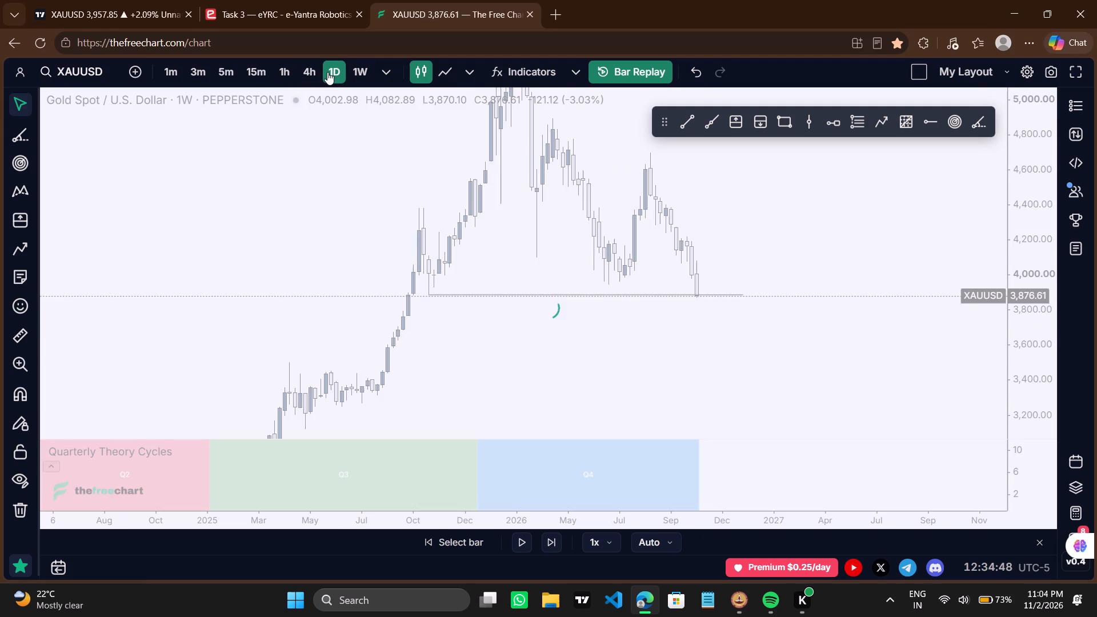
scroll(542, 265, down, 4)
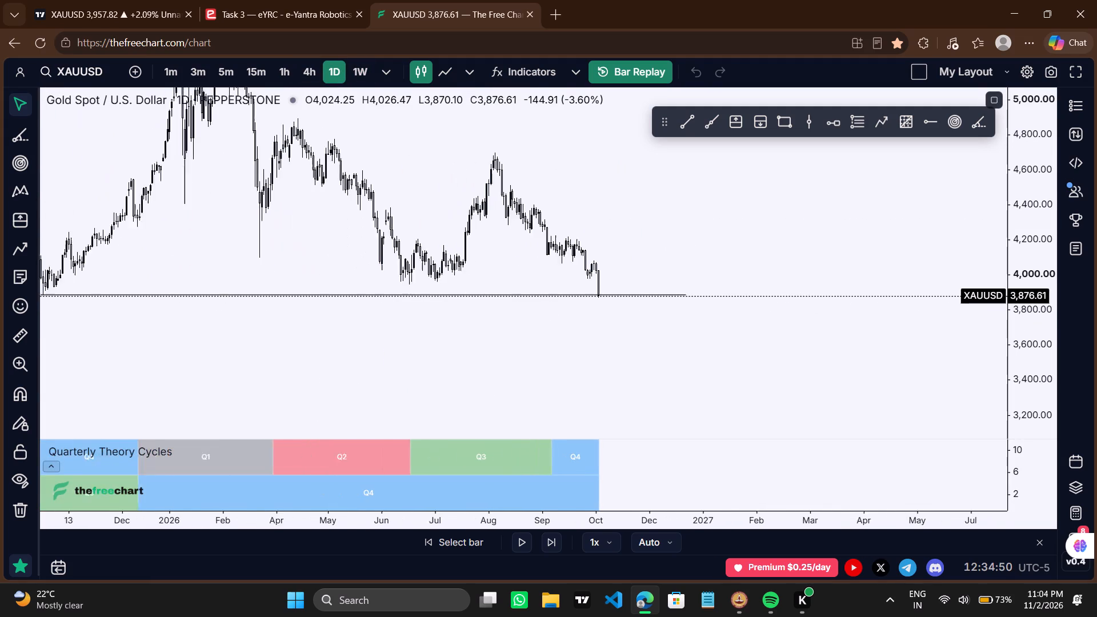
scroll(542, 265, down, 3)
drag(1044, 372, 1020, 261)
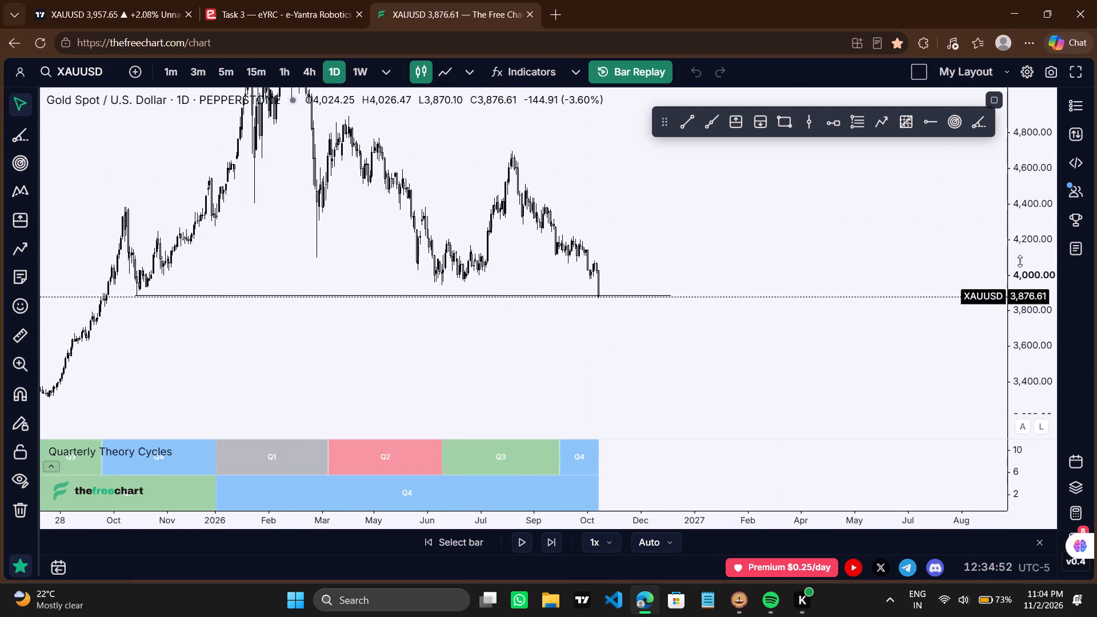
drag(1020, 261, 999, 185)
drag(584, 251, 875, 243)
scroll(875, 243, up, 3)
drag(804, 290, 783, 275)
scroll(783, 275, up, 1)
drag(783, 275, 747, 295)
drag(747, 295, 764, 354)
scroll(764, 354, up, 2)
drag(728, 265, 722, 297)
scroll(722, 297, up, 1)
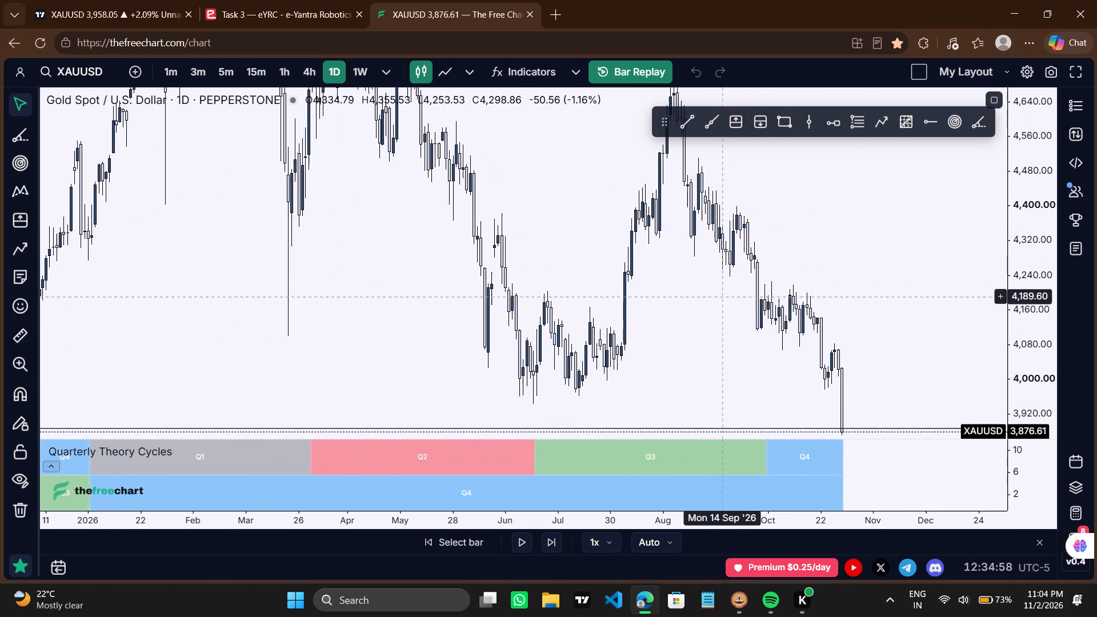
drag(1027, 197, 1029, 308)
drag(882, 244, 885, 289)
scroll(885, 289, up, 1)
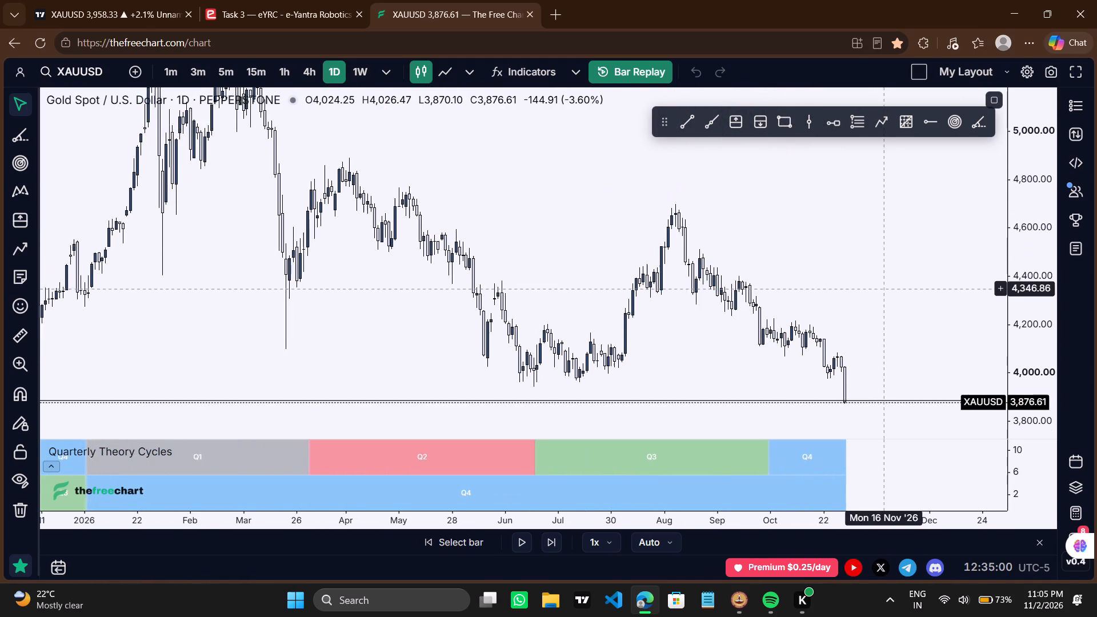
scroll(885, 289, up, 1)
drag(817, 275, 832, 285)
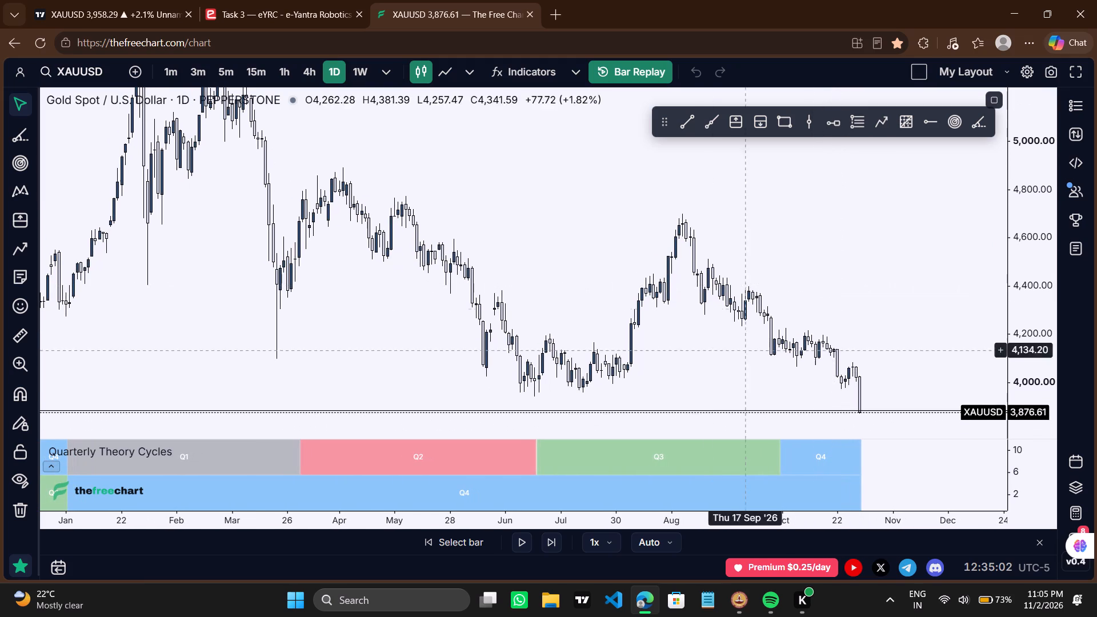
Shrink the Quarterly Theory Cycles pane to a thin strip so the price chart gets more height.
drag(661, 441, 679, 491)
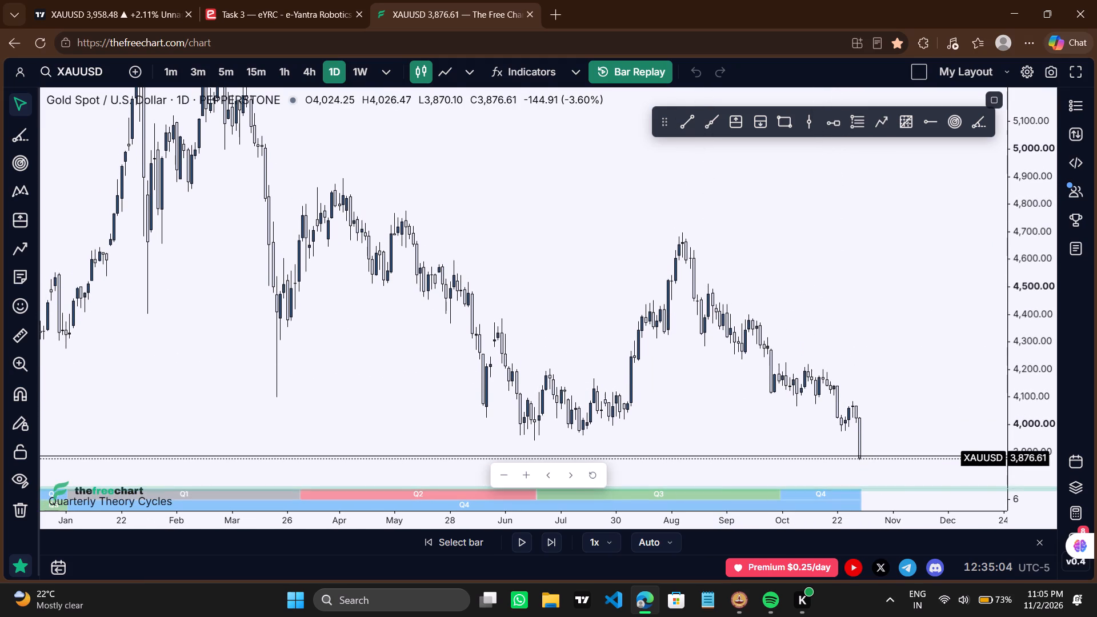
drag(679, 491, 679, 492)
Examine the daily swings from late 2025 to the end of October 2026 relative to the horizontal line at the October 2025 low.
drag(658, 408, 669, 359)
scroll(669, 359, down, 3)
drag(704, 330, 669, 339)
scroll(669, 339, down, 5)
drag(669, 339, 692, 349)
drag(692, 349, 659, 341)
scroll(659, 341, up, 2)
drag(613, 323, 630, 401)
scroll(630, 401, up, 2)
click(1002, 184)
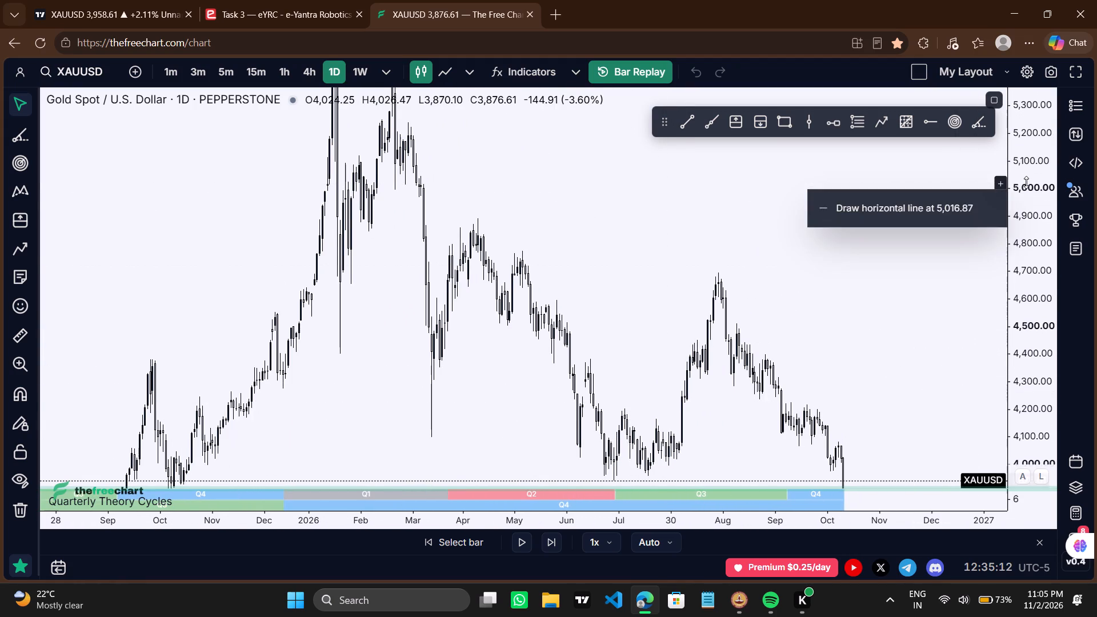
drag(1026, 182, 1037, 293)
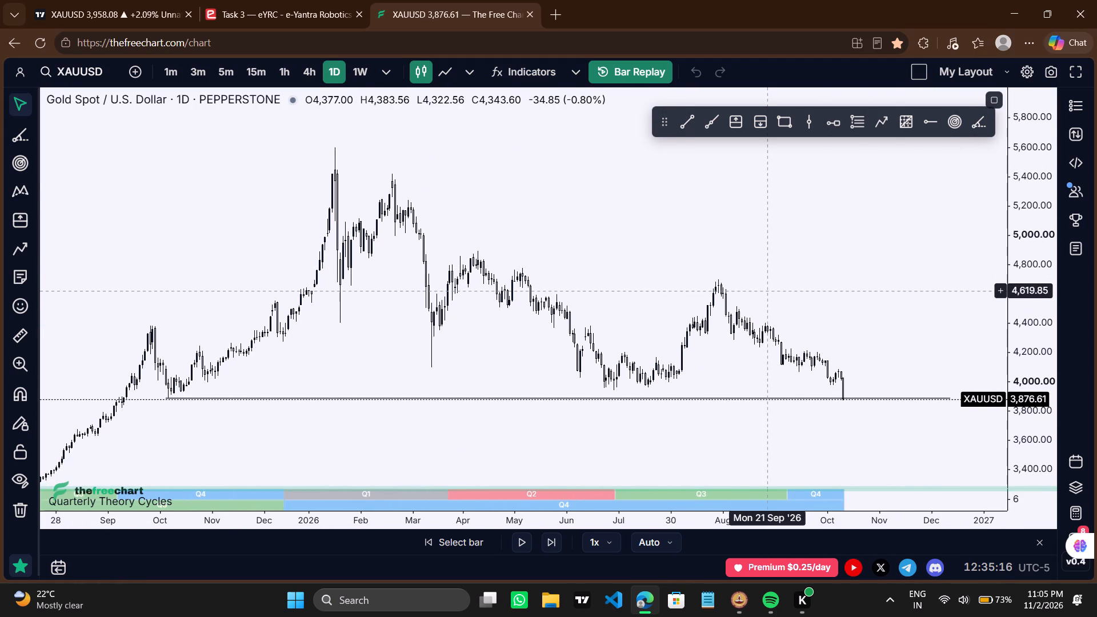
scroll(767, 291, down, 1)
drag(767, 291, 758, 278)
drag(758, 278, 754, 246)
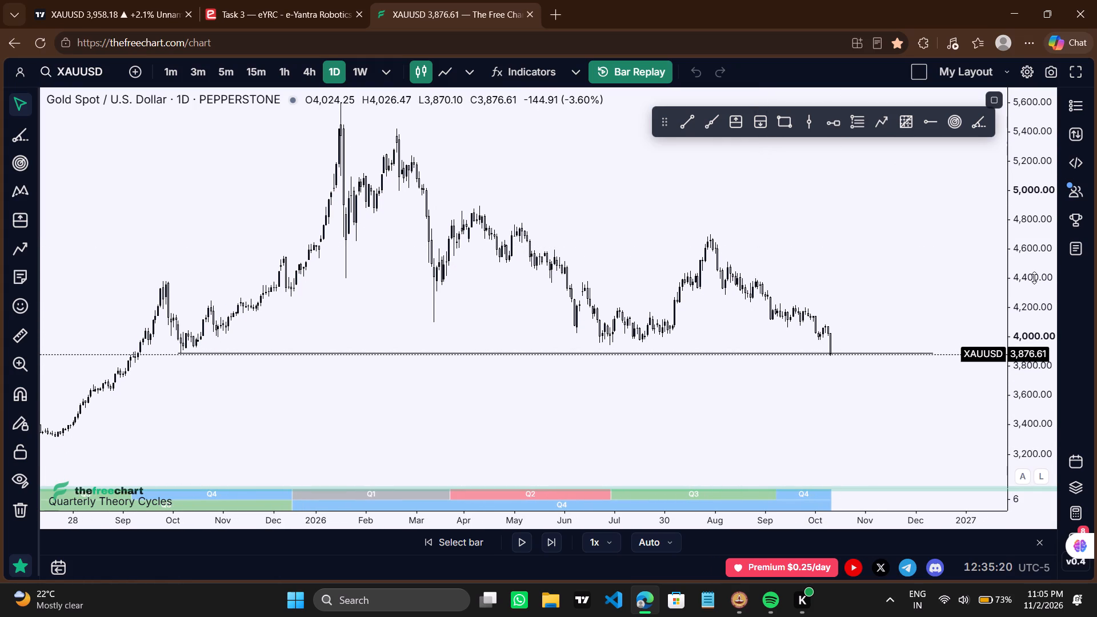
drag(1034, 278, 1018, 242)
drag(820, 263, 820, 257)
scroll(820, 257, up, 2)
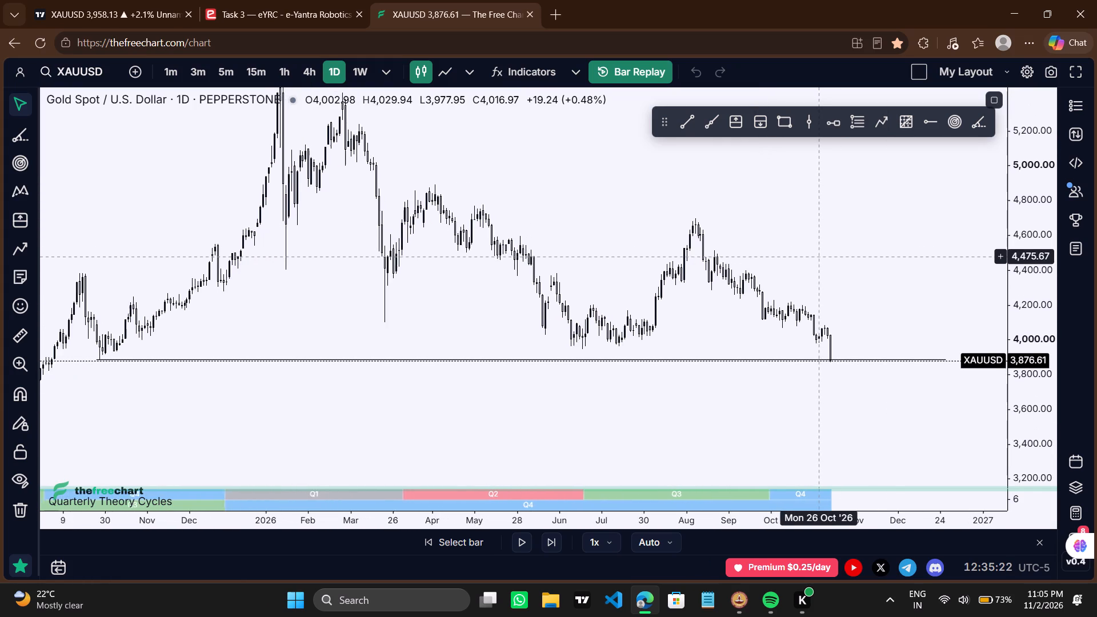
scroll(820, 257, up, 1)
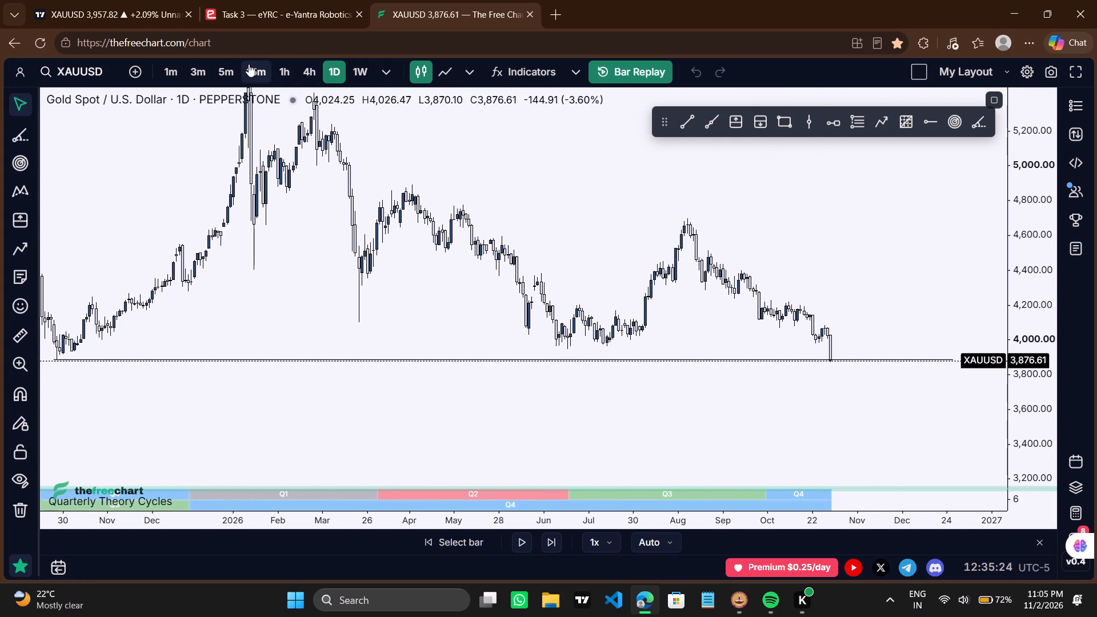
Switch to the 15-minute timeframe and look over XAUUSD price action through October 2026.
click(249, 64)
scroll(518, 257, down, 7)
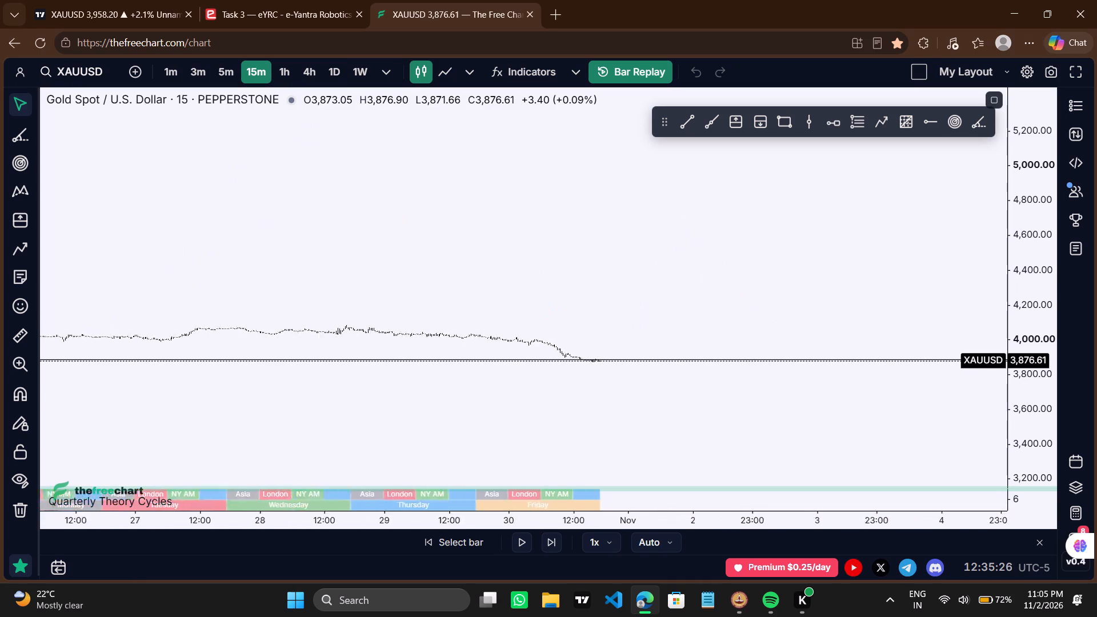
scroll(518, 257, down, 10)
drag(362, 276, 875, 222)
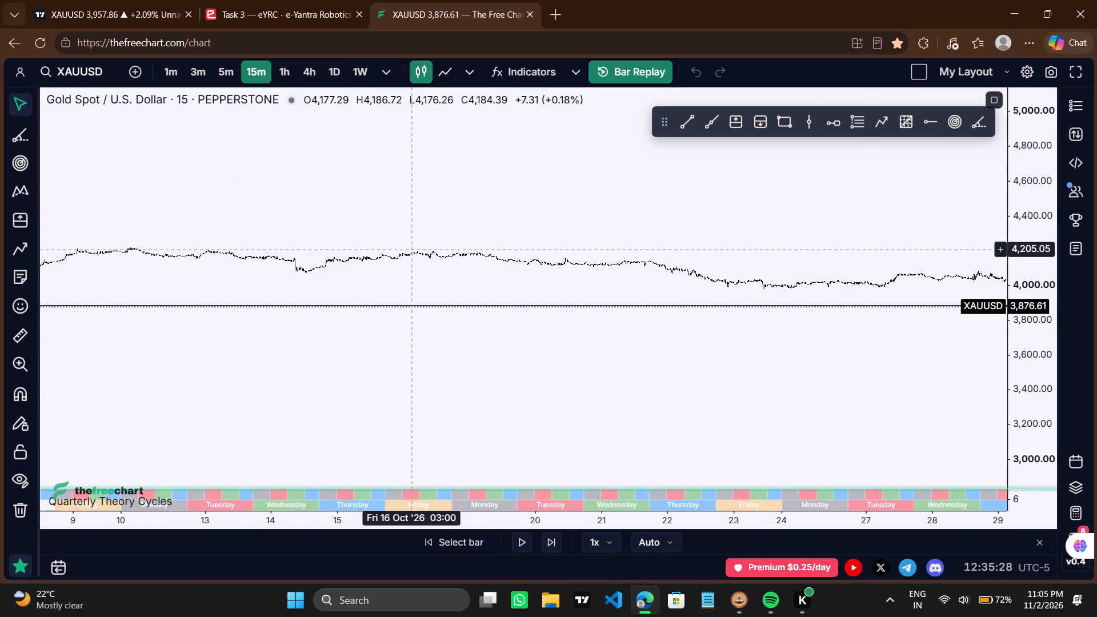
Switch the XAUUSD chart to the 1-hour timeframe.
click(284, 71)
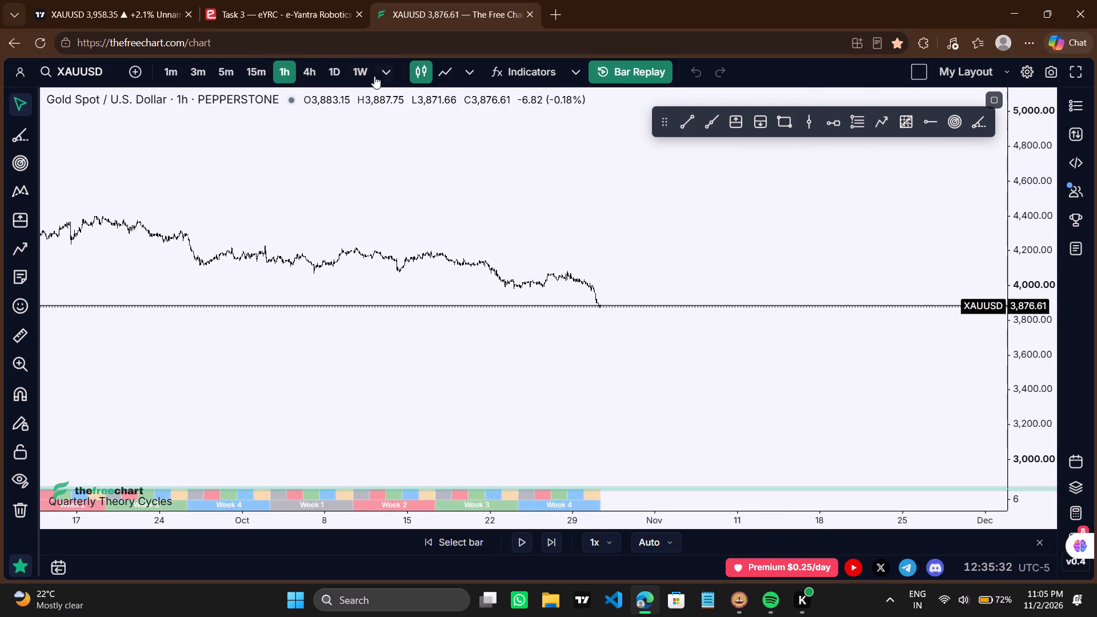
Switch the XAUUSD chart by way of the weekly to the daily timeframe, focusing on April to October 2026.
click(353, 75)
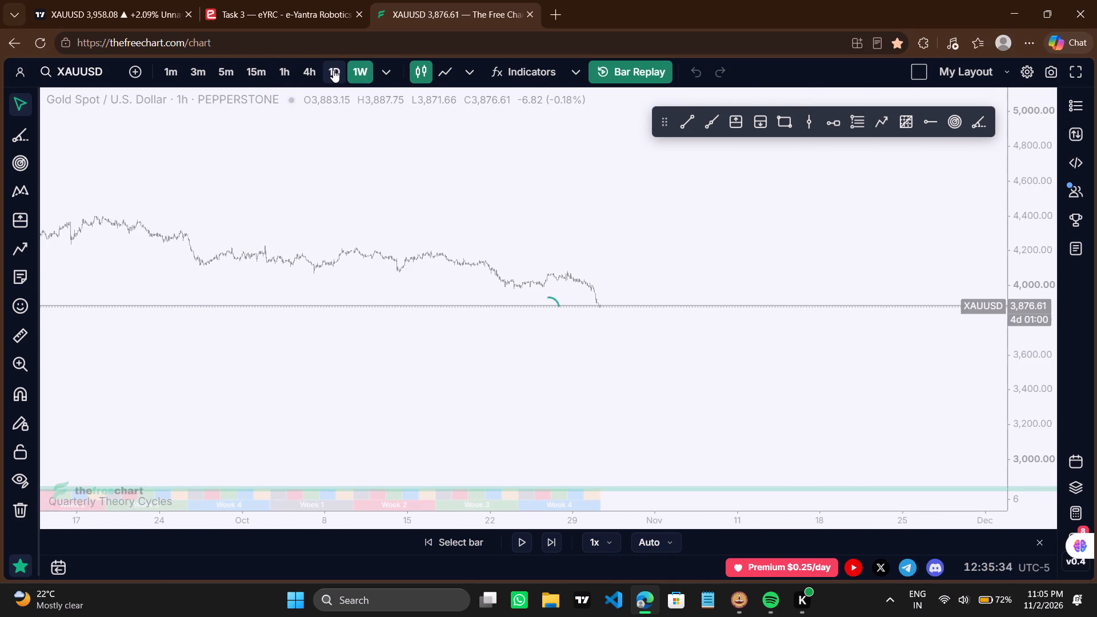
click(333, 70)
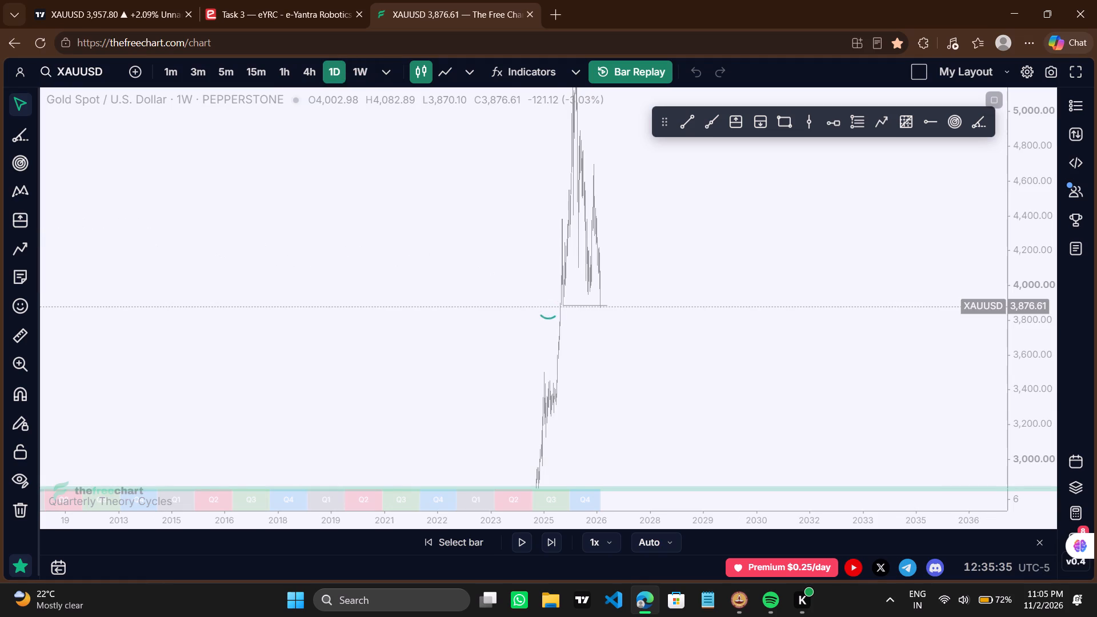
scroll(566, 272, up, 8)
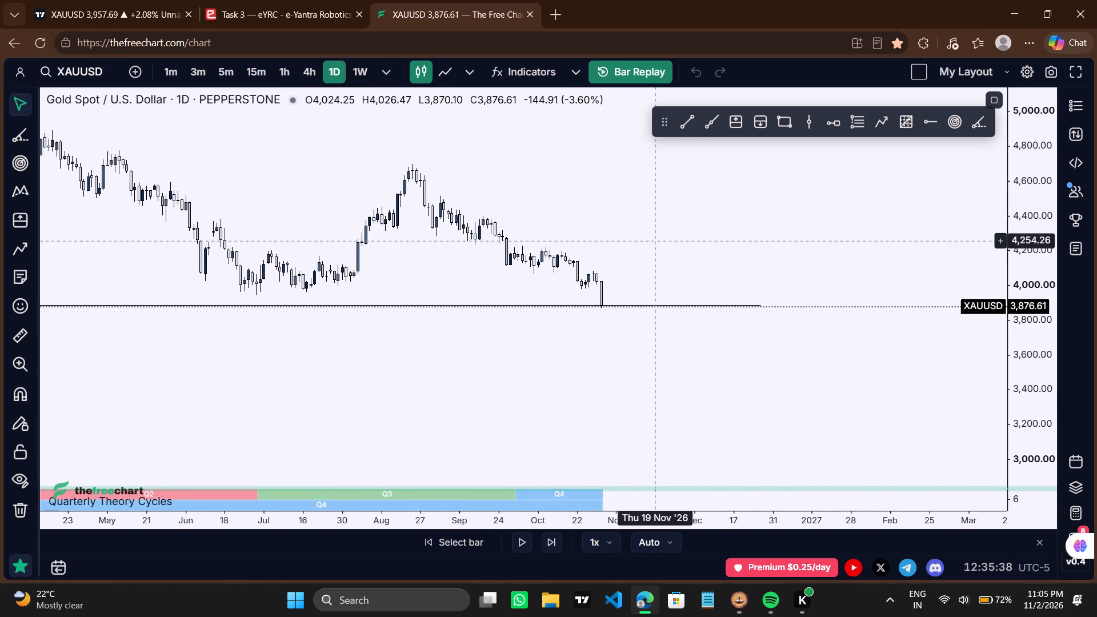
drag(664, 237, 626, 240)
scroll(626, 240, down, 1)
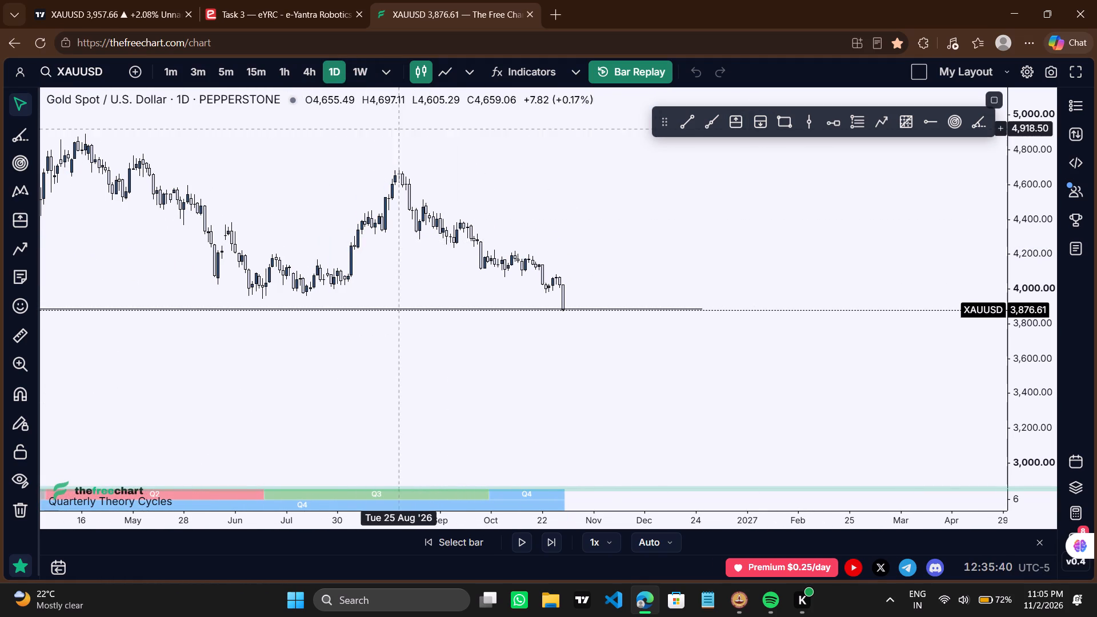
Restart Bar Replay on the daily chart with its start point at 21 August 2026.
click(619, 82)
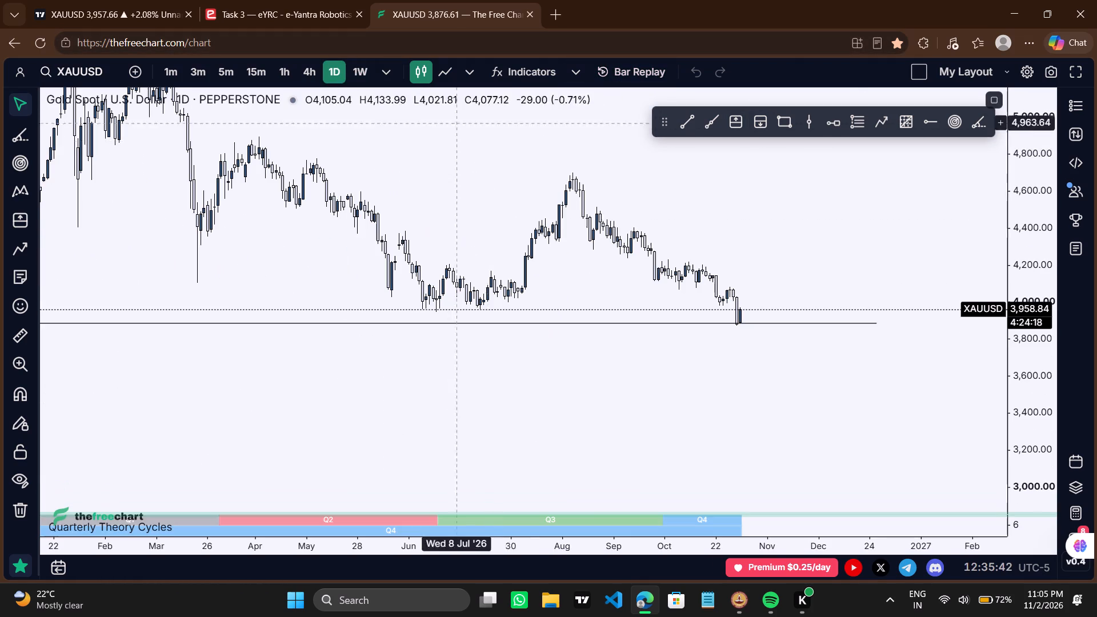
click(632, 79)
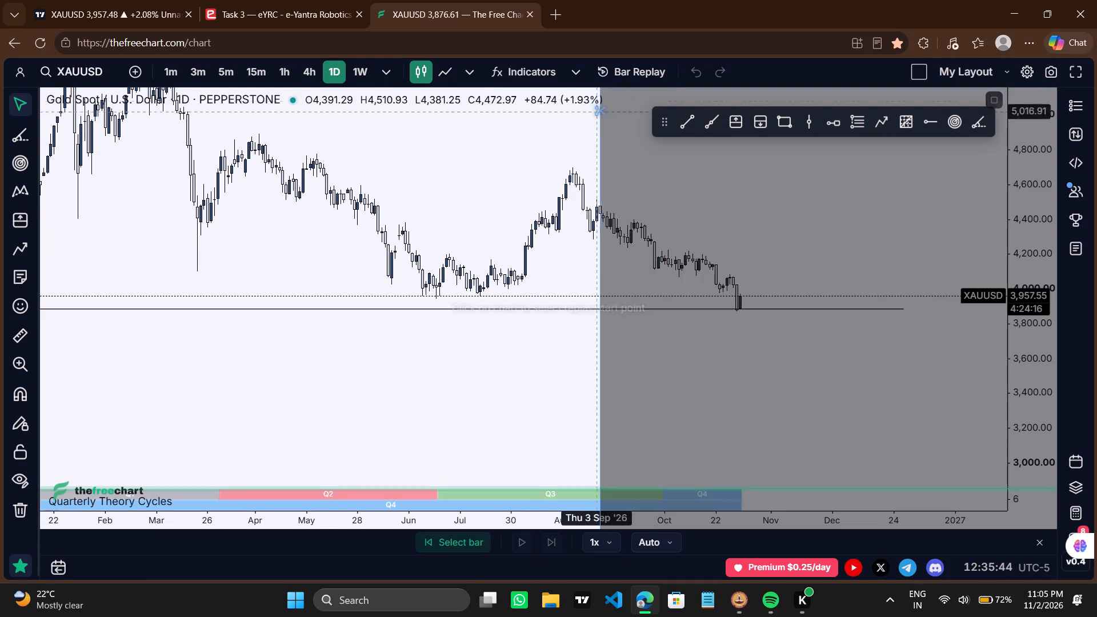
click(567, 118)
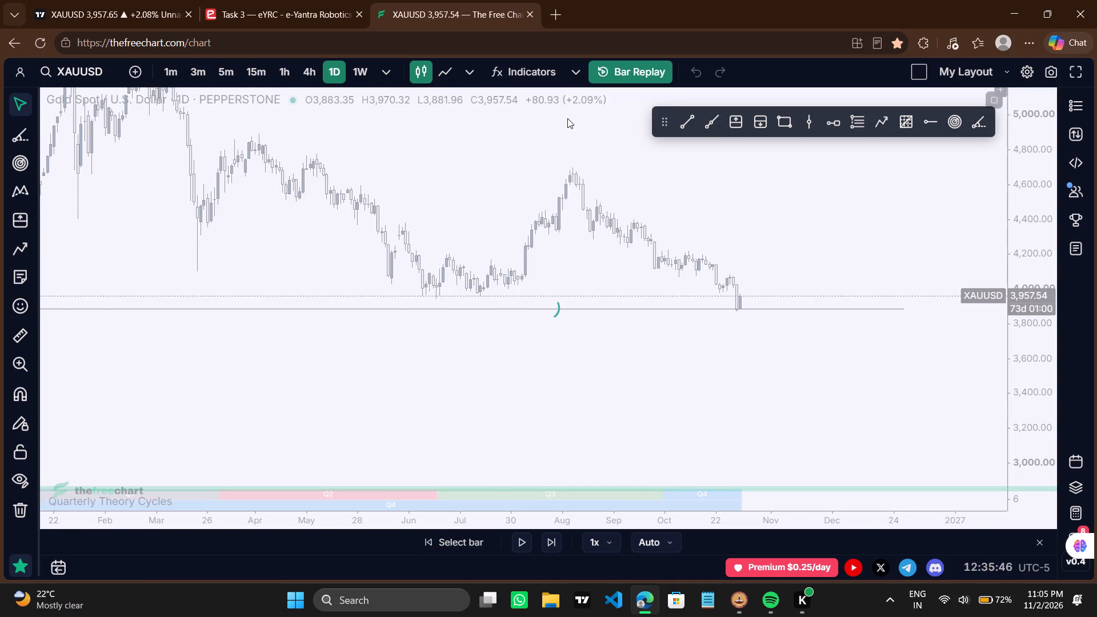
Examine the 2026 daily swings leading up to the replay's late-August start point.
drag(627, 233, 650, 274)
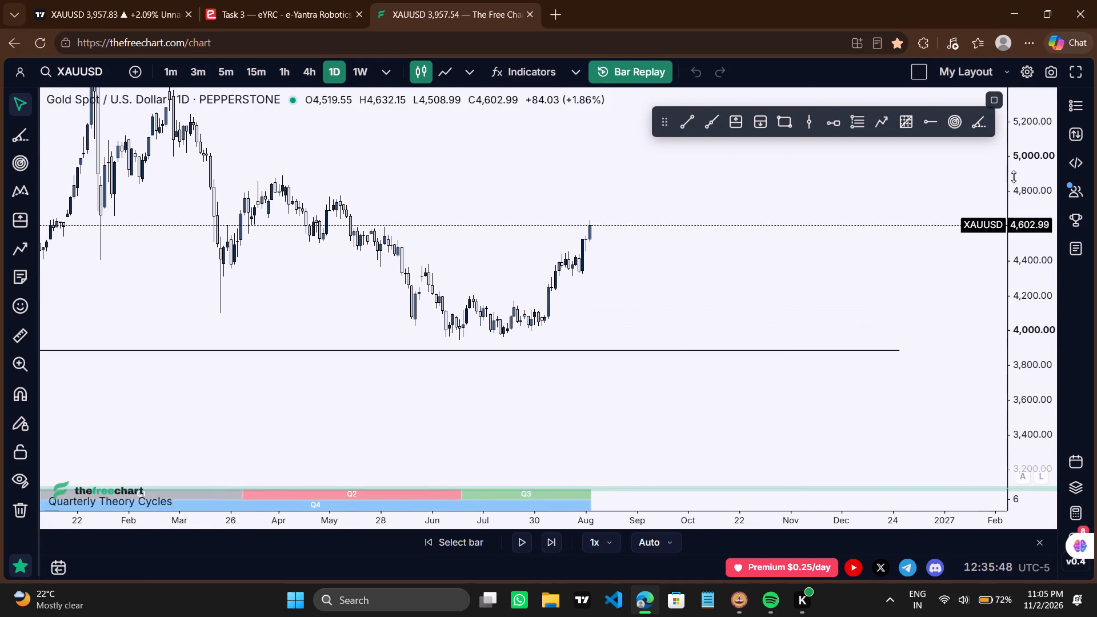
drag(1011, 290, 1002, 130)
drag(753, 171, 847, 367)
scroll(847, 367, up, 1)
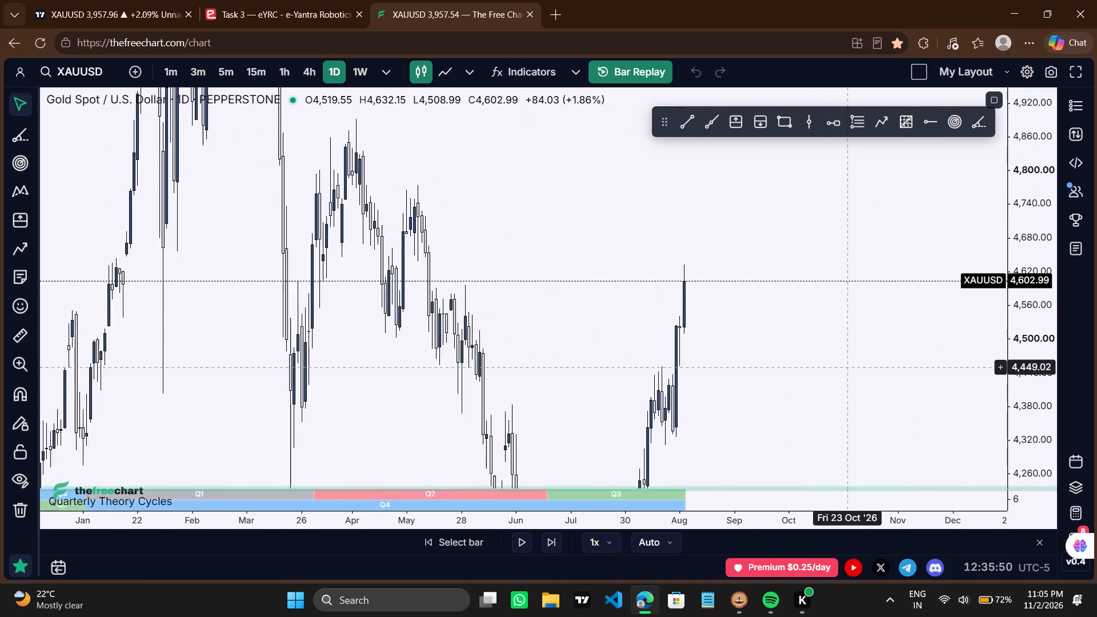
scroll(847, 367, up, 1)
drag(769, 294, 741, 288)
scroll(741, 288, up, 3)
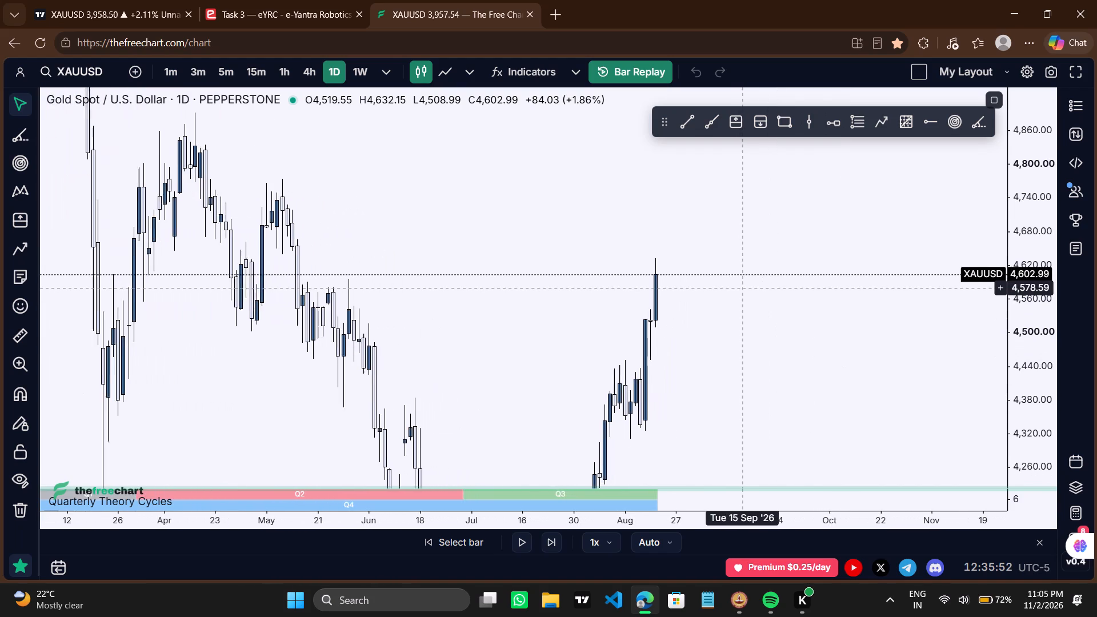
scroll(741, 288, up, 1)
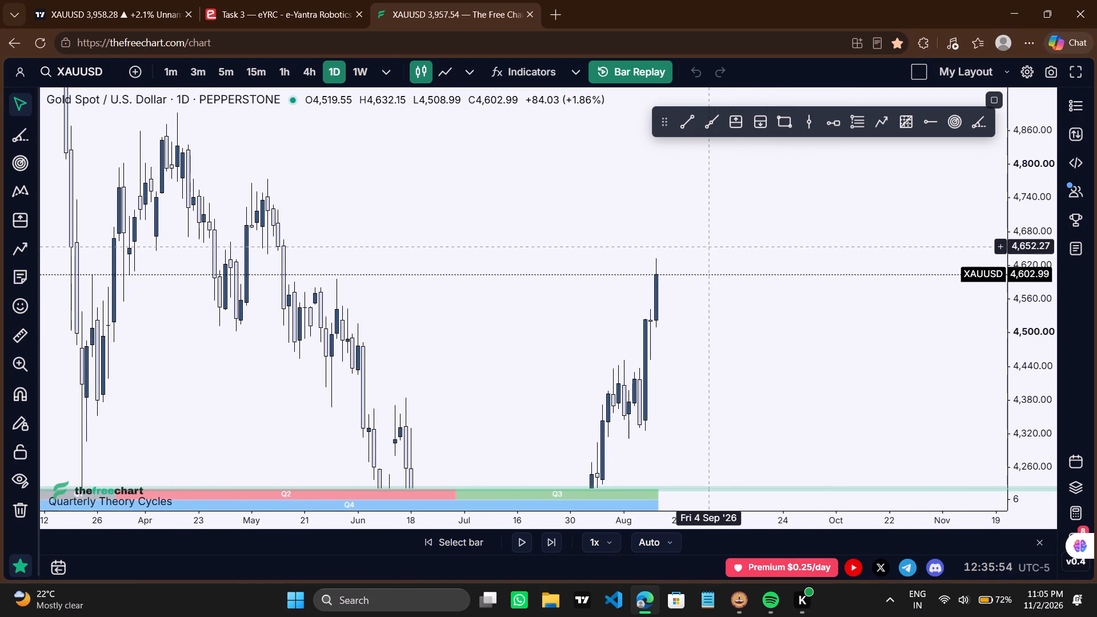
On the weekly timeframe, draw a horizontal trend line from 4 May 2026 at about 4,625 to about 12 October 2026.
click(359, 70)
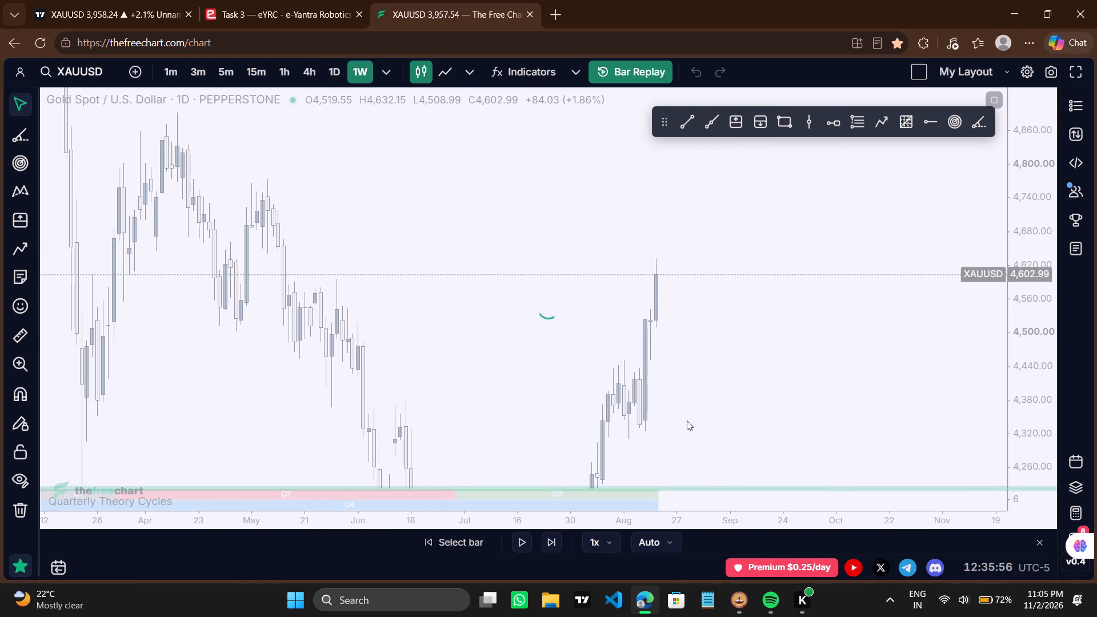
scroll(687, 420, up, 3)
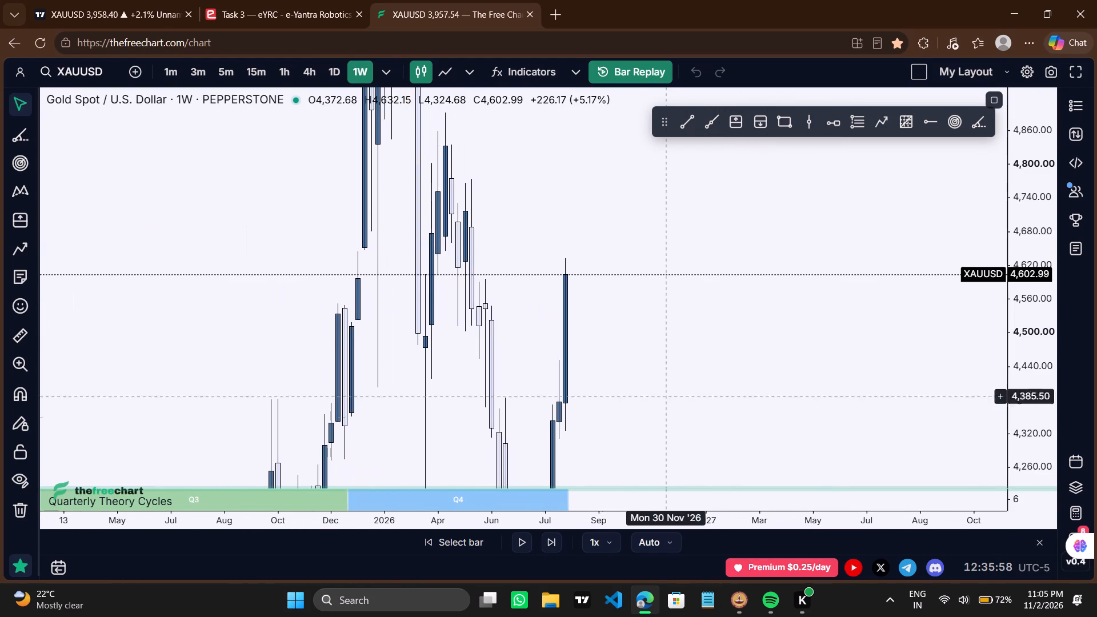
click(682, 121)
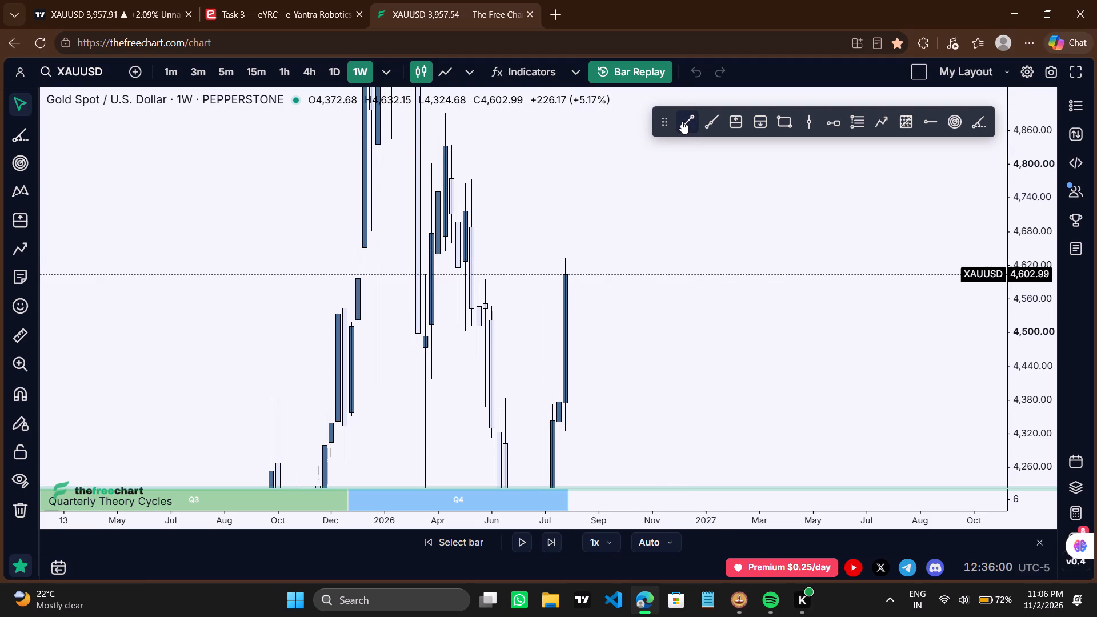
ctrl+click(466, 270)
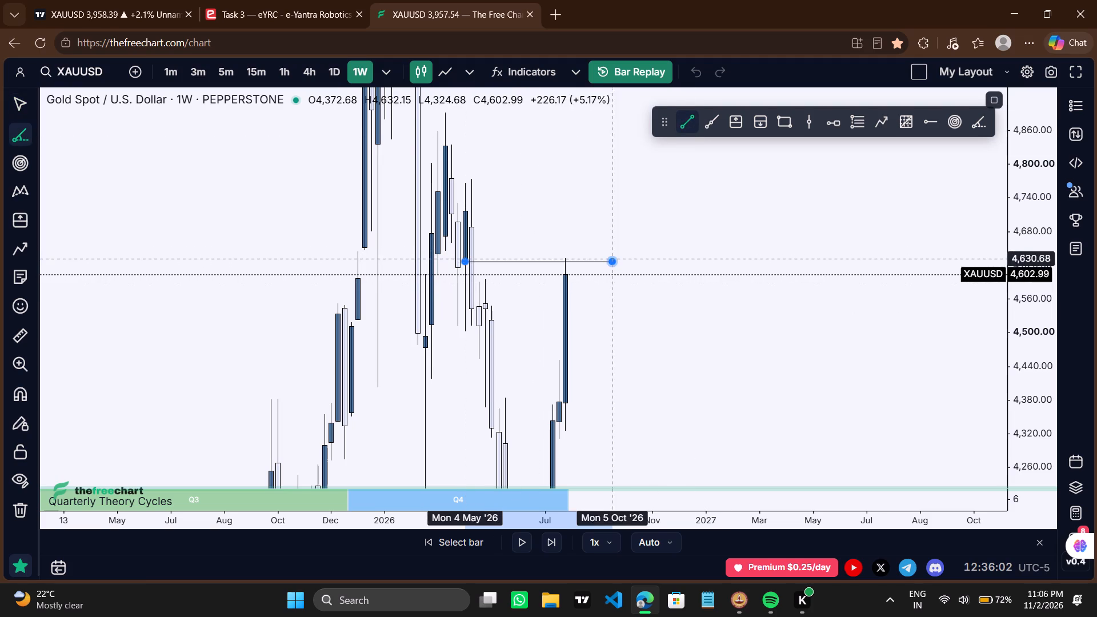
shift+click(622, 259)
click(595, 216)
scroll(717, 197, up, 1)
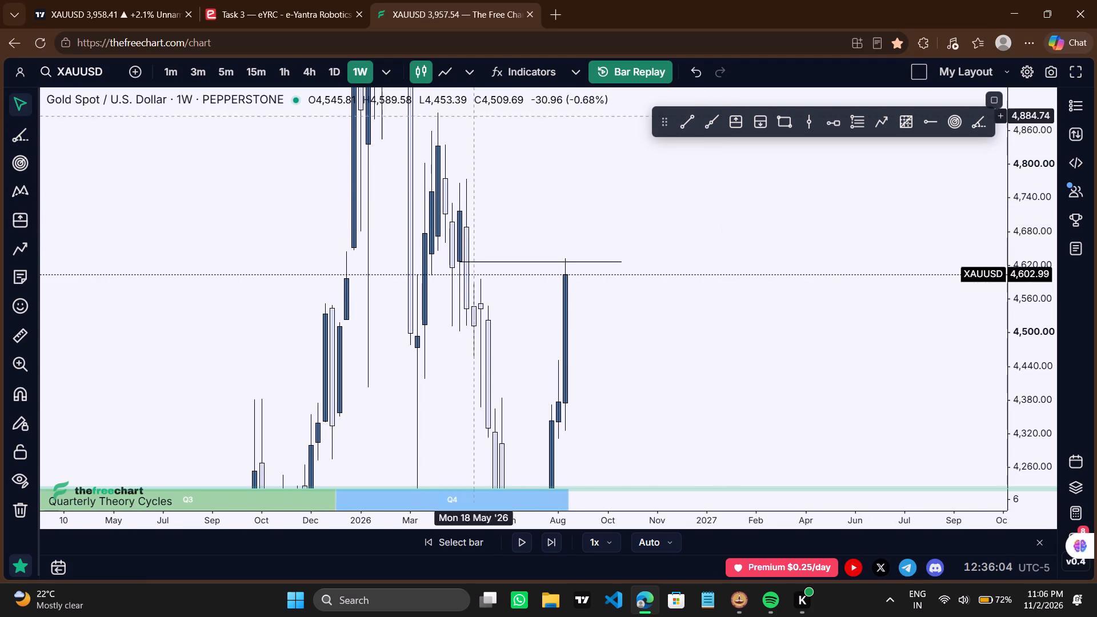
Show prices as a line chart and move the new trend line's start to the 27 April 2026 closing low, about 4,614.
click(447, 82)
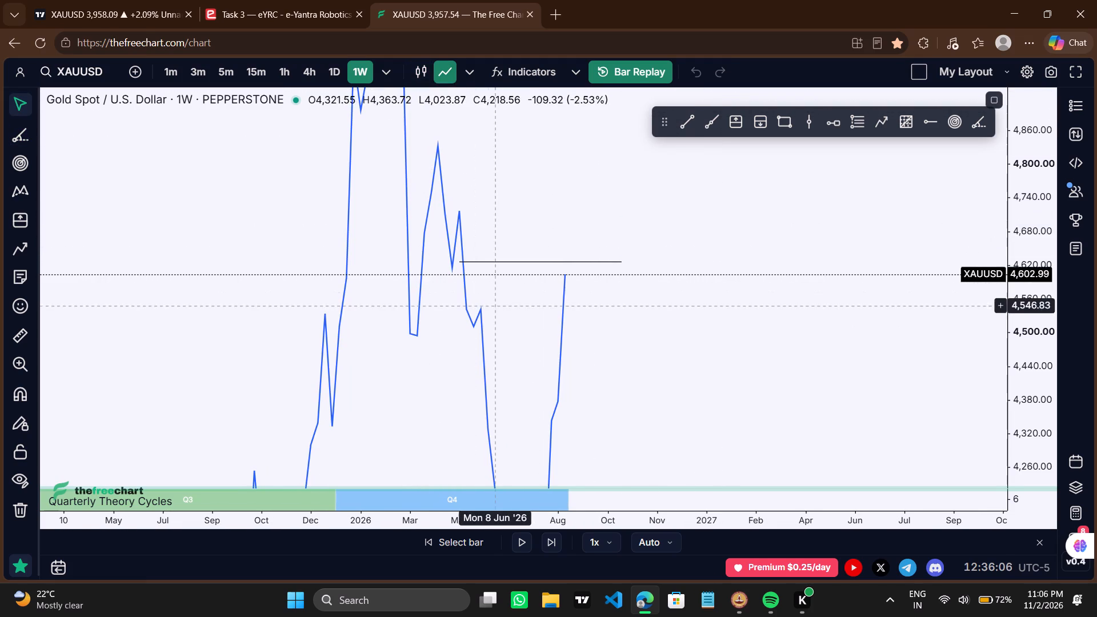
drag(461, 260, 454, 274)
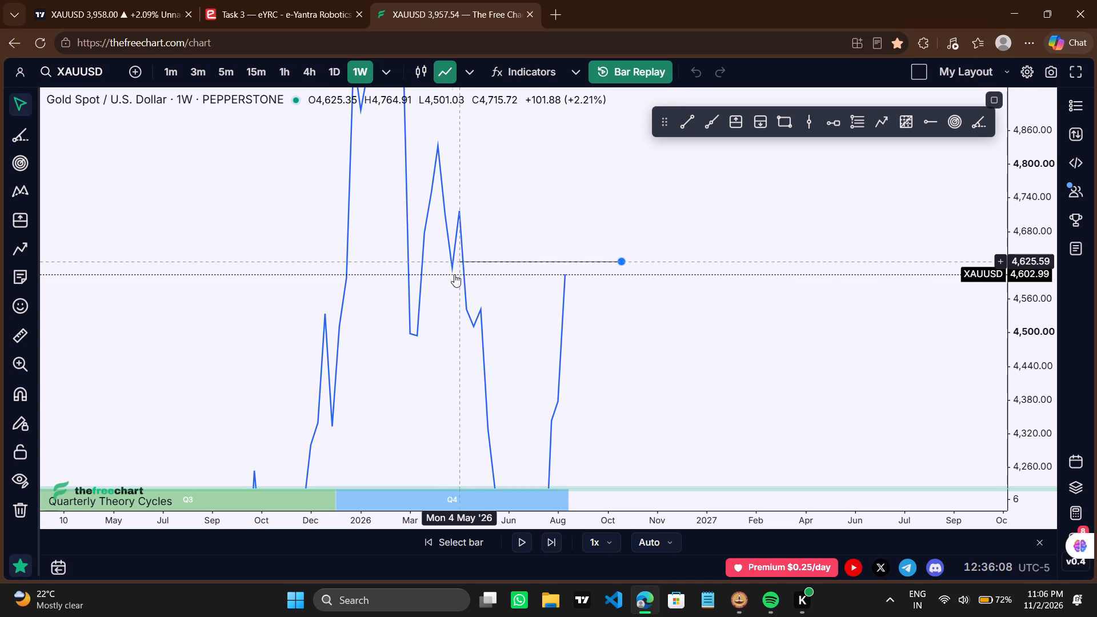
drag(454, 274, 450, 274)
ctrl+drag(455, 269, 454, 275)
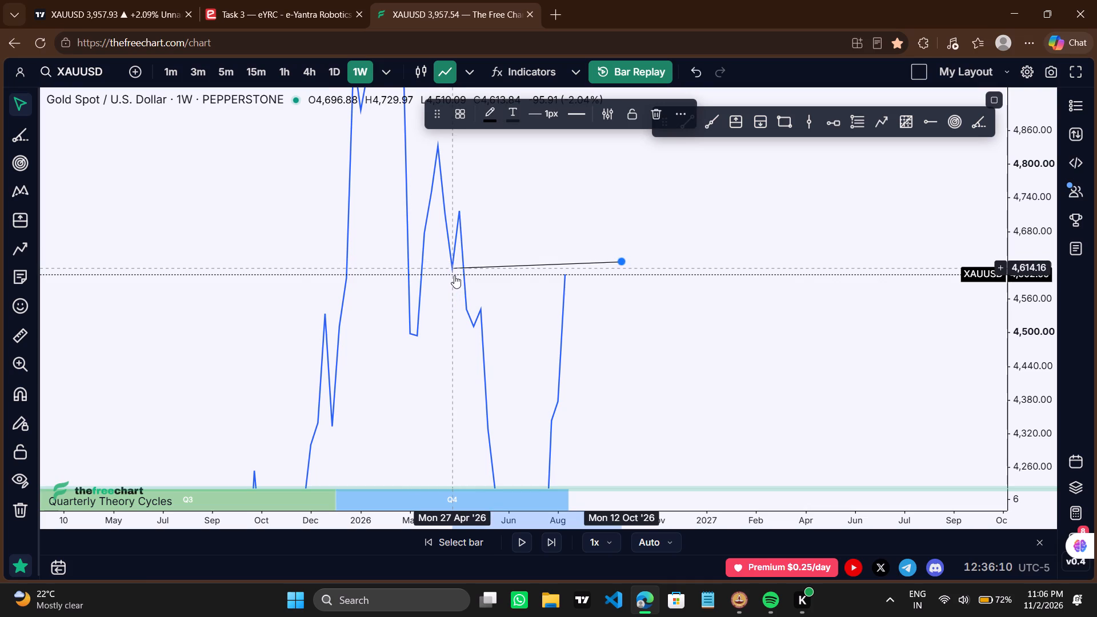
ctrl+drag(454, 275, 453, 278)
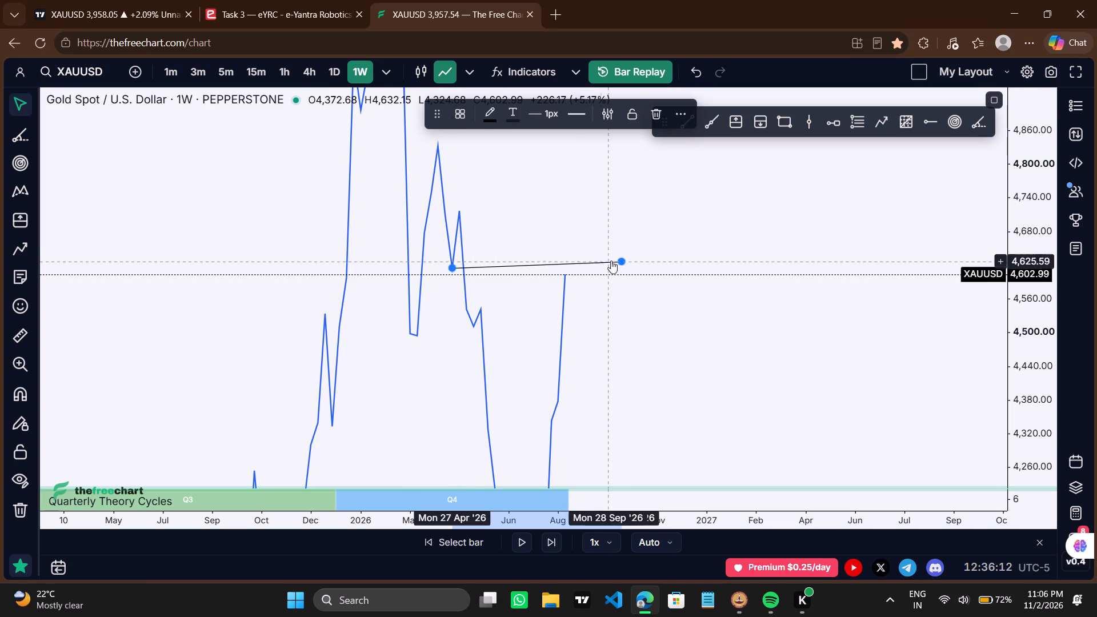
Level the trend line at the 27 April closing low, about 4,614, with its far end in late September 2026.
click(619, 257)
click(627, 256)
drag(627, 256, 621, 263)
double_click(621, 263)
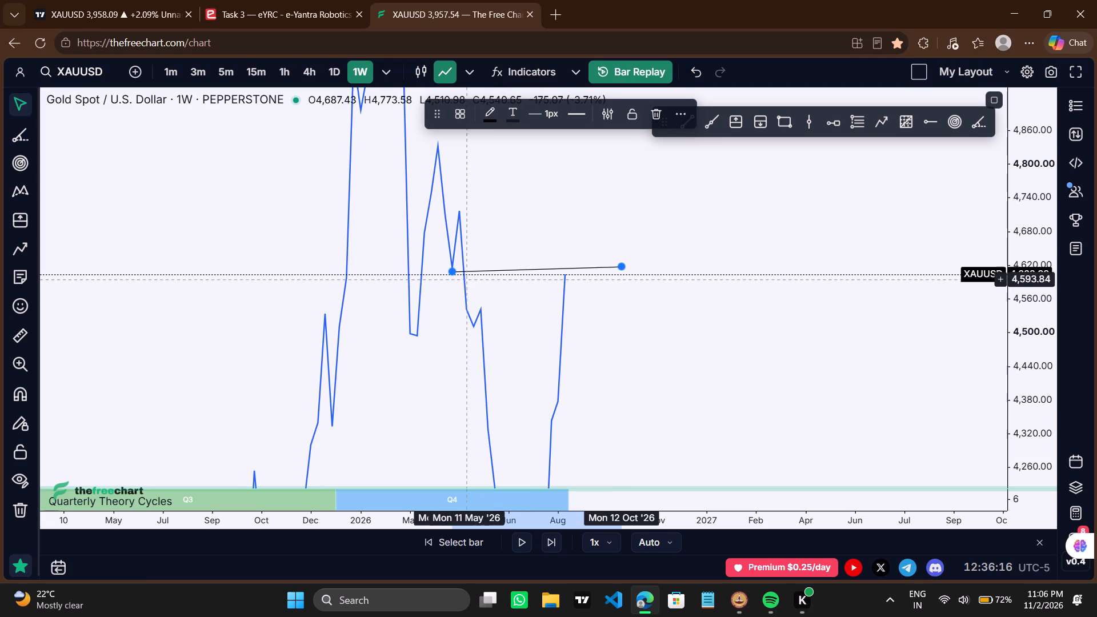
drag(457, 277, 451, 279)
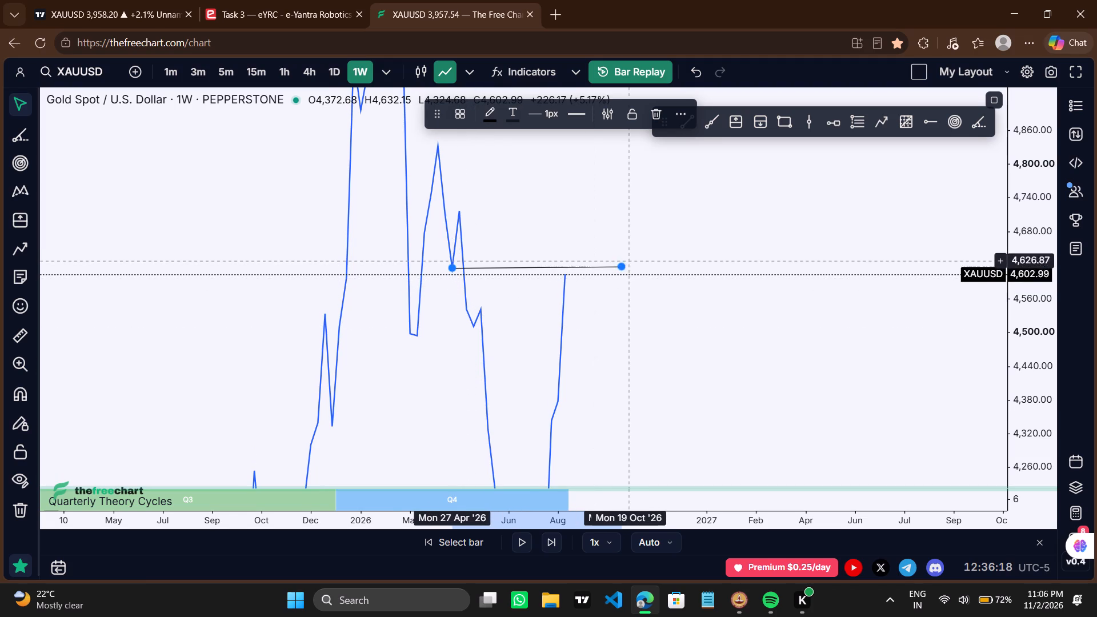
shift+drag(622, 265, 635, 272)
click(636, 271)
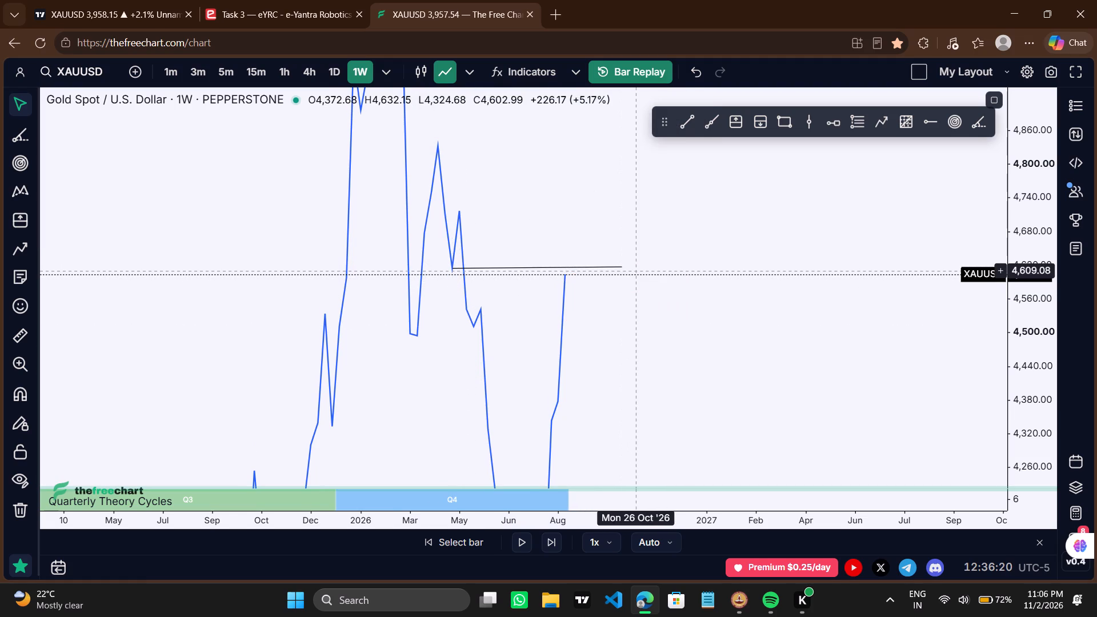
drag(623, 266, 603, 291)
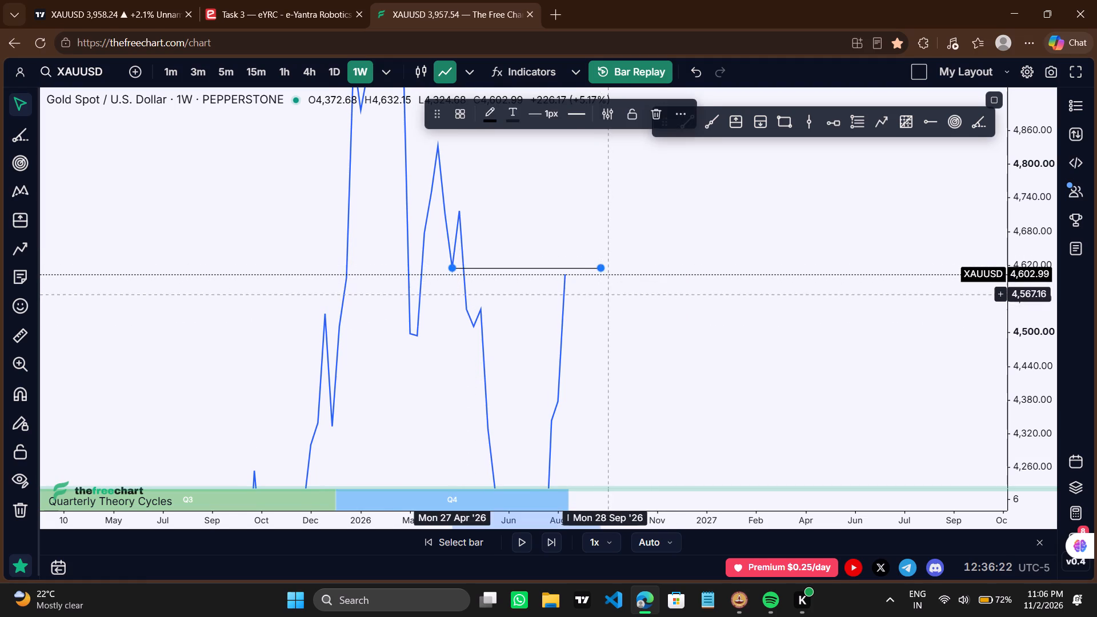
Return the weekly chart to candlesticks around the levelled trend line and the August rally.
drag(612, 298, 672, 270)
scroll(672, 270, up, 2)
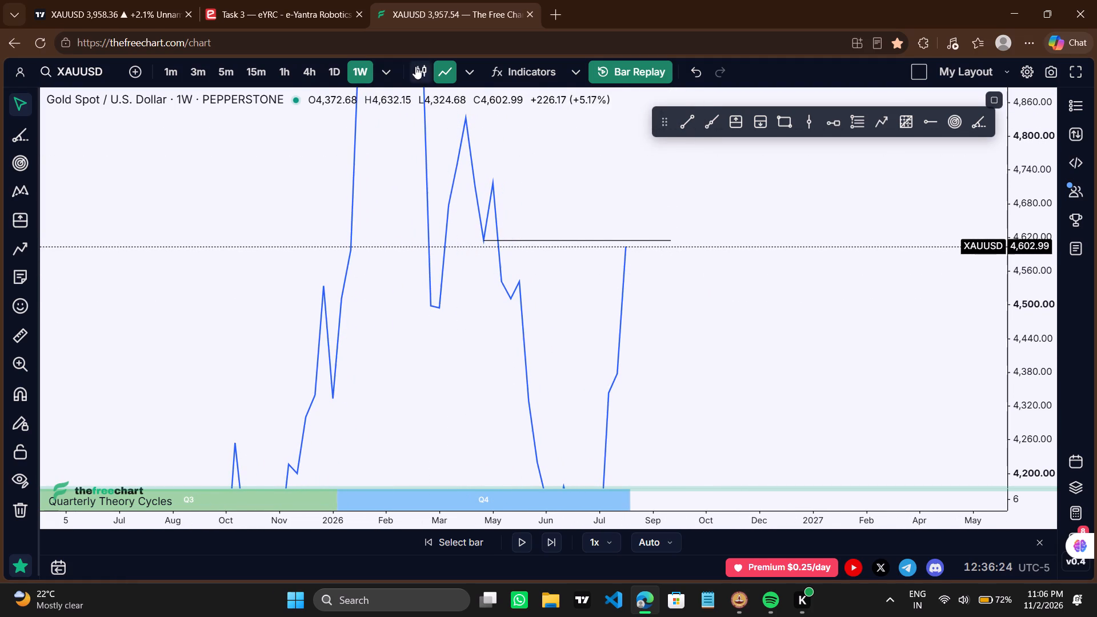
click(415, 66)
drag(709, 307, 741, 283)
scroll(741, 283, up, 1)
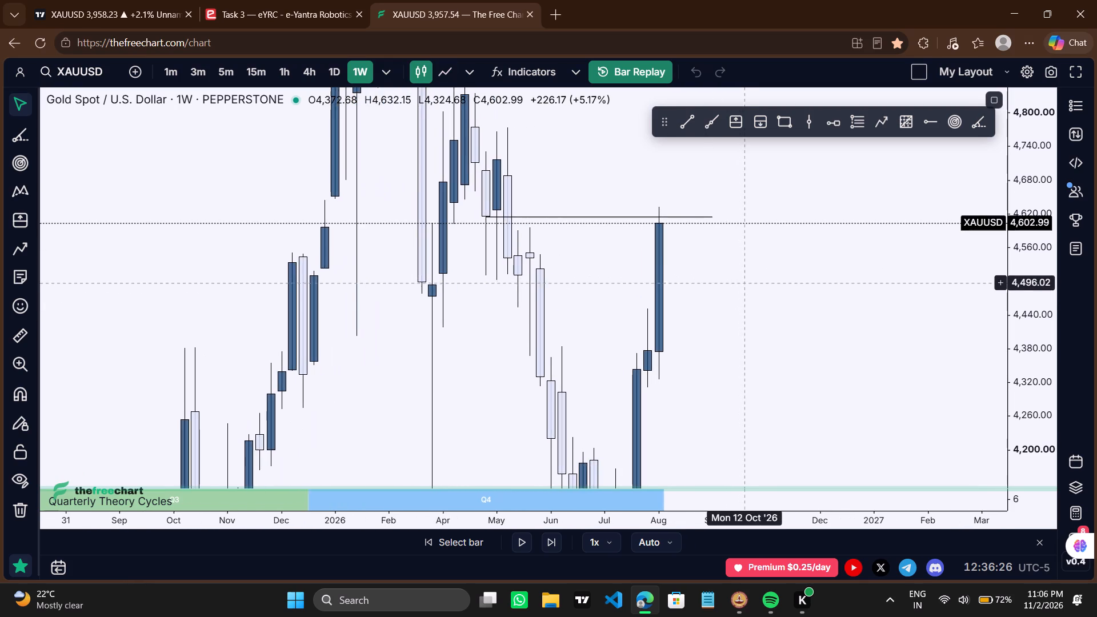
Switch to the daily timeframe and advance the replay three bars to 26 August 2026.
click(344, 71)
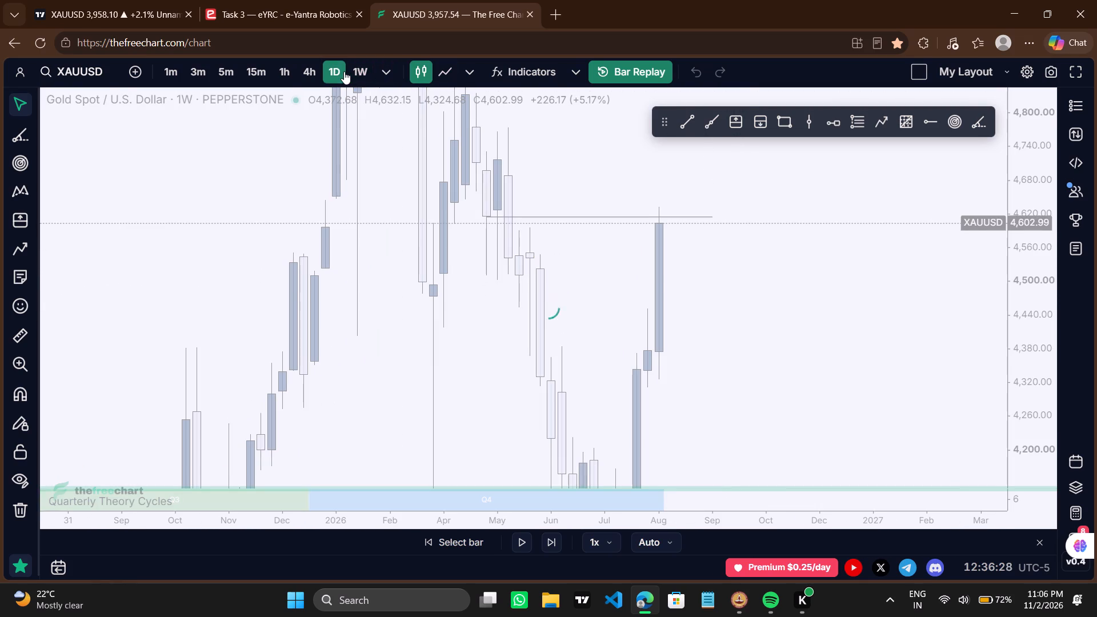
drag(591, 264, 586, 265)
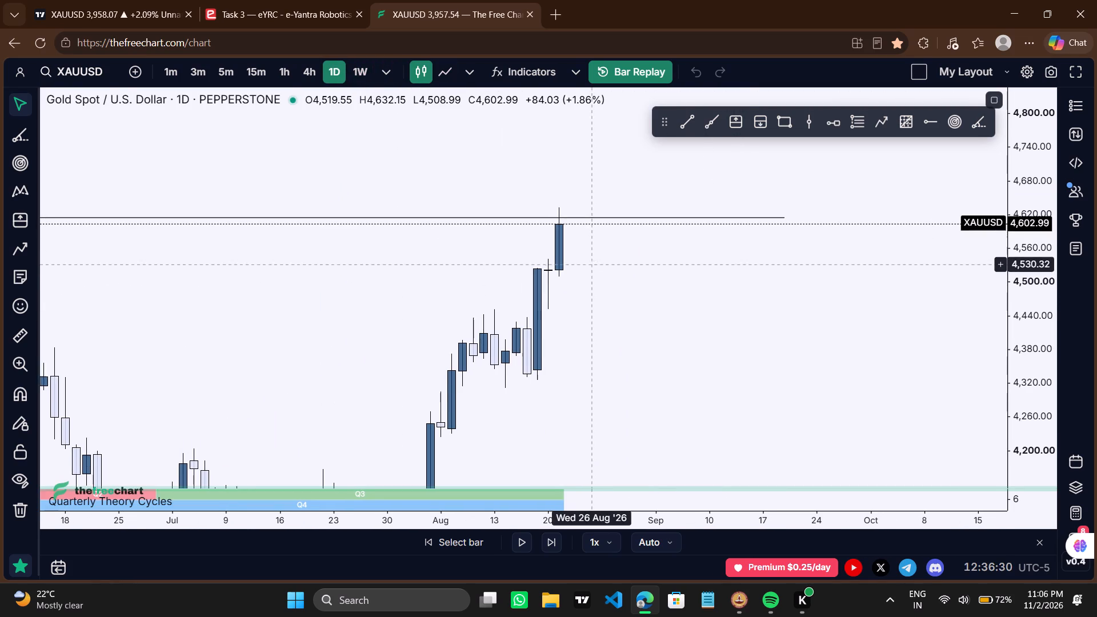
drag(586, 265, 583, 265)
click(555, 536)
click(555, 536)
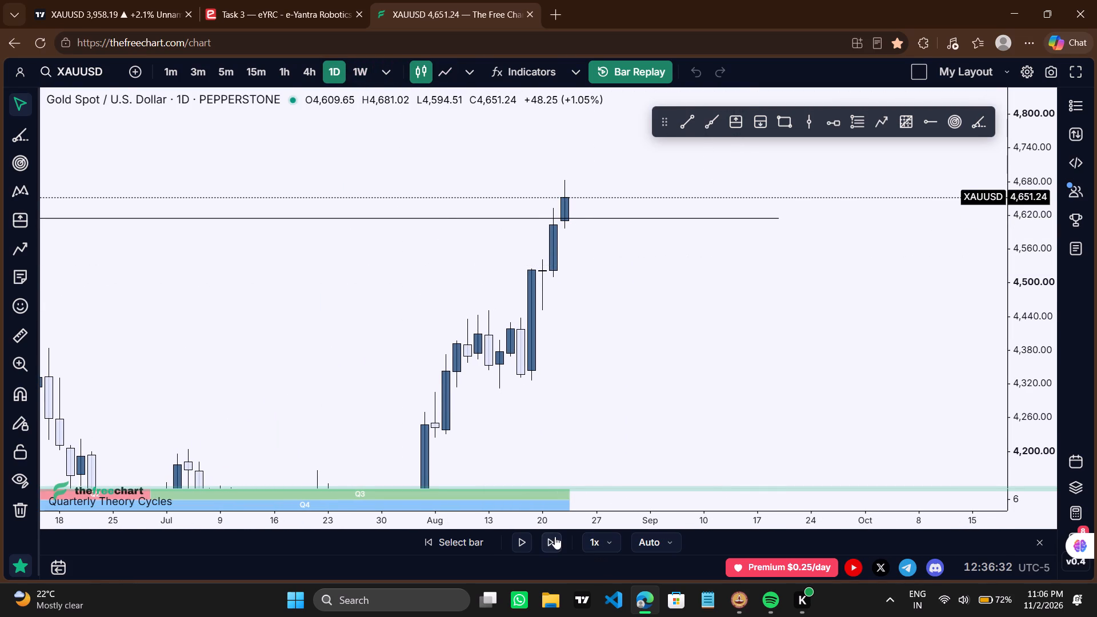
click(555, 536)
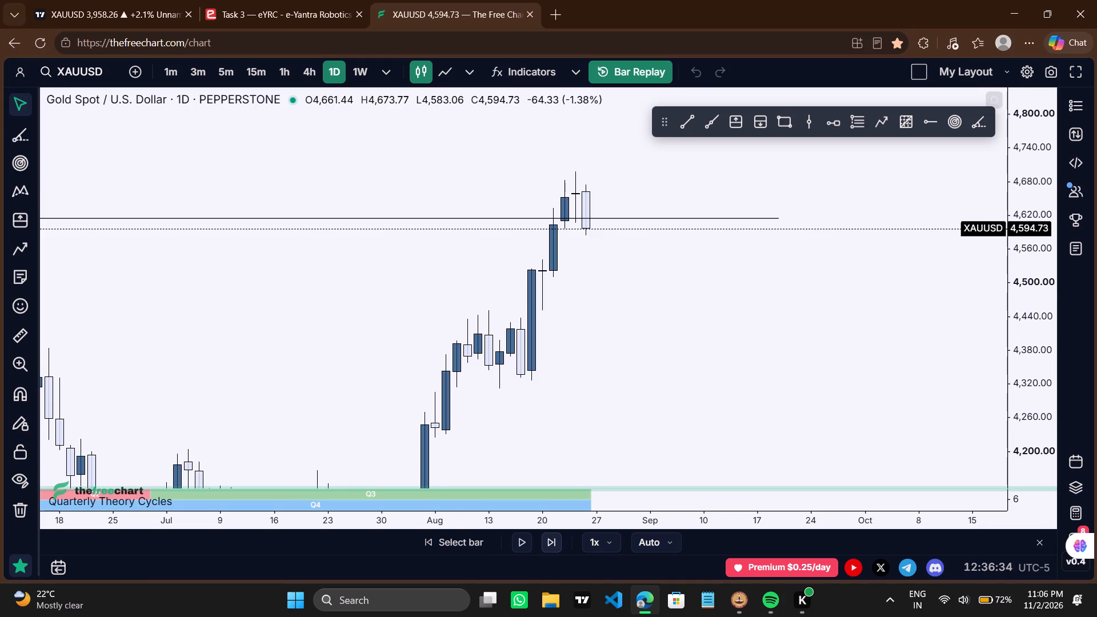
On the weekly line chart, draw a horizontal trend line from the 4 May 2026 closing peak, about 4,715, to 23 November 2026.
scroll(422, 270, down, 4)
click(354, 73)
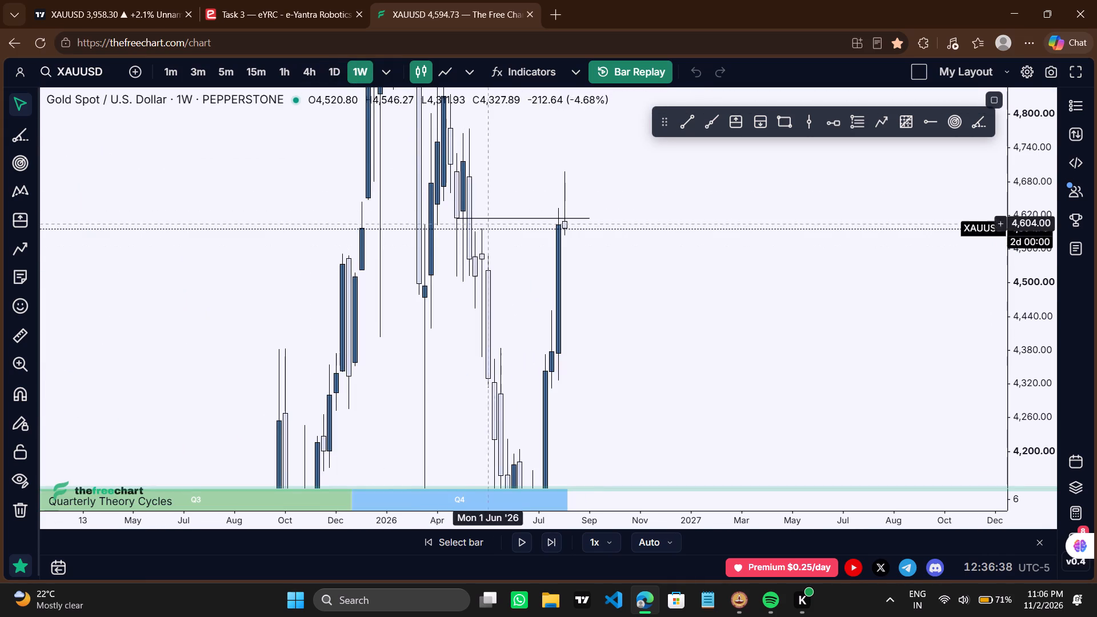
click(451, 63)
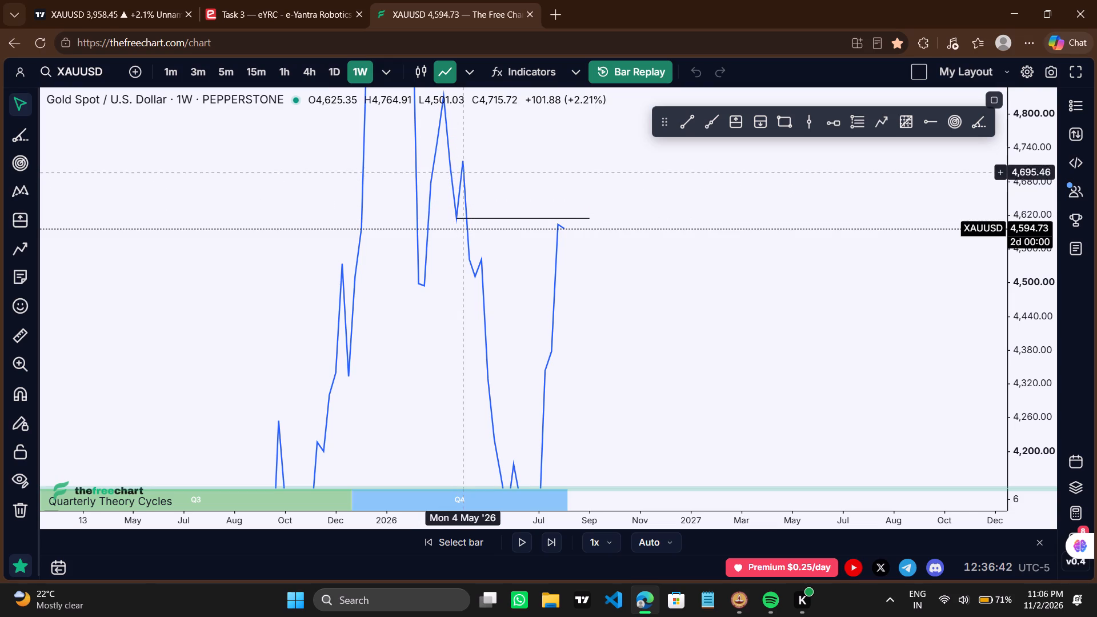
click(688, 120)
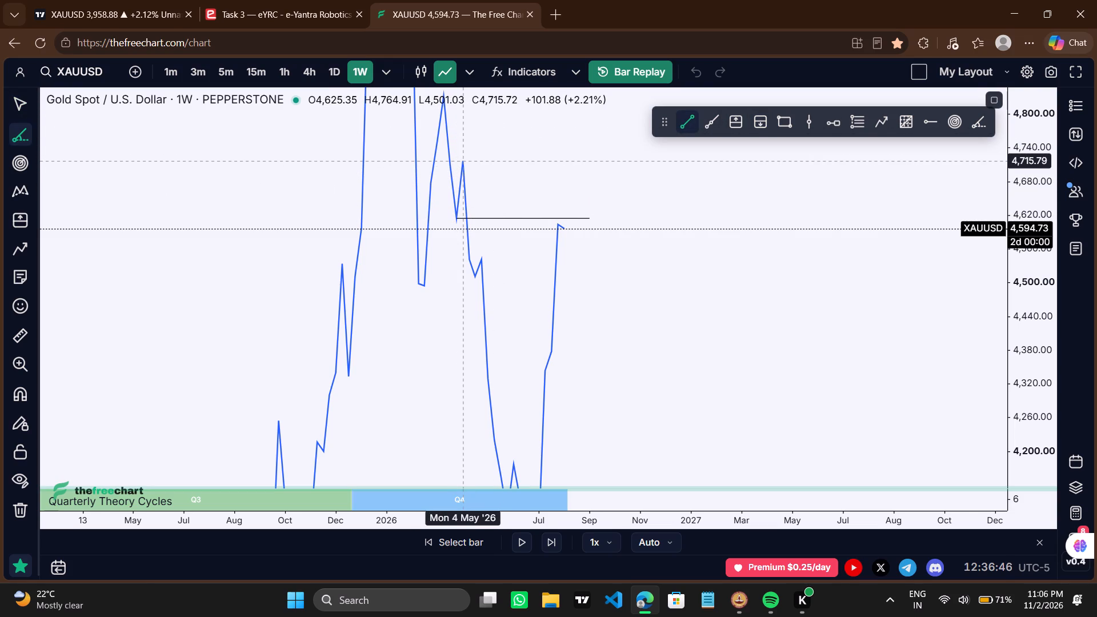
ctrl+click(462, 155)
shift+click(645, 179)
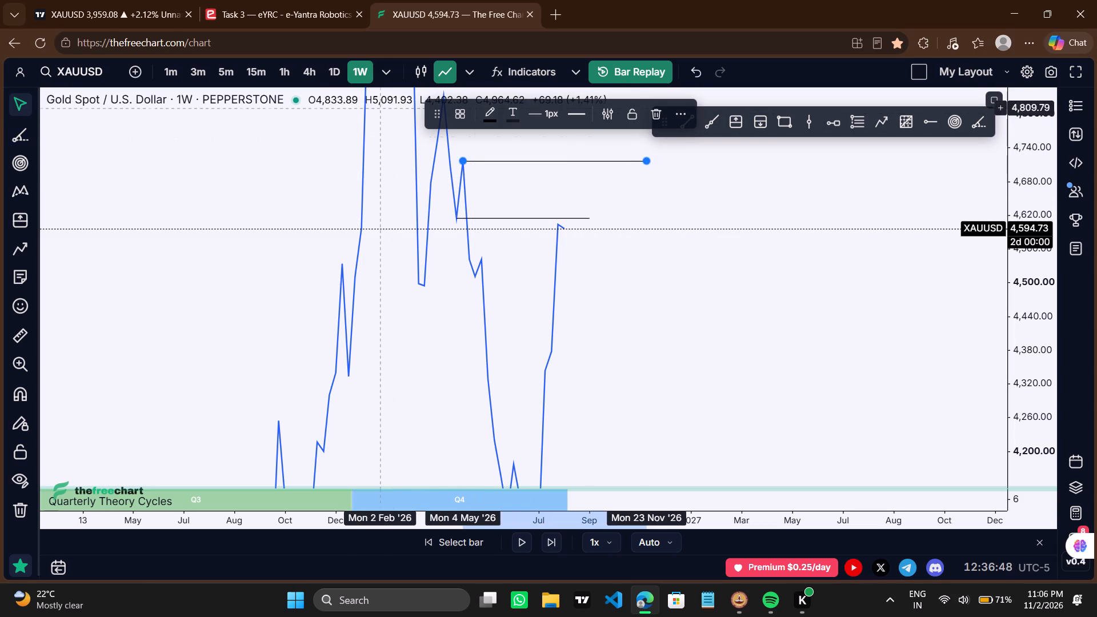
Switch the weekly chart back to candlesticks, focusing on the two horizontal levels and the August candles.
click(427, 80)
drag(666, 292, 681, 288)
scroll(681, 288, up, 4)
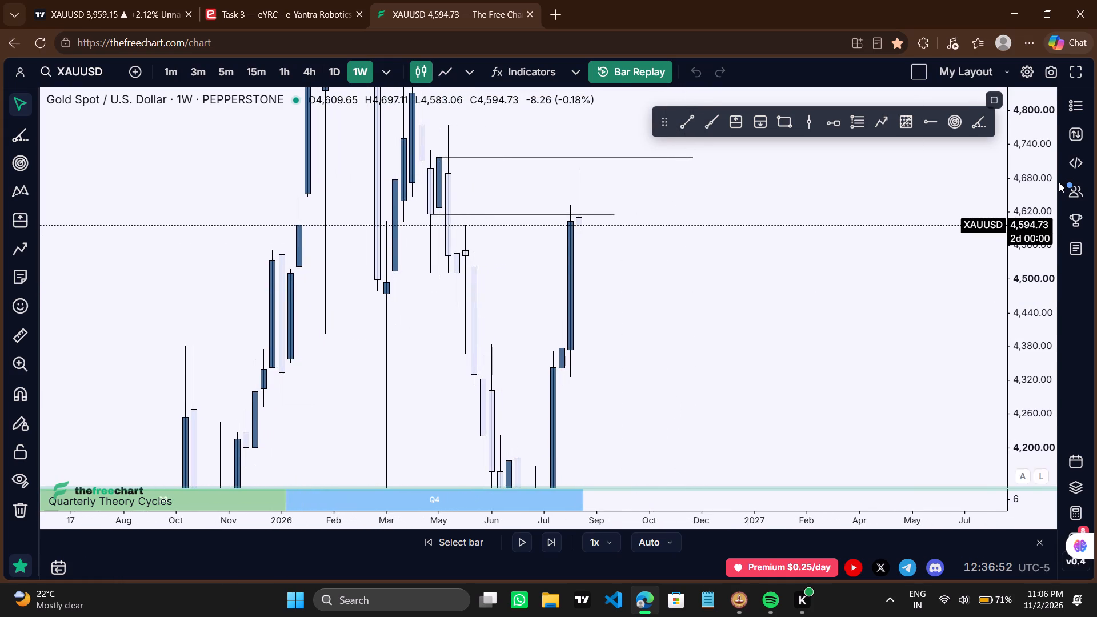
Switch to the daily timeframe as a line chart and advance the replay two bars to 28 August 2026.
drag(1059, 182, 1047, 181)
drag(1047, 181, 1016, 331)
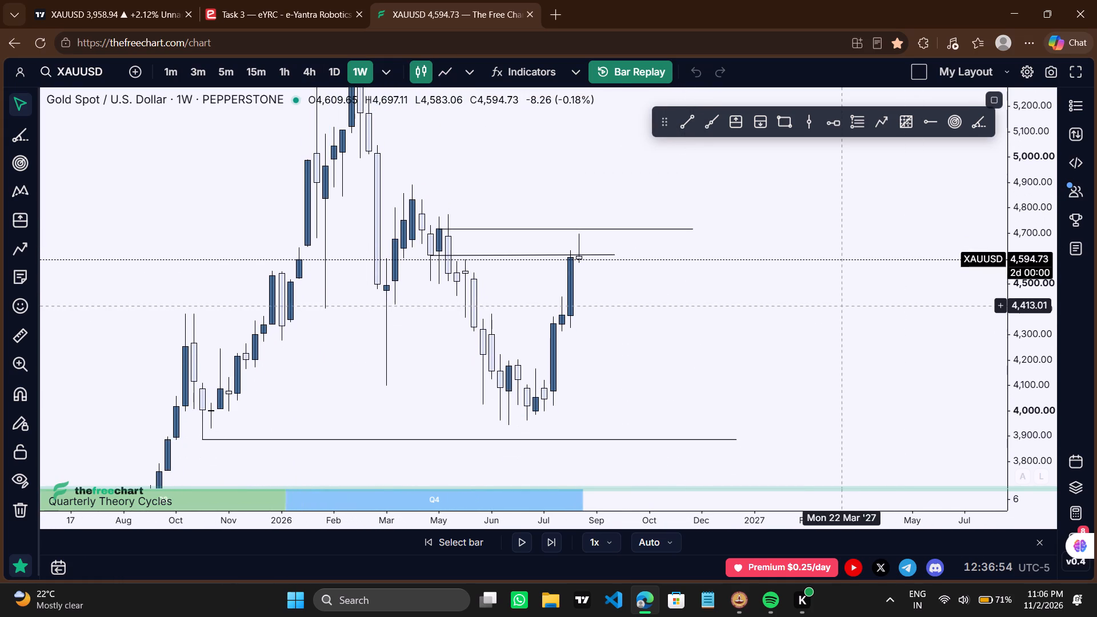
scroll(759, 298, down, 1)
drag(672, 290, 654, 274)
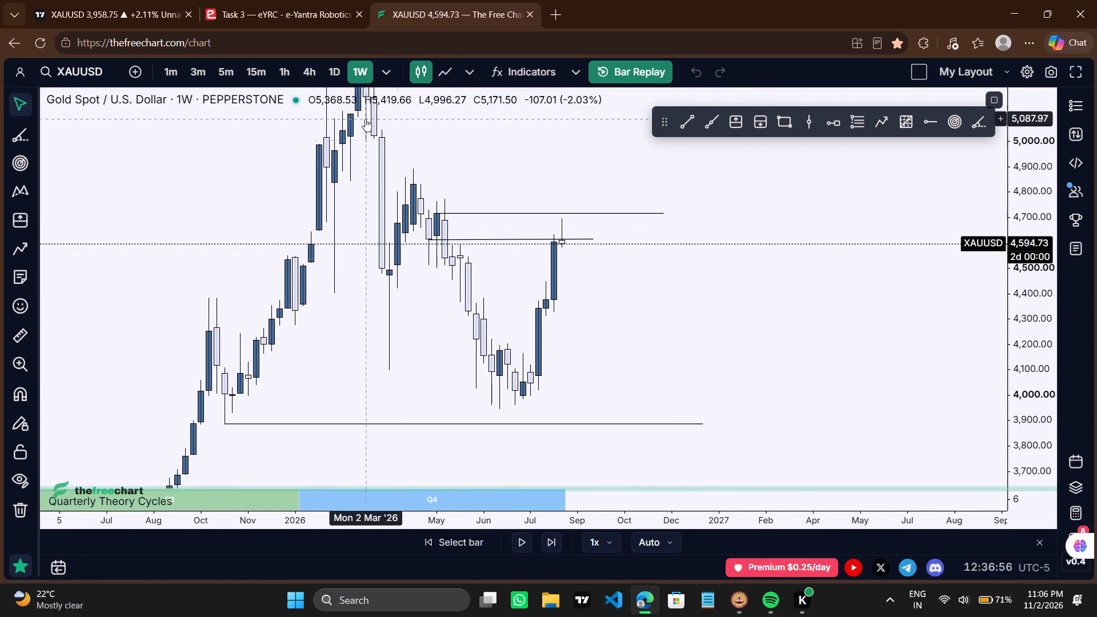
click(335, 67)
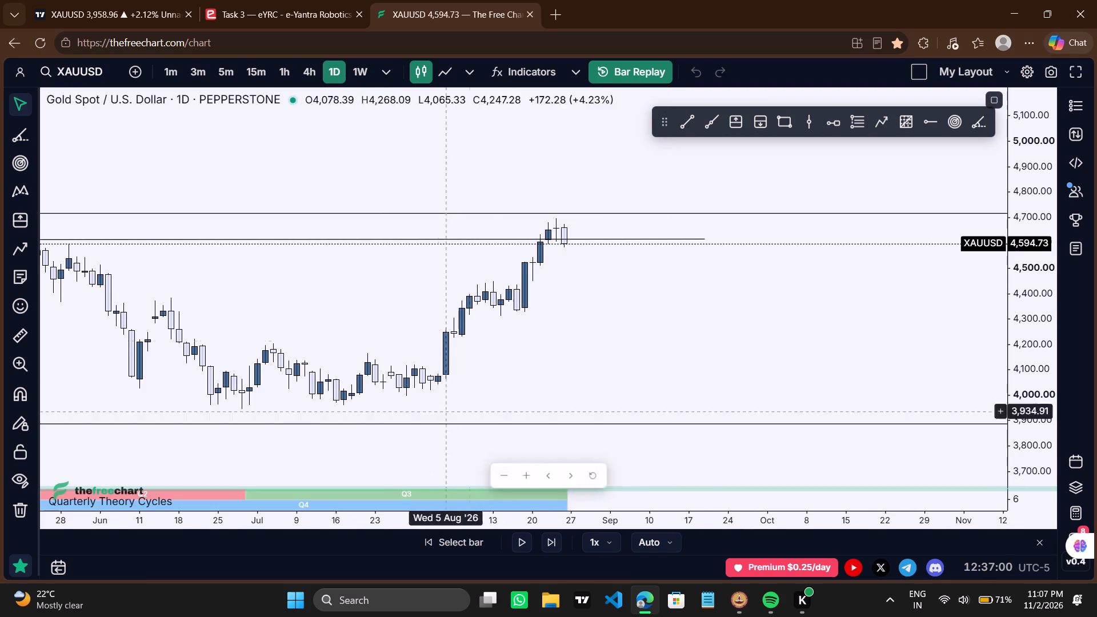
click(442, 62)
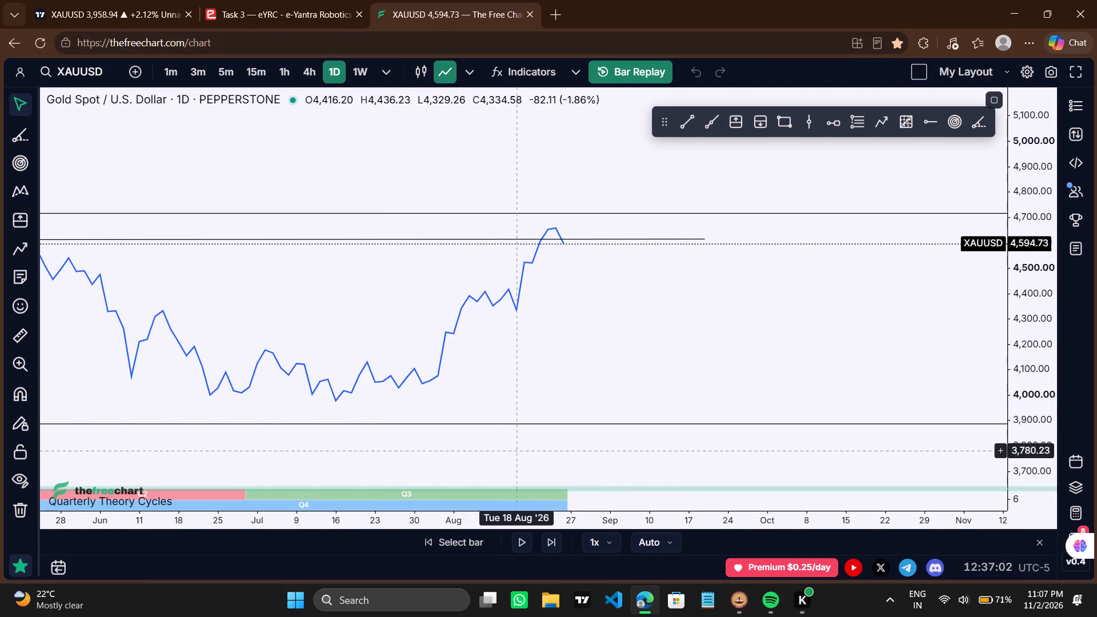
click(556, 544)
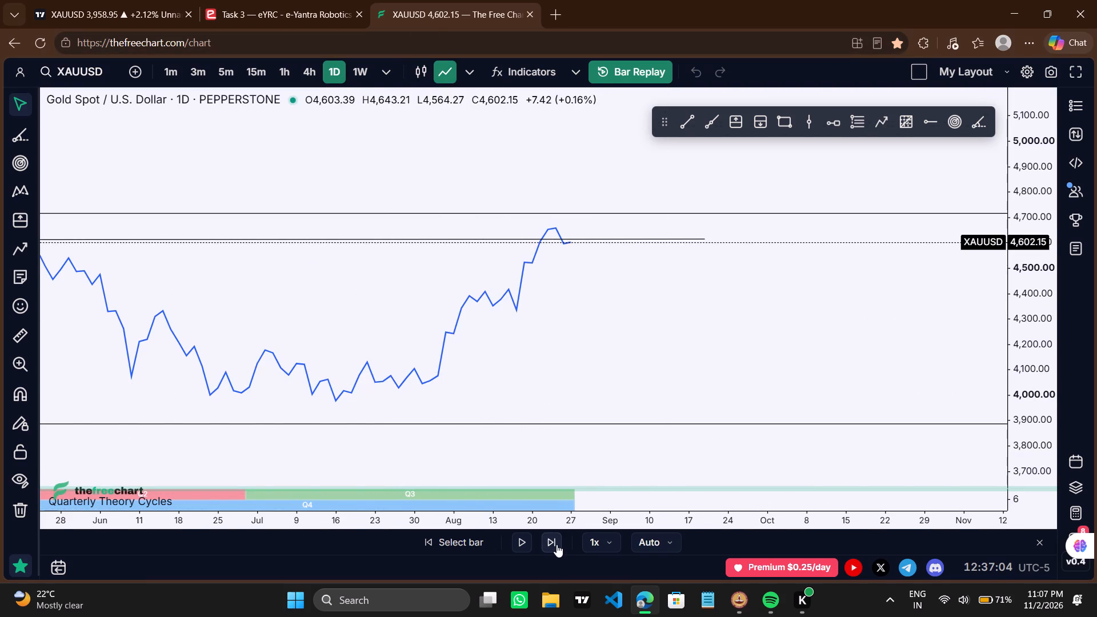
click(556, 544)
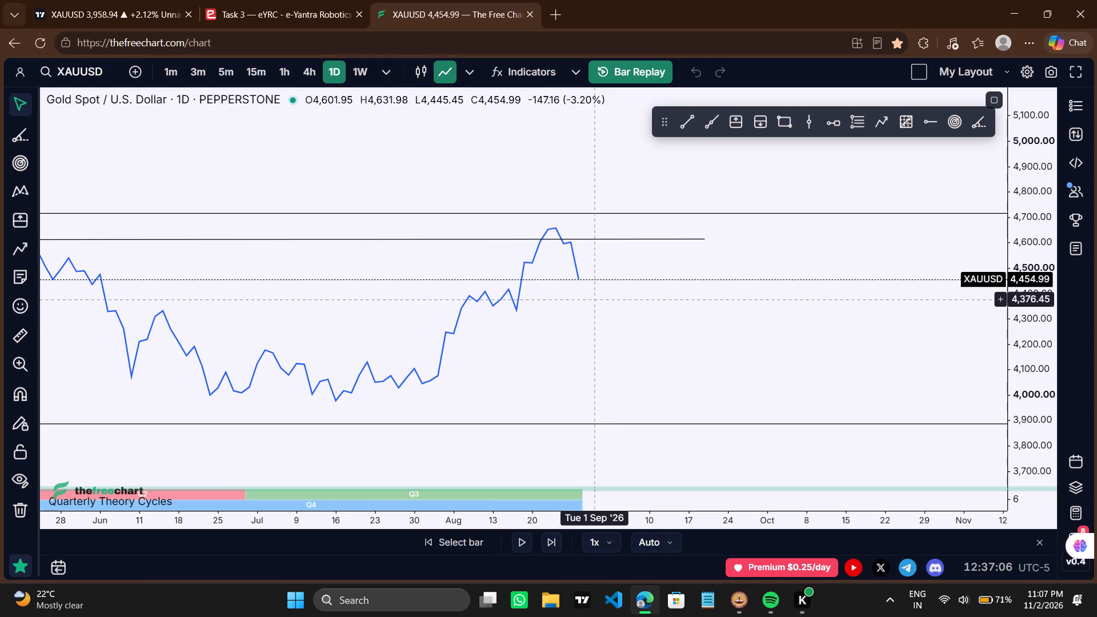
Return the daily chart to candlesticks and shorten the horizontal line near 4,610 so it ends at 21 August 2026.
click(419, 67)
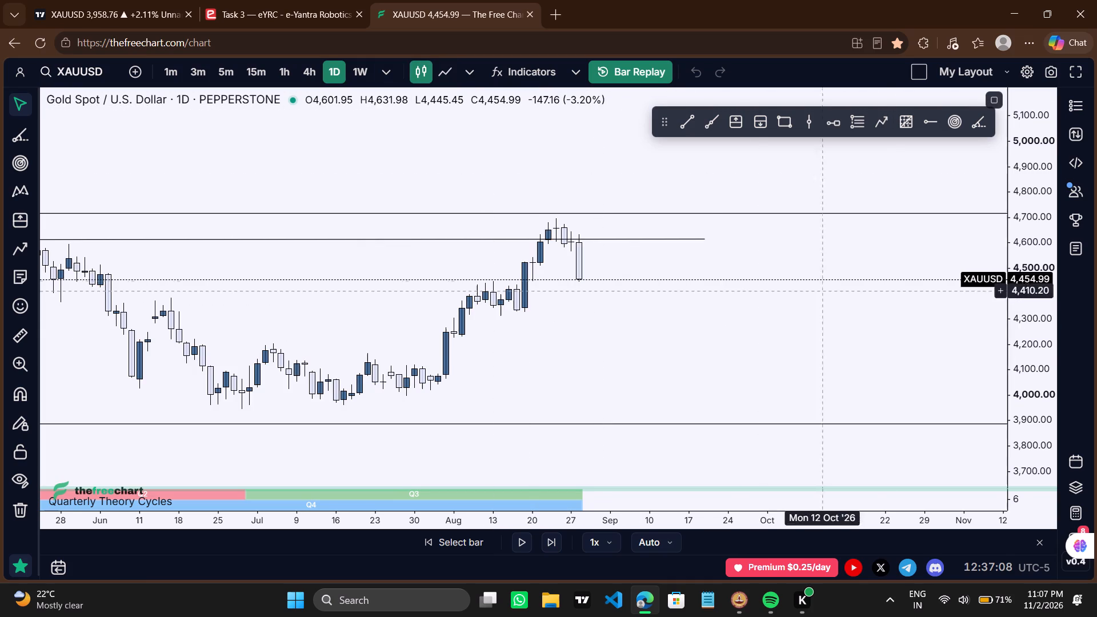
drag(1023, 354, 989, 238)
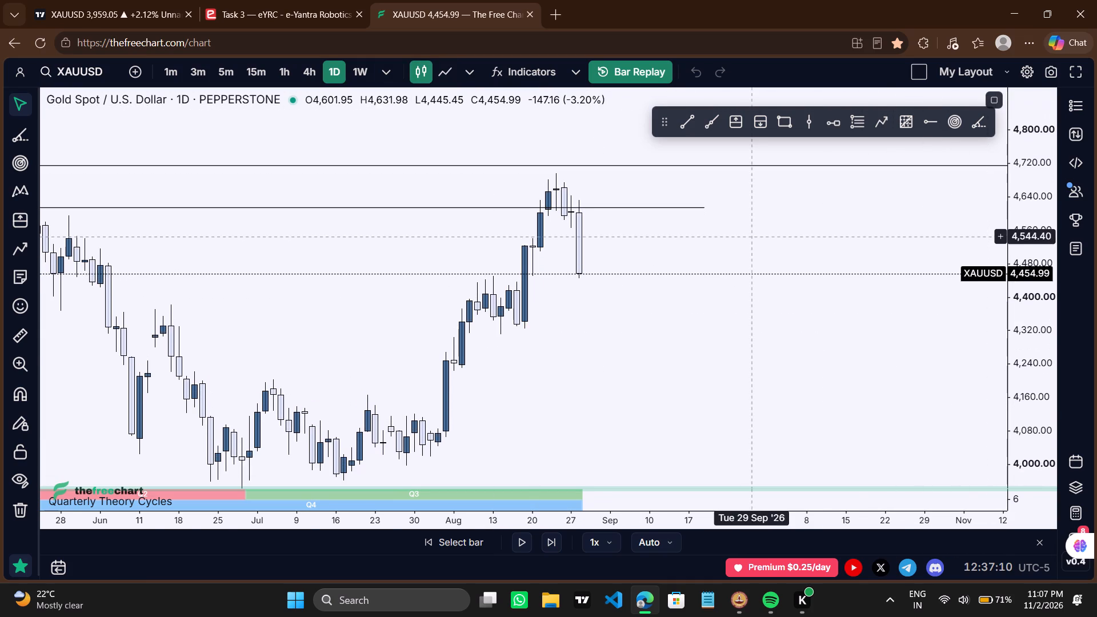
drag(739, 233, 754, 247)
scroll(754, 247, up, 2)
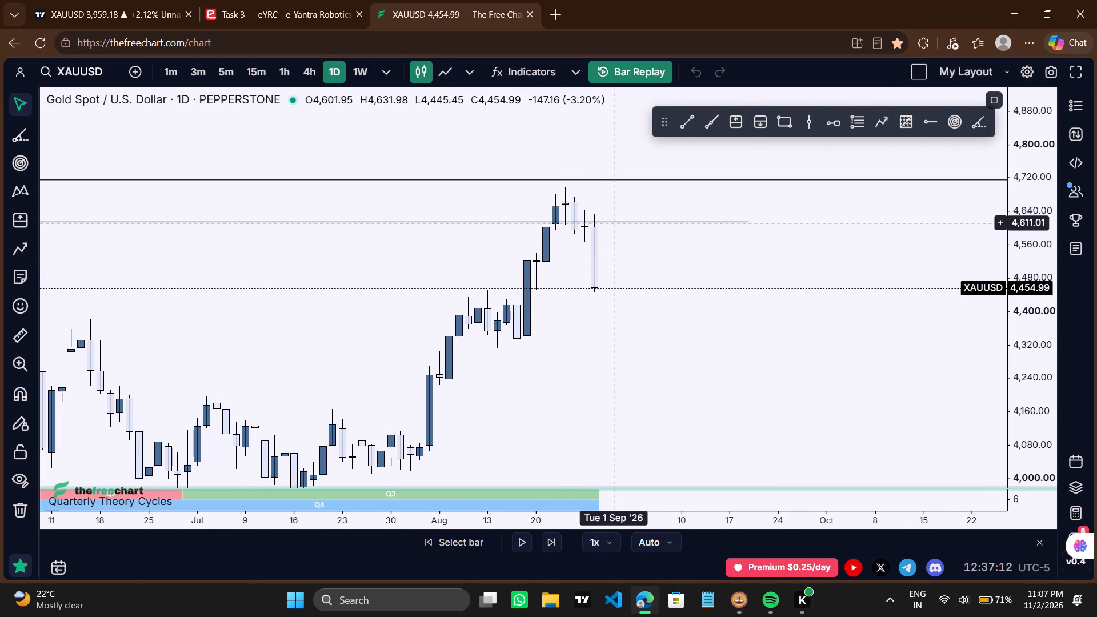
click(609, 223)
click(623, 222)
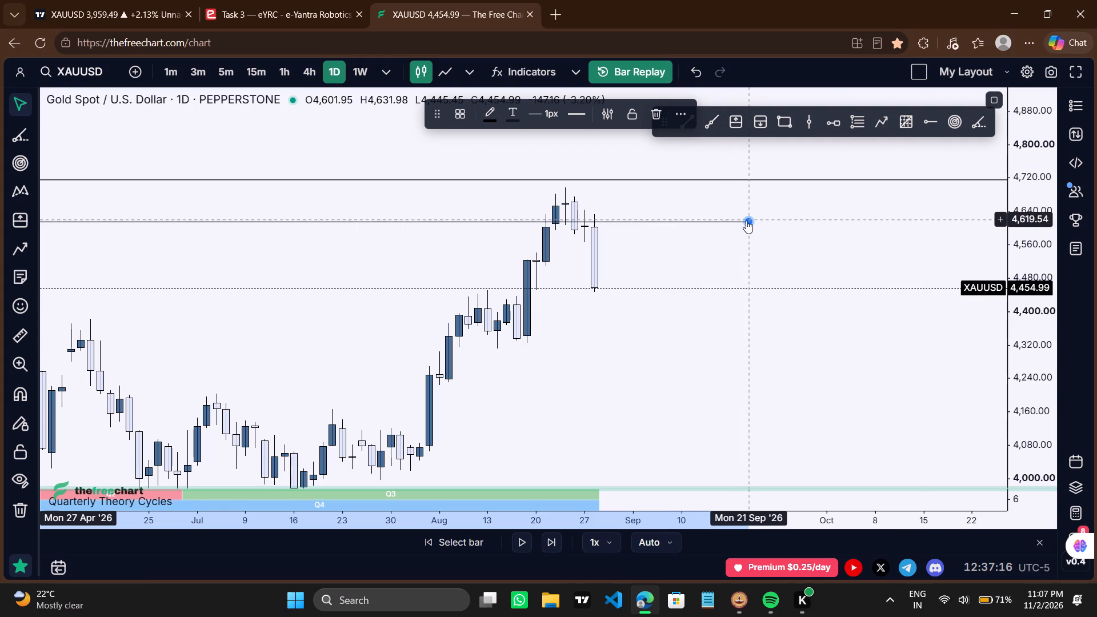
drag(747, 221, 545, 233)
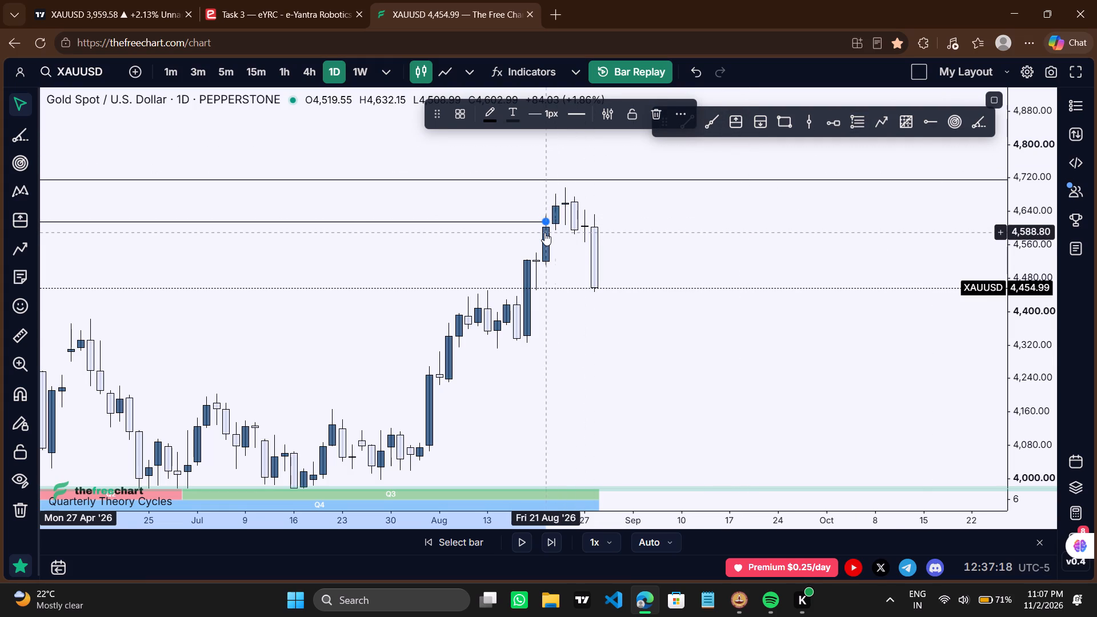
click(686, 215)
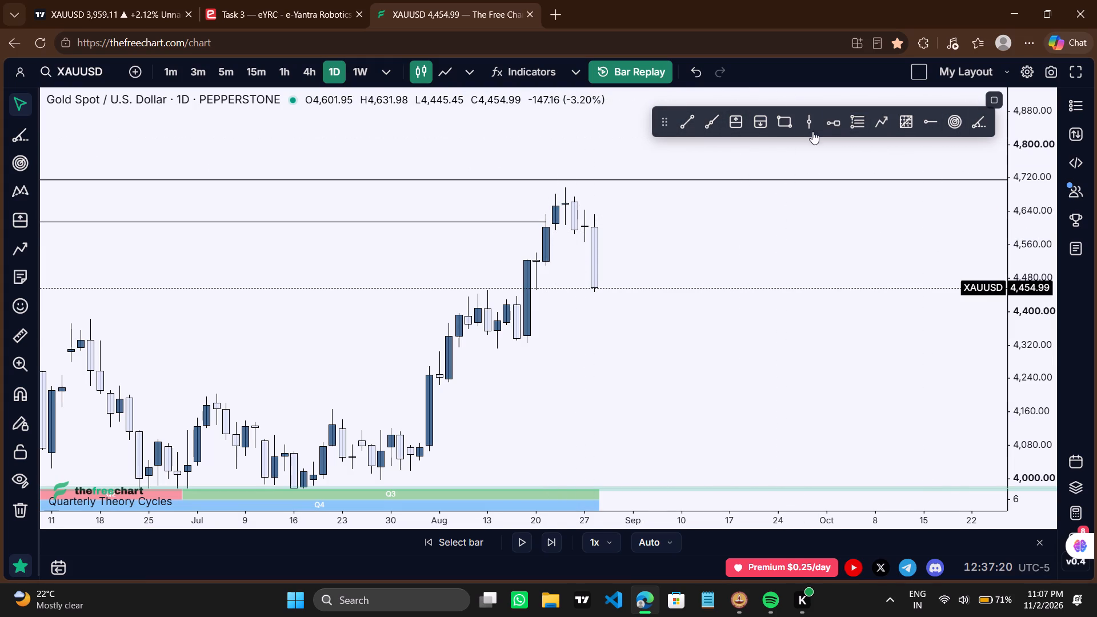
Draw a horizontal trend line from the 27 August 2026 candle, at about 4,602, to 10 September 2026.
click(688, 118)
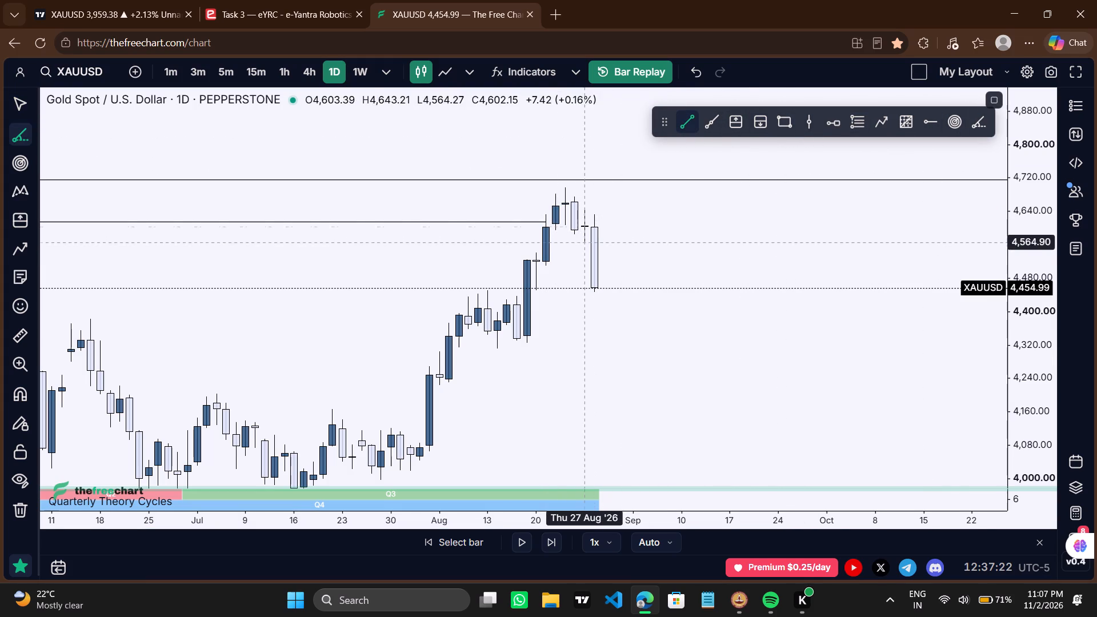
ctrl+drag(586, 230, 683, 233)
shift+drag(683, 233, 679, 276)
click(680, 375)
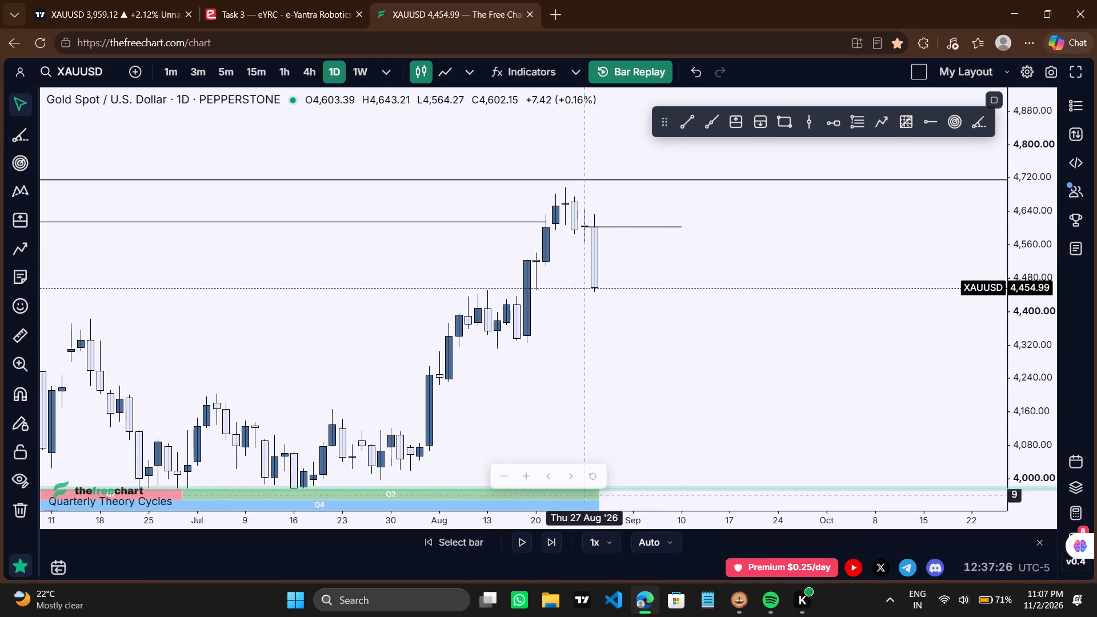
Advance the daily replay five bars to 4 September 2026 and focus on the latest candles.
click(553, 539)
click(553, 539)
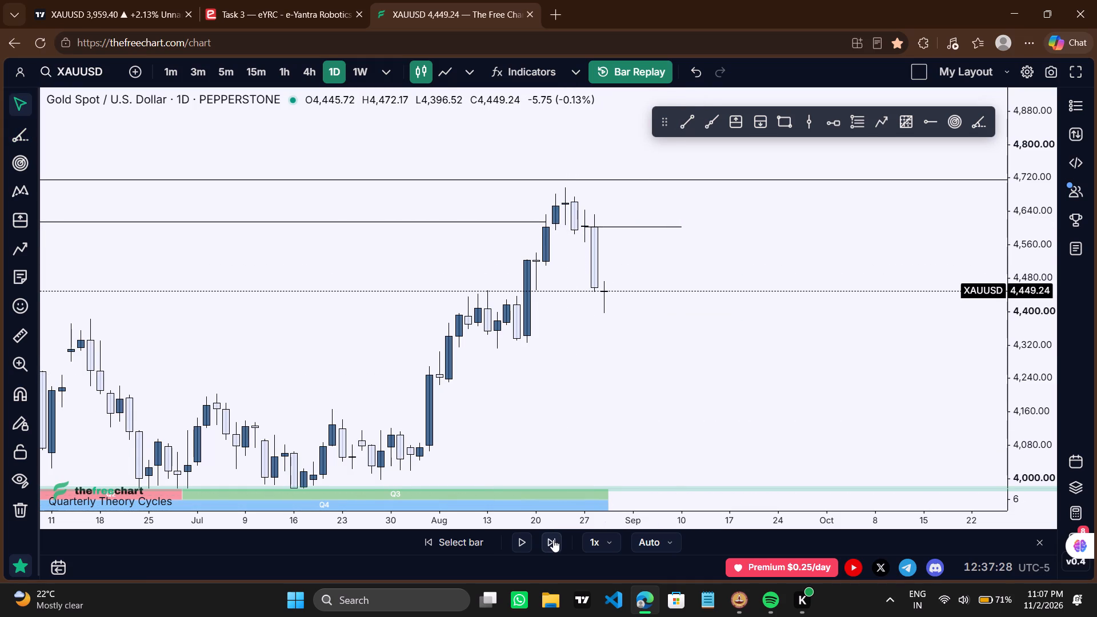
click(553, 539)
click(553, 539)
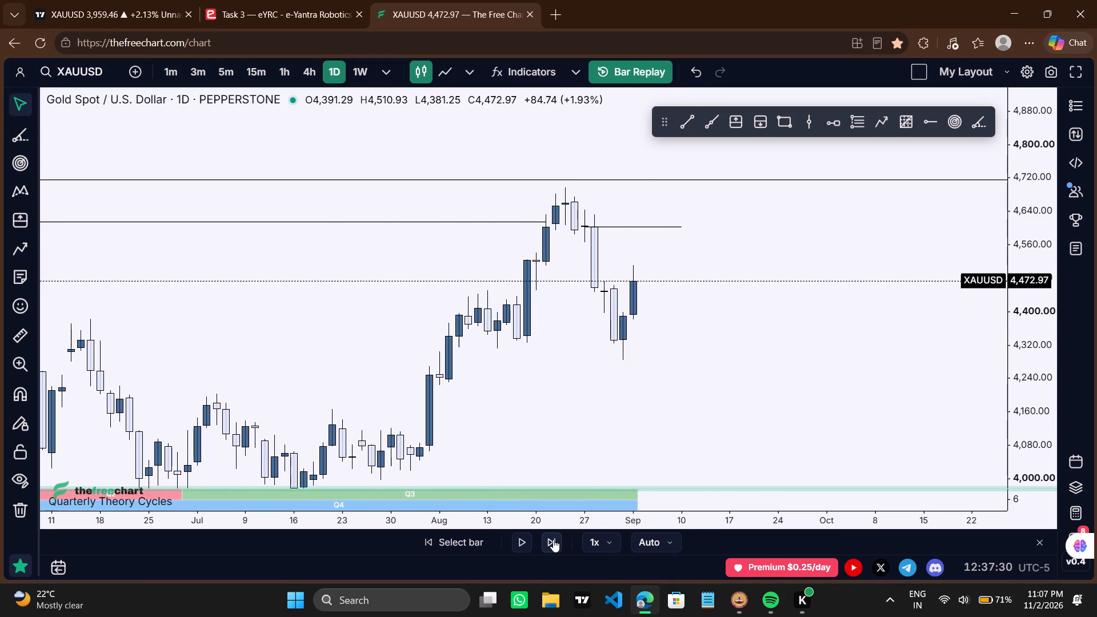
click(553, 539)
drag(555, 408, 603, 366)
scroll(603, 366, up, 1)
drag(652, 321, 604, 328)
scroll(604, 328, up, 2)
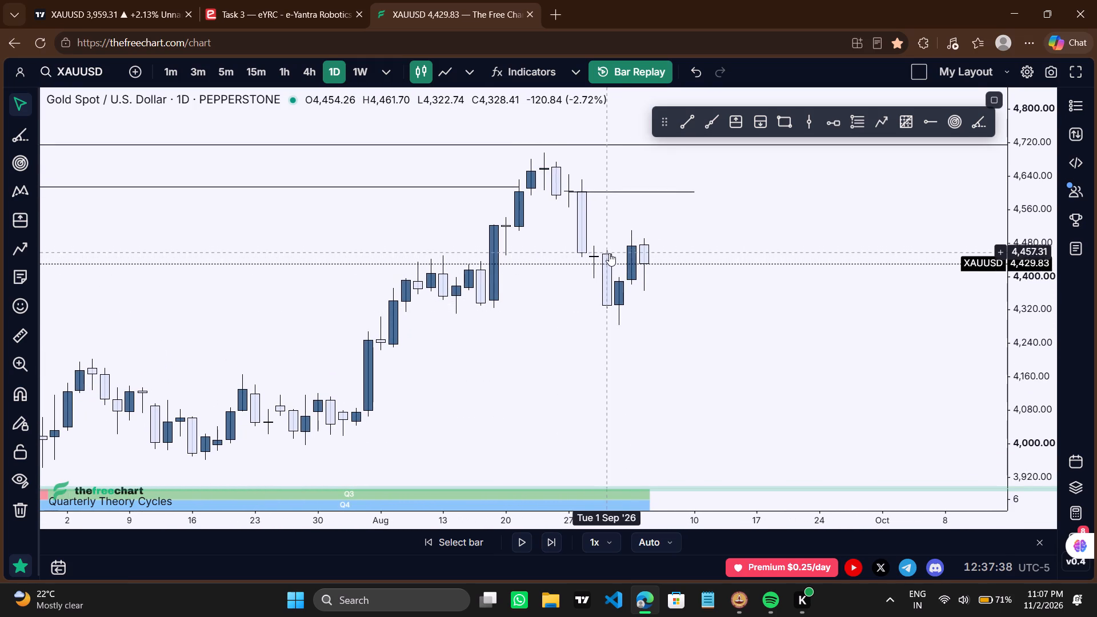
Switch to the 4h timeframe and examine the late-August drop and early-September rebound below the 4,602 level.
click(317, 63)
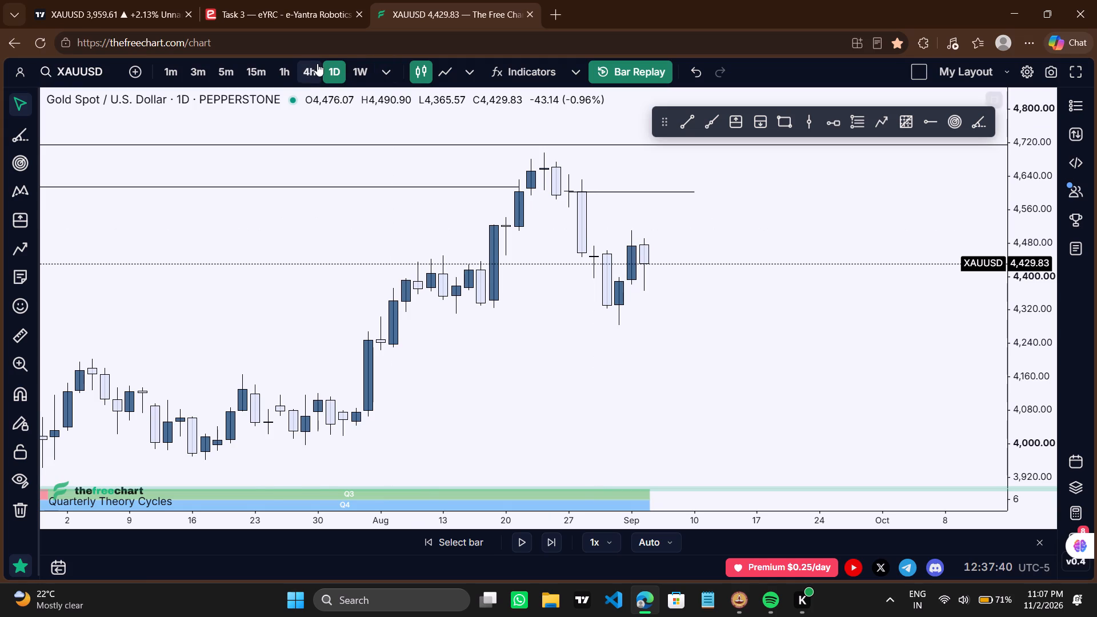
scroll(542, 276, down, 4)
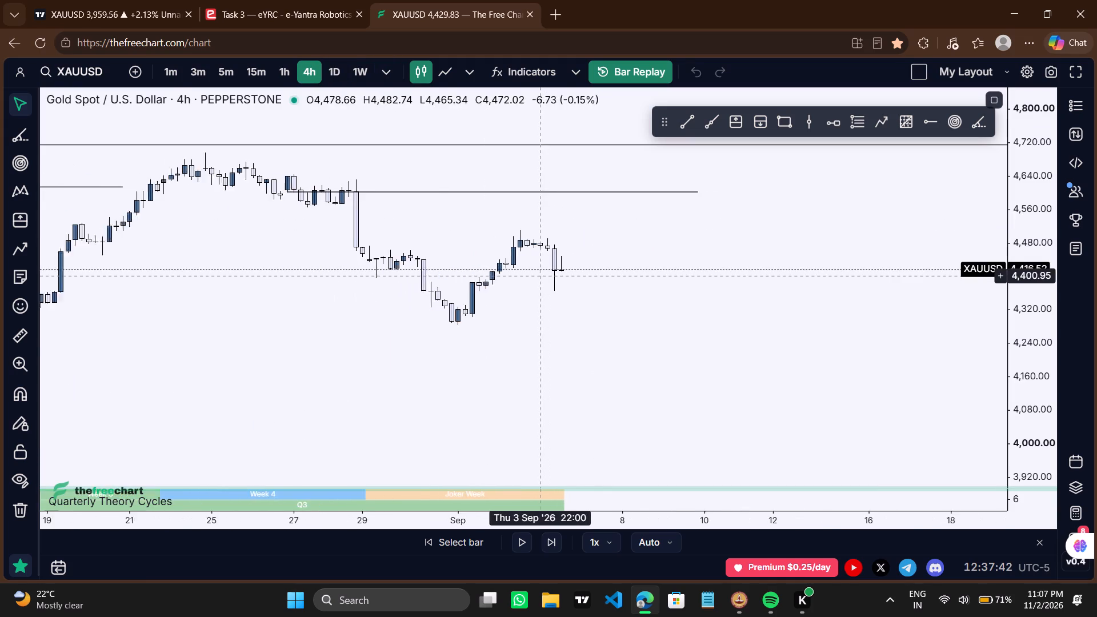
scroll(542, 276, down, 3)
drag(554, 331, 575, 332)
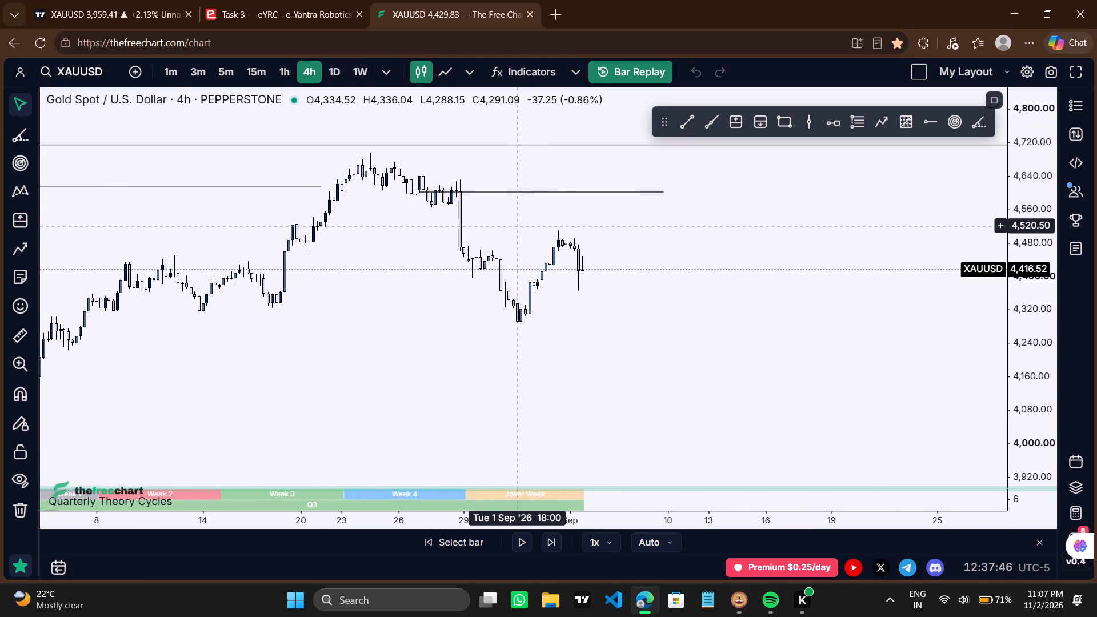
scroll(517, 227, down, 1)
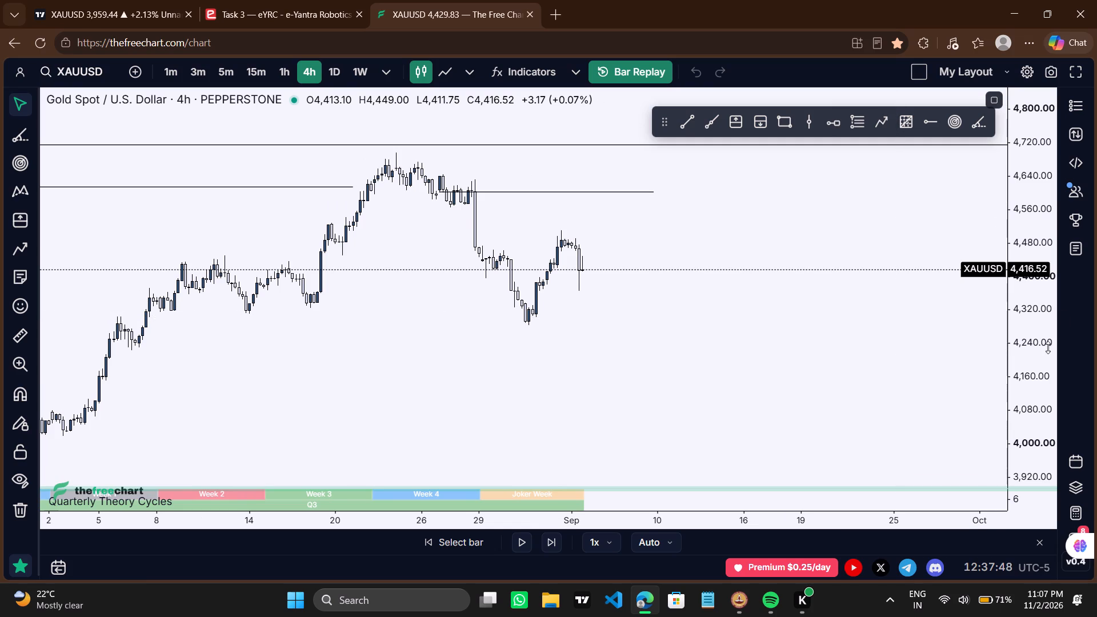
drag(1048, 347, 1007, 227)
drag(774, 237, 829, 245)
scroll(829, 245, up, 1)
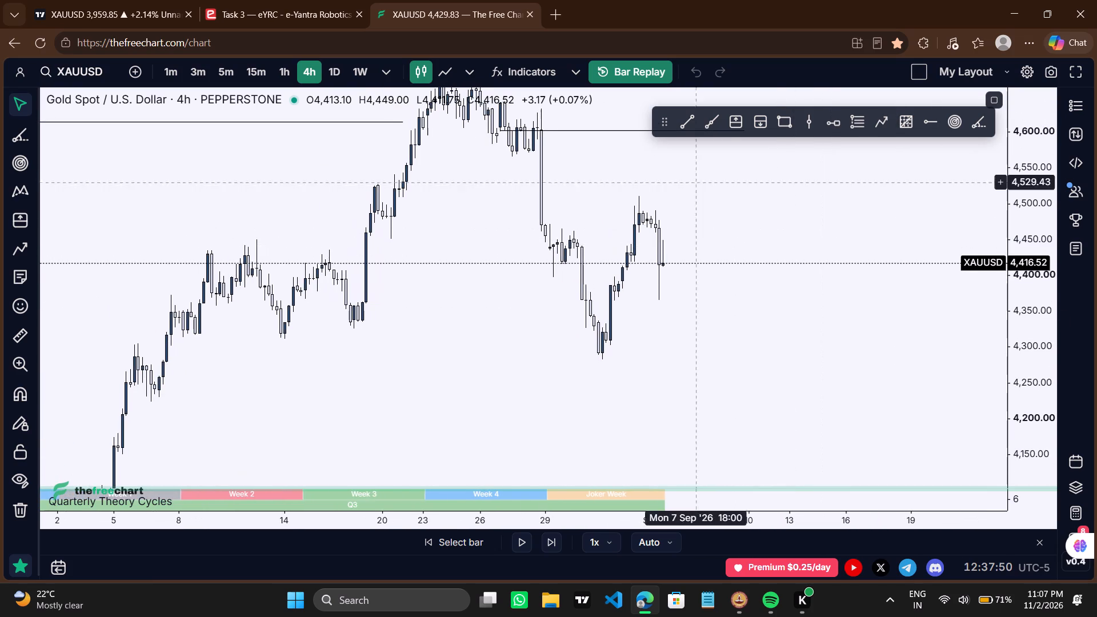
drag(671, 168, 619, 199)
scroll(619, 199, up, 1)
On the 1h timeframe, draw a horizontal trend line from the 20 August 21:00 low, about 4,510, to the 3 September 11:00 high.
click(291, 69)
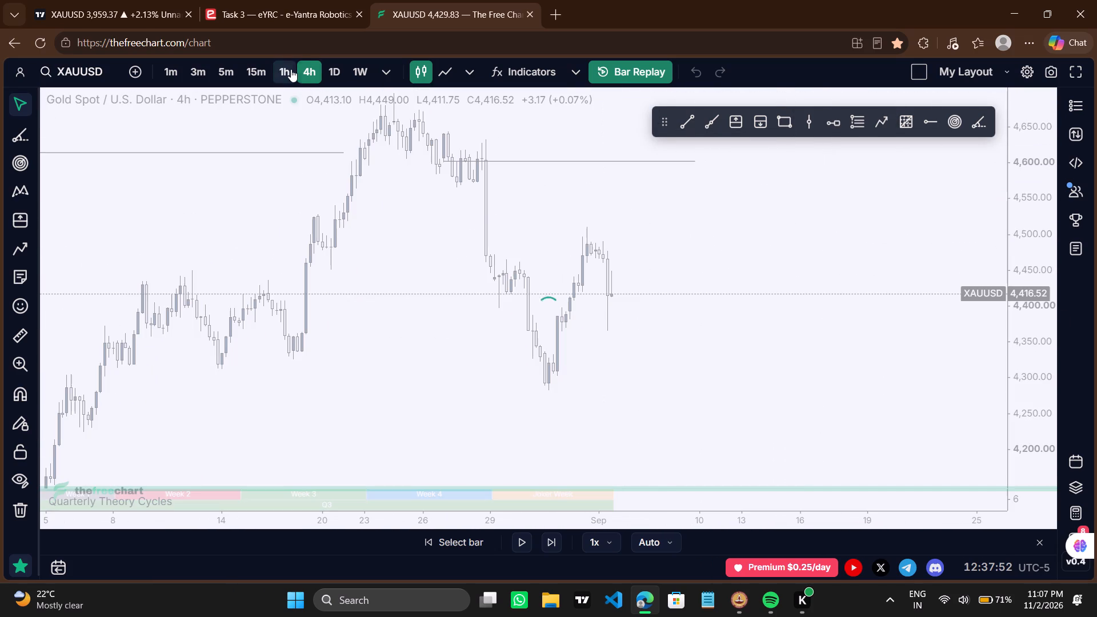
scroll(403, 235, down, 2)
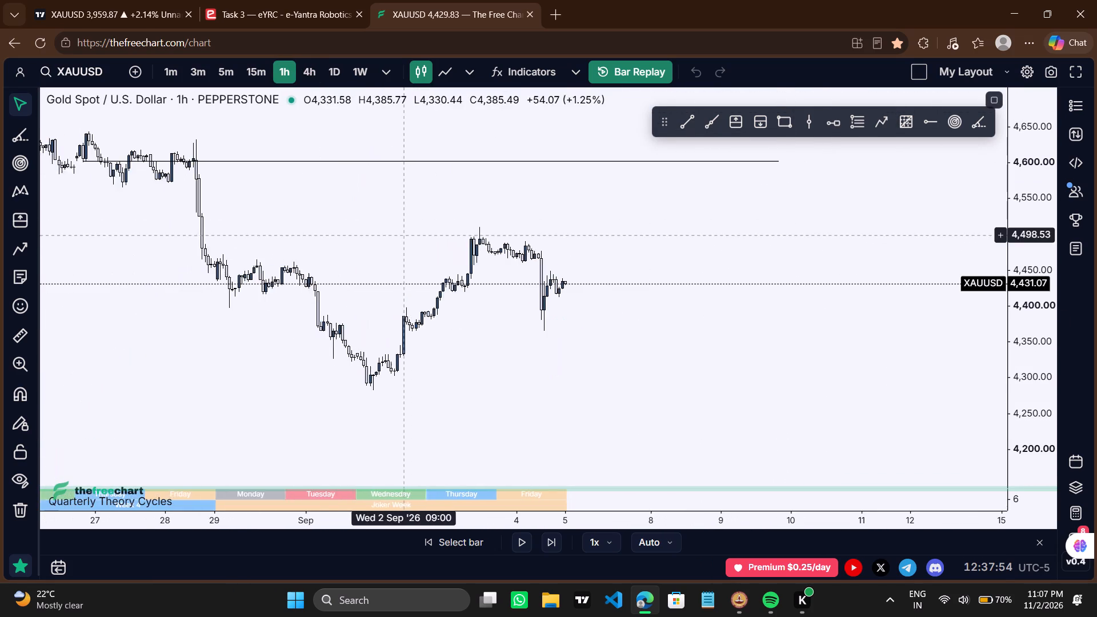
scroll(403, 235, down, 4)
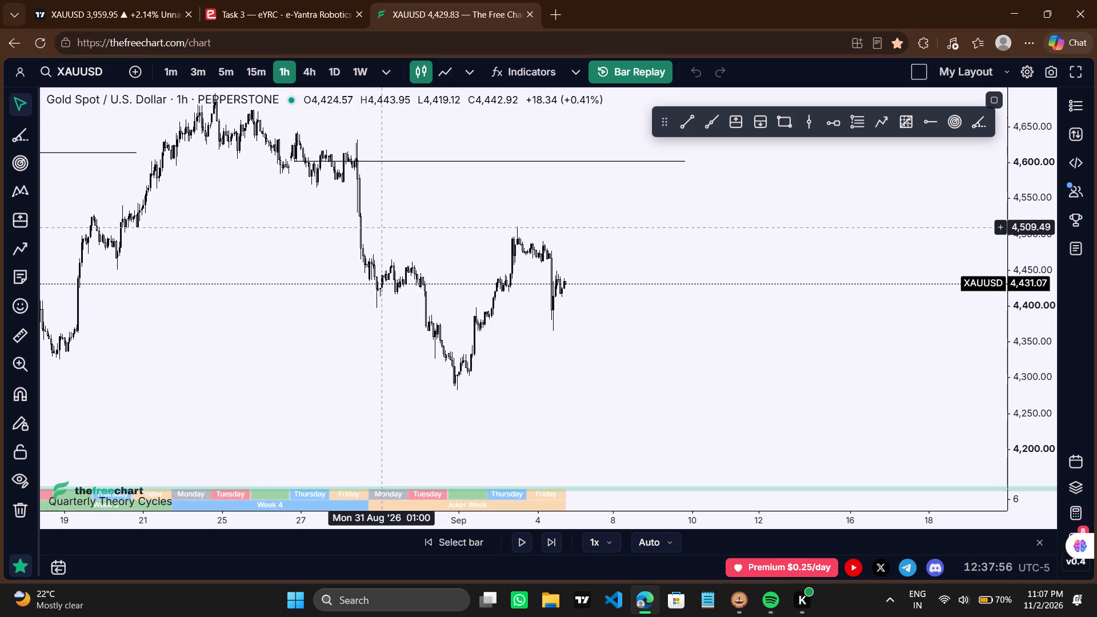
drag(381, 227, 571, 259)
scroll(571, 259, up, 2)
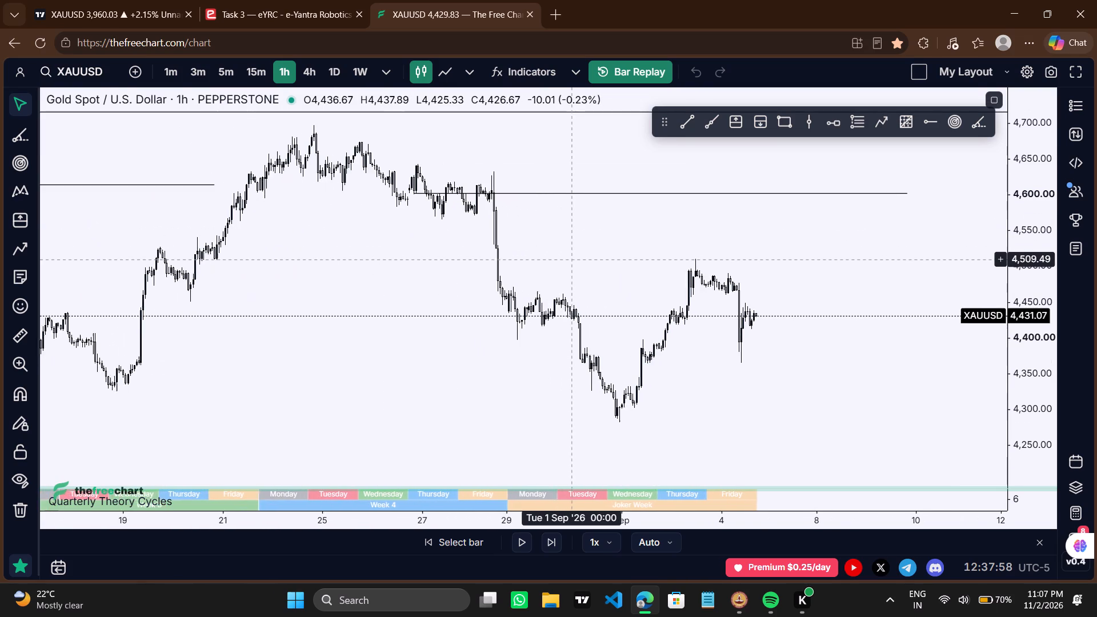
scroll(571, 259, up, 1)
drag(560, 259, 553, 259)
click(553, 259)
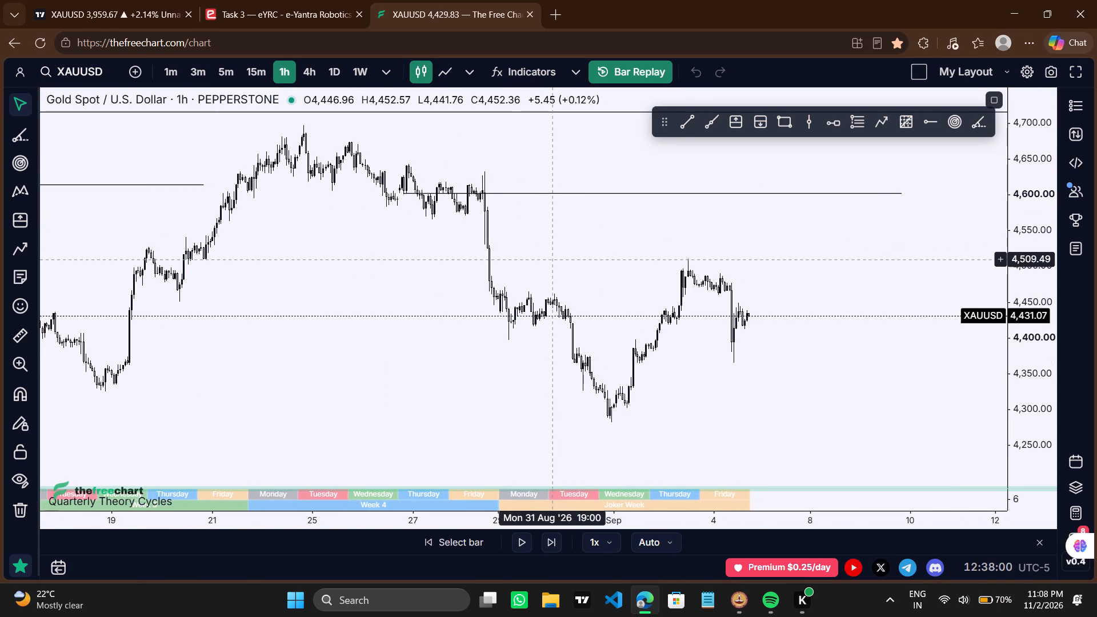
click(691, 119)
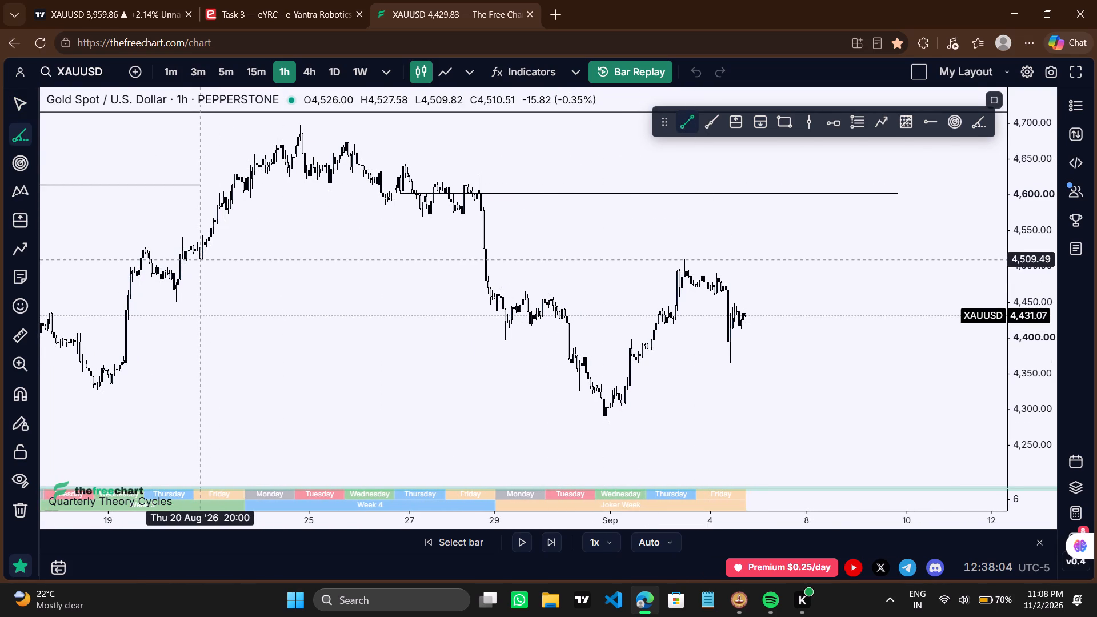
ctrl+click(202, 256)
shift+click(684, 324)
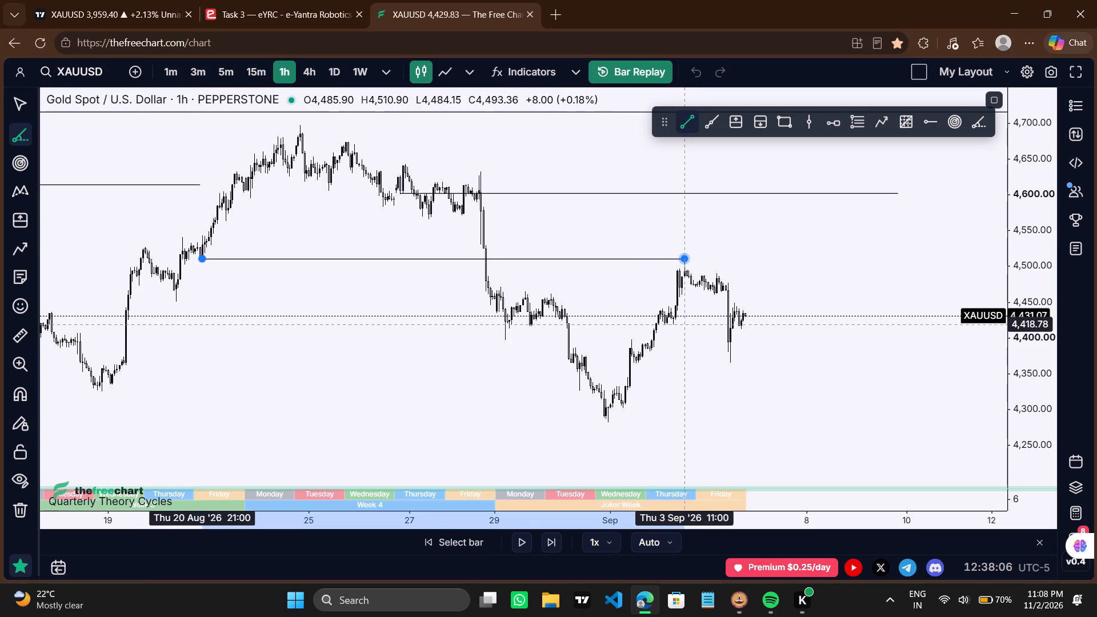
Examine the 1h price reaction at the new 4,510 level and the 3–4 September candles following it.
drag(746, 412, 712, 391)
scroll(712, 391, down, 2)
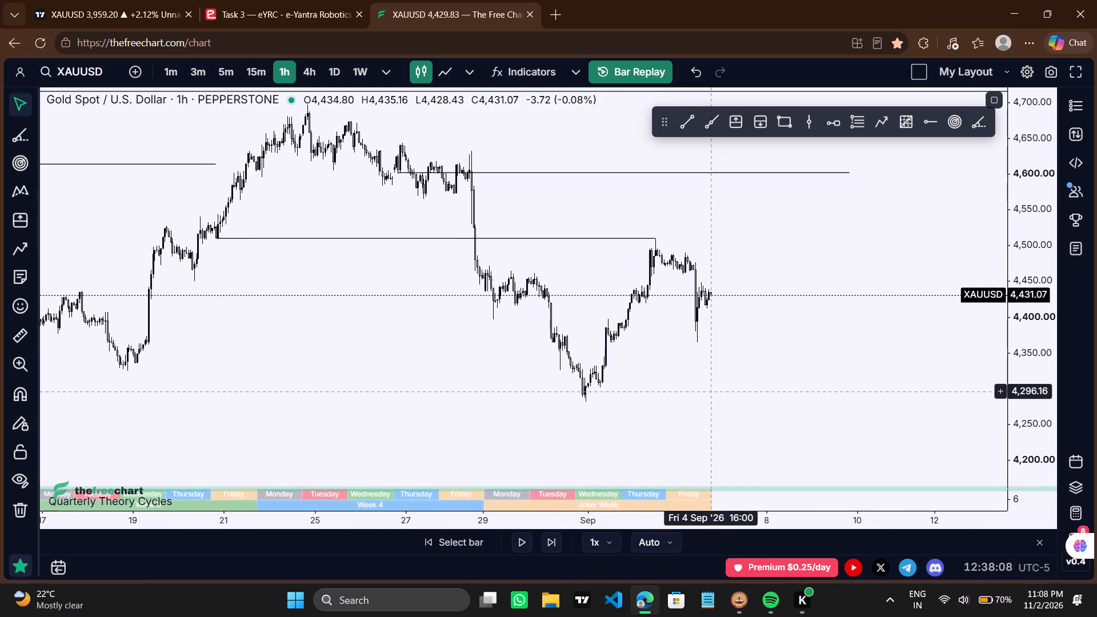
scroll(712, 391, down, 1)
drag(1049, 362, 991, 185)
drag(774, 222, 826, 251)
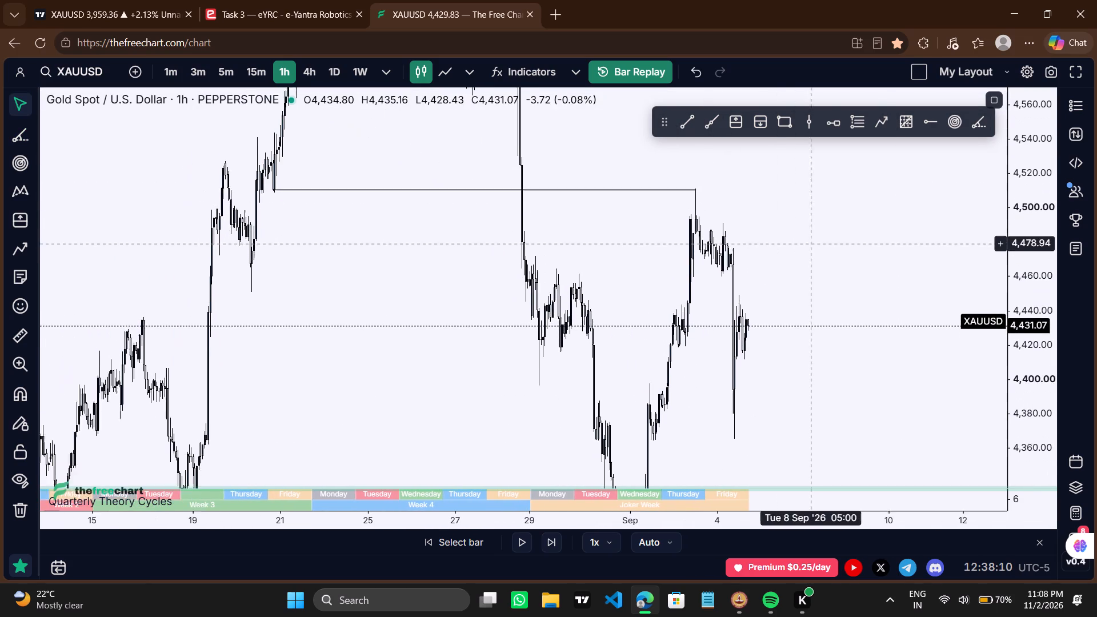
drag(826, 251, 827, 252)
scroll(827, 252, up, 4)
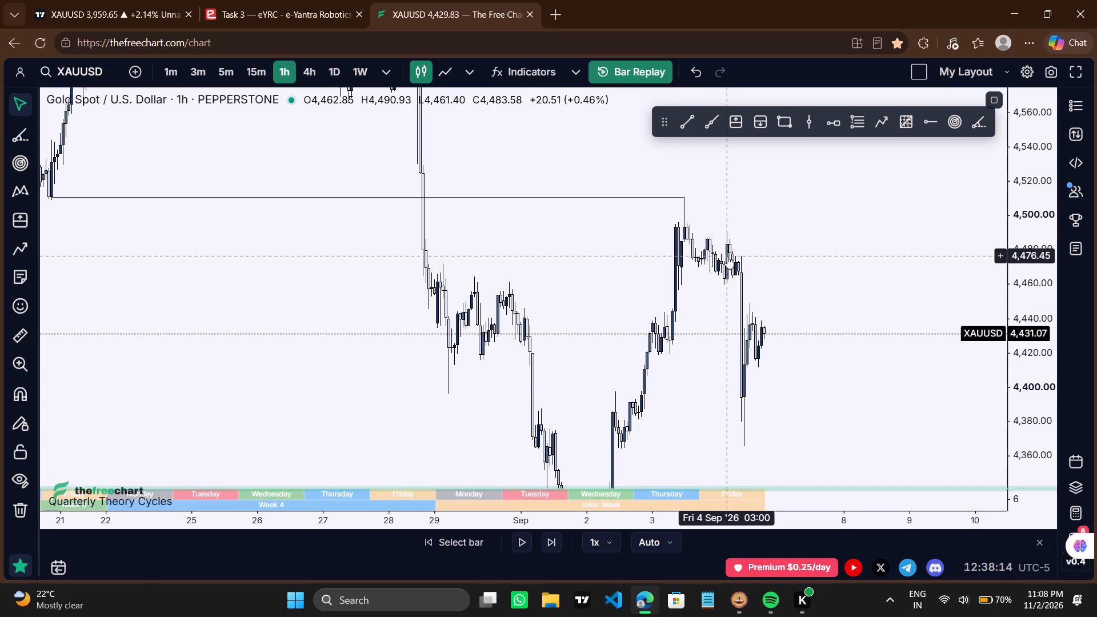
drag(682, 253, 671, 251)
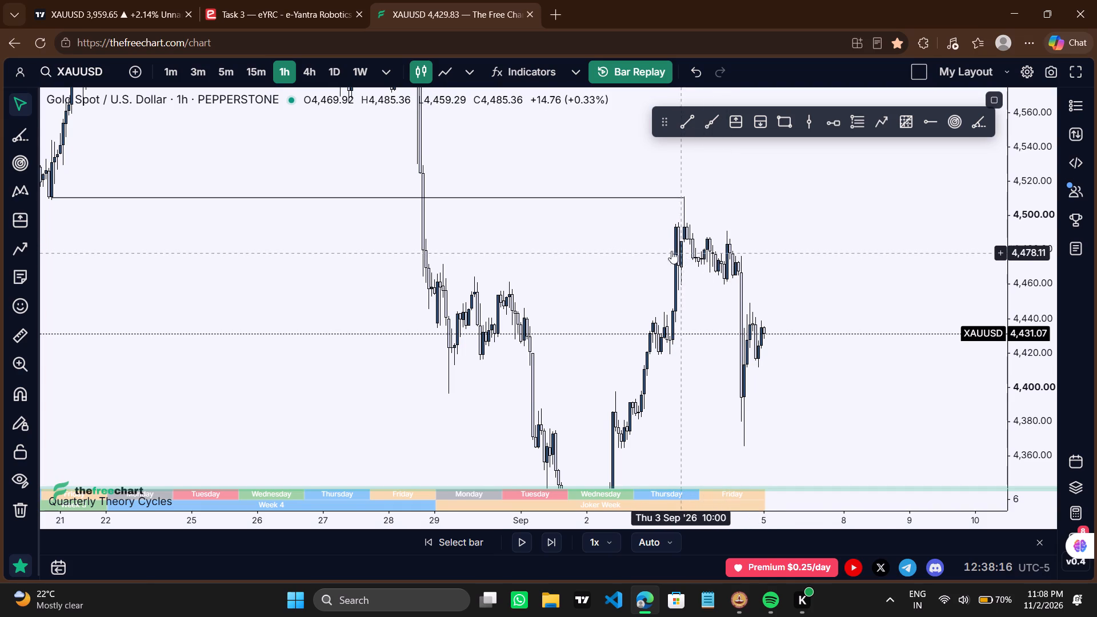
drag(671, 251, 647, 242)
scroll(647, 242, up, 2)
drag(723, 246, 712, 236)
scroll(712, 236, up, 2)
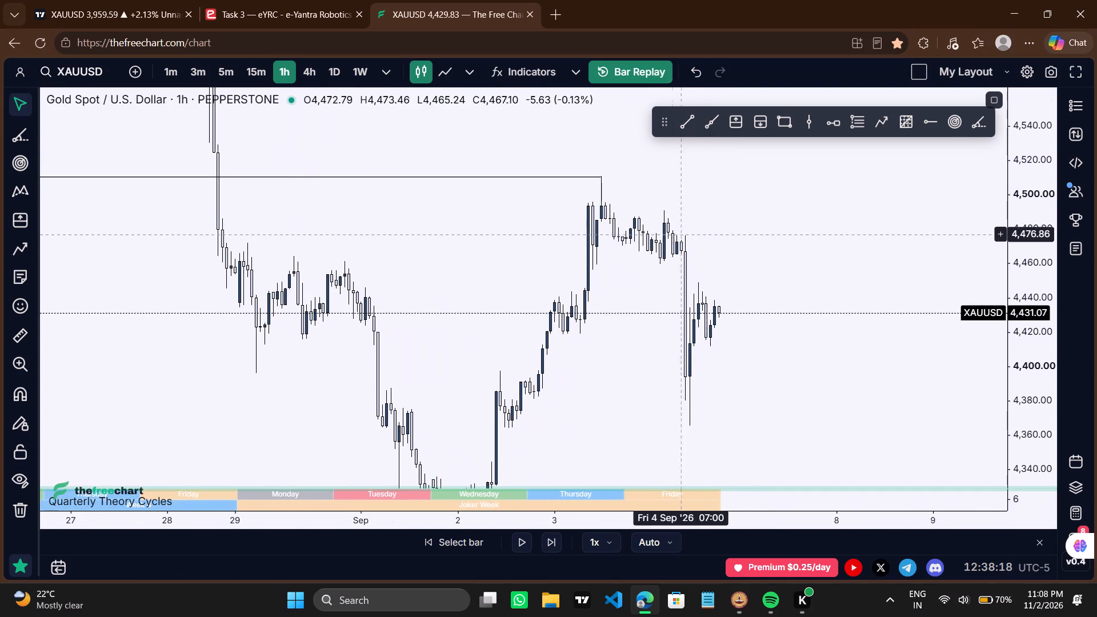
drag(675, 232, 680, 225)
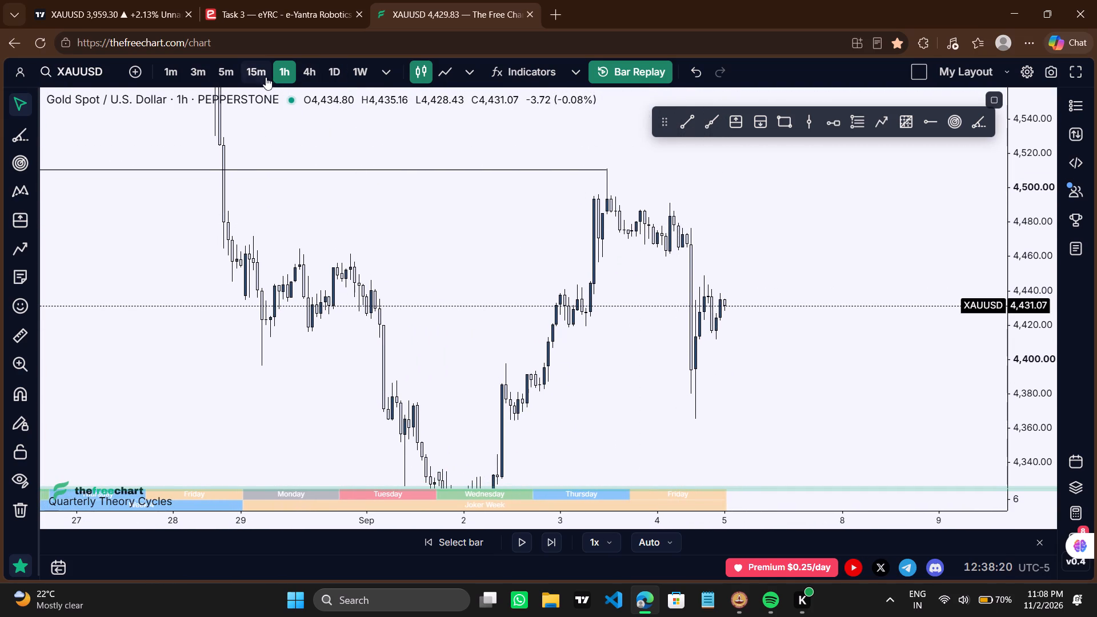
Switch to the 15m timeframe and examine the 3–4 September candles below the 4,510 level.
click(258, 74)
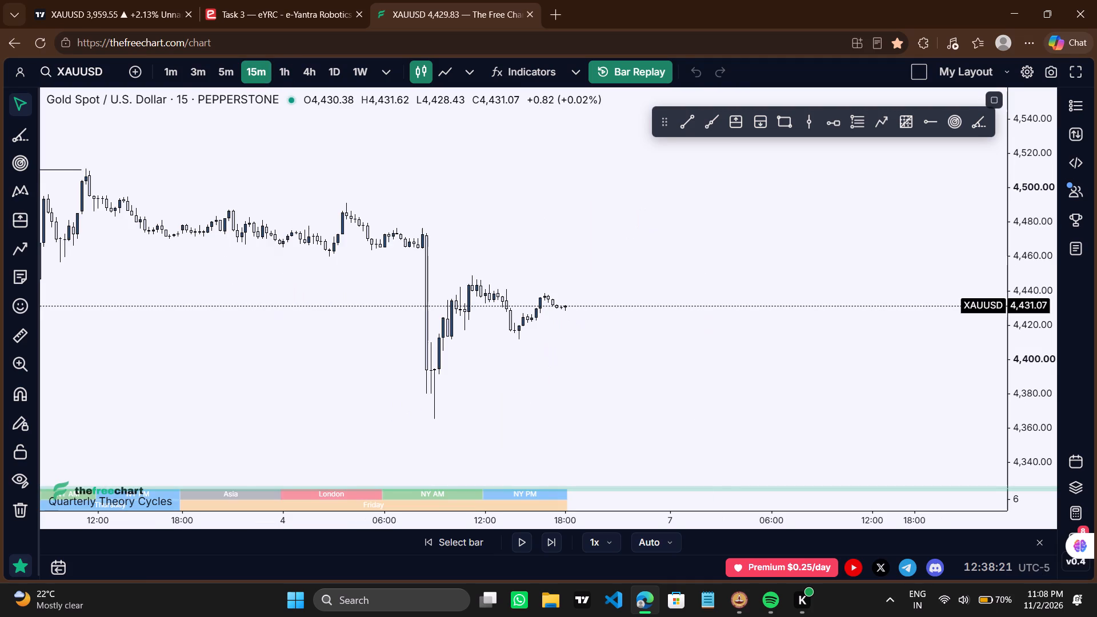
scroll(554, 223, up, 1)
scroll(554, 223, down, 6)
drag(360, 181, 415, 188)
scroll(415, 188, up, 3)
drag(401, 193, 475, 198)
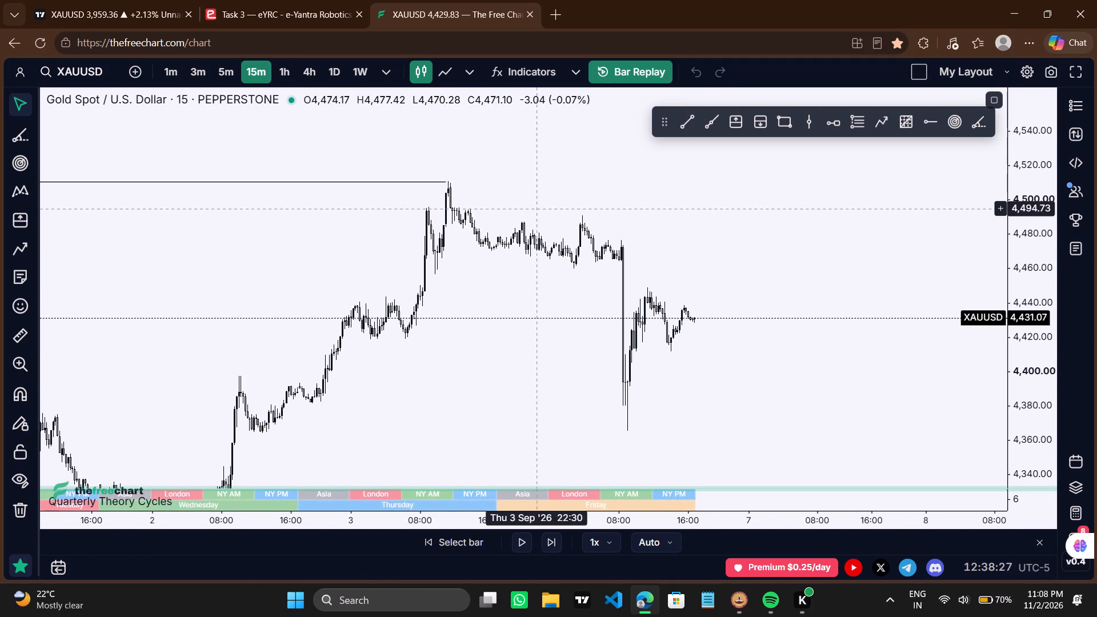
scroll(536, 209, up, 2)
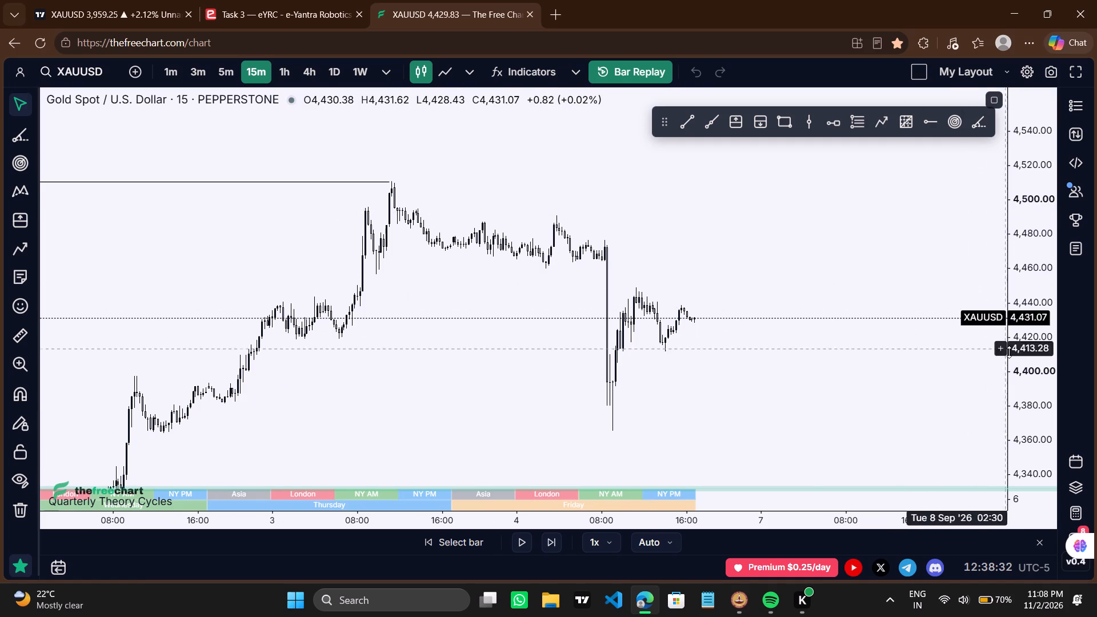
drag(1009, 352, 987, 205)
drag(623, 207, 693, 243)
scroll(693, 243, up, 2)
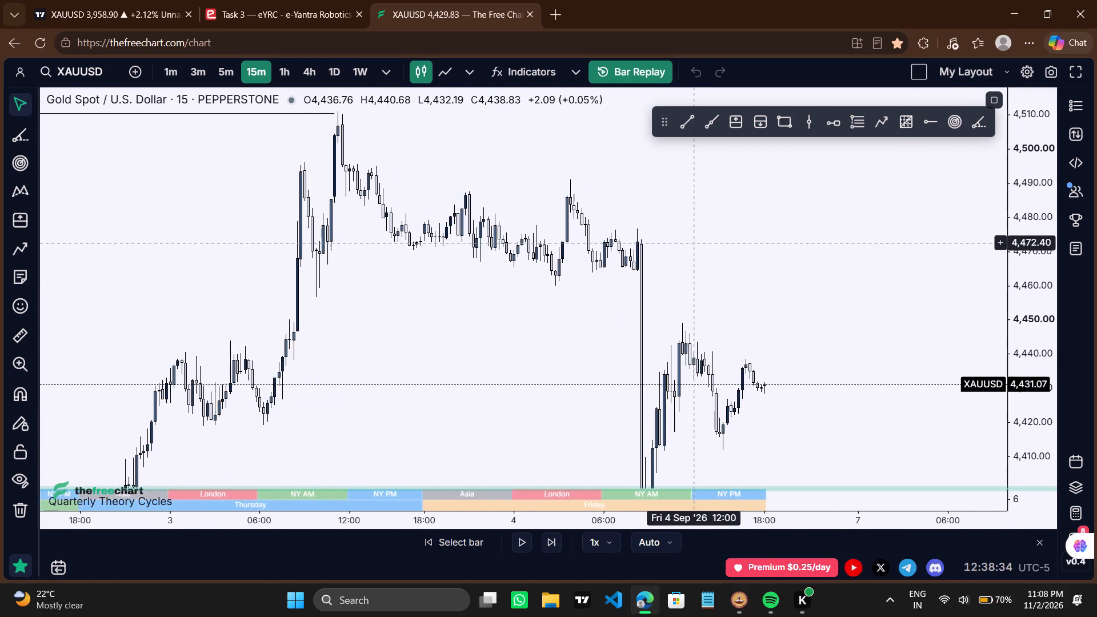
scroll(693, 243, up, 3)
drag(719, 226, 691, 229)
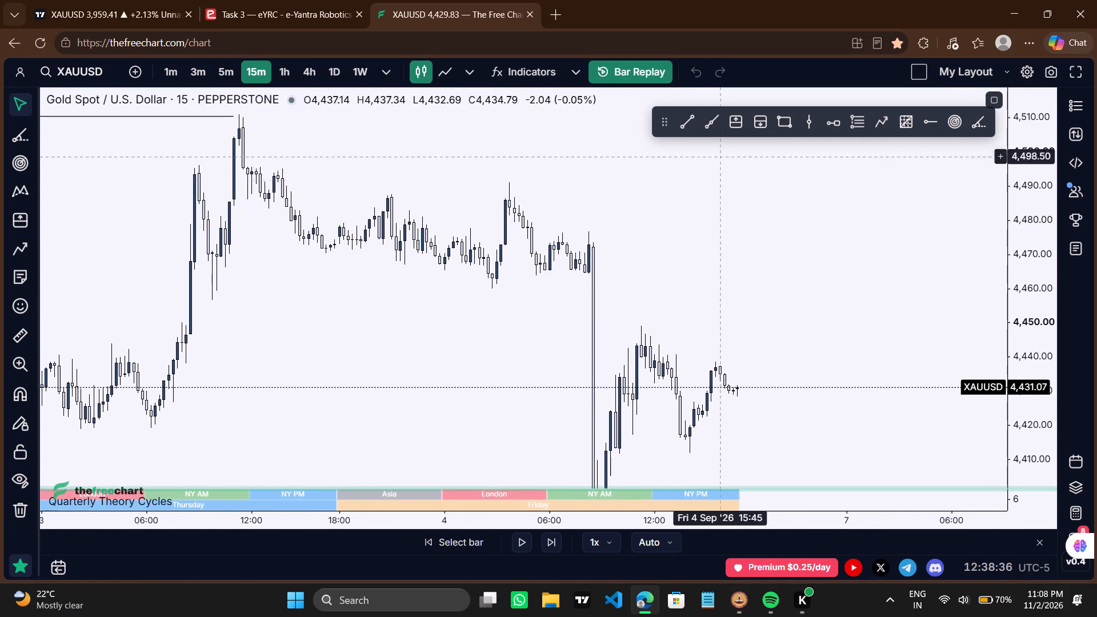
Draw a horizontal trend line at about 4,492 from the 3 September 13:30 high to about 06:00 on 4 September.
click(684, 123)
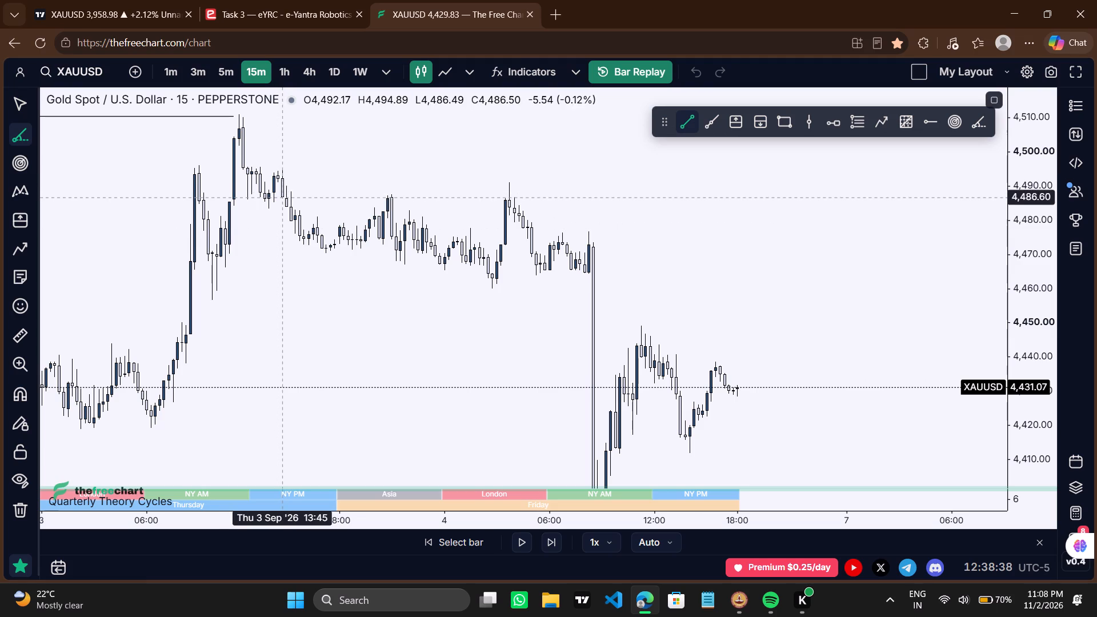
ctrl+click(279, 177)
shift+drag(551, 195, 514, 253)
click(514, 253)
scroll(514, 253, down, 1)
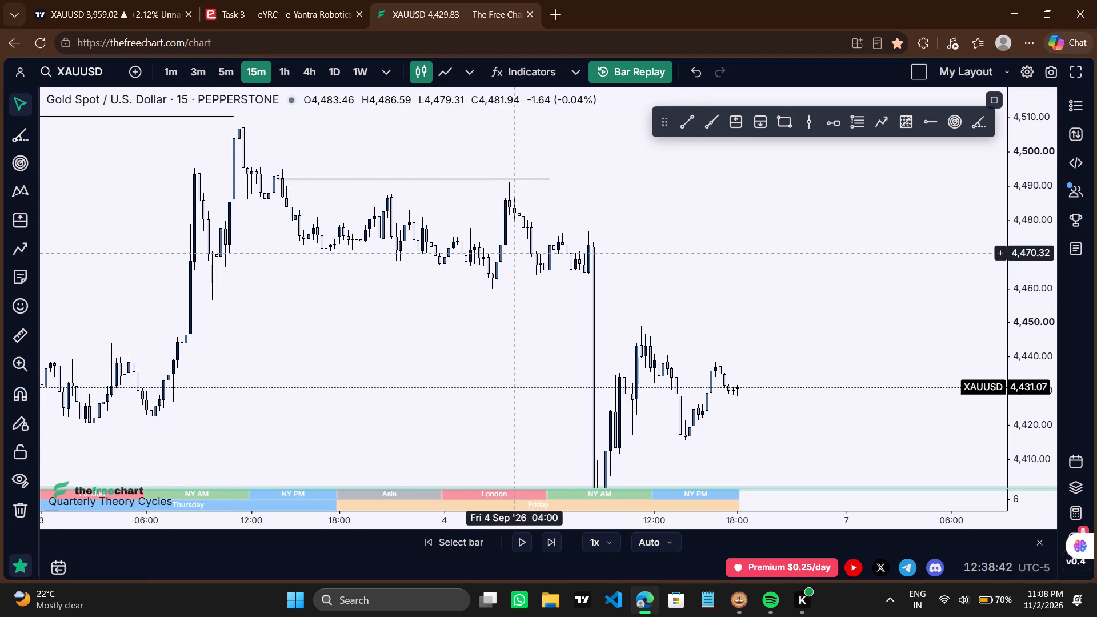
scroll(514, 253, down, 1)
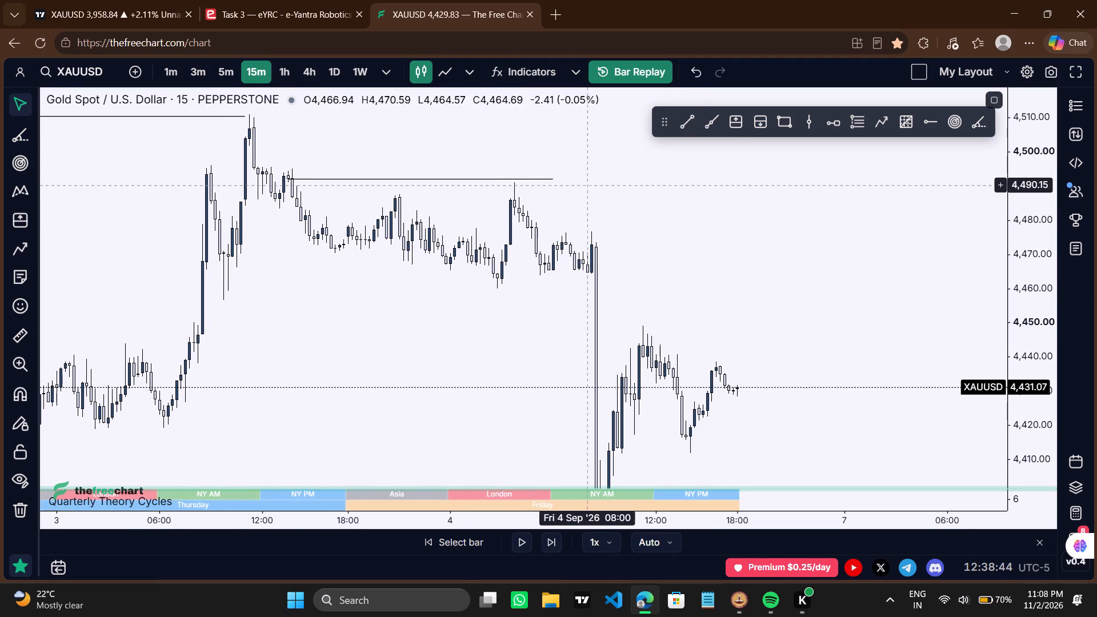
Place a short position at the 4 September 03:45 high, with its entry at about 4,489.94 just below the new line.
click(759, 120)
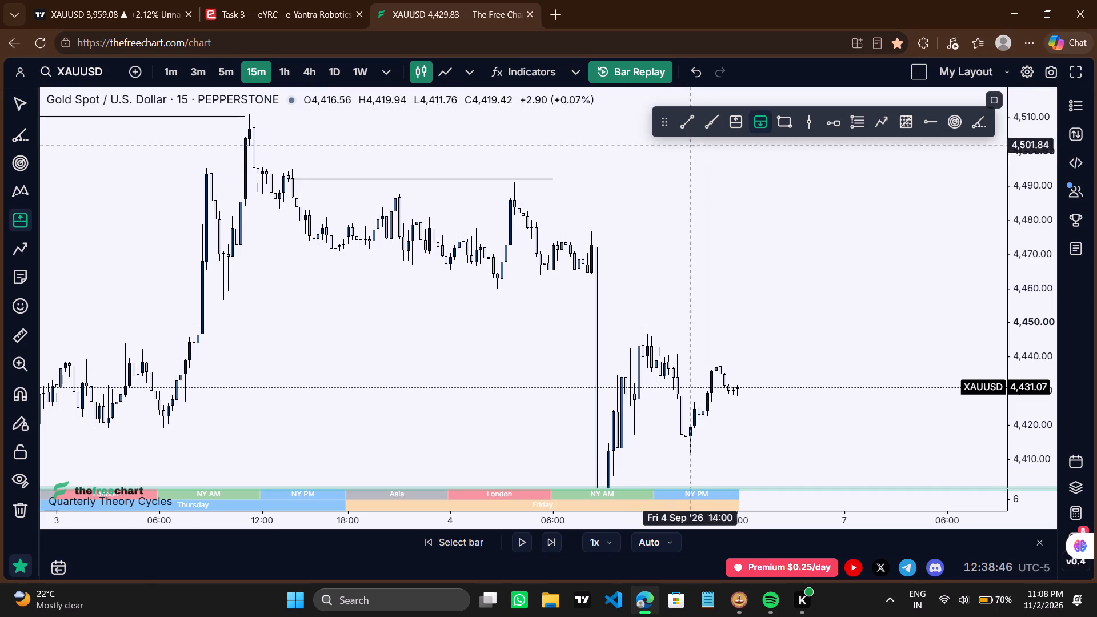
click(514, 192)
drag(514, 192, 515, 187)
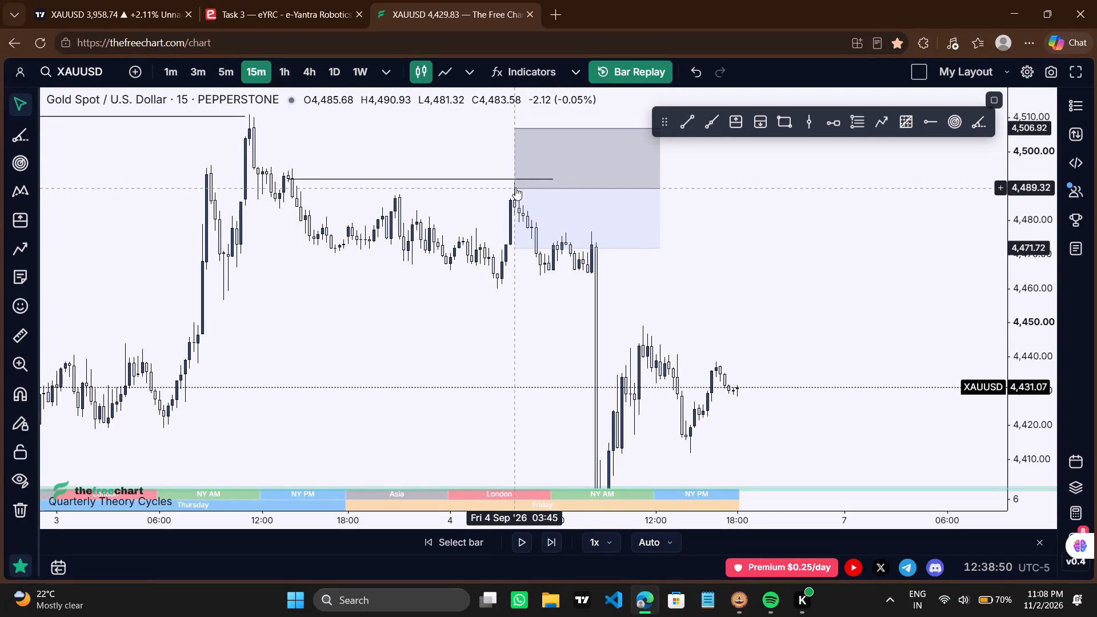
drag(515, 187, 514, 186)
click(765, 182)
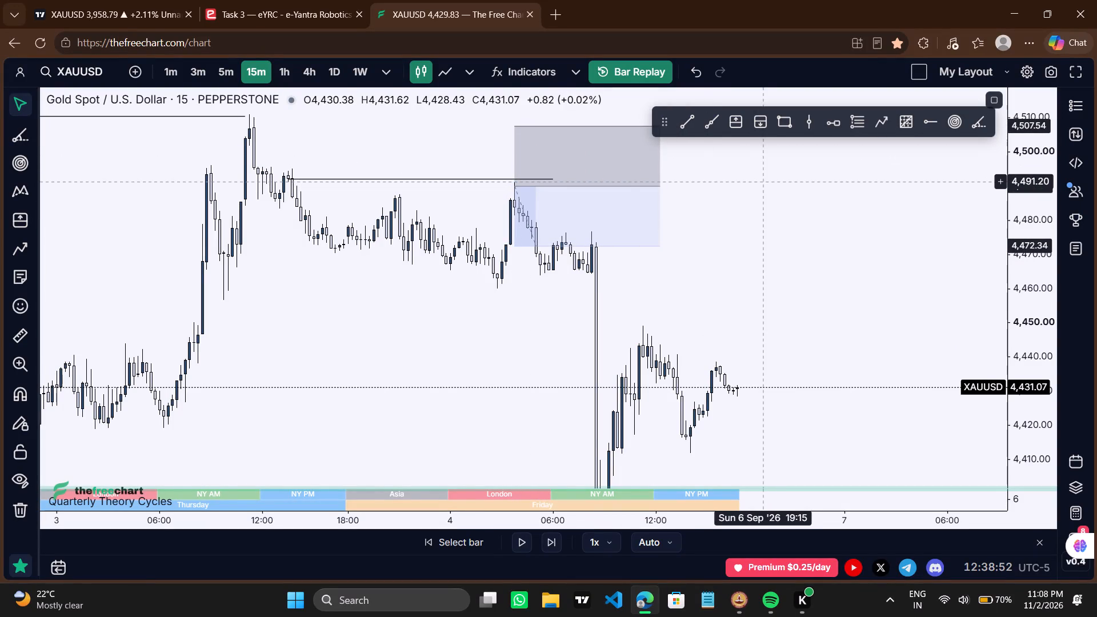
drag(765, 182, 778, 222)
Tighten the short position's stop to about 4,493.28, just above the 4,492 line.
drag(529, 165, 534, 177)
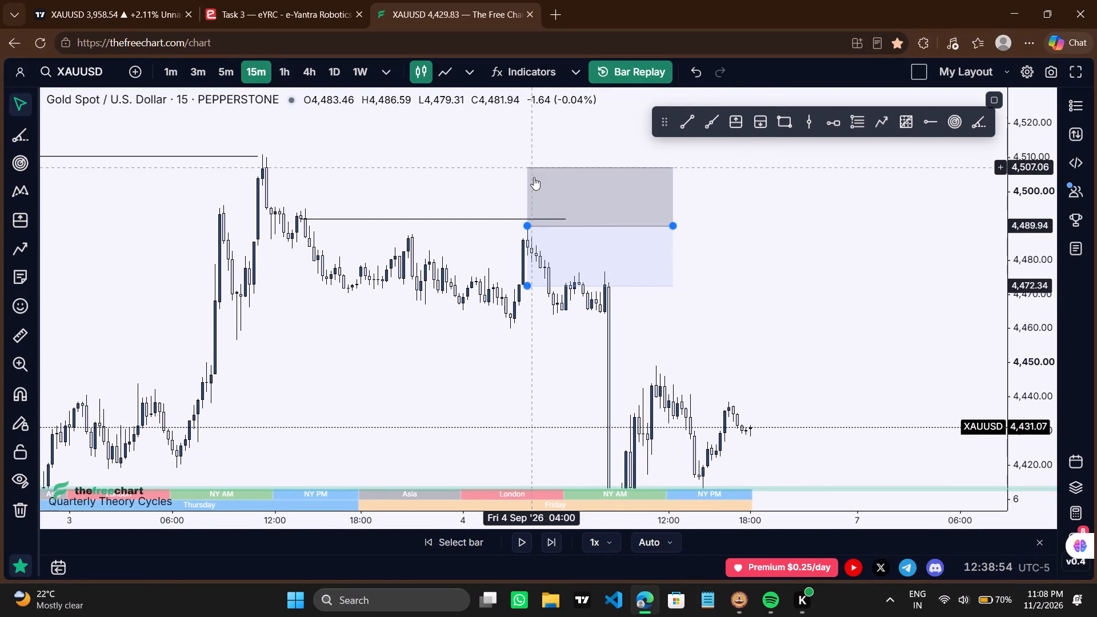
drag(534, 177, 540, 214)
click(540, 214)
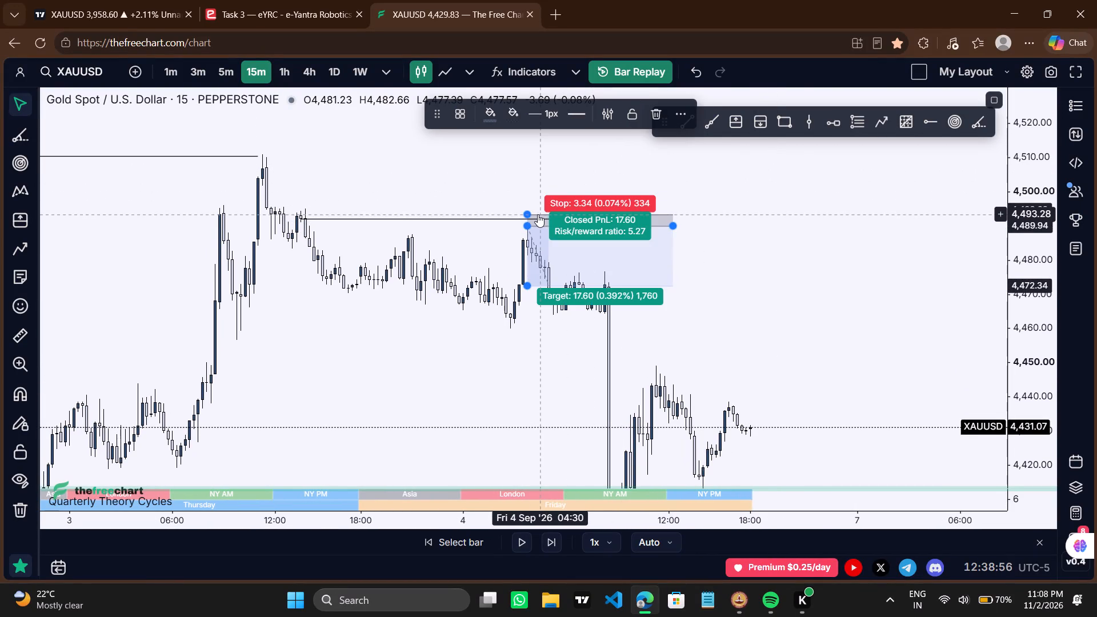
Extend the short position's target down to the early-September swing low at about 4,283.20.
drag(803, 278, 796, 179)
scroll(796, 179, down, 3)
drag(796, 199, 771, 172)
drag(1054, 218, 1016, 322)
scroll(771, 291, down, 2)
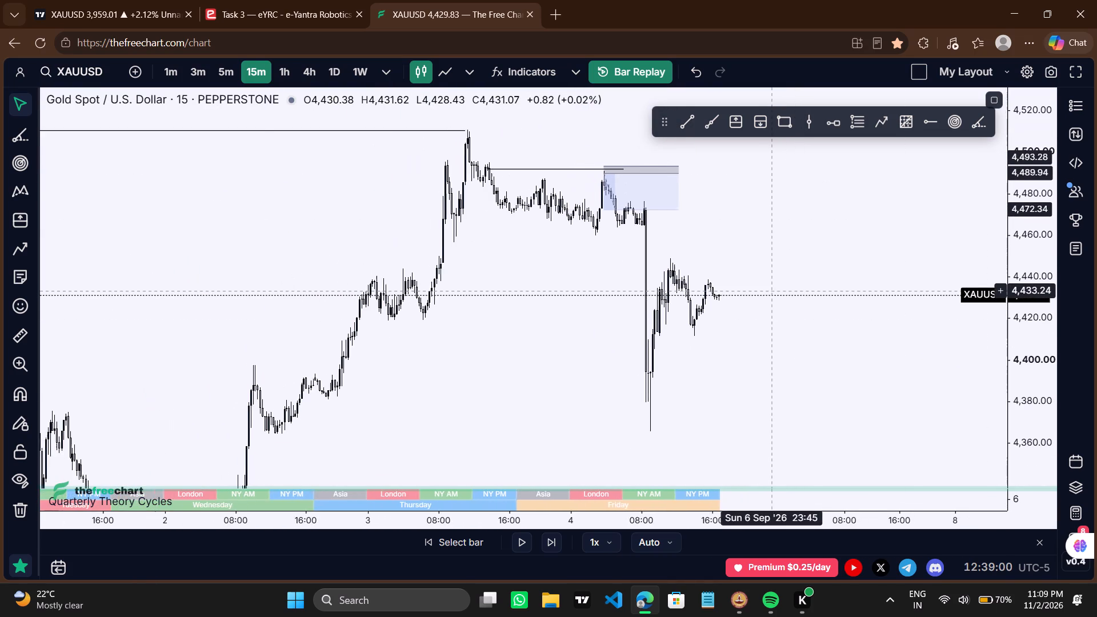
drag(603, 211, 611, 273)
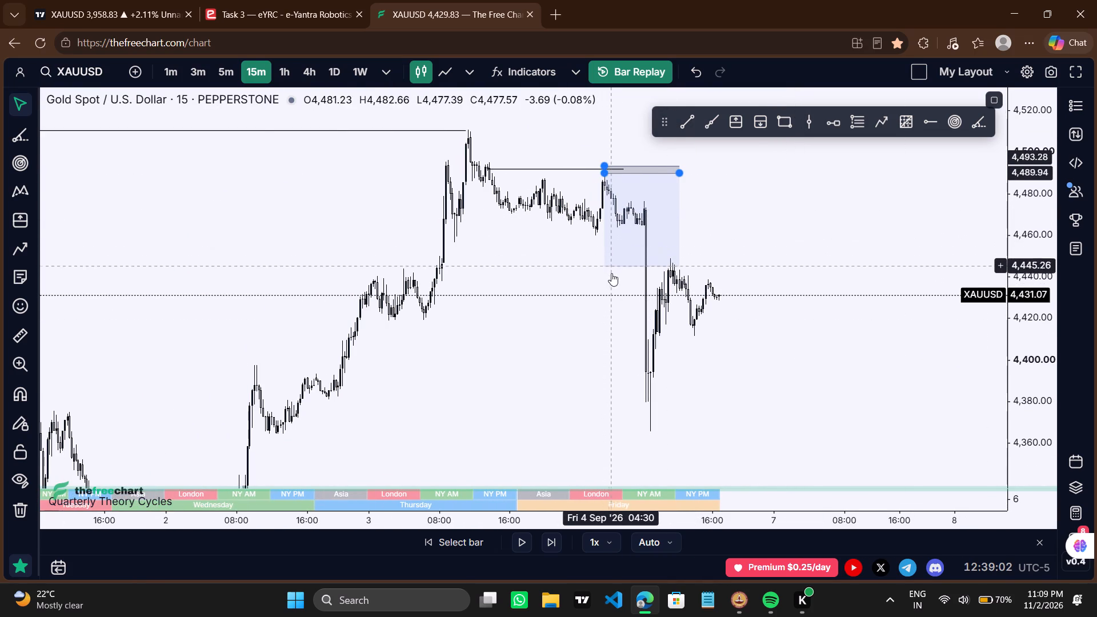
drag(611, 273, 614, 419)
drag(534, 420, 603, 159)
scroll(603, 159, down, 1)
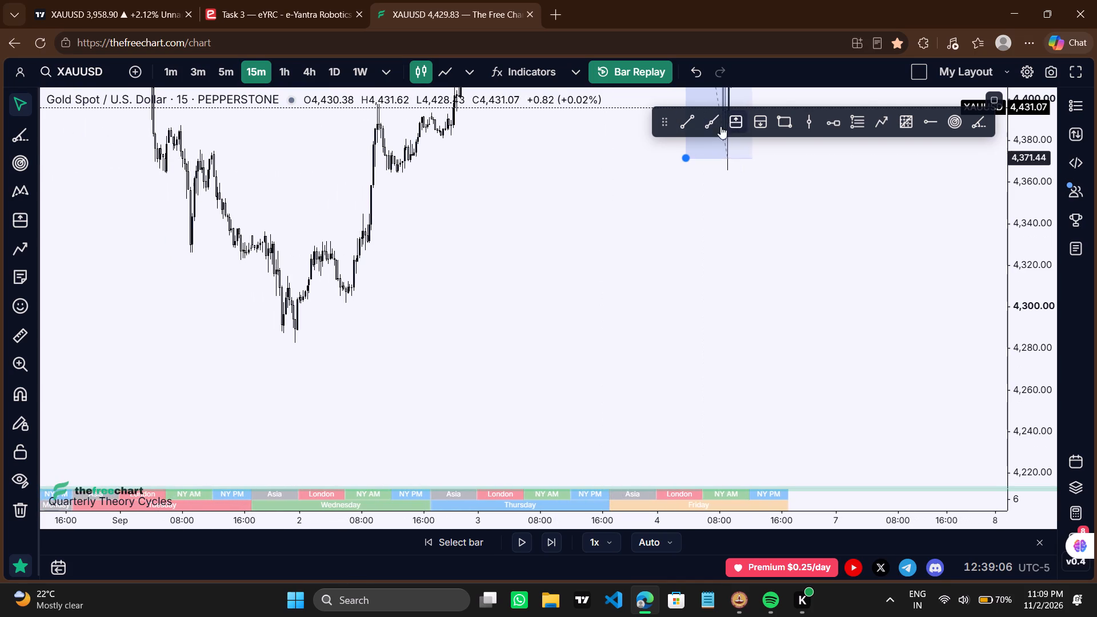
drag(688, 158, 667, 341)
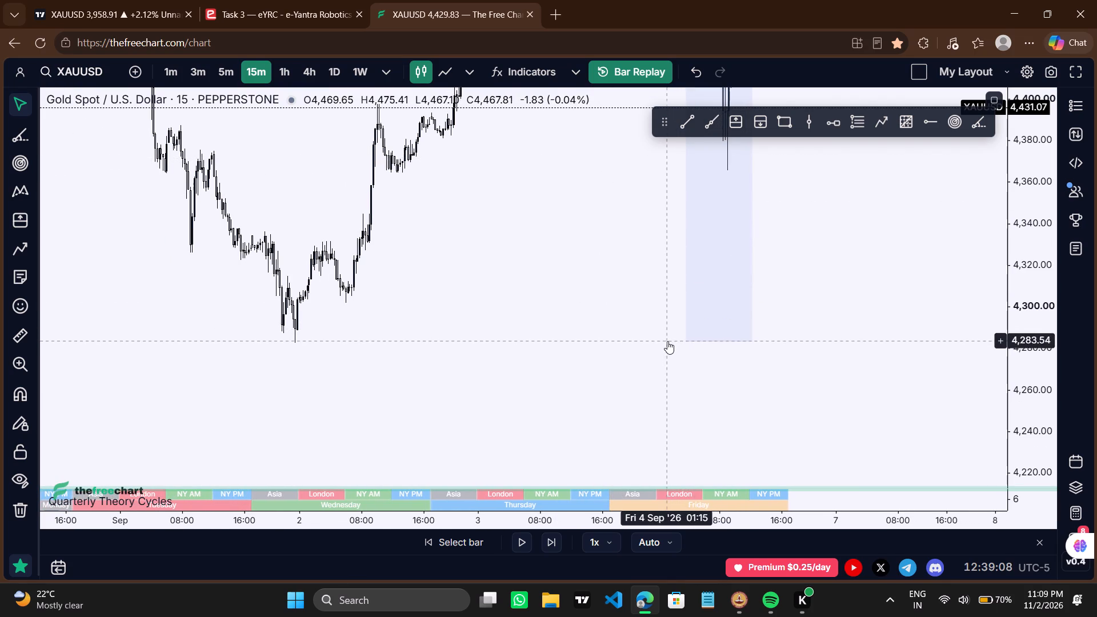
drag(667, 341, 667, 342)
Switch to the 1h timeframe and advance the replay bar by bar to early 10 September 2026.
drag(624, 233, 633, 329)
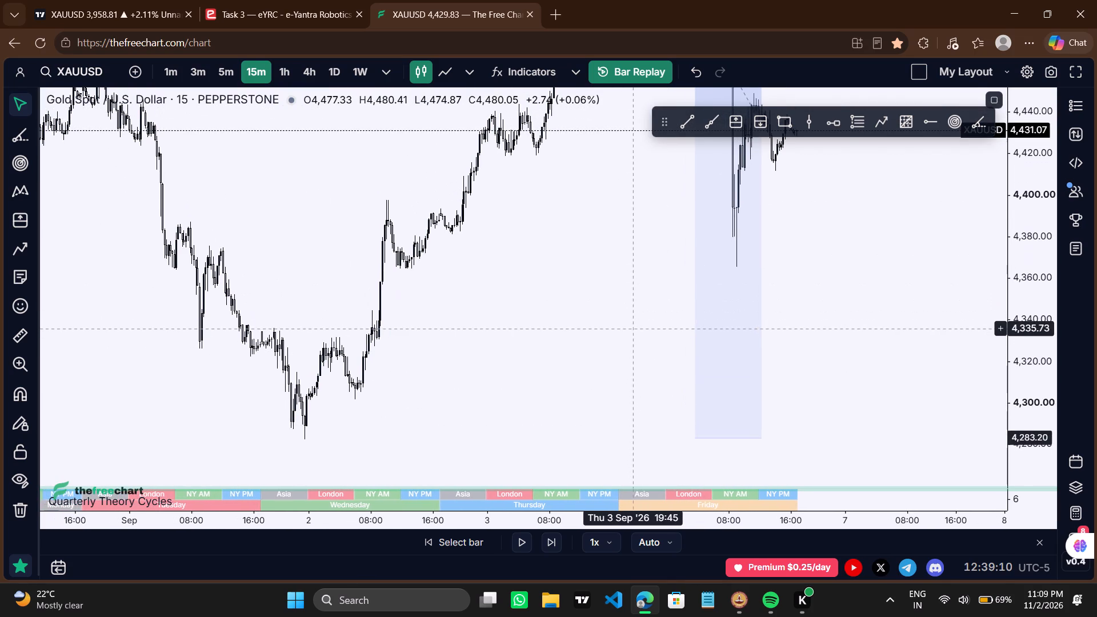
scroll(633, 329, up, 1)
drag(608, 230, 506, 391)
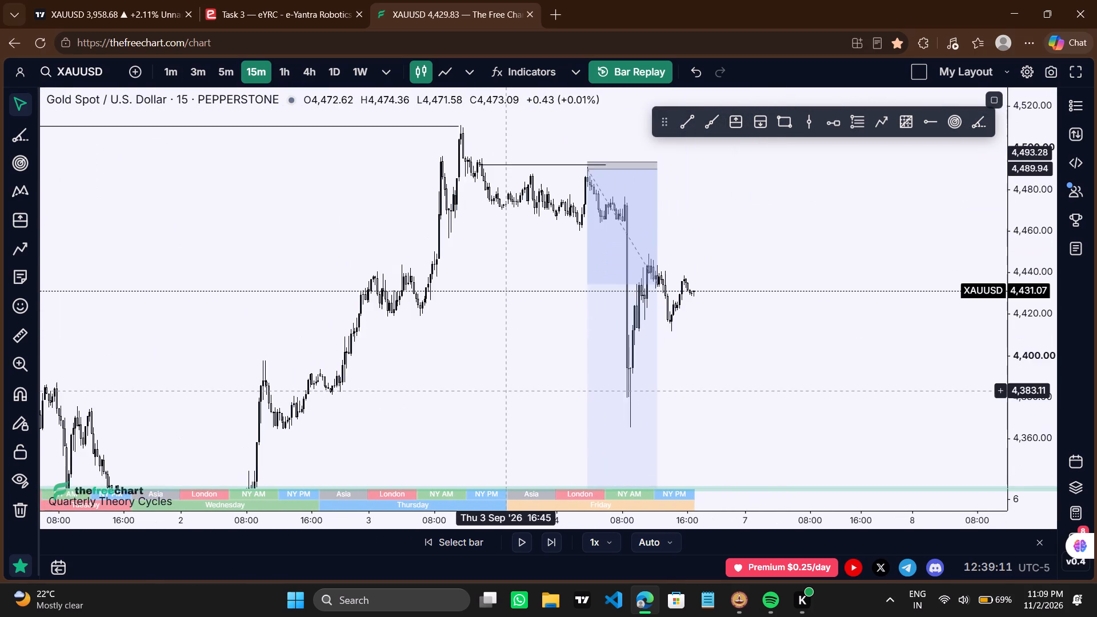
scroll(506, 391, up, 1)
click(285, 68)
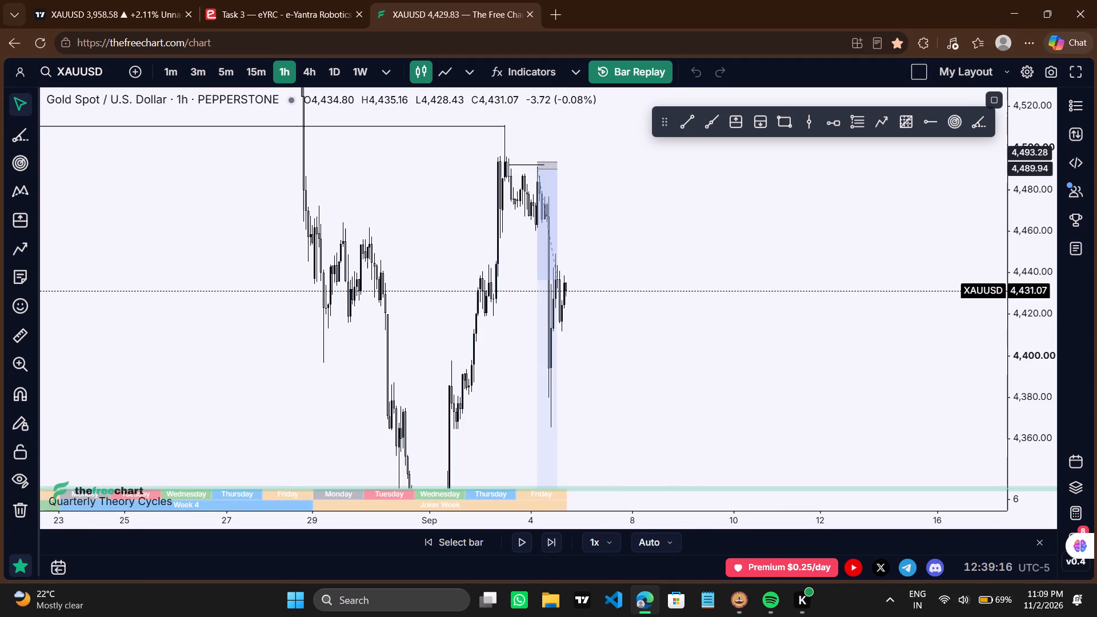
drag(1043, 191, 968, 418)
drag(760, 398, 830, 372)
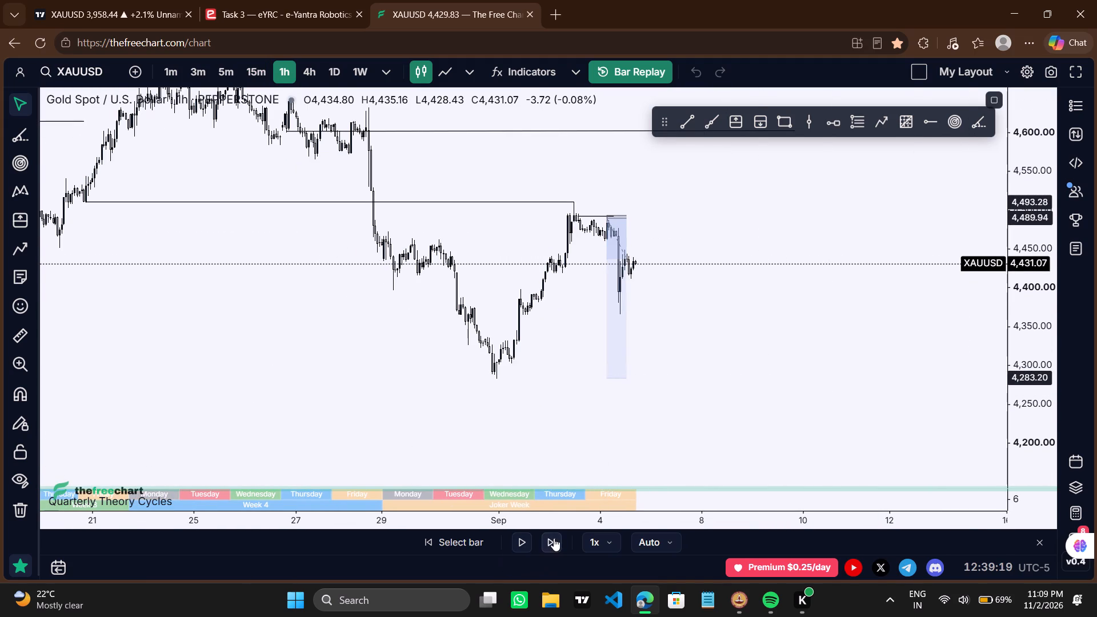
click(554, 538)
triple_click(554, 538)
triple_click(554, 538)
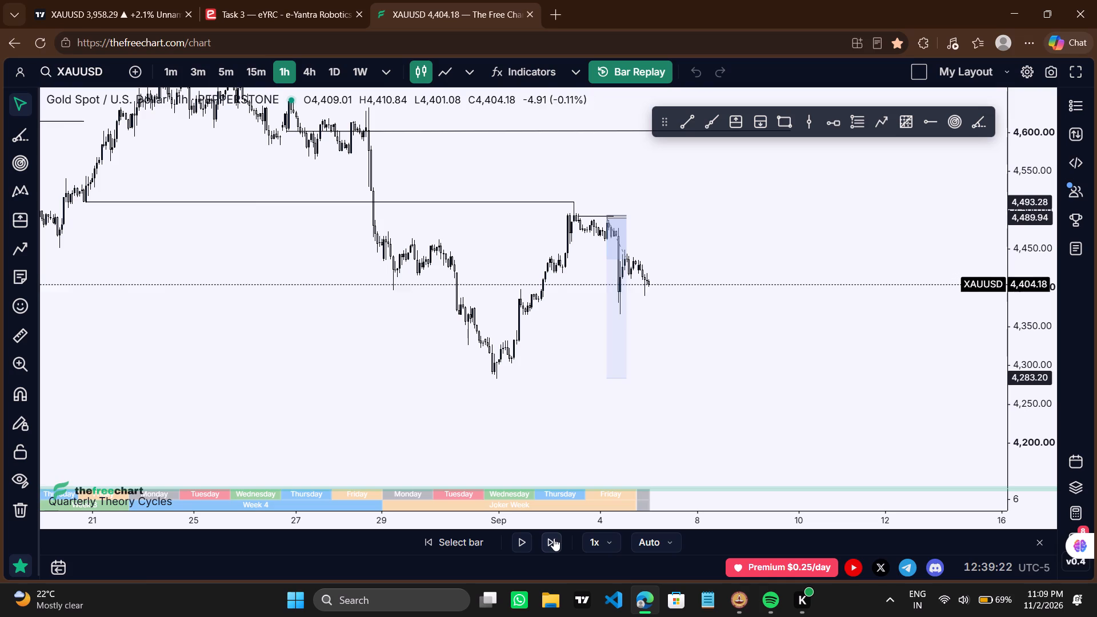
triple_click(554, 538)
triple_click(554, 538)
triple_click(554, 538)
triple_click(554, 538)
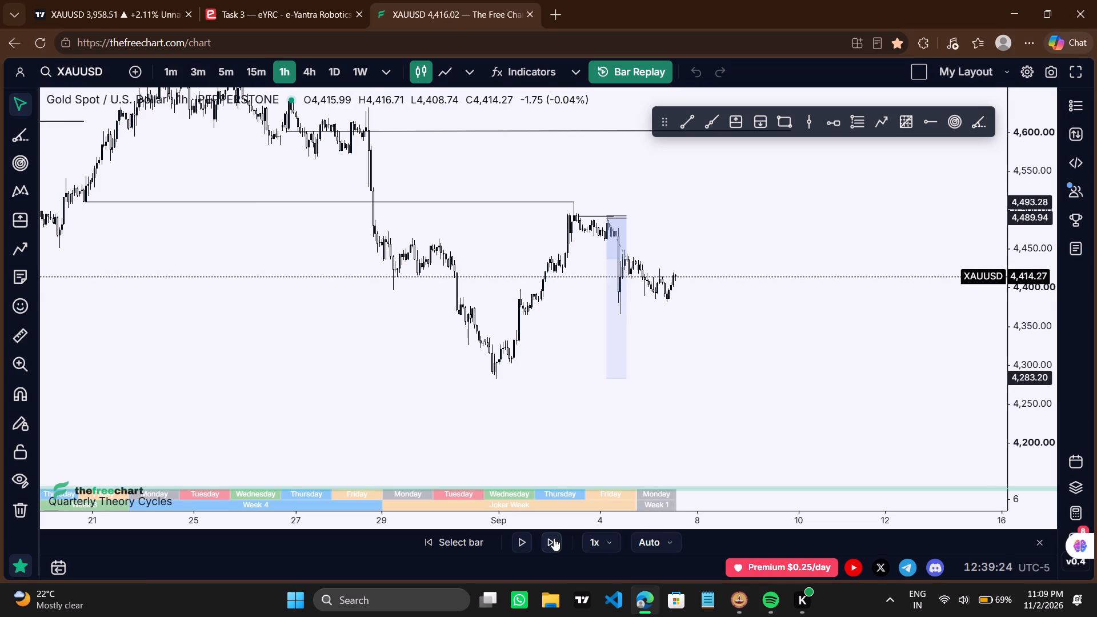
triple_click(554, 538)
triple_click(554, 538)
triple_click(554, 538)
triple_click(554, 538)
triple_click(554, 538)
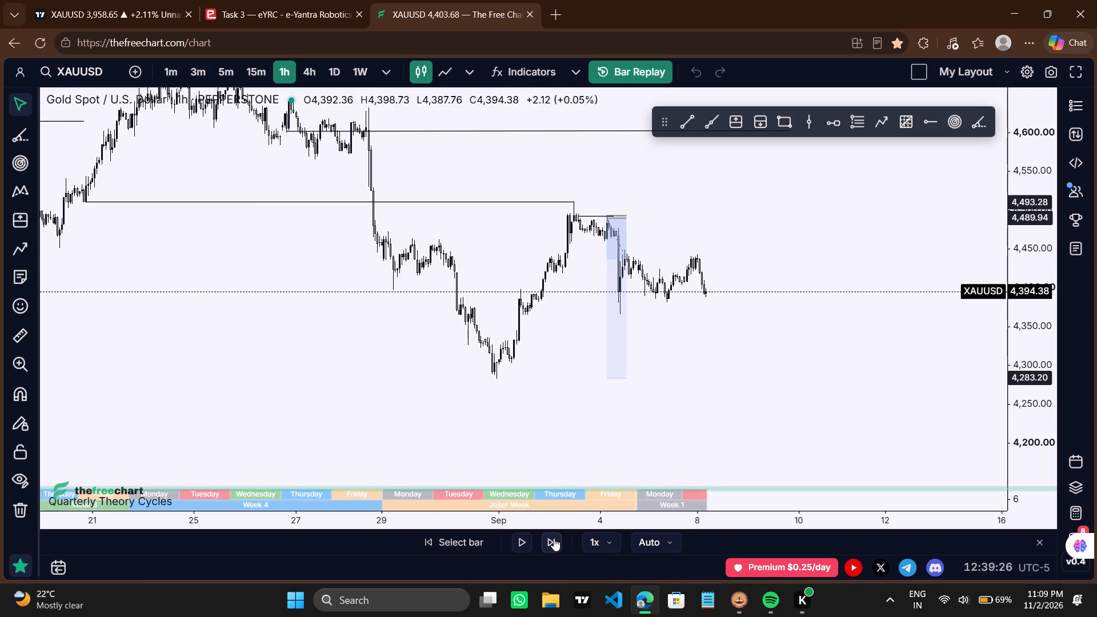
triple_click(554, 538)
triple_click(554, 538)
triple_click(554, 538)
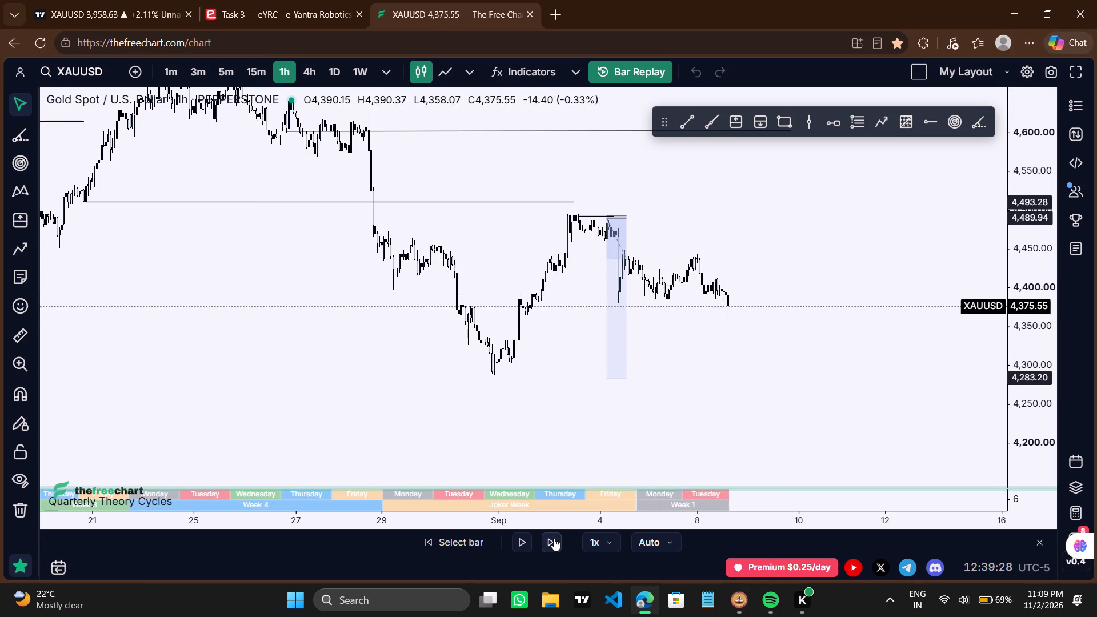
triple_click(554, 538)
triple_click(554, 538)
triple_click(554, 538)
triple_click(554, 538)
triple_click(554, 538)
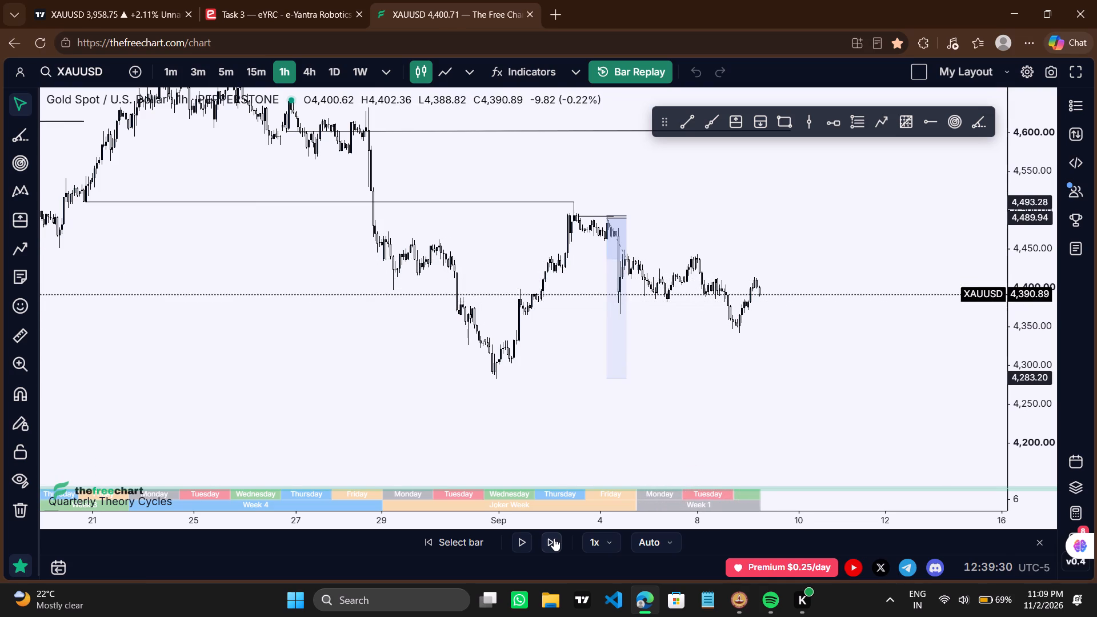
triple_click(554, 538)
triple_click(554, 538)
triple_click(554, 538)
triple_click(554, 538)
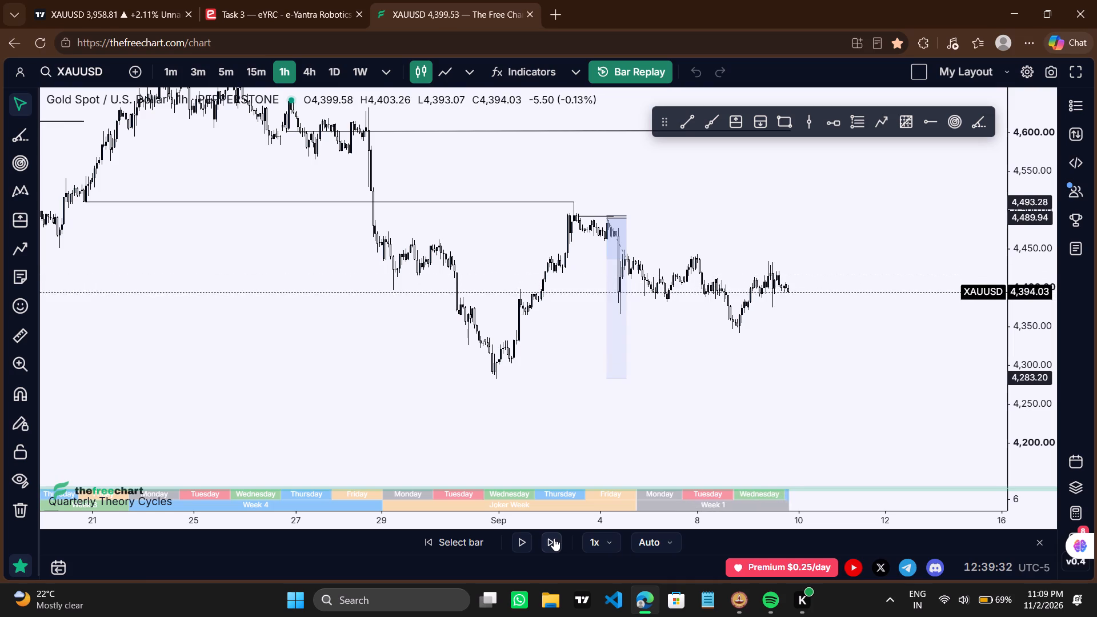
triple_click(554, 538)
triple_click(554, 538)
click(554, 538)
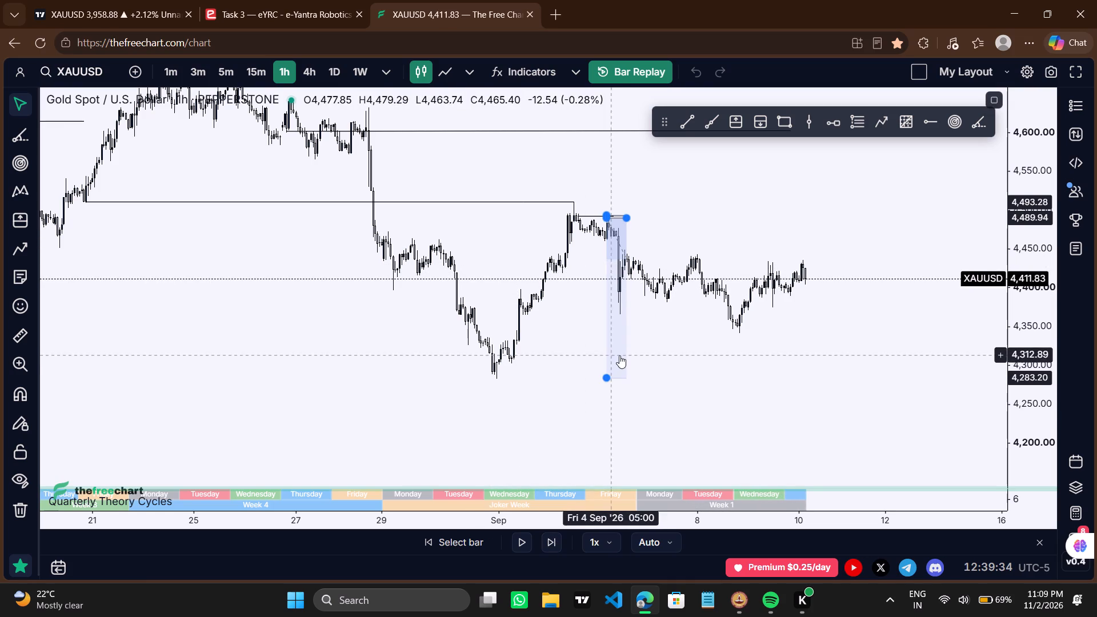
Check the short position's profit and risk/reward figures and examine the 1h candles from 4 to 10 September.
click(622, 356)
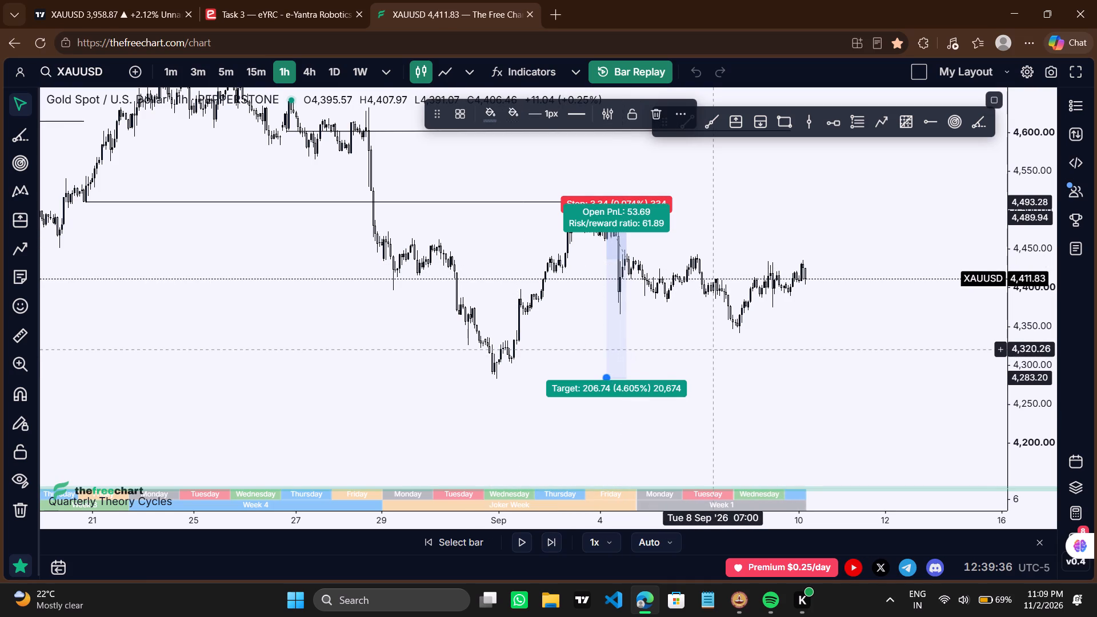
click(714, 350)
drag(714, 350, 762, 275)
scroll(762, 275, up, 2)
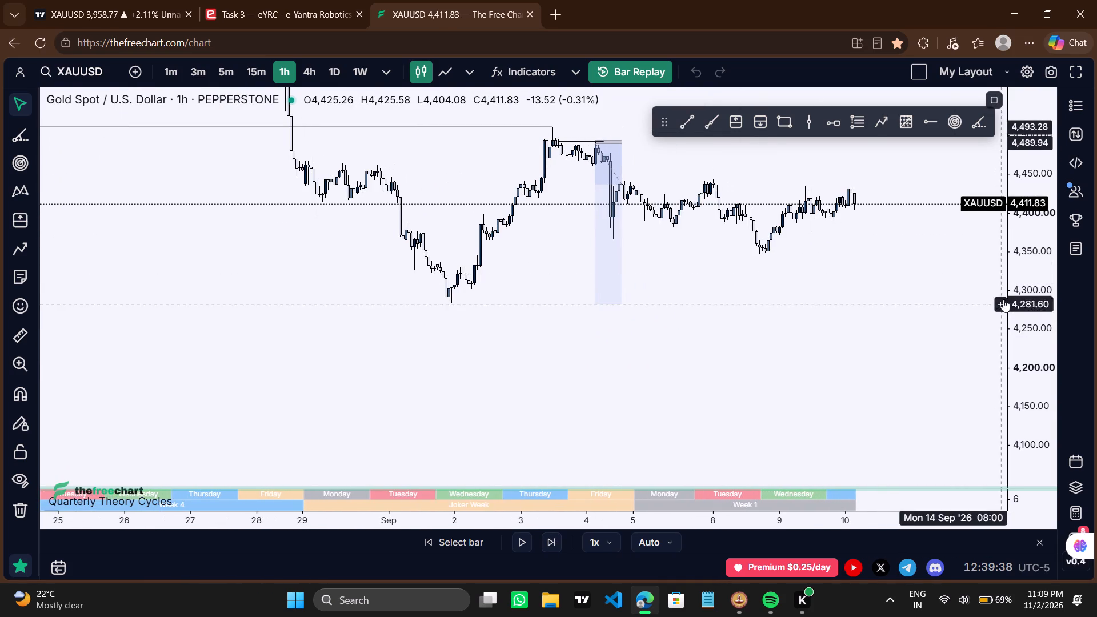
drag(1044, 331, 1024, 245)
drag(884, 287, 743, 462)
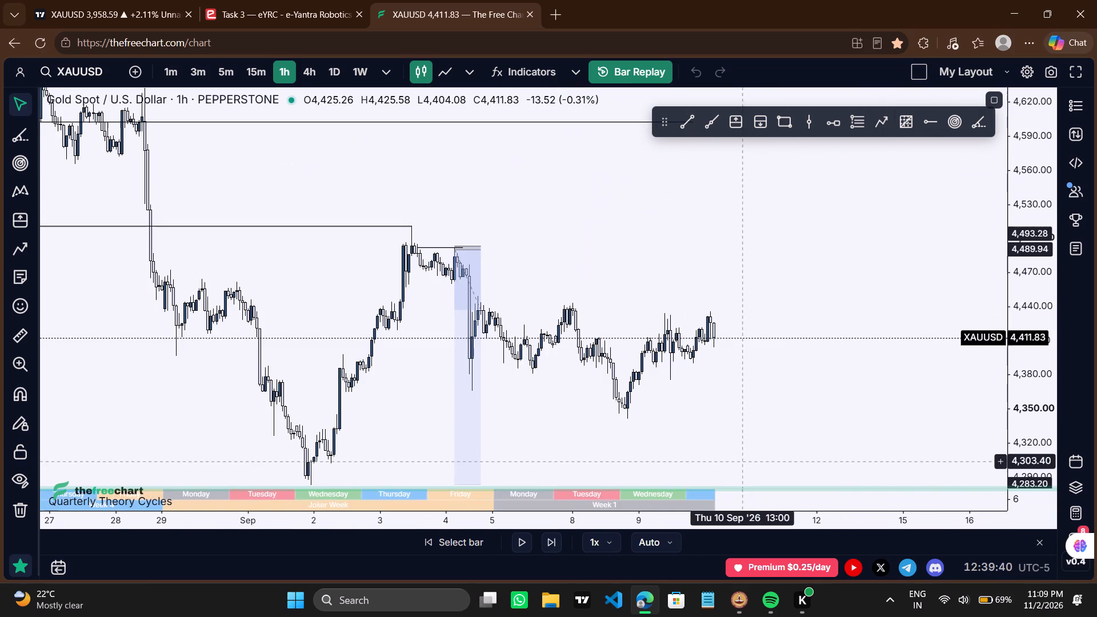
scroll(743, 462, up, 1)
drag(634, 424, 670, 356)
scroll(670, 356, down, 1)
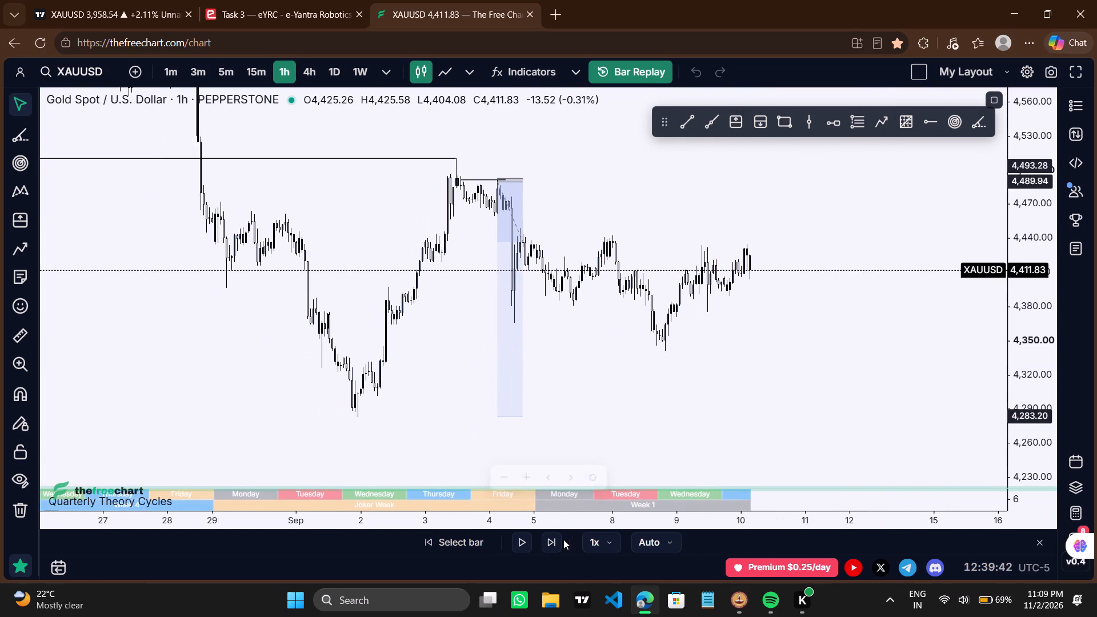
Advance the 1h replay to the end of 11 September 2026, checking price against the short position's 4,283.20 target.
triple_click(556, 548)
triple_click(556, 548)
triple_click(556, 548)
triple_click(556, 548)
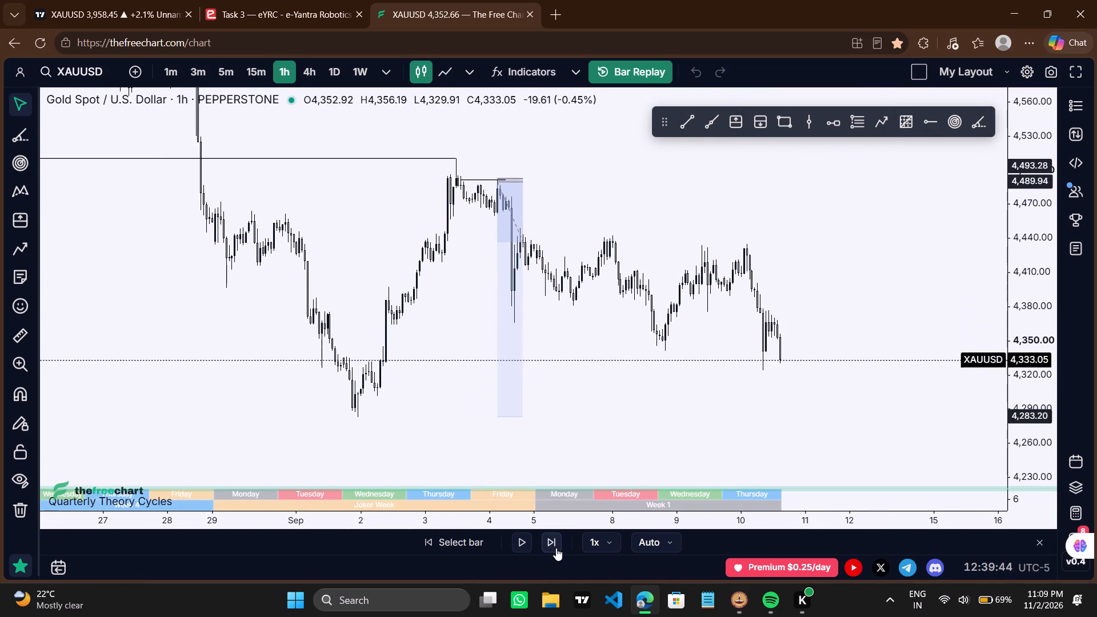
triple_click(556, 548)
triple_click(556, 548)
triple_click(556, 548)
triple_click(556, 548)
triple_click(556, 548)
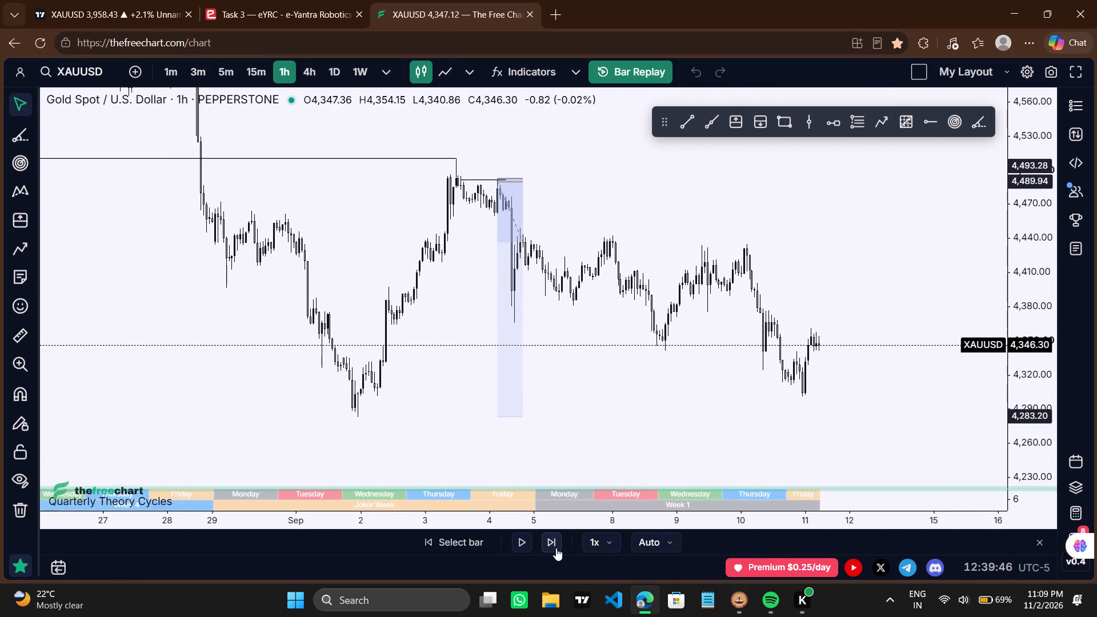
triple_click(556, 548)
triple_click(556, 548)
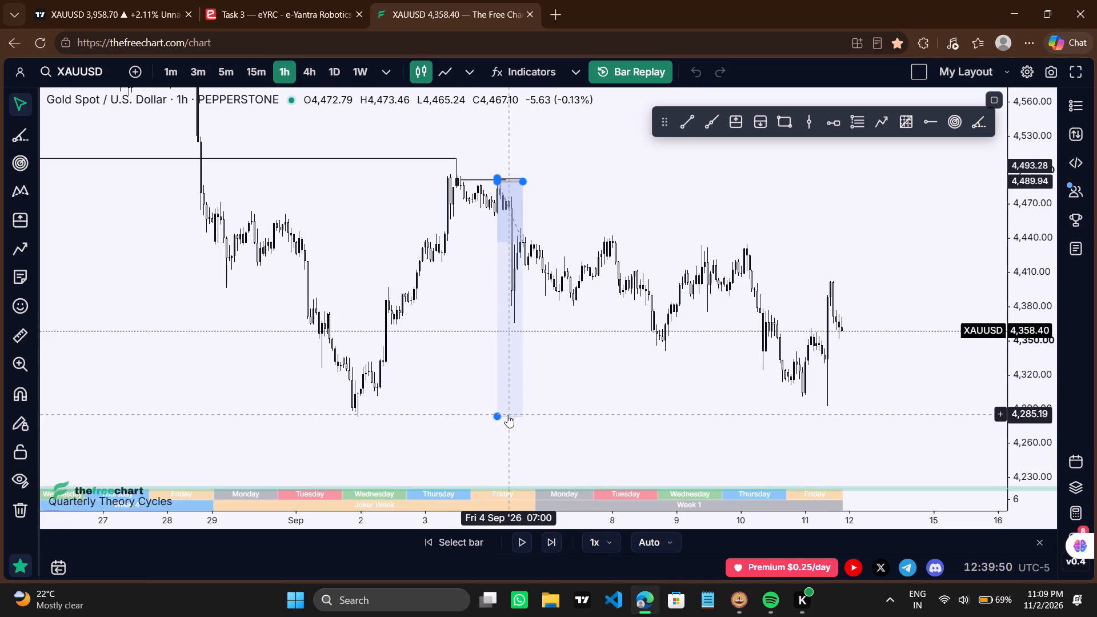
Advance the 1h replay to the final candles of 11 September 2026.
double_click(552, 548)
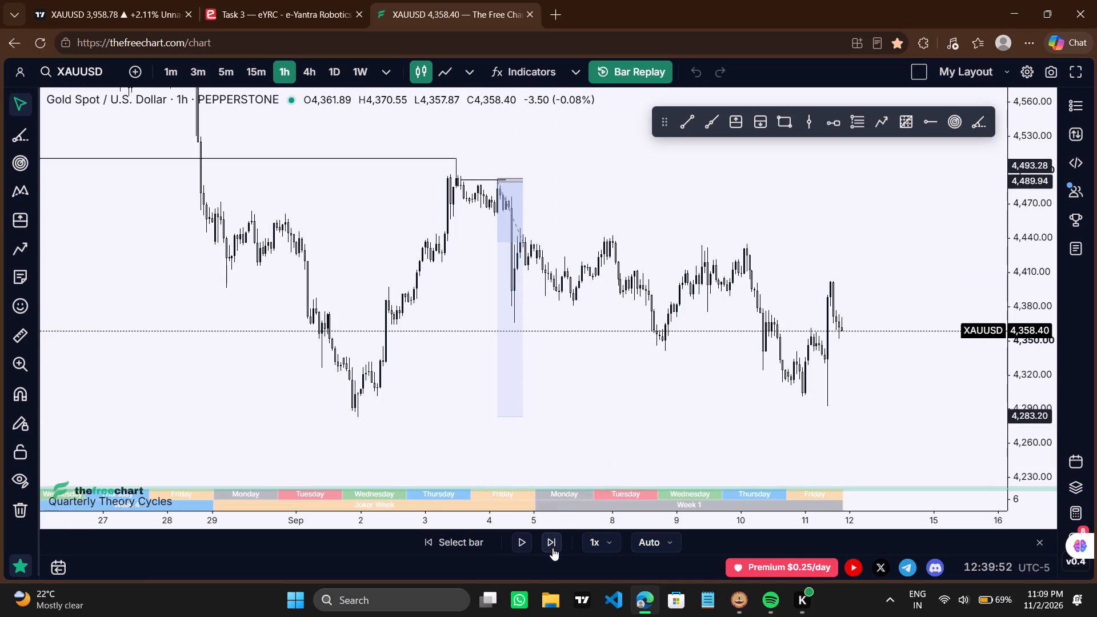
Raise the short position's target to 4,300.26 and stretch the position's end to the 11 September low.
drag(498, 418, 494, 397)
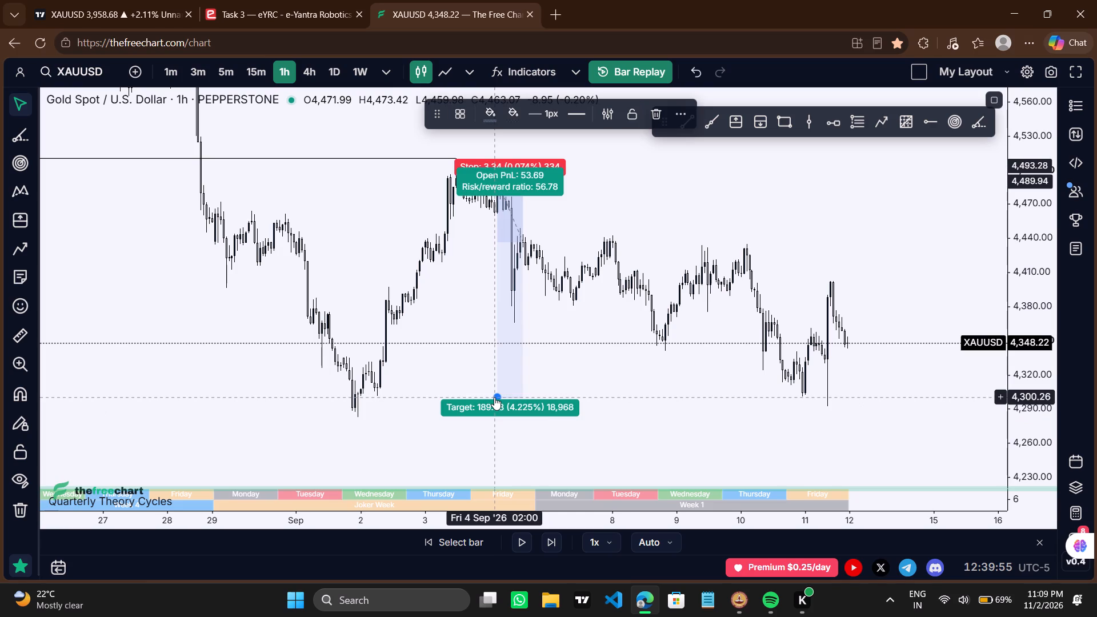
double_click(564, 424)
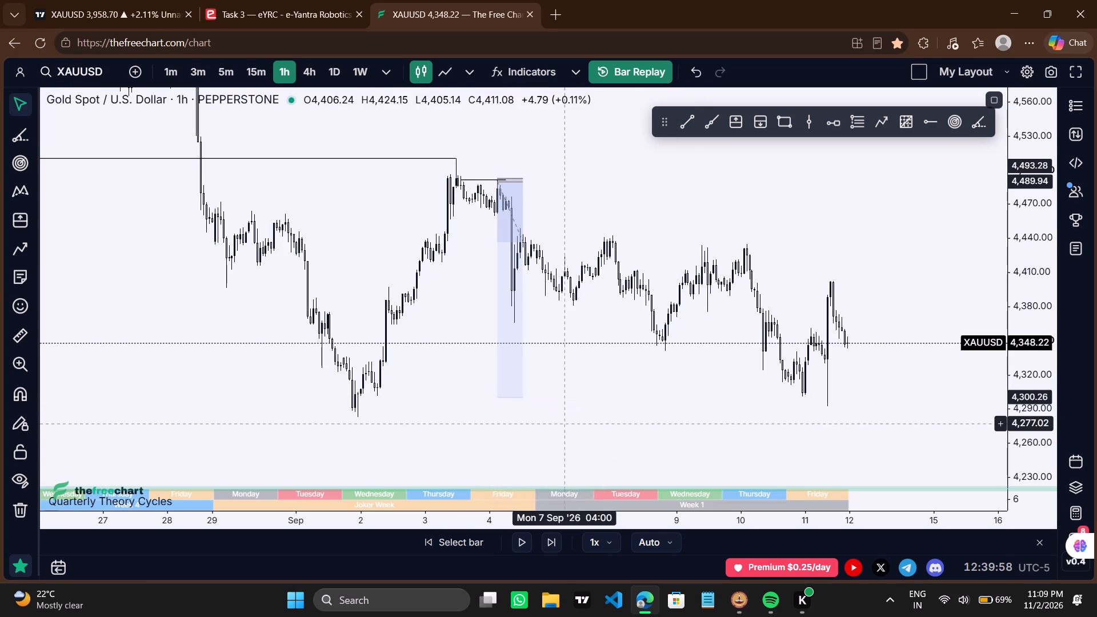
scroll(564, 424, up, 1)
drag(511, 190, 831, 209)
drag(954, 270, 926, 257)
scroll(926, 257, down, 1)
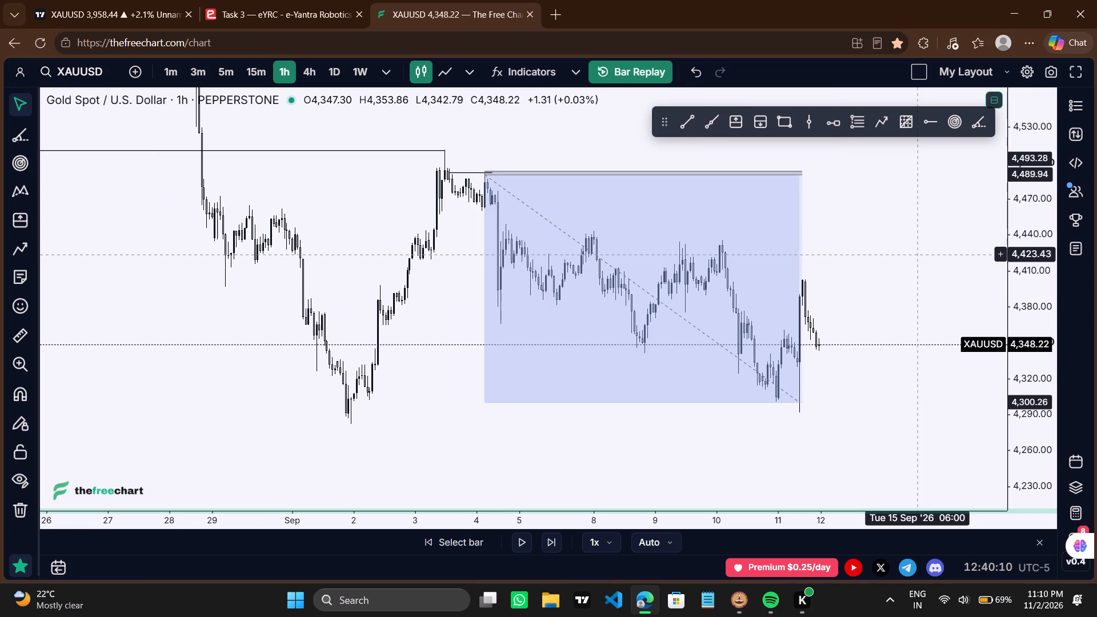
Examine the 1h candles around the short position, from its 4 September entry to 11 September.
double_click(908, 372)
scroll(905, 372, up, 1)
drag(928, 324, 892, 328)
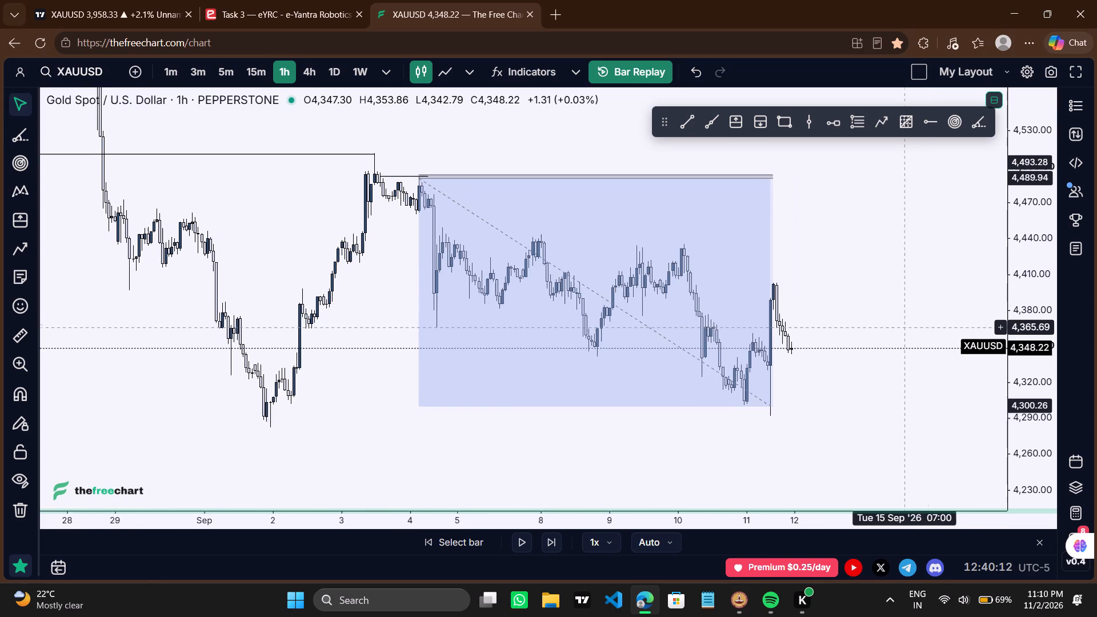
drag(892, 328, 888, 329)
drag(900, 331, 890, 339)
drag(1028, 356, 1008, 244)
drag(919, 249, 937, 313)
scroll(937, 313, up, 1)
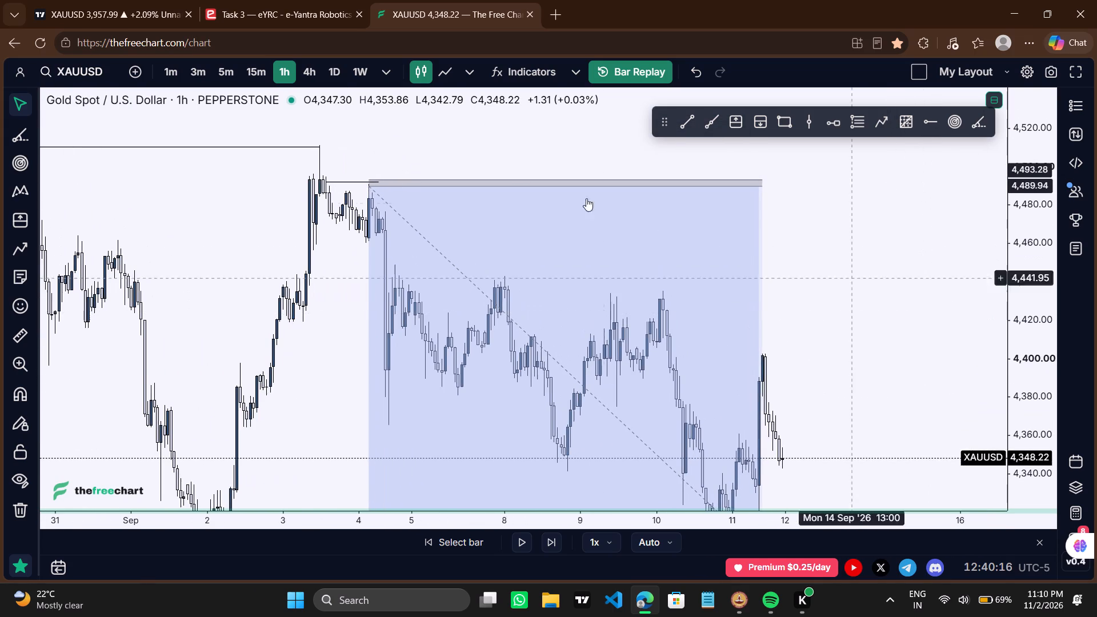
drag(406, 163, 425, 159)
scroll(425, 159, up, 1)
drag(425, 159, 427, 164)
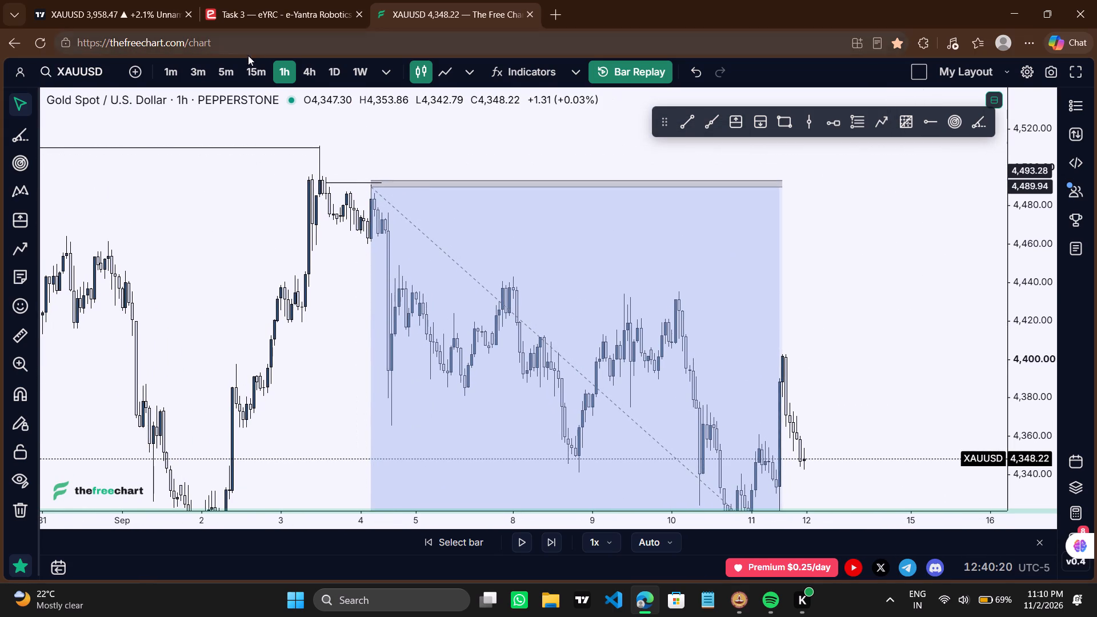
Switch to the 15m timeframe and examine the price action around the short position's 4 September entry.
click(256, 67)
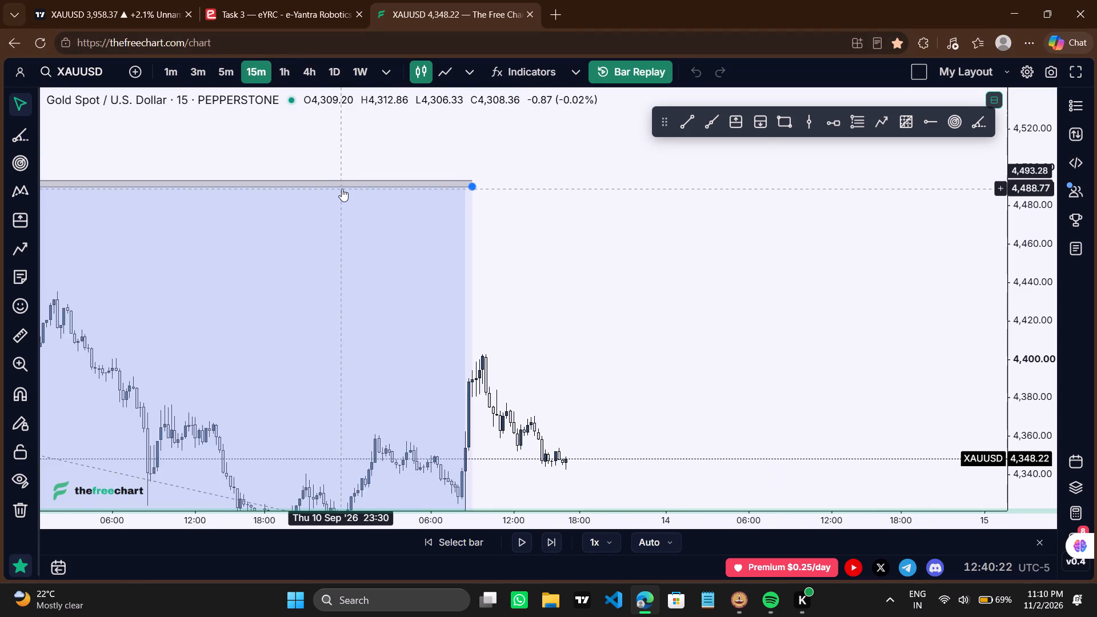
scroll(342, 189, down, 9)
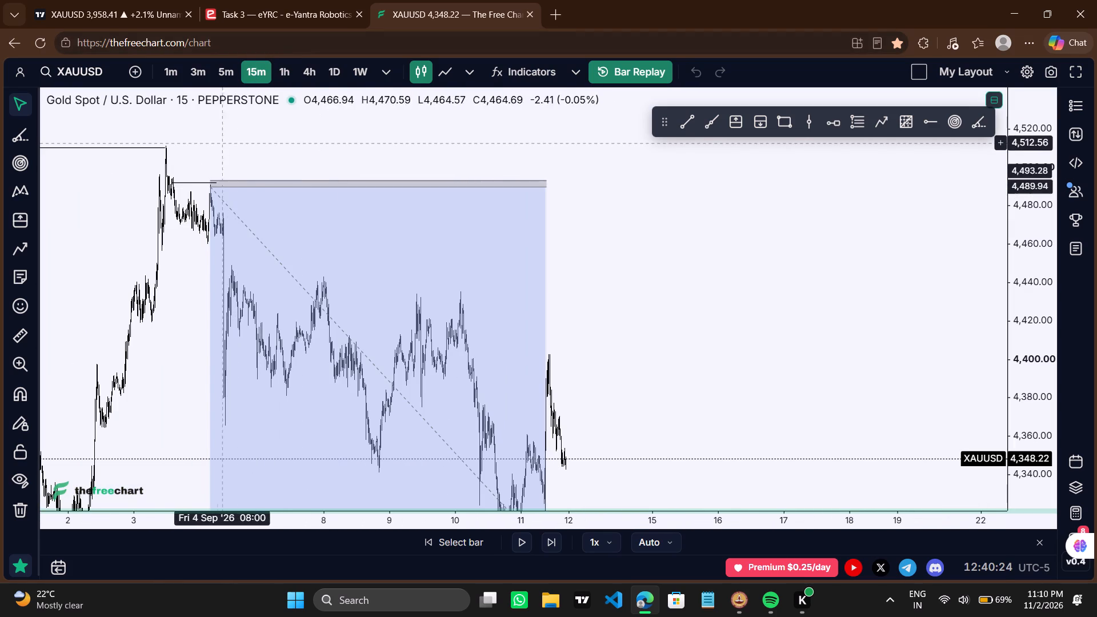
drag(211, 150, 442, 146)
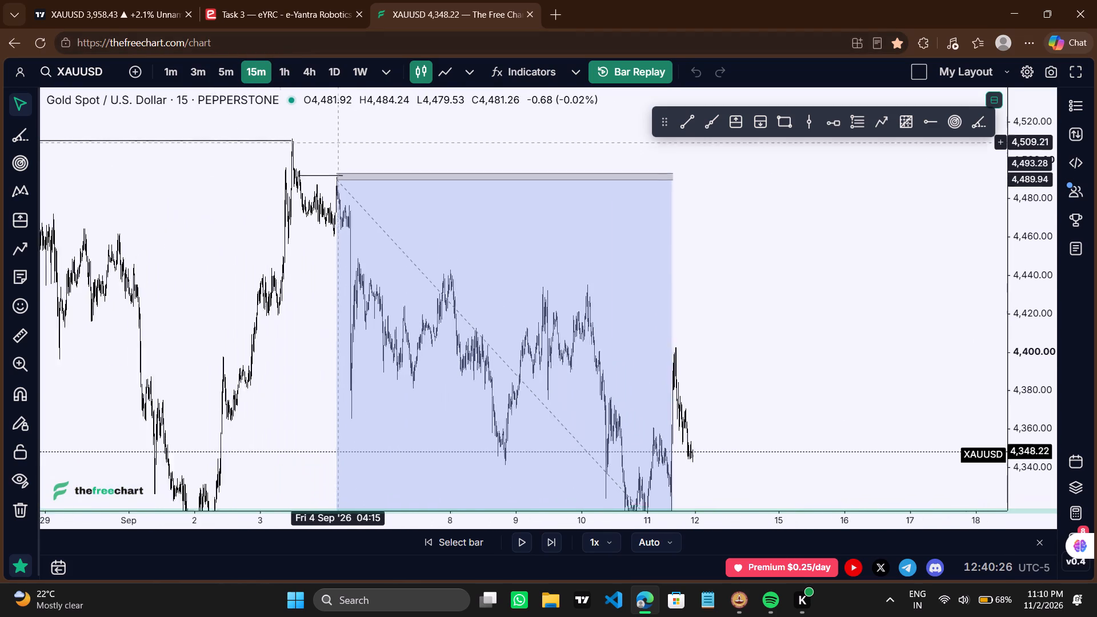
drag(442, 146, 470, 150)
scroll(470, 150, up, 3)
drag(343, 138, 499, 154)
scroll(499, 154, up, 2)
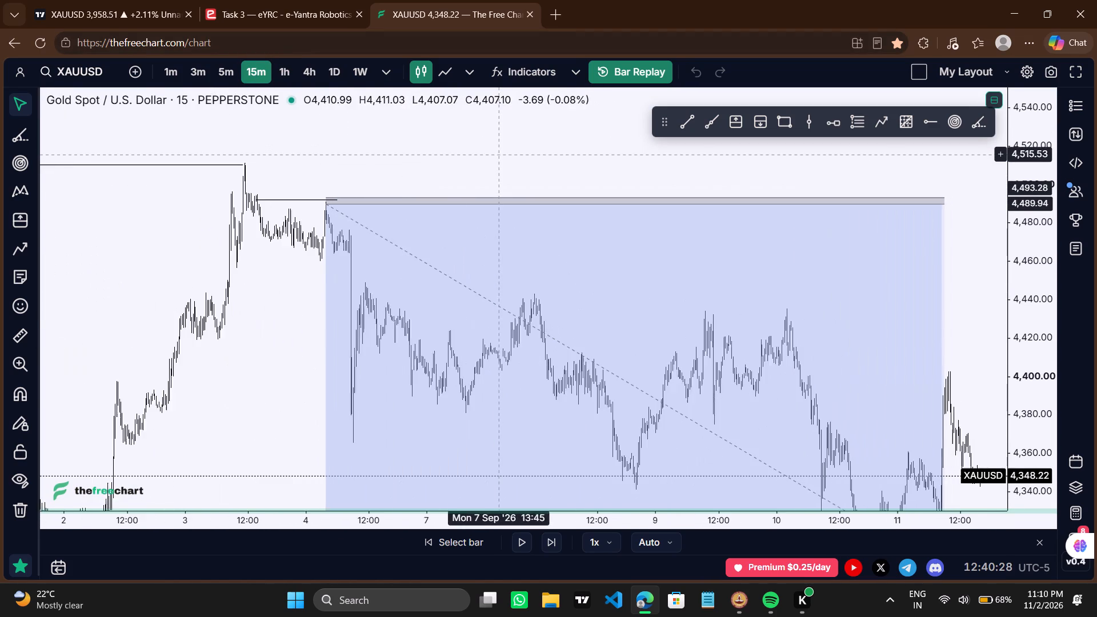
scroll(499, 154, up, 1)
drag(344, 152, 525, 166)
scroll(525, 166, up, 2)
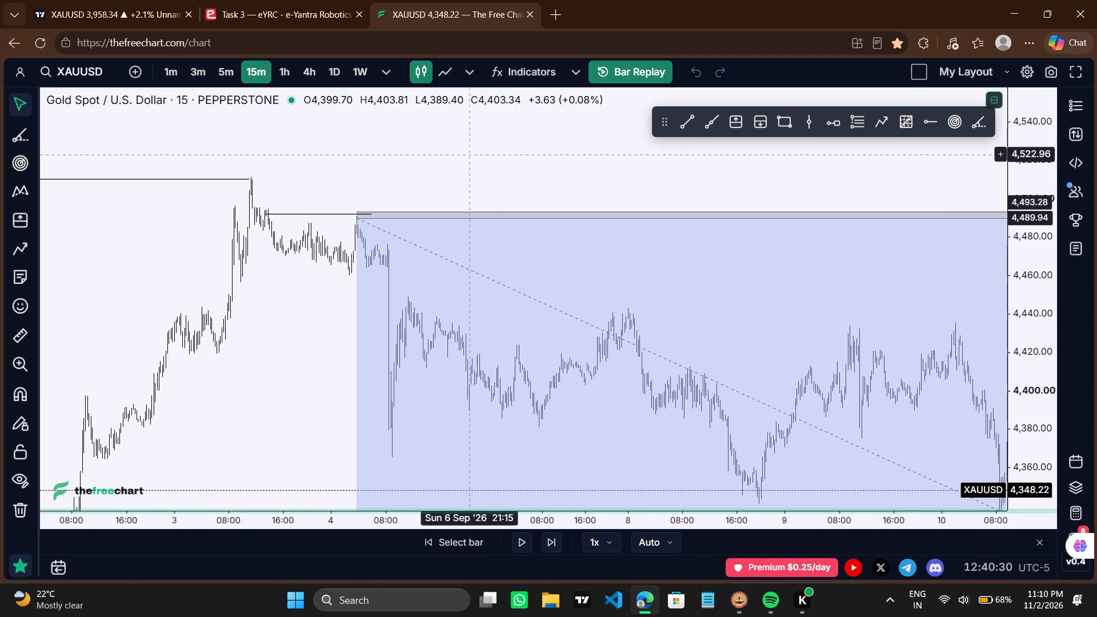
Examine the 15m price move across the whole short position through 11 September against the 4,300.26 target.
drag(469, 154, 216, 111)
scroll(216, 111, down, 4)
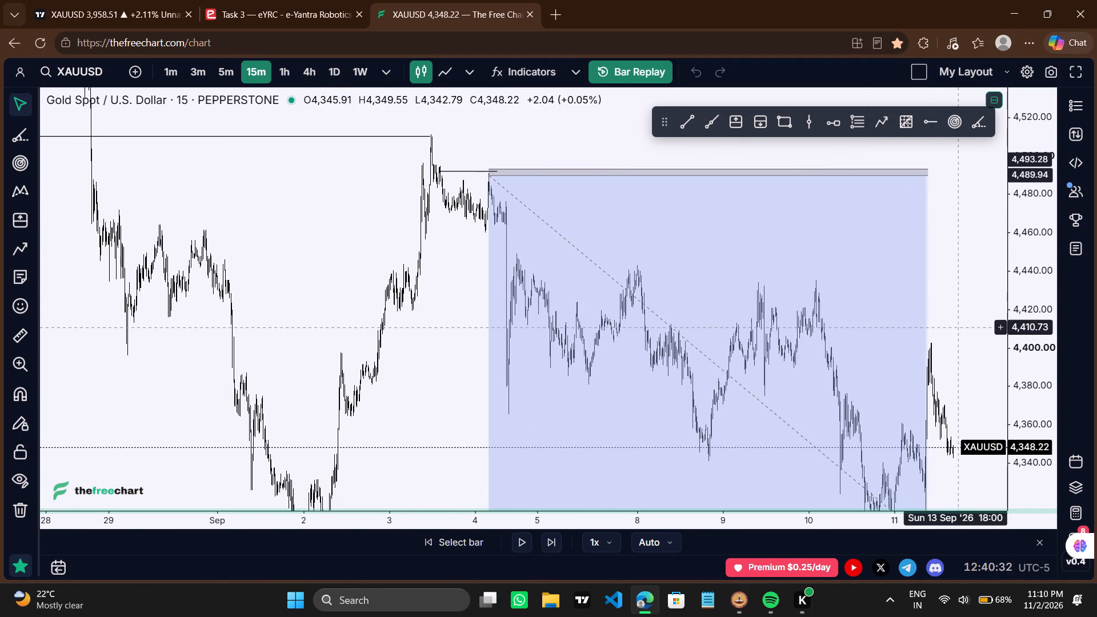
drag(958, 327, 854, 272)
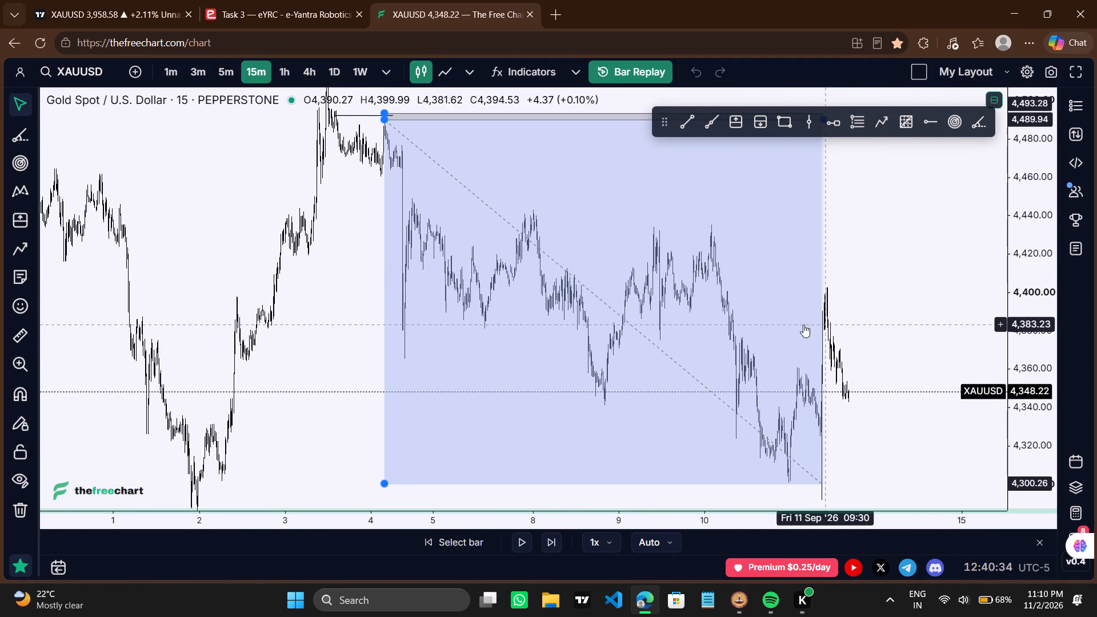
click(662, 318)
drag(875, 285, 880, 336)
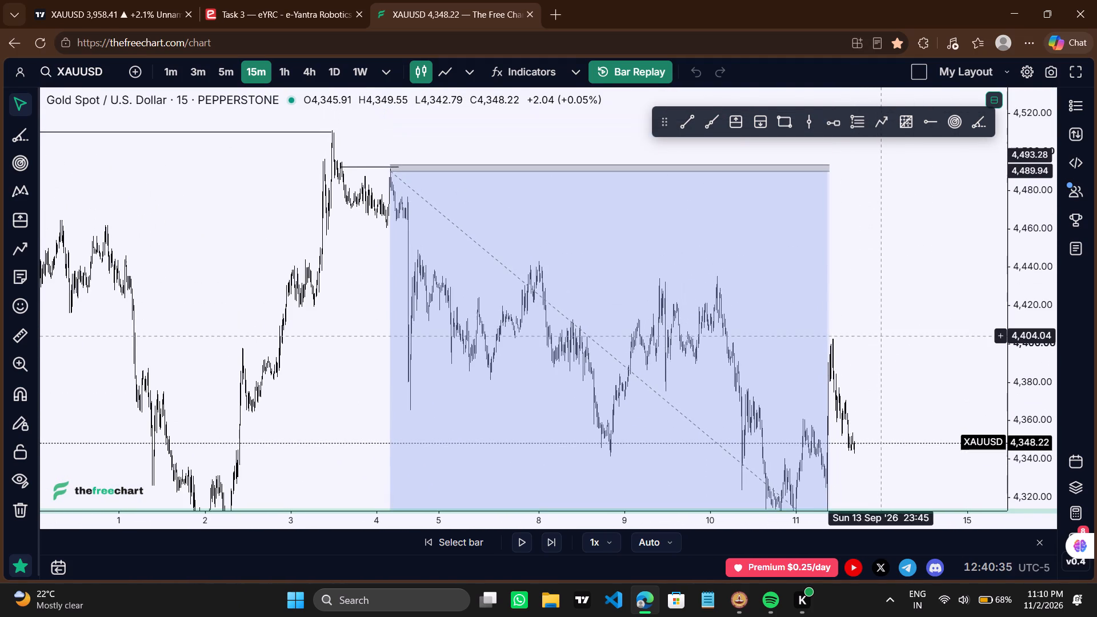
drag(880, 336, 895, 296)
scroll(895, 296, up, 1)
drag(1038, 285, 1034, 323)
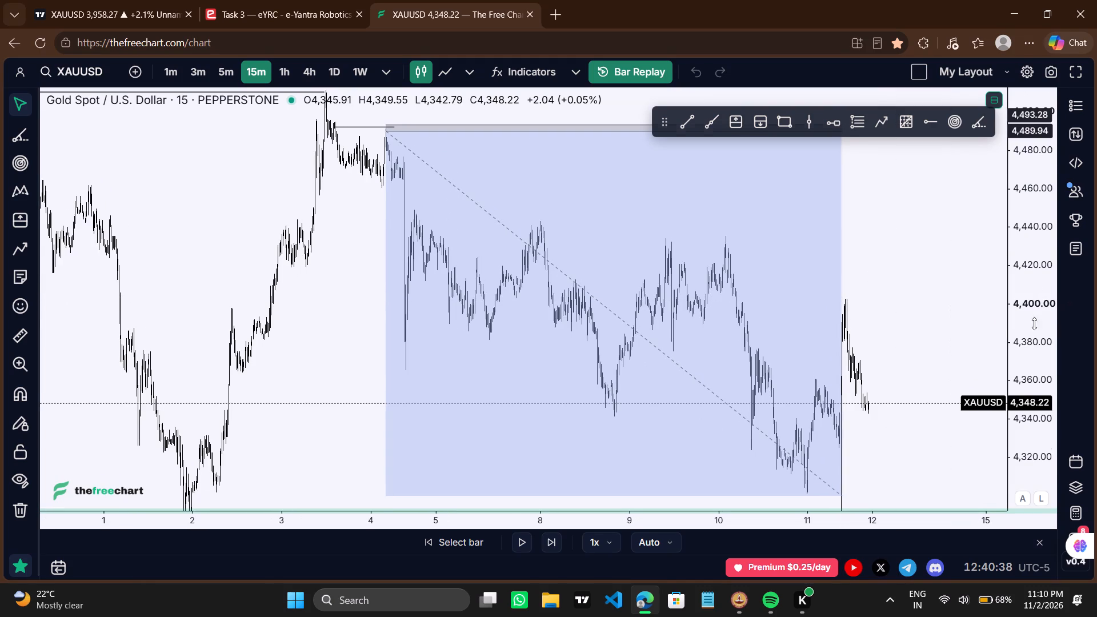
drag(1034, 323, 1033, 331)
drag(958, 336, 916, 316)
scroll(916, 316, down, 1)
click(939, 320)
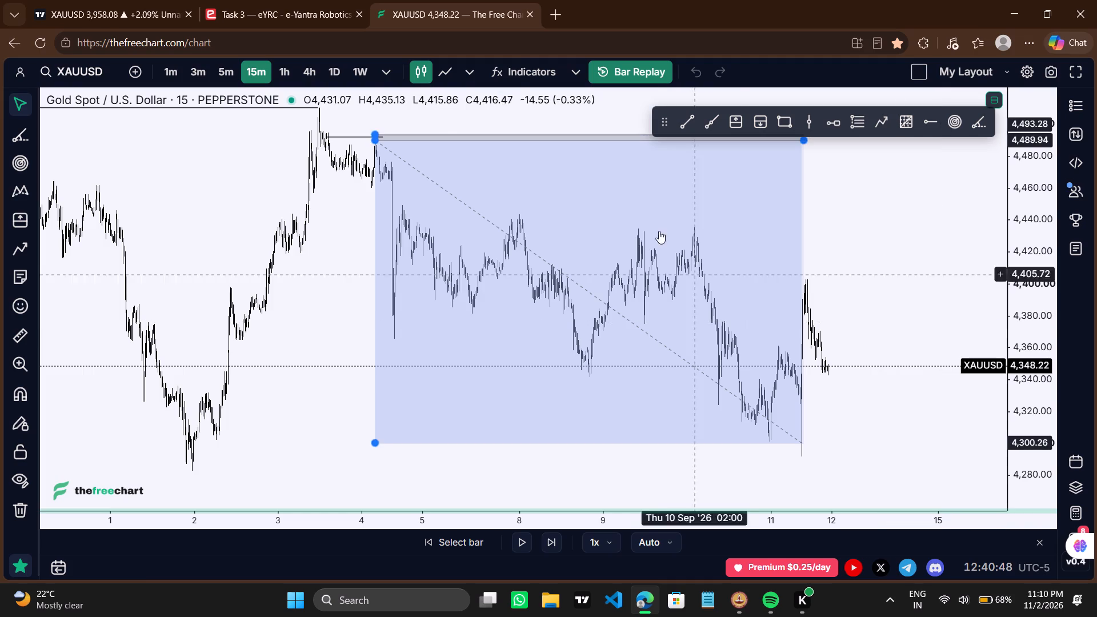
click(911, 154)
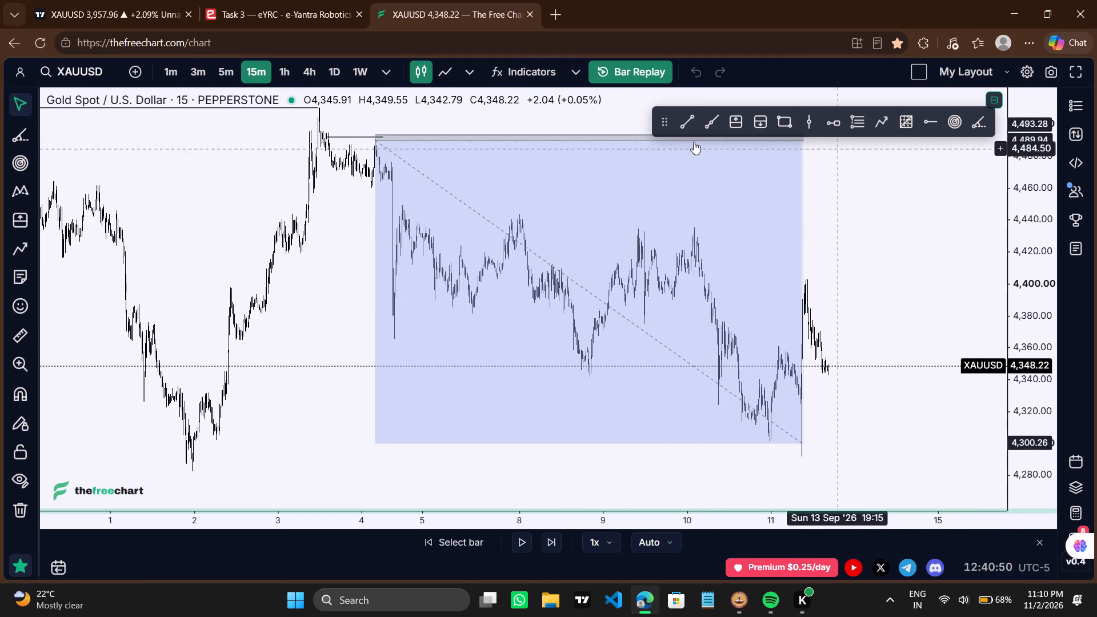
Switch to the 4h timeframe and check the short position's closed profit and risk/reward ratio.
click(303, 74)
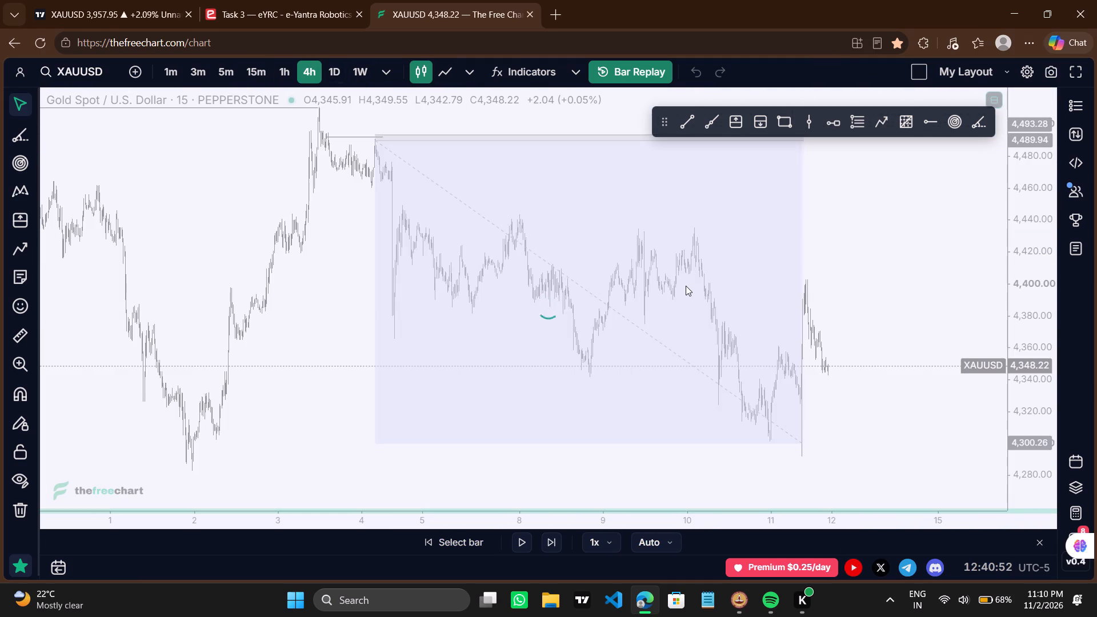
scroll(686, 286, up, 3)
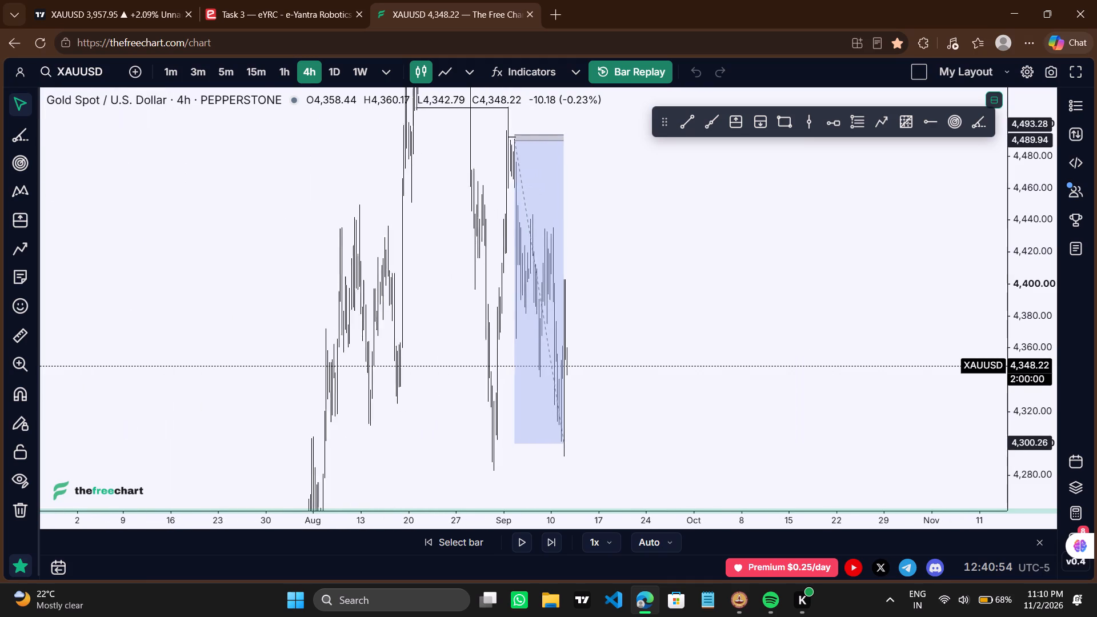
scroll(686, 286, up, 6)
drag(1036, 213, 1045, 320)
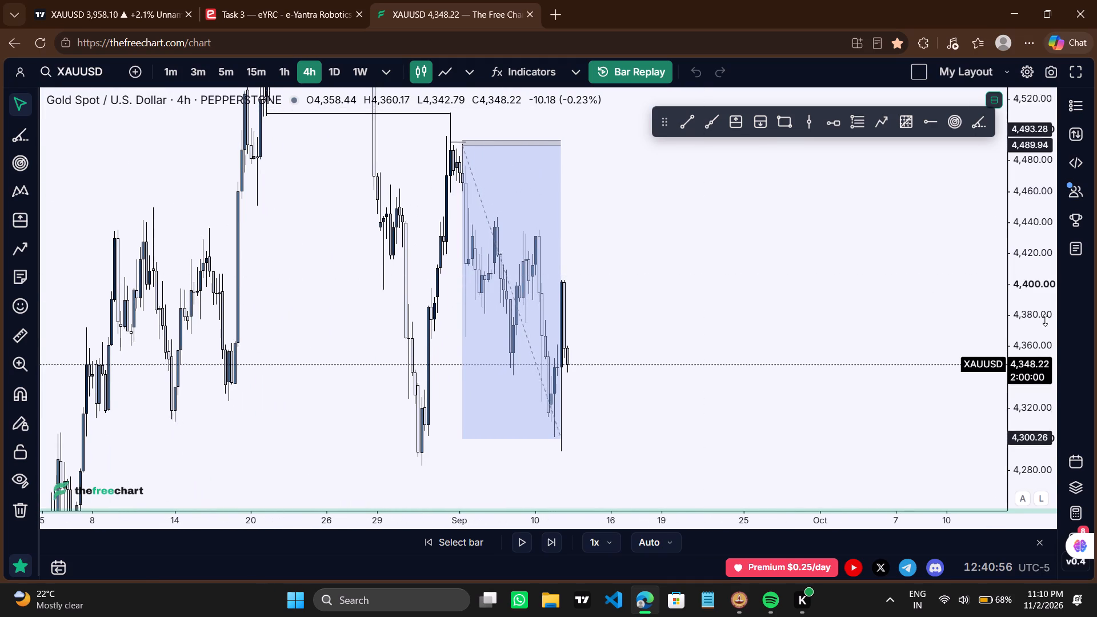
drag(1045, 320, 1044, 372)
drag(778, 336, 918, 348)
scroll(918, 348, up, 2)
drag(827, 322, 811, 317)
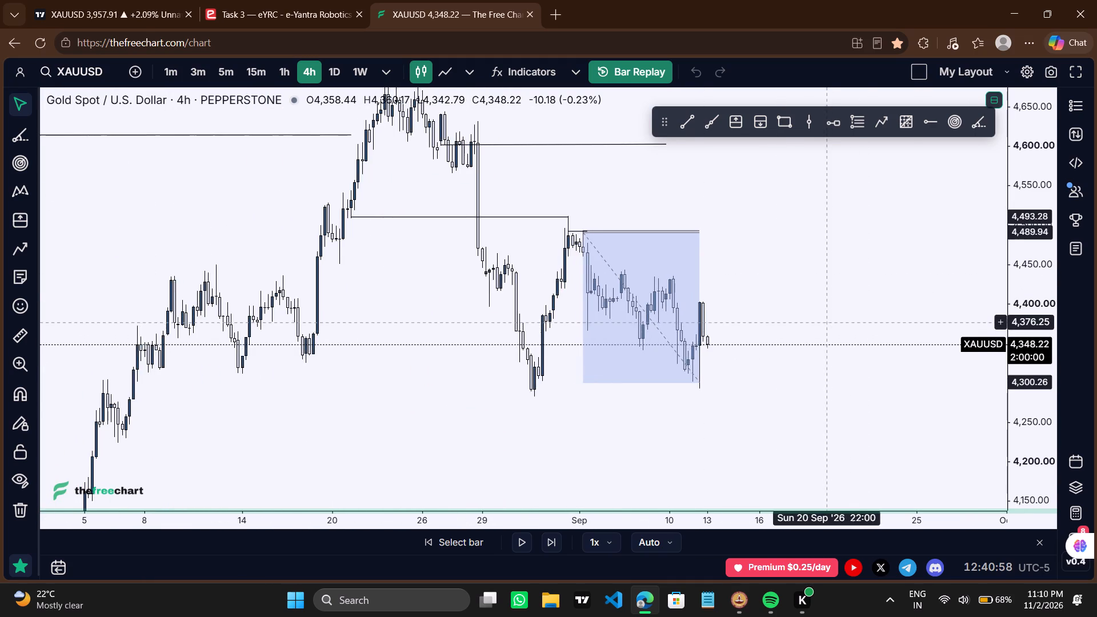
drag(811, 317, 775, 299)
drag(776, 295, 775, 309)
click(613, 293)
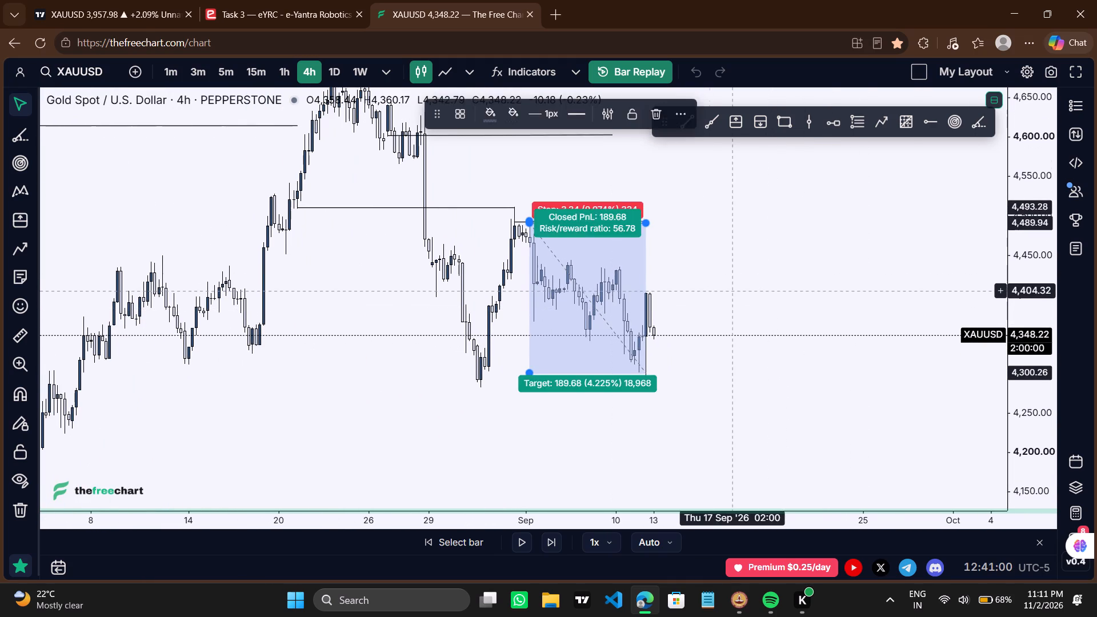
click(733, 291)
Examine the 4h structure from August to mid-September with the marked levels above the short position.
scroll(733, 291, down, 1)
drag(758, 286, 790, 283)
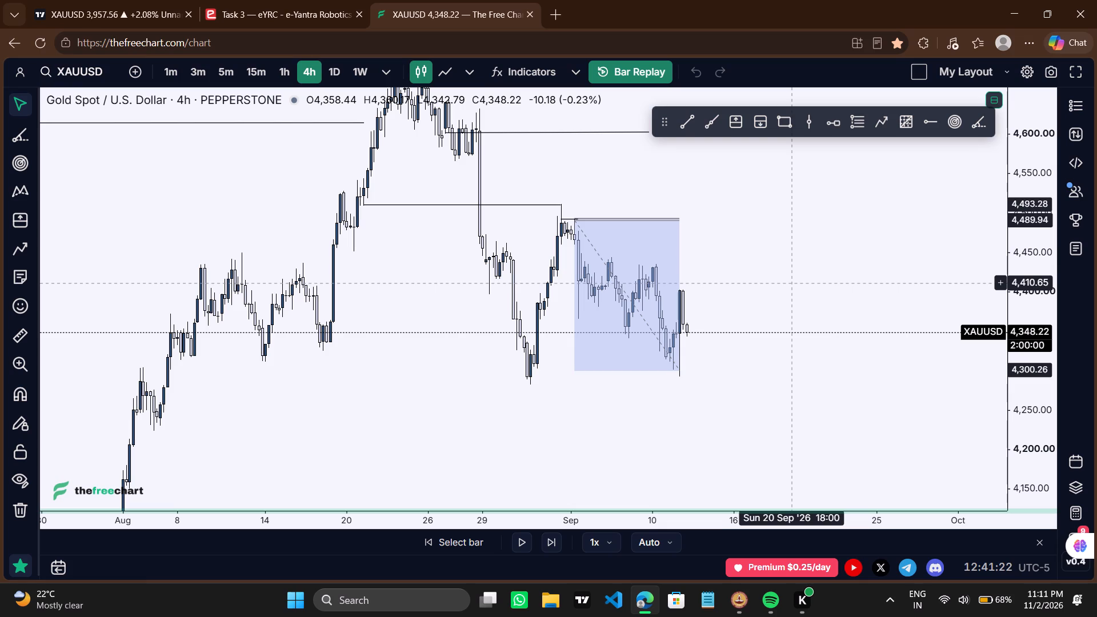
drag(777, 250, 815, 298)
scroll(815, 298, up, 1)
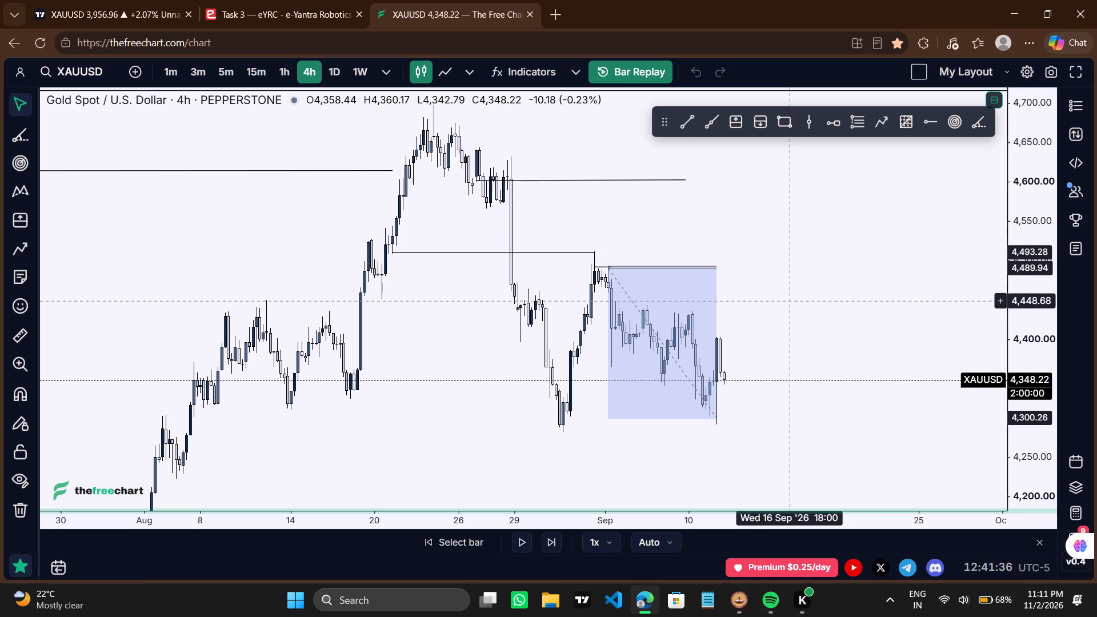
drag(789, 225, 790, 246)
scroll(790, 246, up, 1)
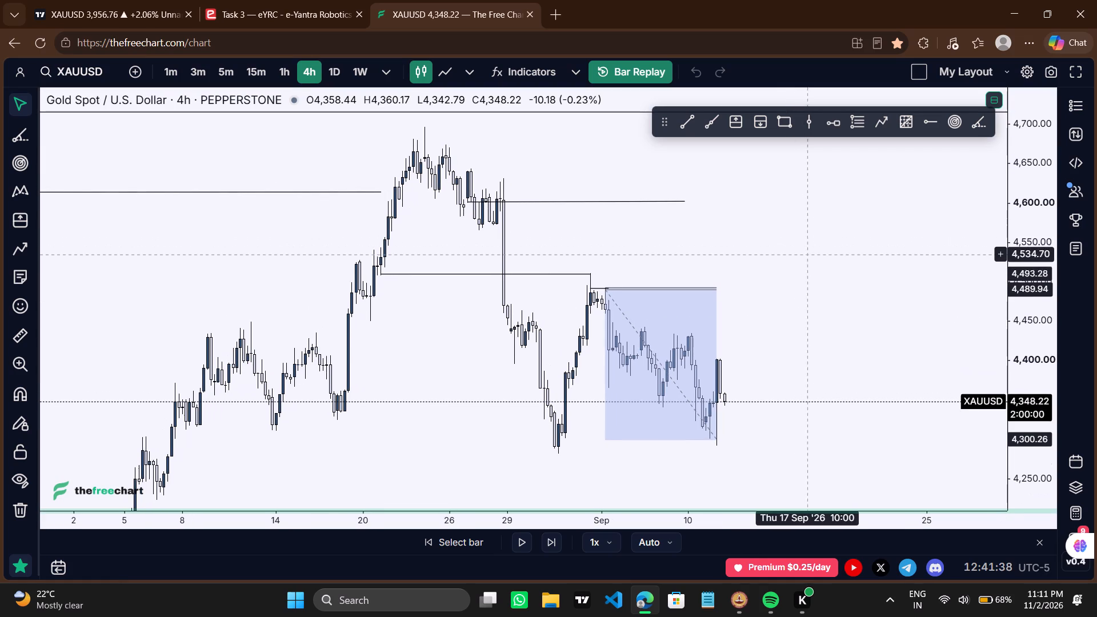
drag(779, 258, 812, 230)
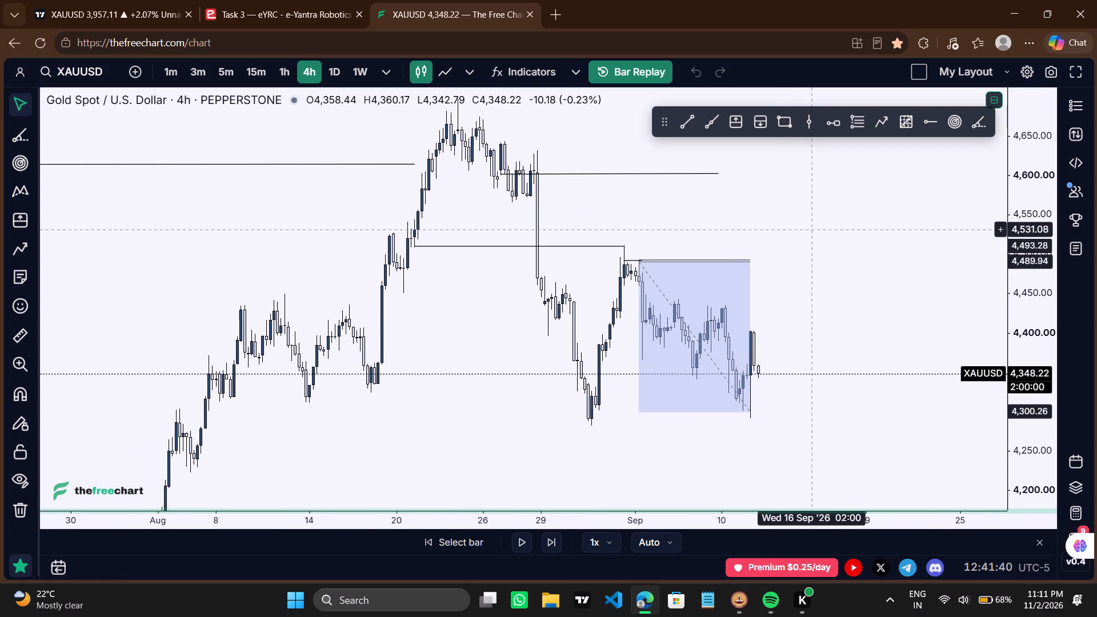
Resume the bar replay on 4h and follow the new candles beyond the short position's 4,300.26 target to 16 September.
key(space)
key(space)
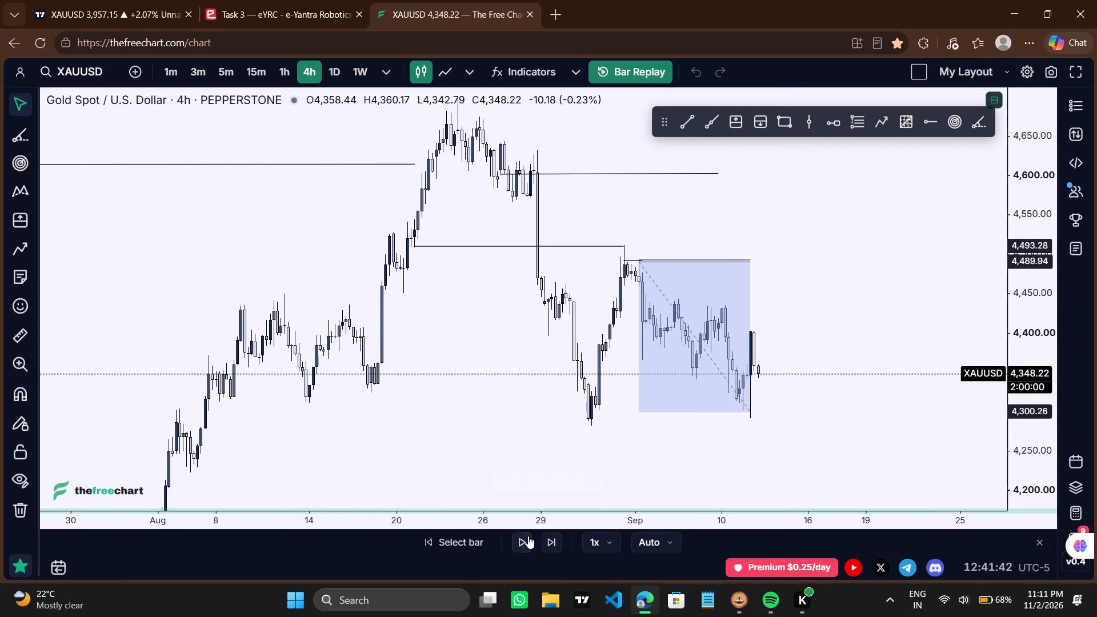
click(528, 536)
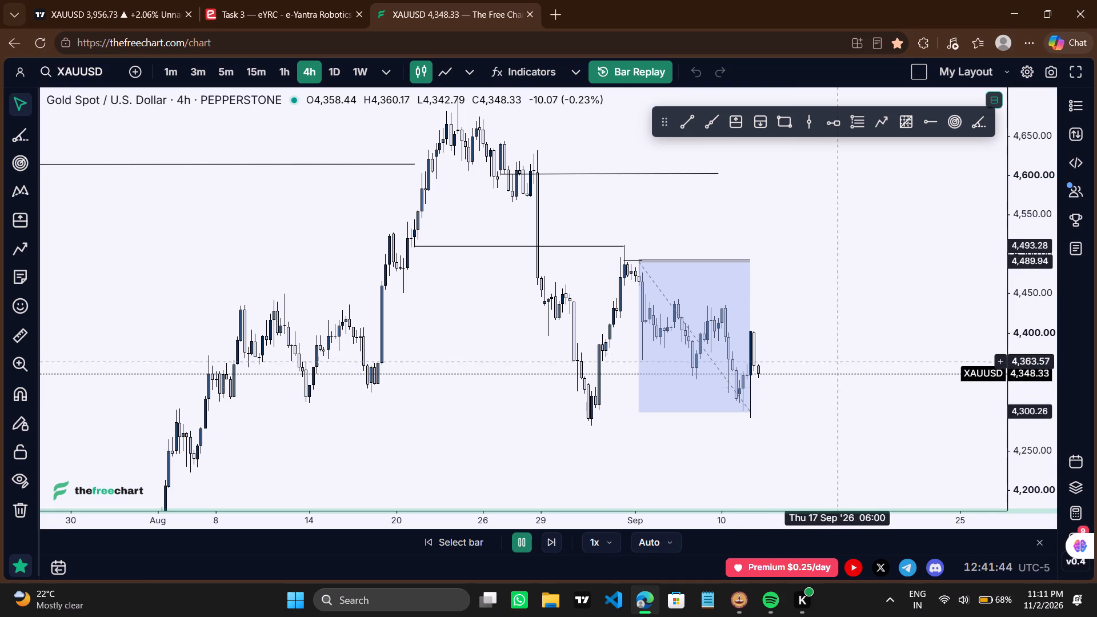
drag(828, 350, 823, 322)
scroll(823, 322, up, 1)
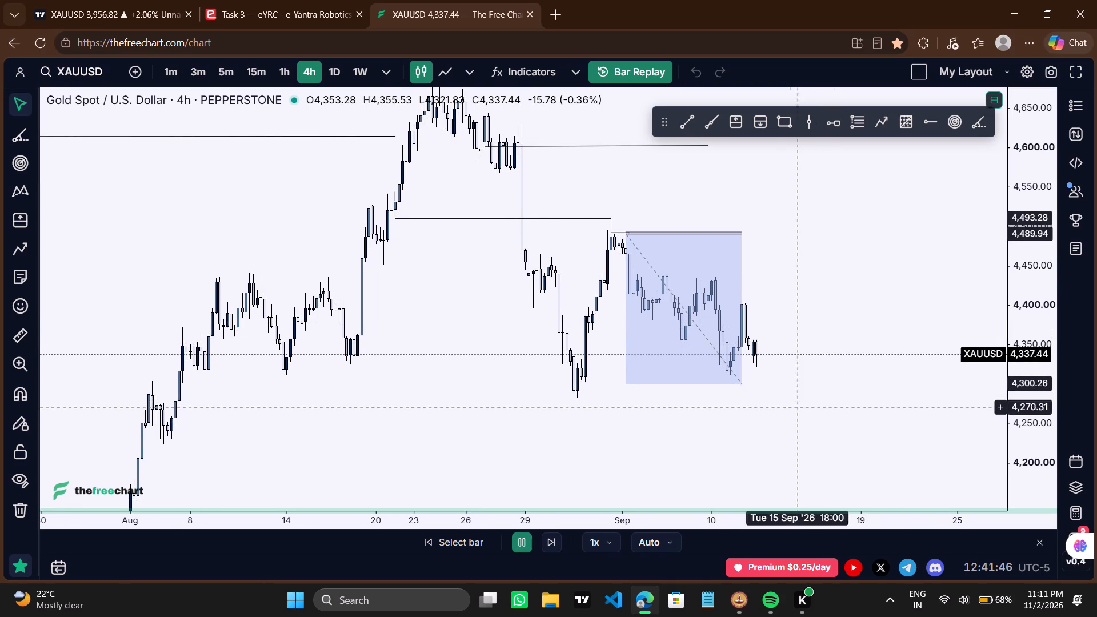
drag(788, 407, 769, 404)
scroll(769, 404, up, 1)
drag(800, 424, 835, 351)
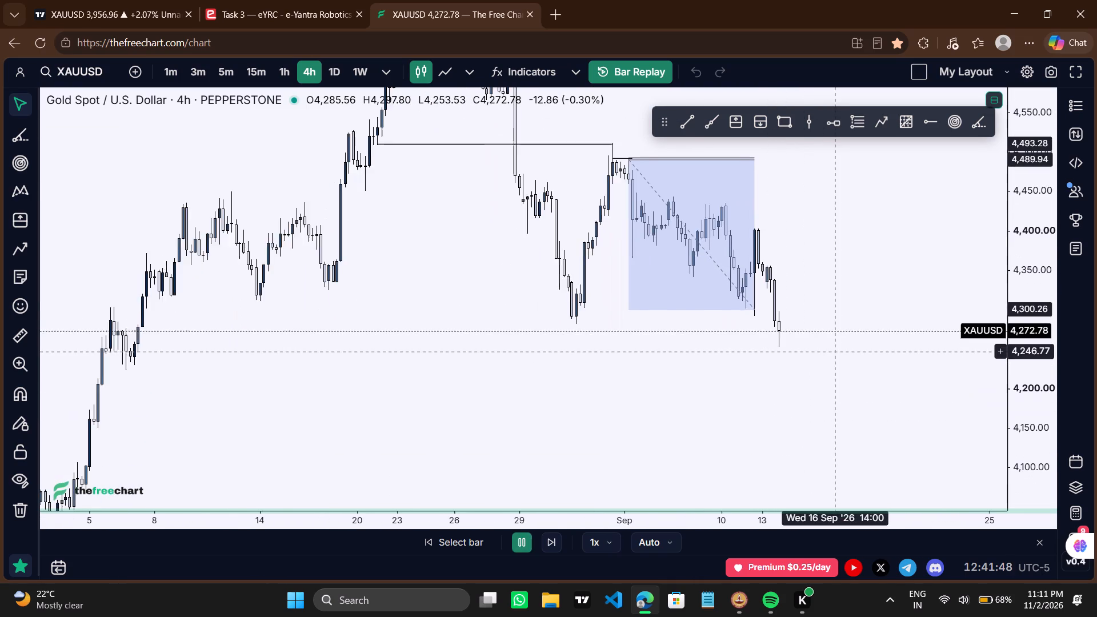
scroll(835, 351, down, 1)
drag(847, 403, 851, 388)
drag(851, 388, 833, 364)
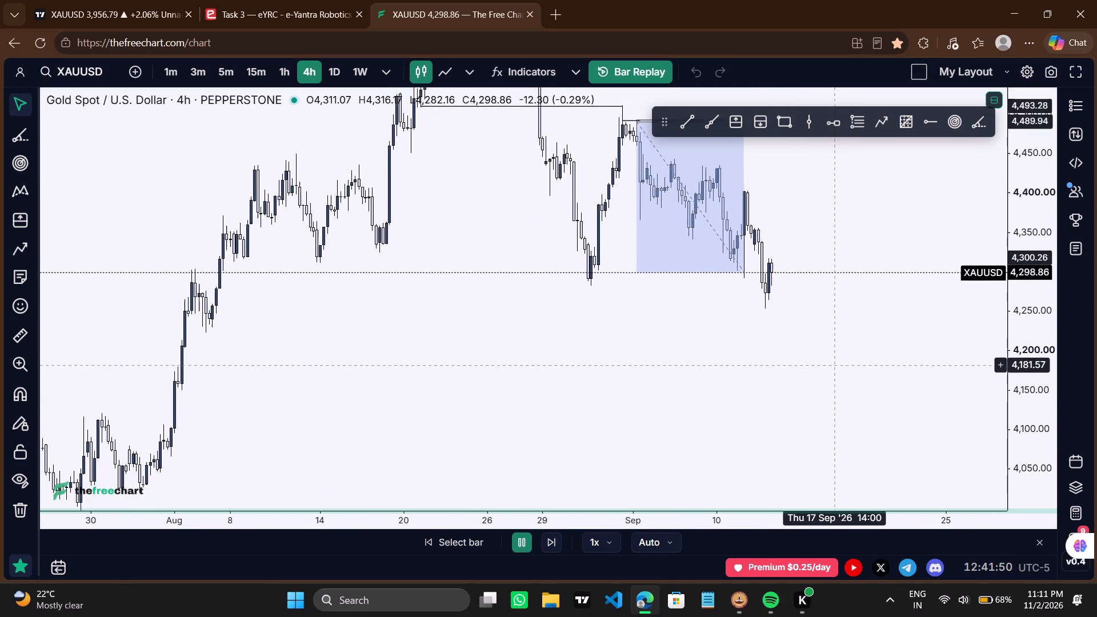
drag(833, 364, 873, 391)
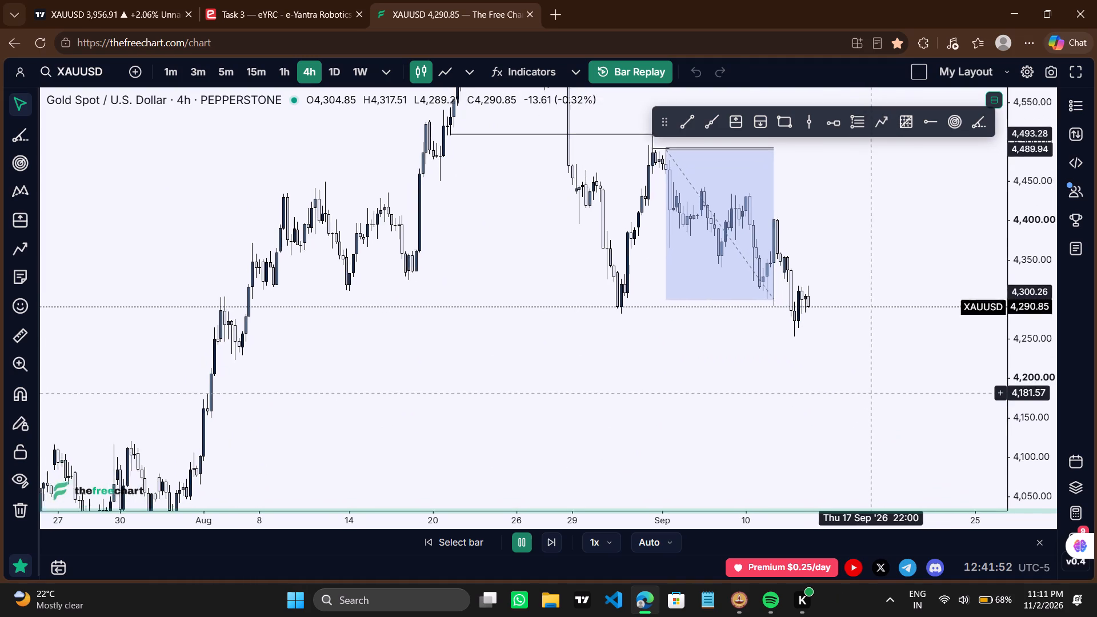
drag(873, 391, 868, 325)
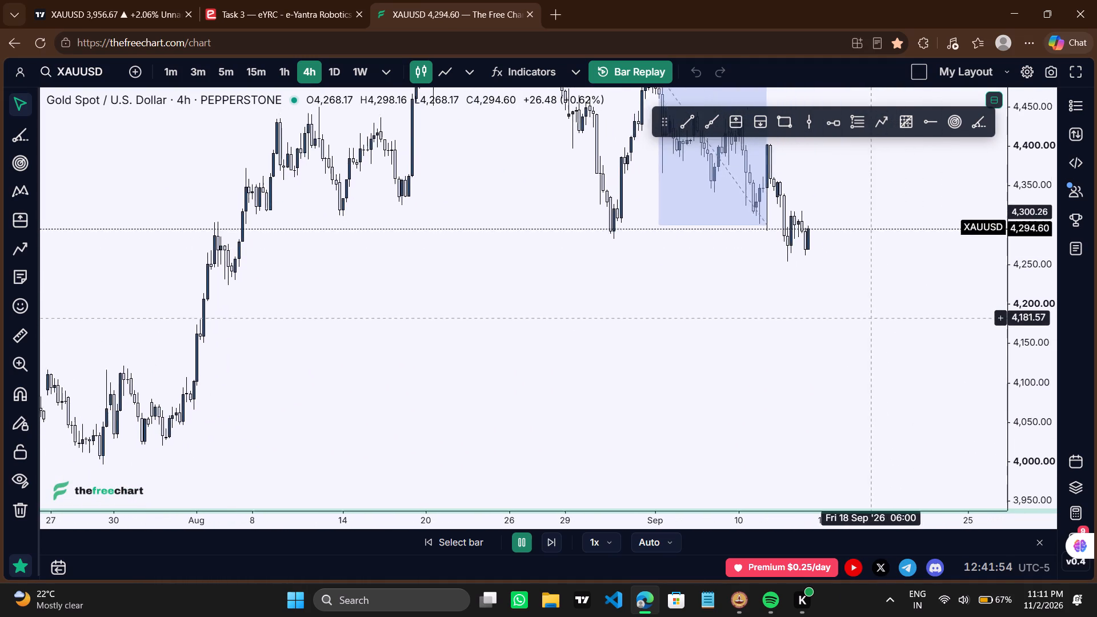
drag(868, 325, 836, 362)
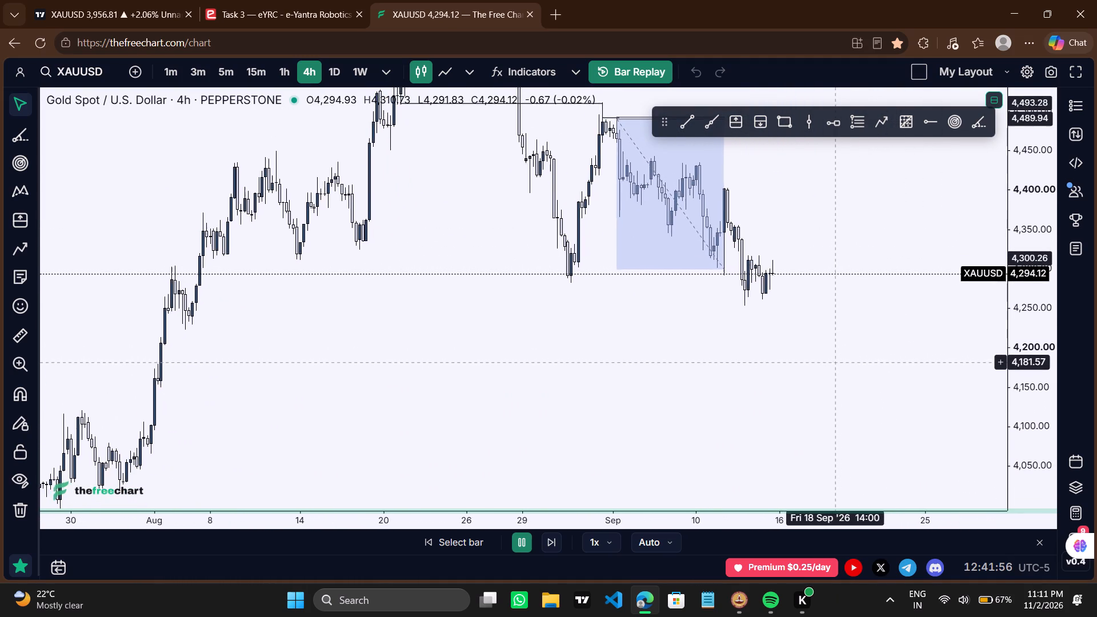
drag(836, 362, 834, 366)
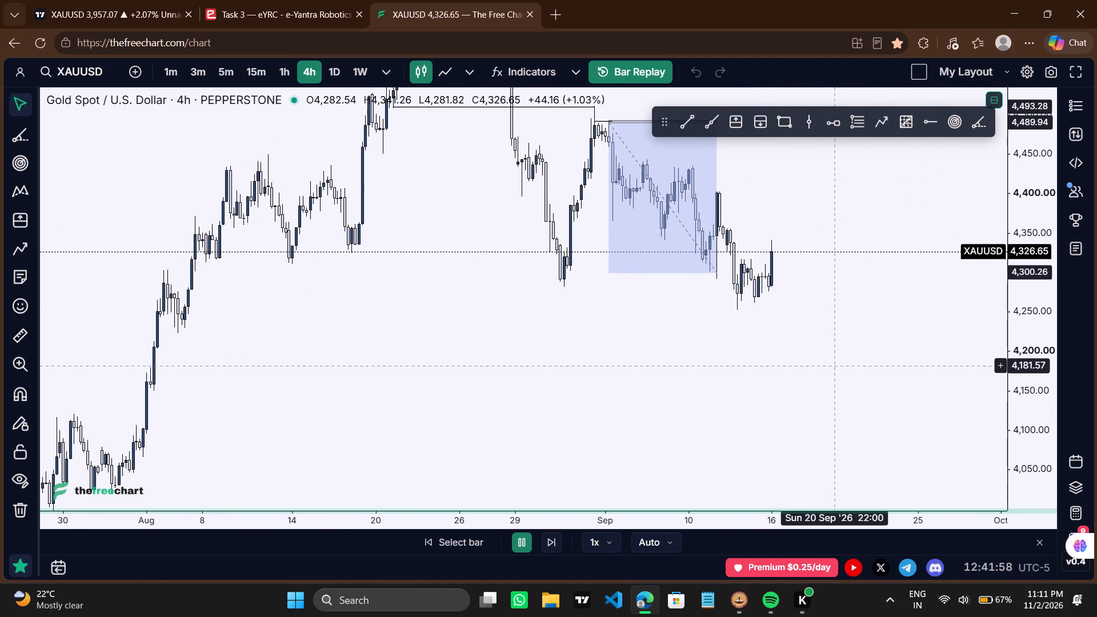
drag(834, 366, 870, 440)
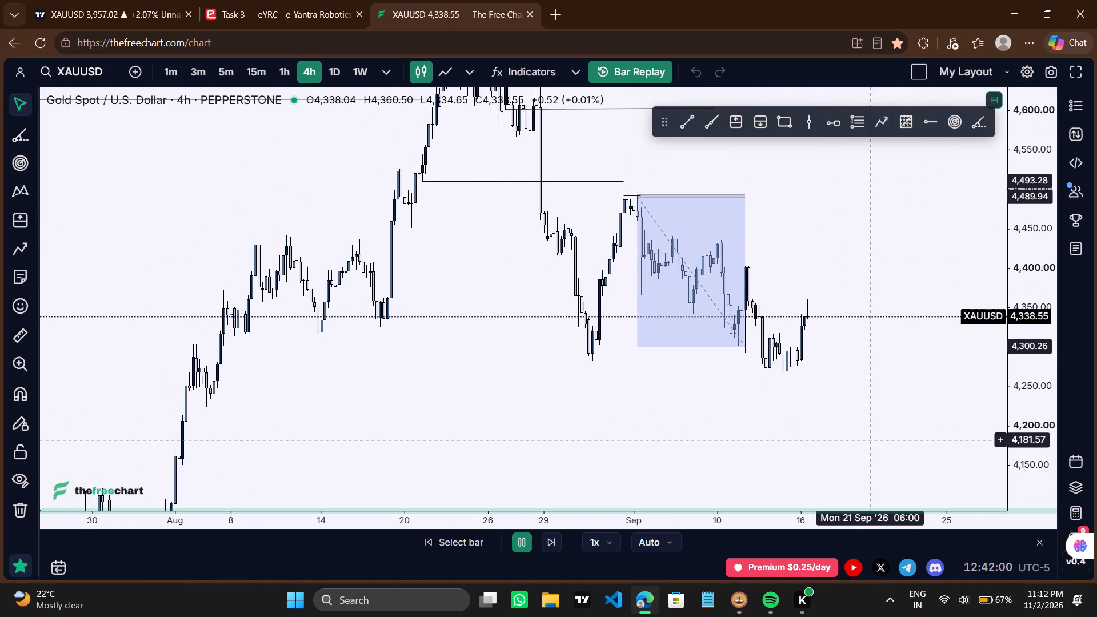
Follow the 4h replay from 16 September onward and pause it on 17 September.
scroll(870, 440, up, 1)
drag(856, 355, 830, 362)
scroll(830, 362, up, 1)
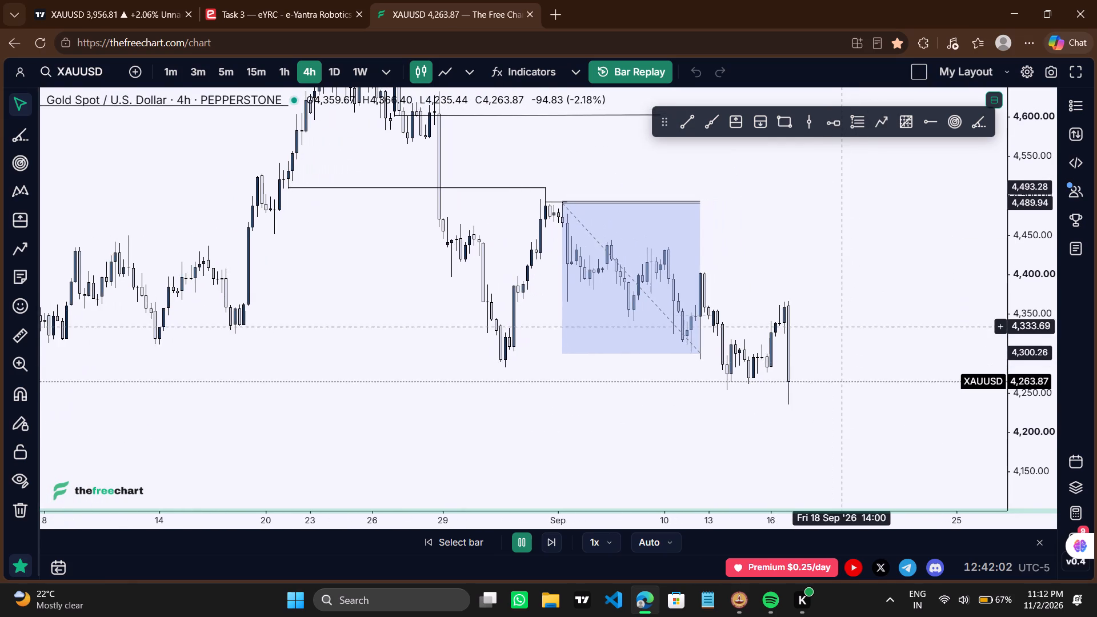
drag(843, 315, 830, 300)
drag(839, 291, 834, 276)
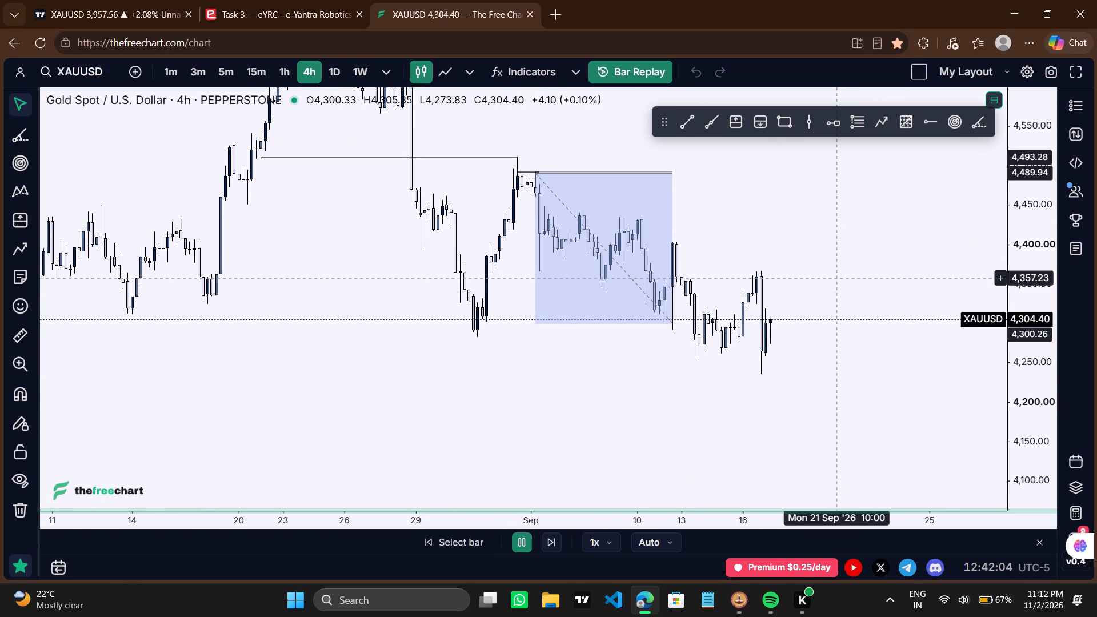
drag(841, 311, 829, 293)
drag(824, 288, 816, 285)
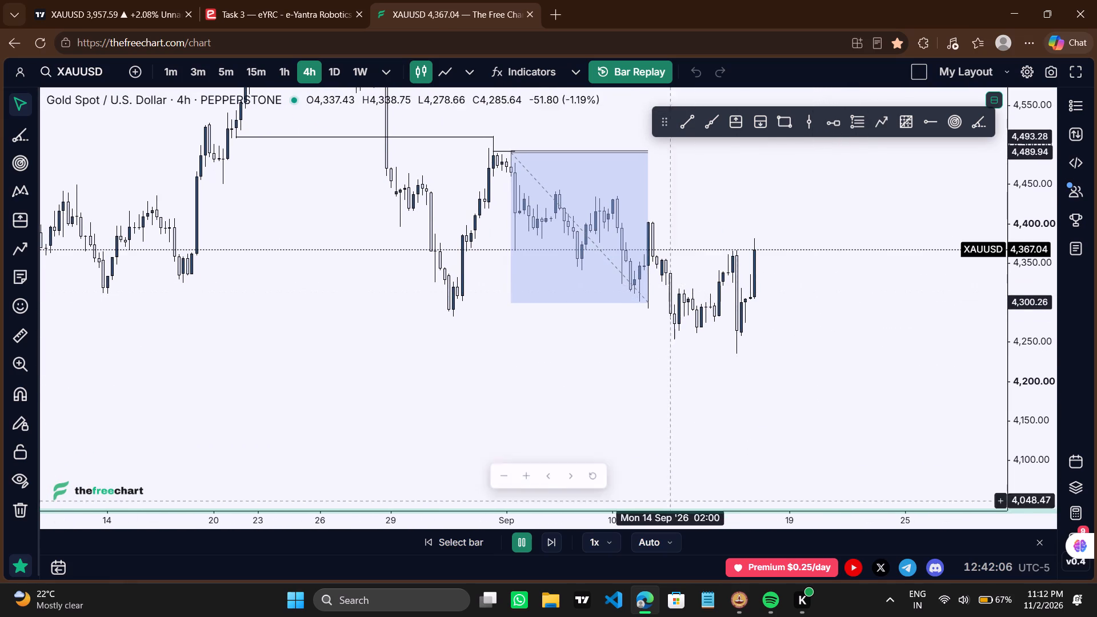
click(518, 546)
Change the chart to line style and draw a 45° trend angle upward from the 15 September low near 4,268.
drag(747, 384, 731, 384)
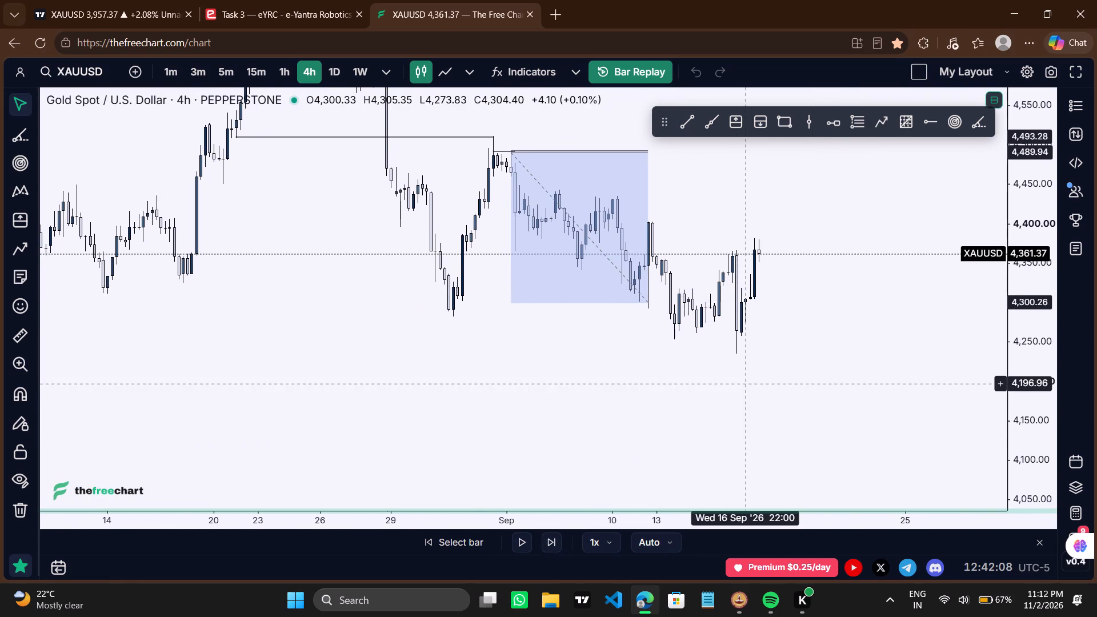
drag(731, 384, 689, 390)
scroll(689, 390, up, 1)
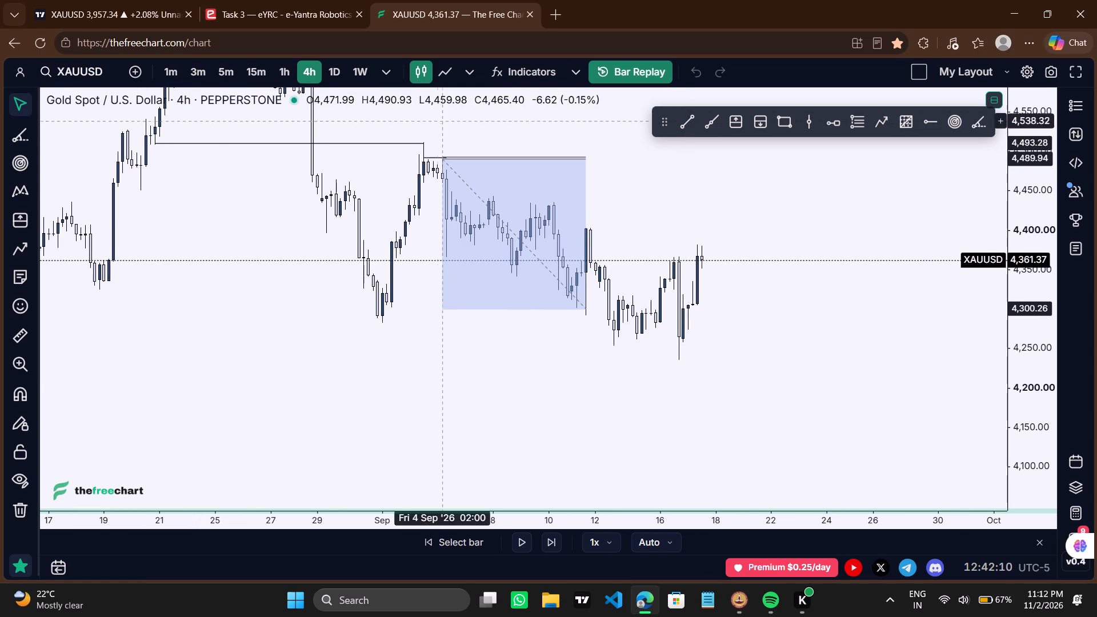
click(445, 75)
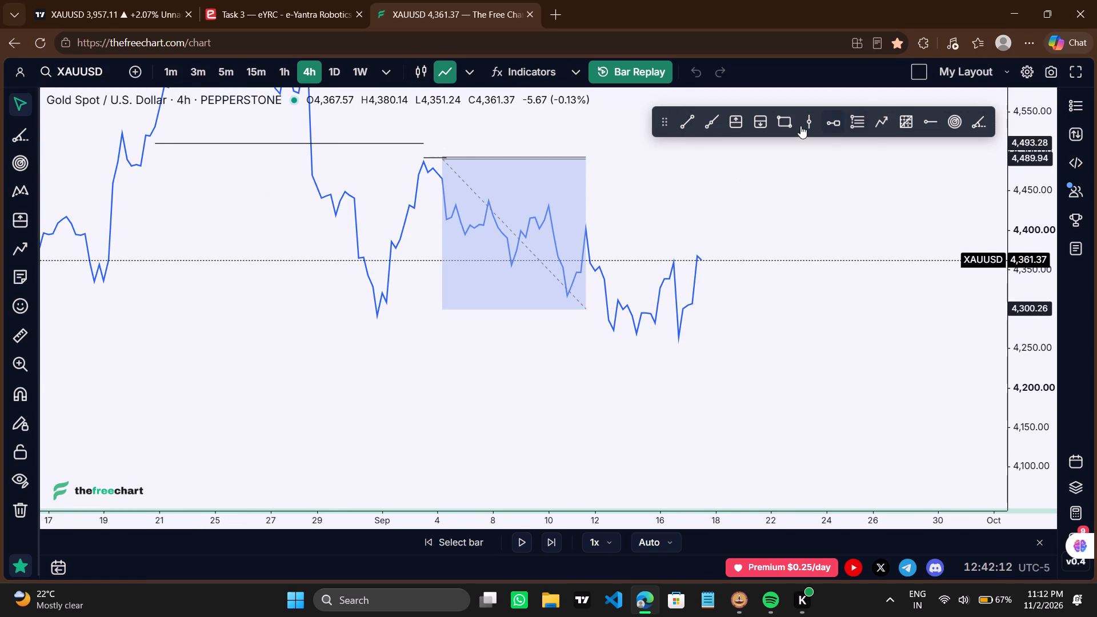
click(984, 122)
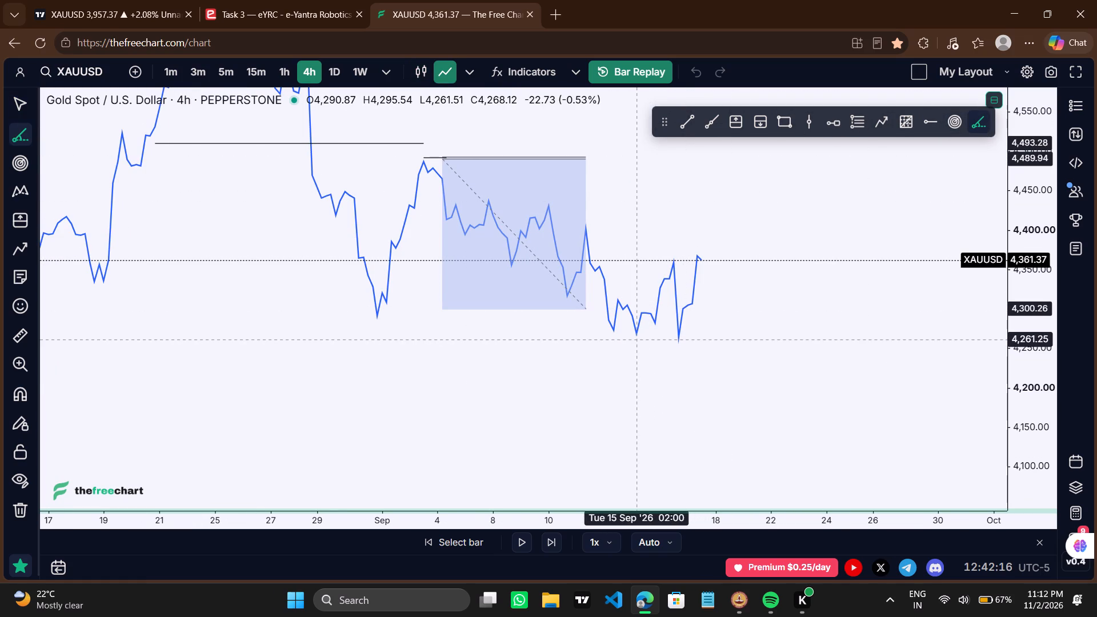
ctrl+click(636, 335)
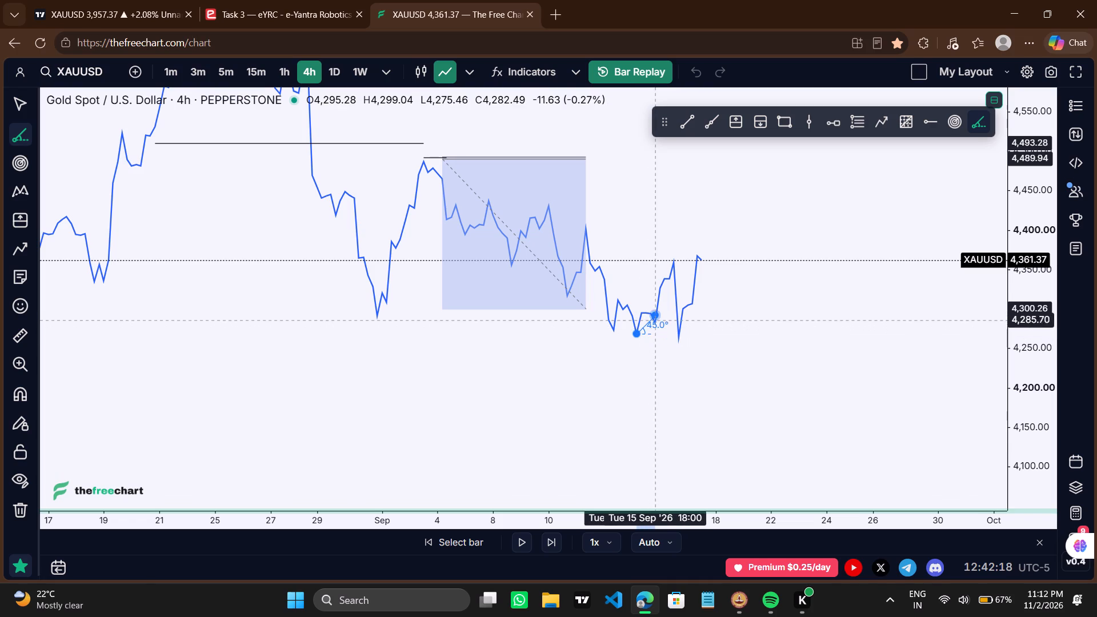
shift+click(659, 314)
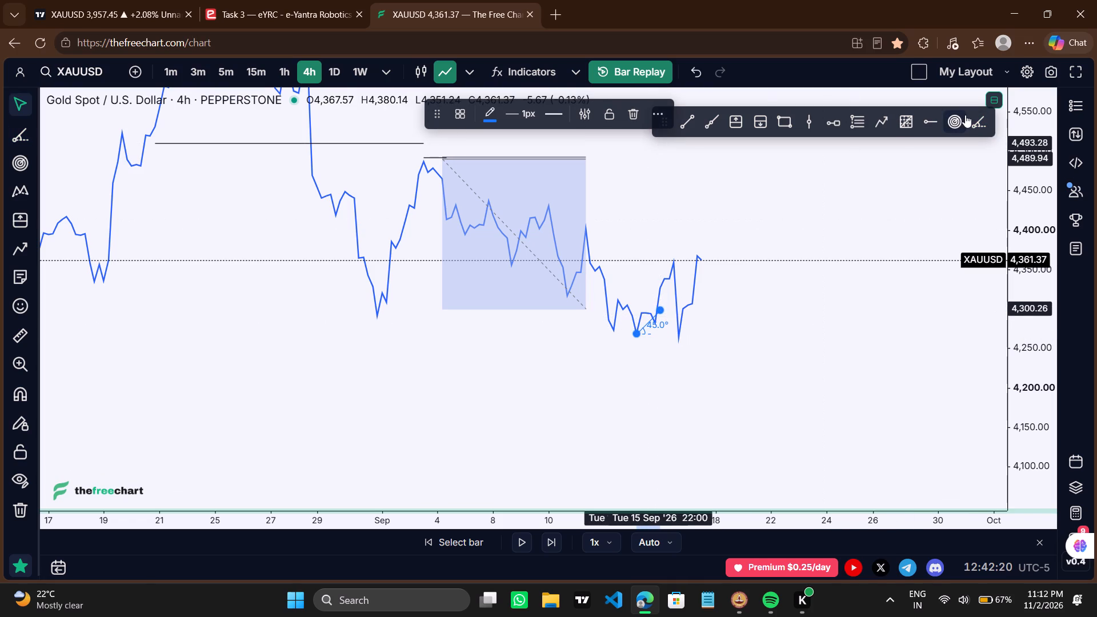
Draw Fibonacci circles from the 15 September low near 4,268 to about 4,314 on 16 September.
click(959, 121)
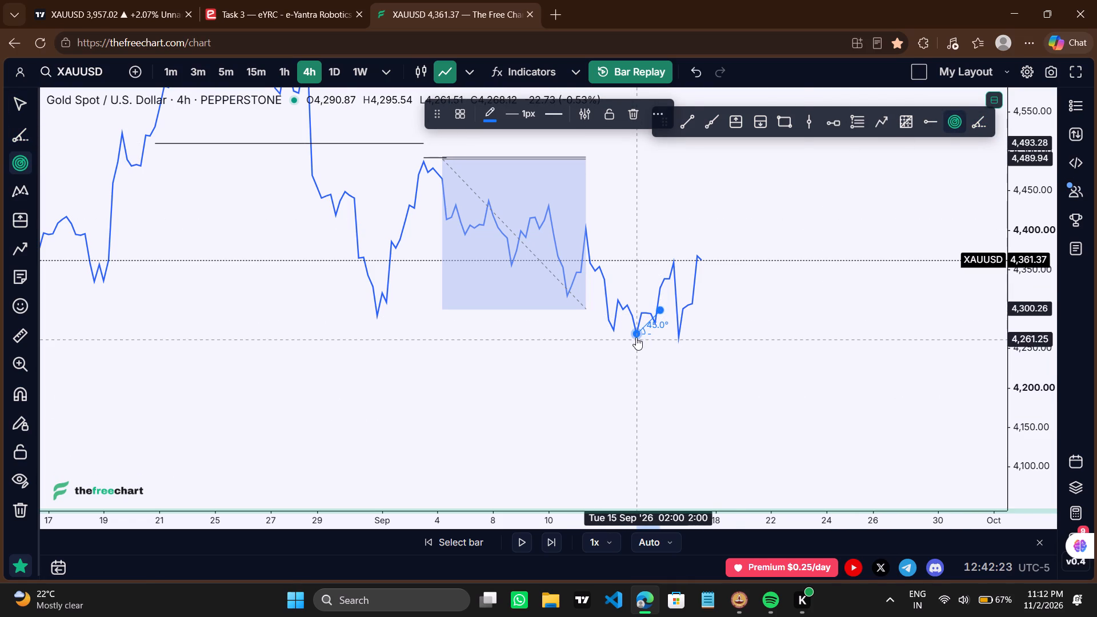
ctrl+click(636, 332)
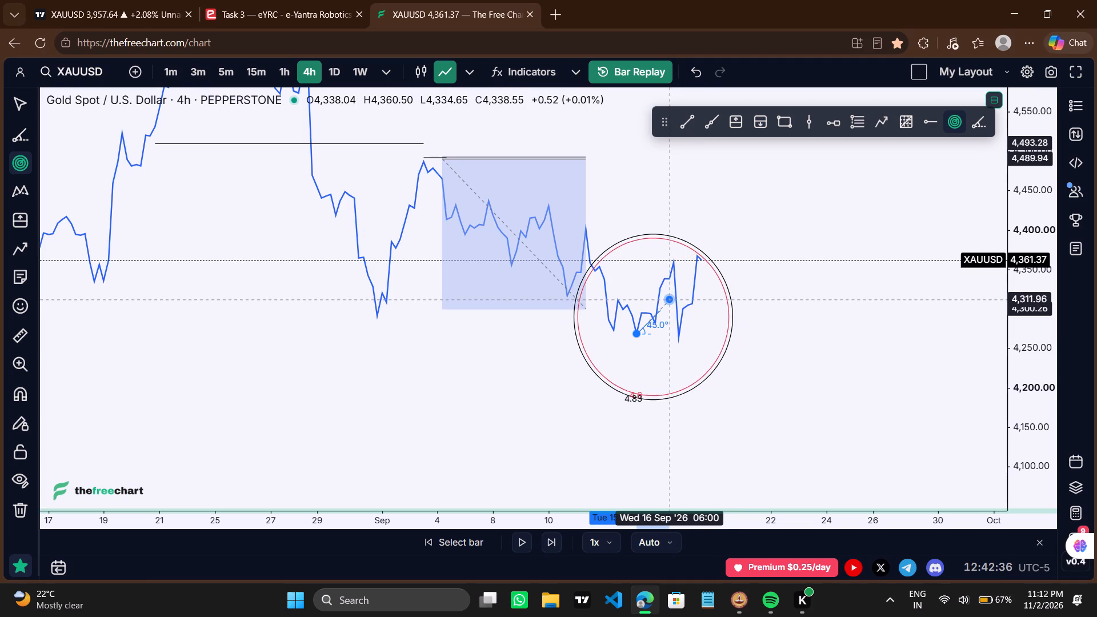
click(671, 298)
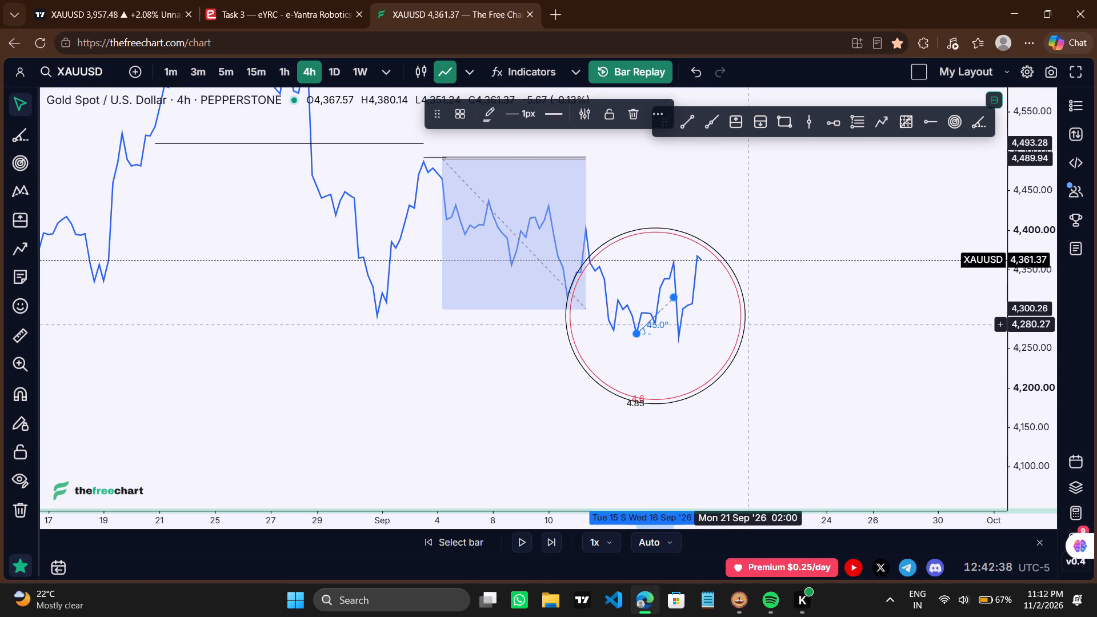
Return the chart to candlestick style.
click(414, 69)
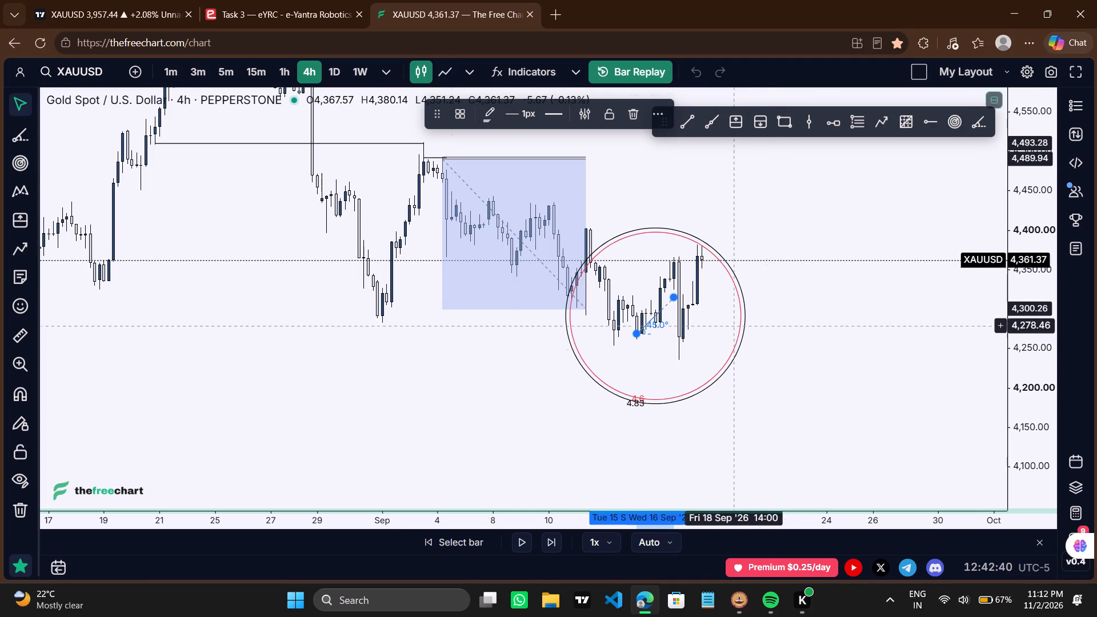
Restore the Quarterly Theory Cycles pane beneath the 4h price chart.
drag(874, 368, 872, 363)
scroll(872, 363, up, 1)
double_click(872, 363)
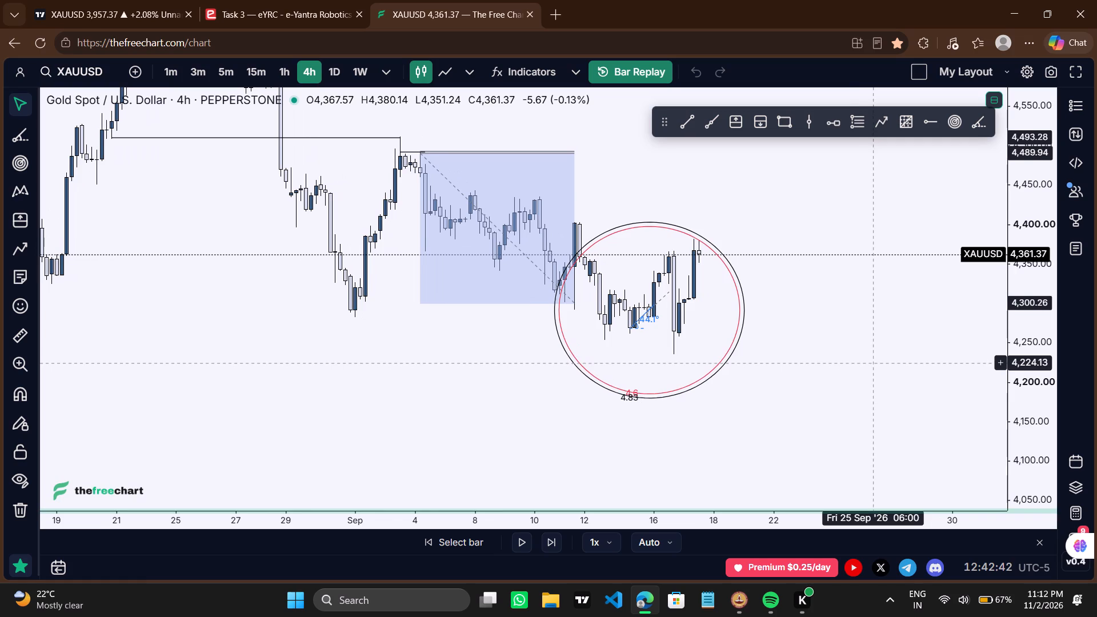
drag(872, 363, 858, 365)
scroll(858, 365, up, 1)
drag(858, 365, 847, 371)
drag(847, 371, 836, 376)
scroll(836, 376, down, 2)
drag(836, 376, 828, 374)
click(828, 374)
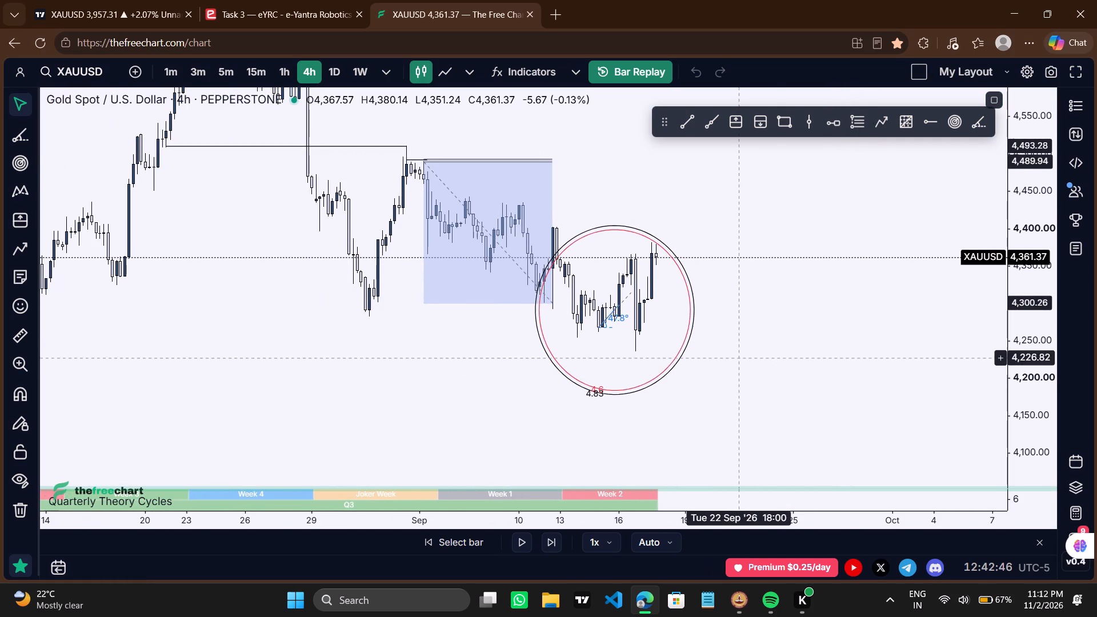
drag(772, 343, 784, 339)
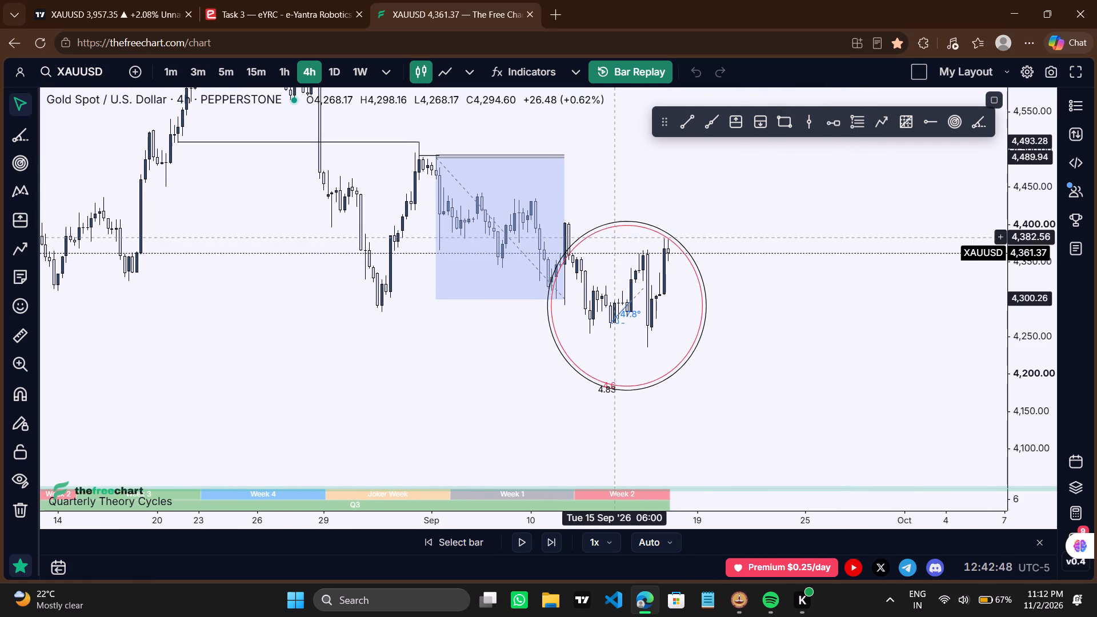
Switch to the 1h timeframe and examine the price action inside the circles from 11 to 17 September.
click(287, 62)
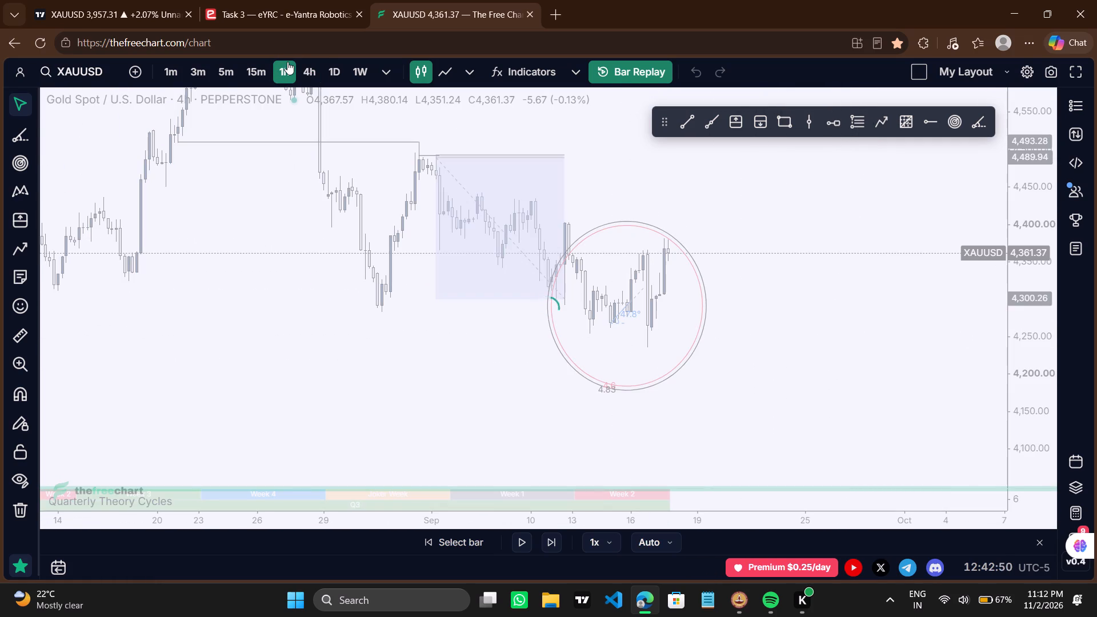
scroll(493, 276, down, 6)
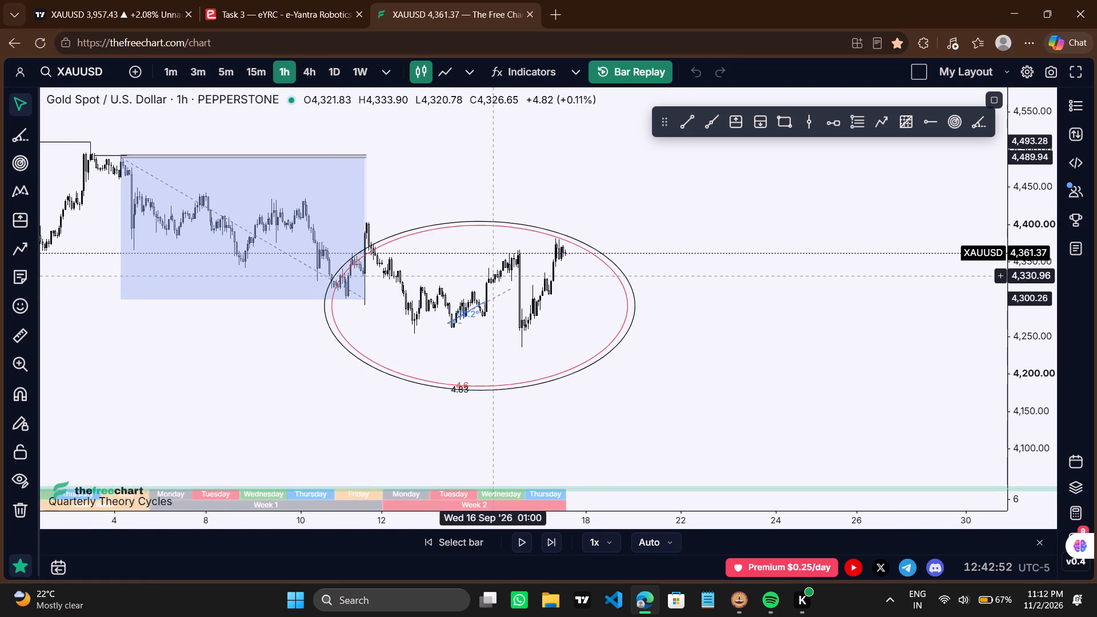
drag(1055, 370, 1006, 94)
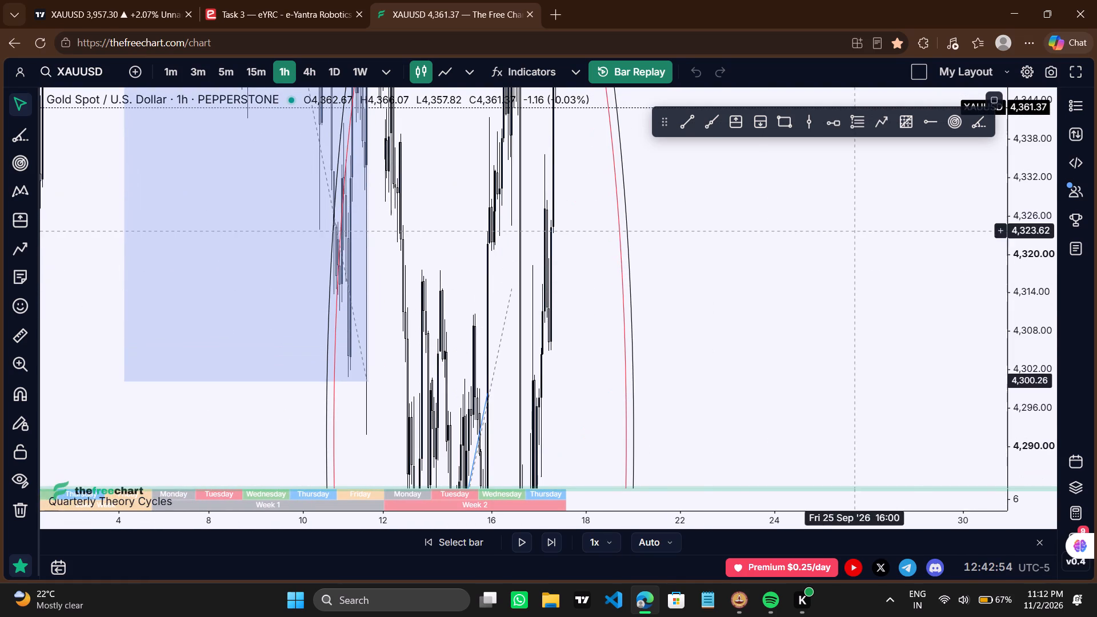
drag(1050, 175, 1015, 458)
drag(806, 395, 992, 422)
scroll(992, 422, up, 1)
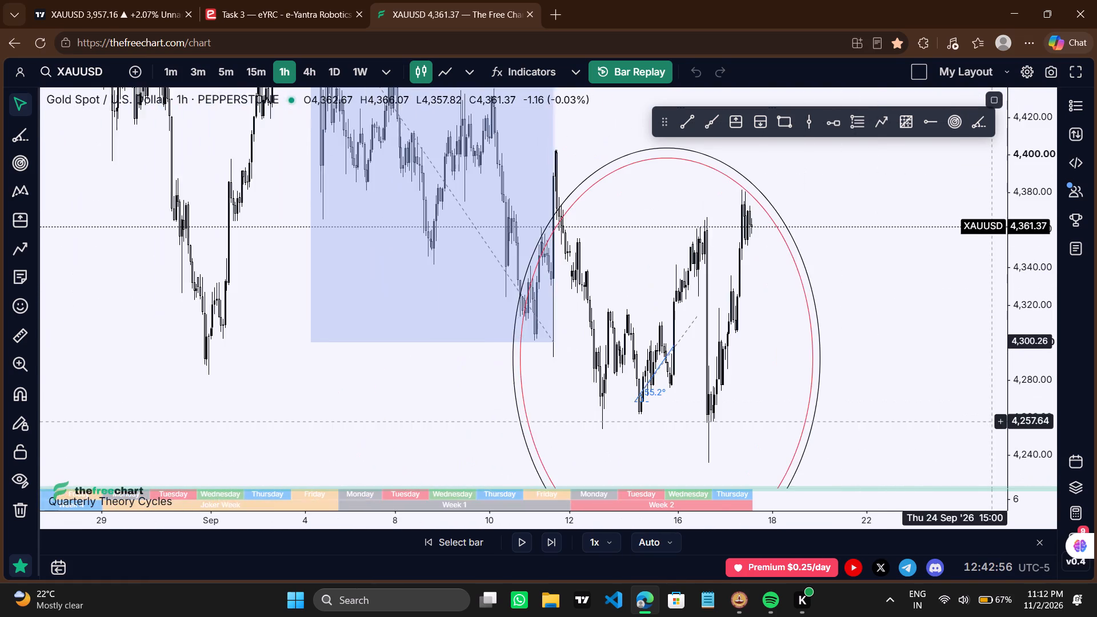
scroll(992, 422, up, 2)
drag(893, 332, 848, 303)
scroll(848, 303, up, 2)
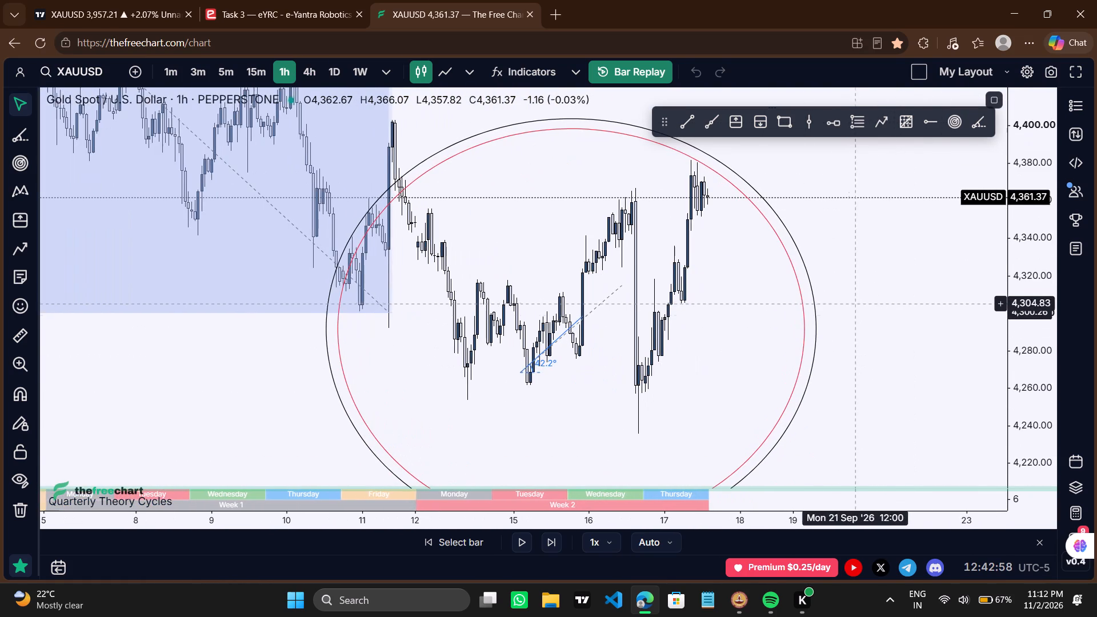
drag(918, 319, 891, 318)
click(891, 318)
drag(891, 318, 868, 318)
drag(868, 318, 866, 310)
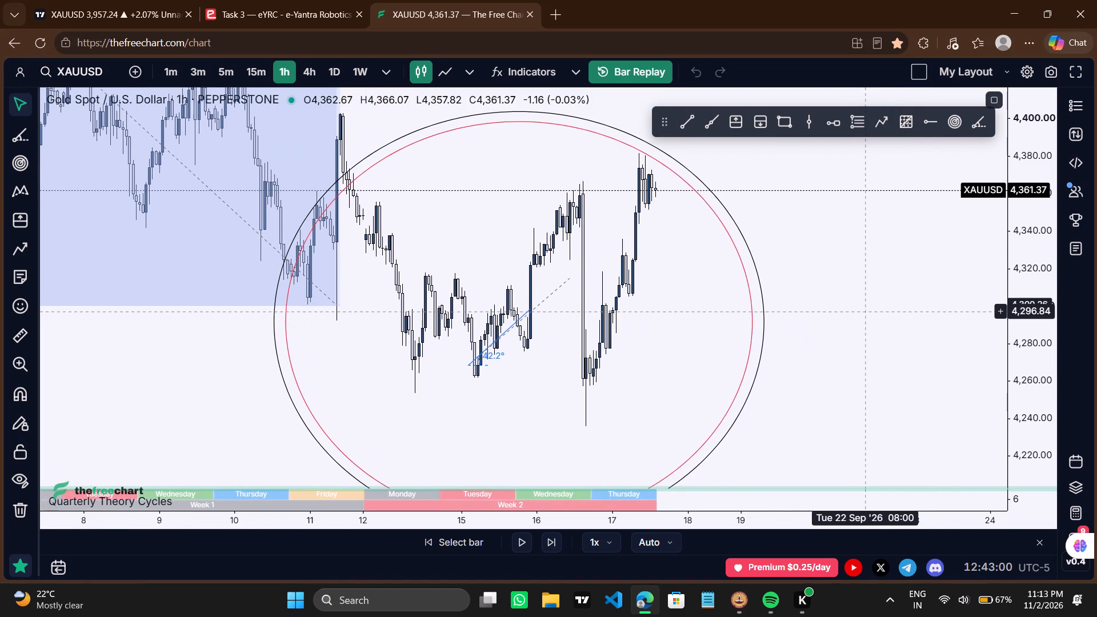
drag(866, 310, 866, 308)
drag(866, 308, 872, 324)
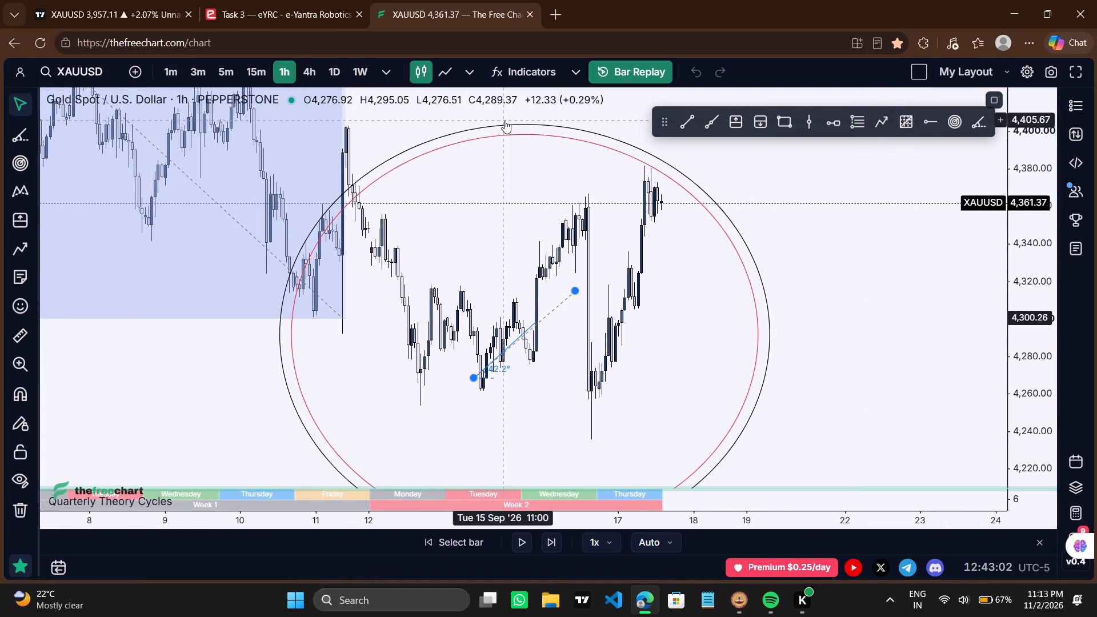
Switch to the 15m timeframe and examine the price action inside the circles from 11 to 17 September.
click(251, 64)
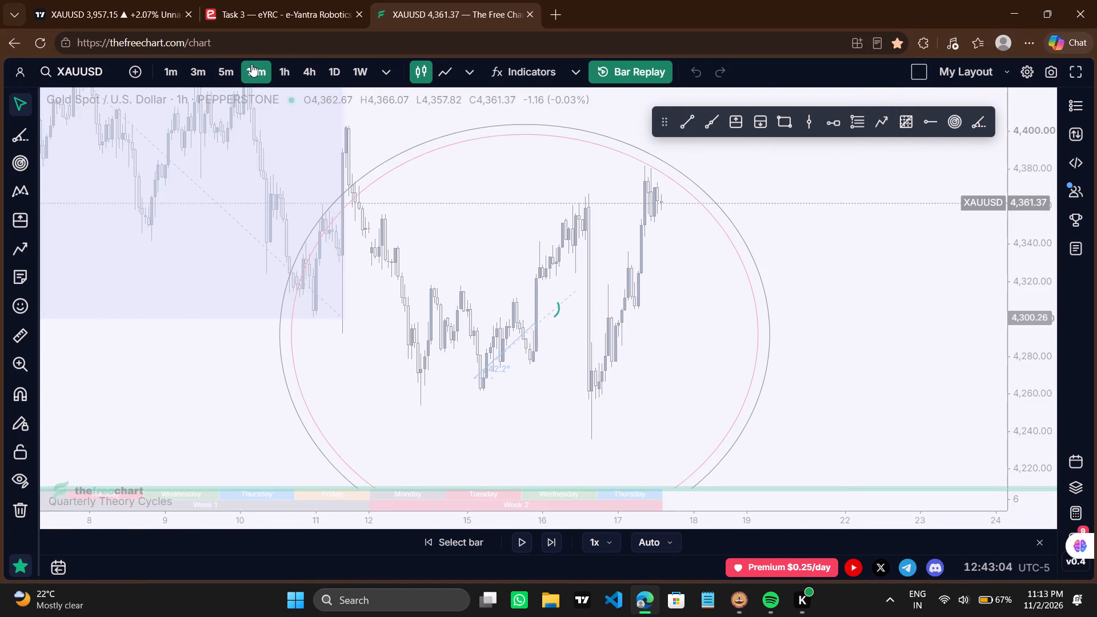
scroll(403, 222, down, 9)
drag(295, 192, 431, 201)
scroll(431, 201, up, 2)
drag(406, 202, 514, 212)
scroll(514, 212, up, 2)
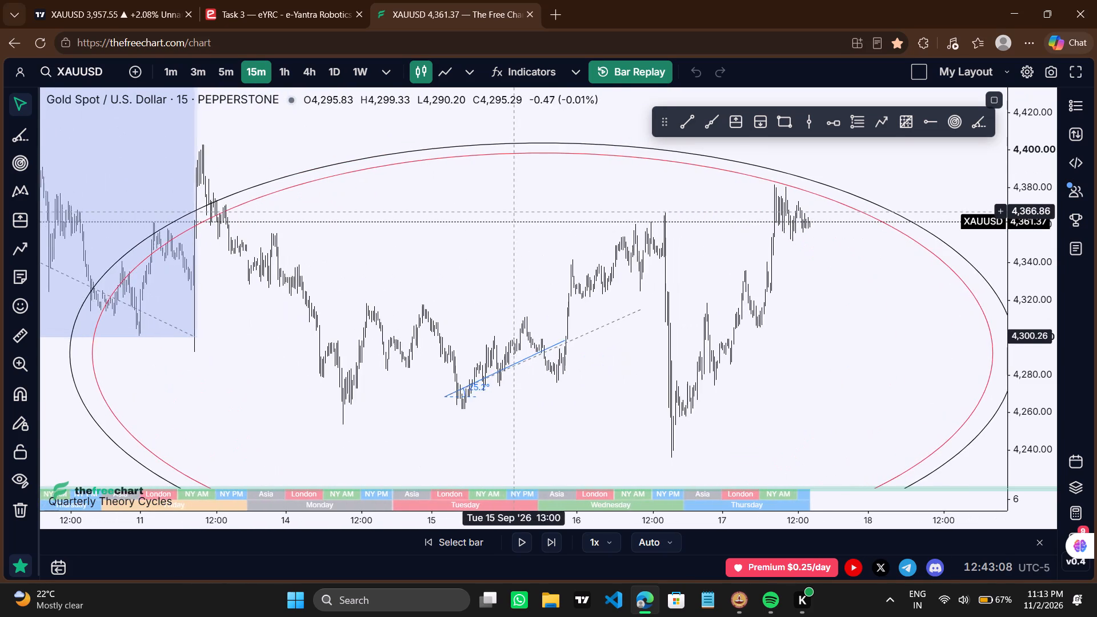
scroll(514, 212, up, 2)
drag(393, 211, 413, 211)
drag(413, 211, 443, 223)
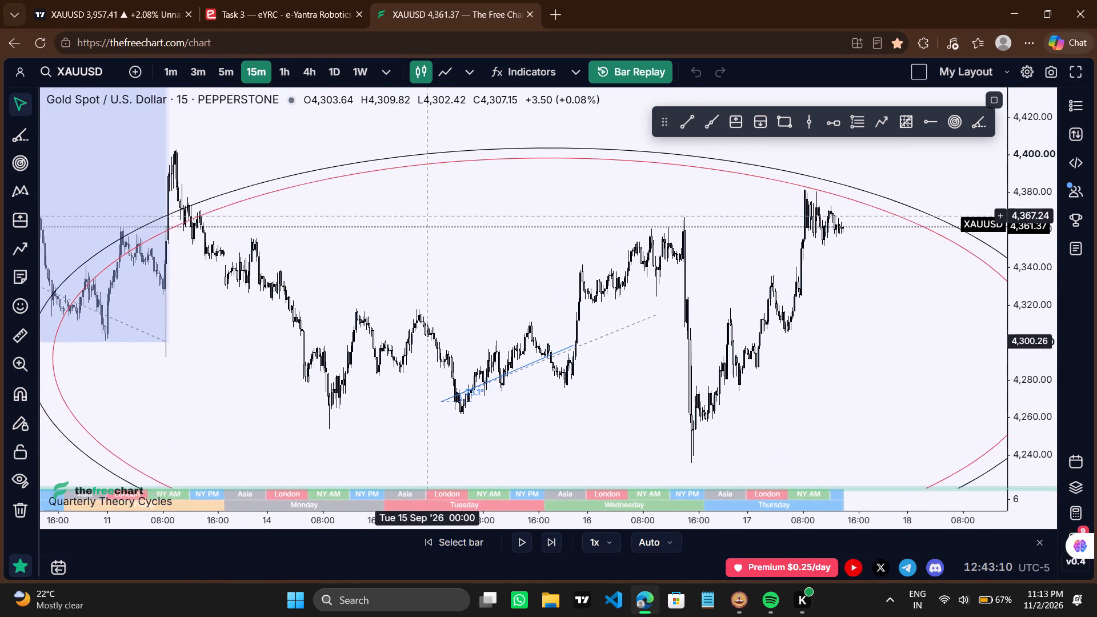
drag(443, 223, 446, 223)
drag(1026, 320, 989, 176)
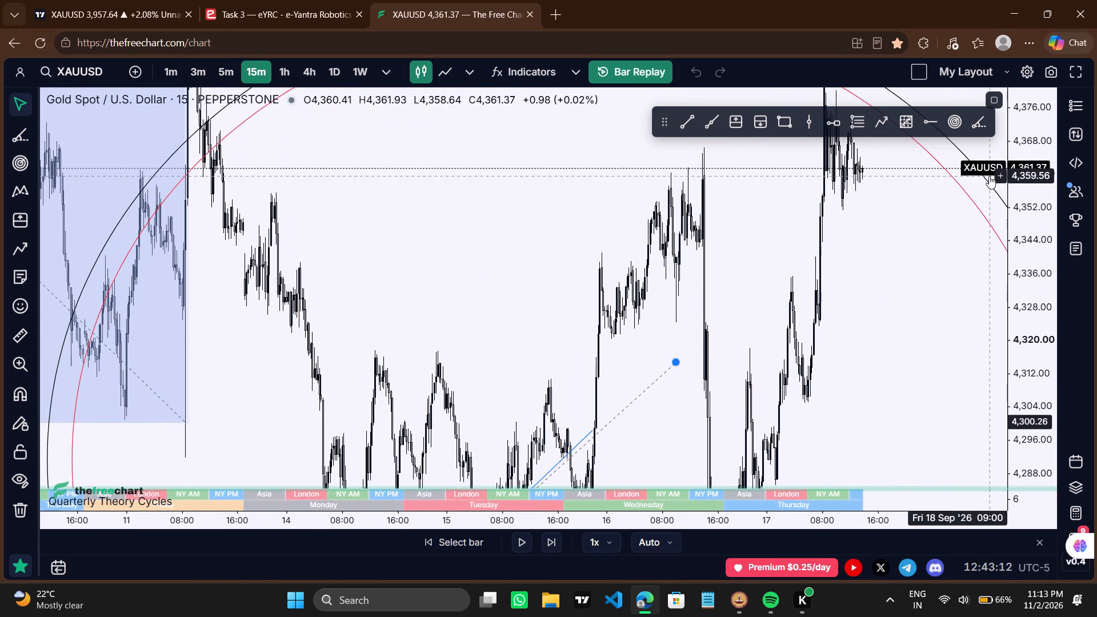
drag(621, 186, 598, 253)
scroll(598, 253, up, 2)
drag(568, 157, 639, 176)
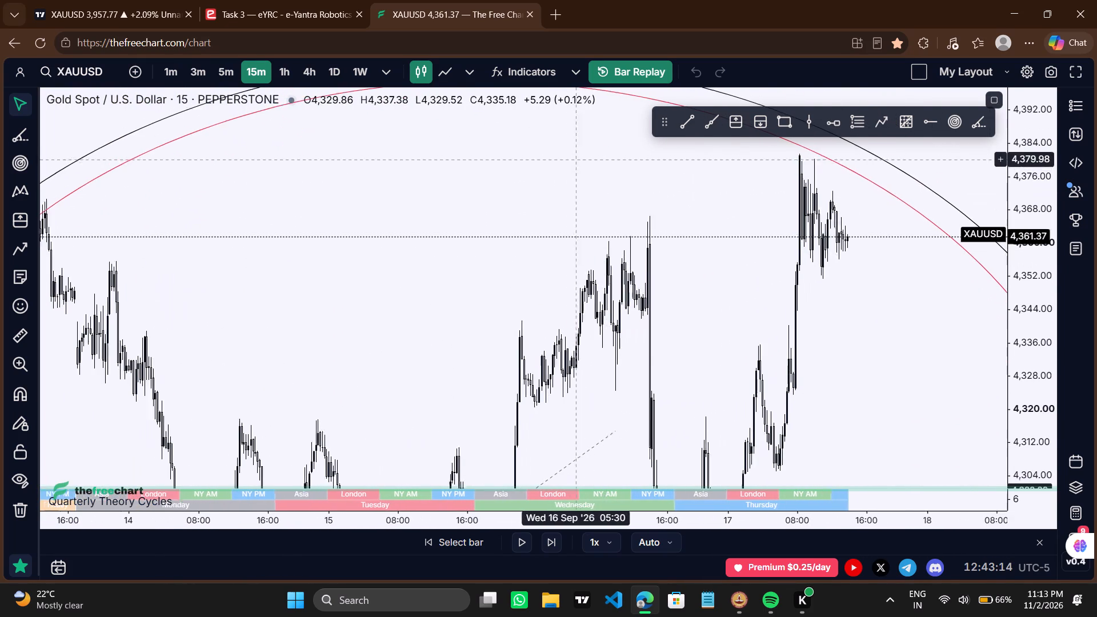
drag(639, 176, 733, 197)
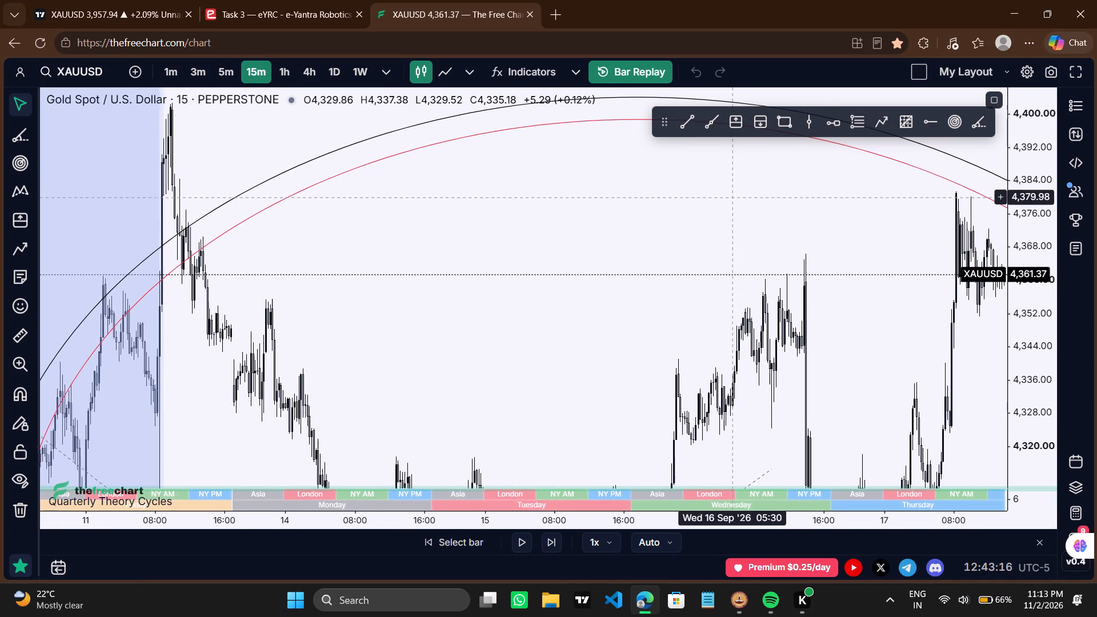
drag(733, 197, 732, 197)
drag(716, 179, 692, 179)
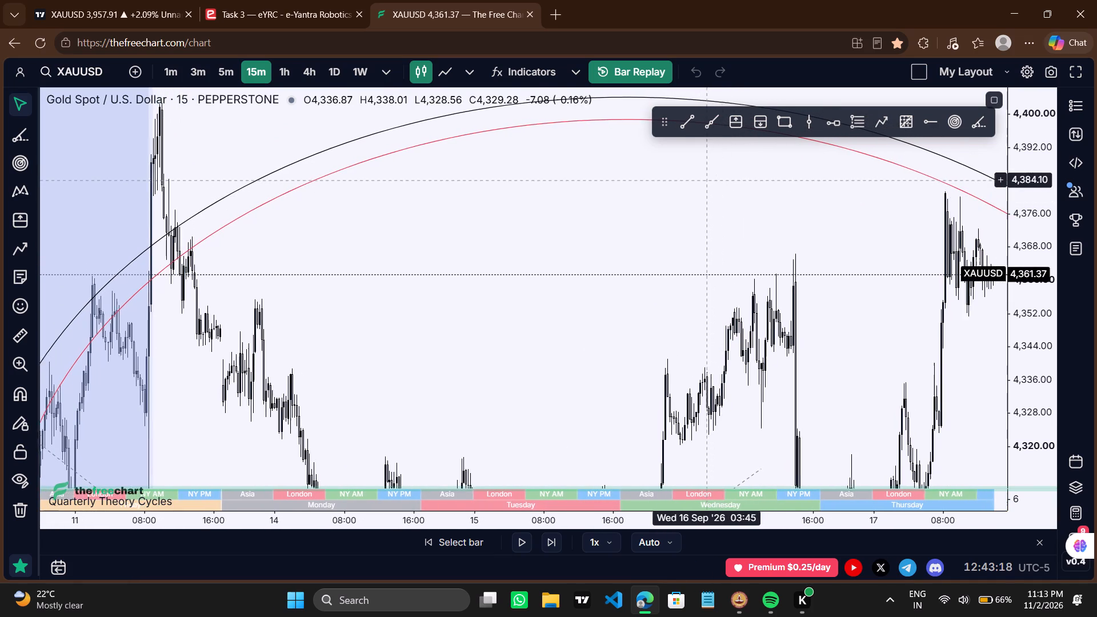
drag(692, 179, 663, 168)
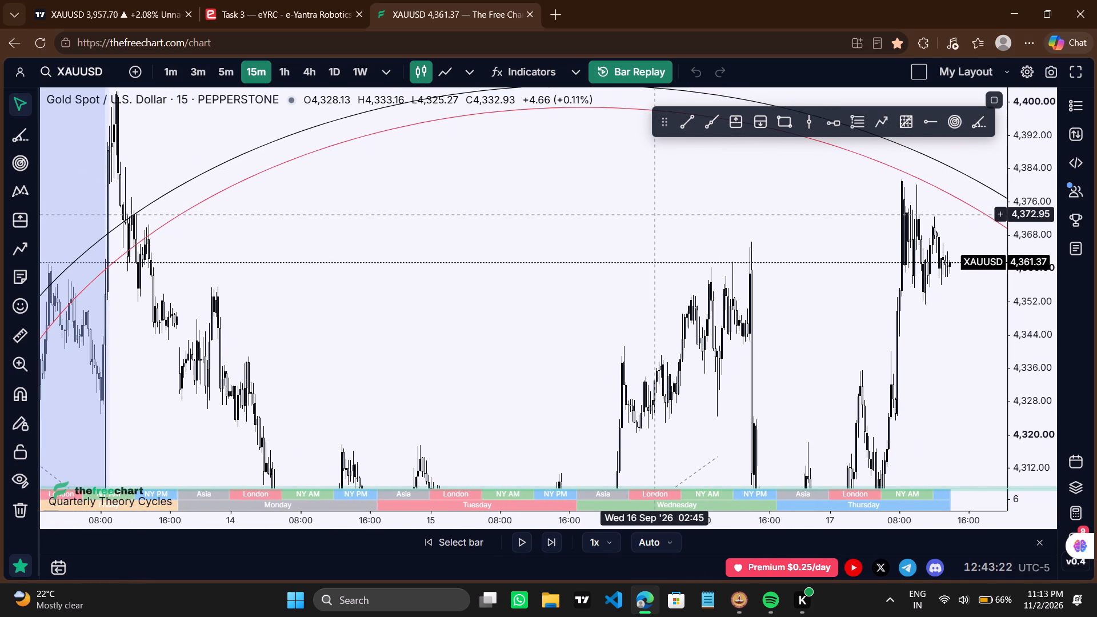
drag(655, 215, 648, 216)
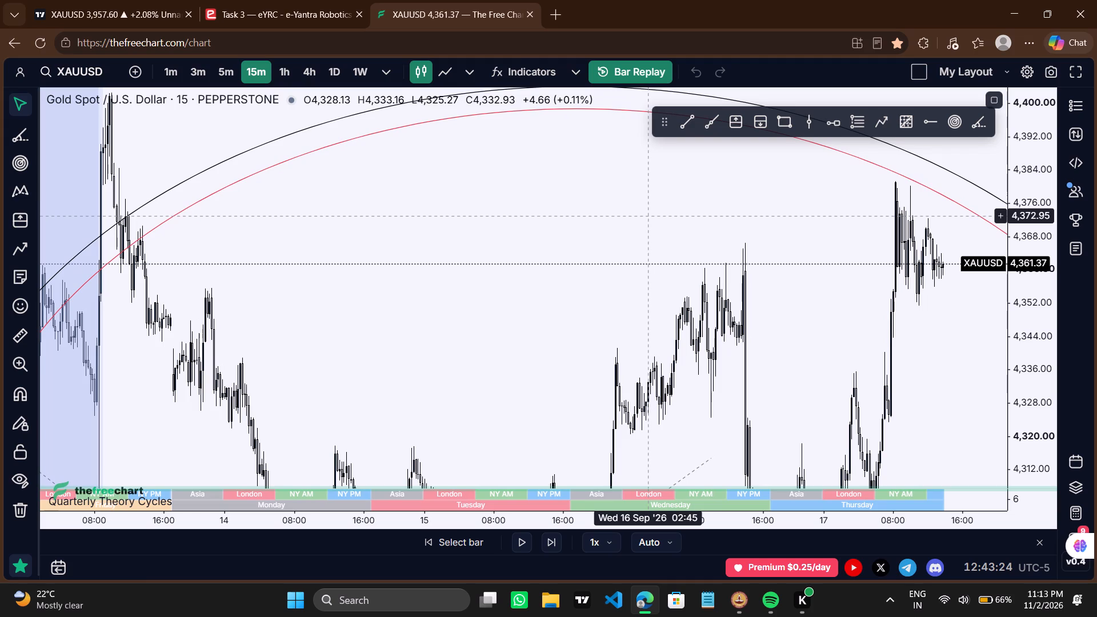
Measure the price move from about 4,373 up to about 4,381.5 in the early hours of 16 September.
shift+click(648, 216)
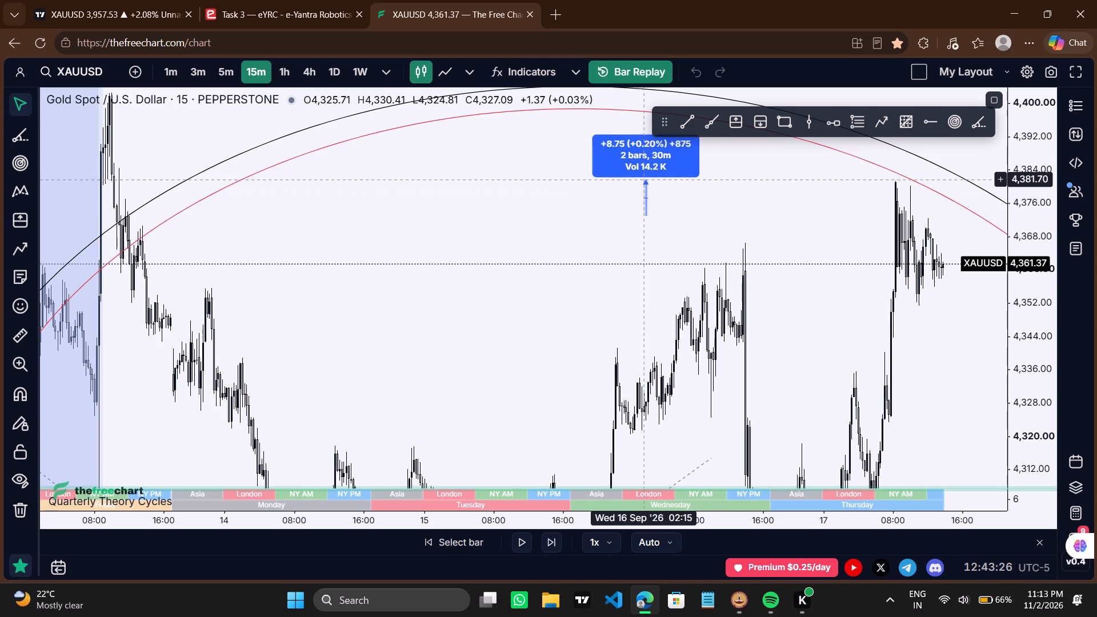
click(642, 181)
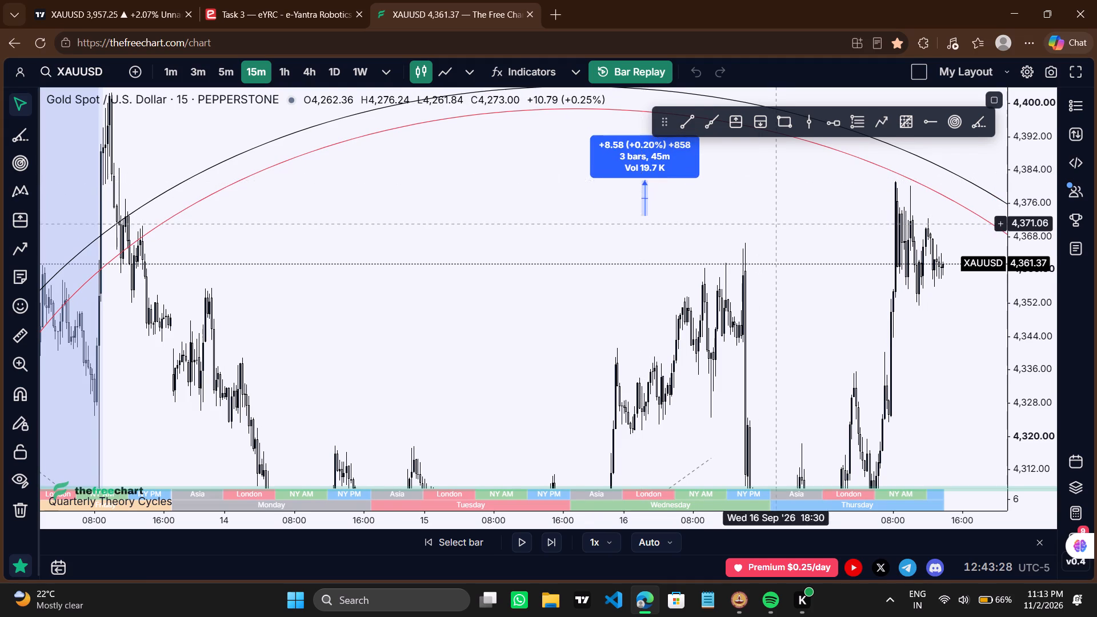
Advance the 15m replay bar by bar from the early afternoon to about 21:45 on 17 September.
drag(775, 224, 667, 213)
scroll(667, 213, up, 2)
drag(900, 316, 860, 295)
scroll(860, 295, up, 1)
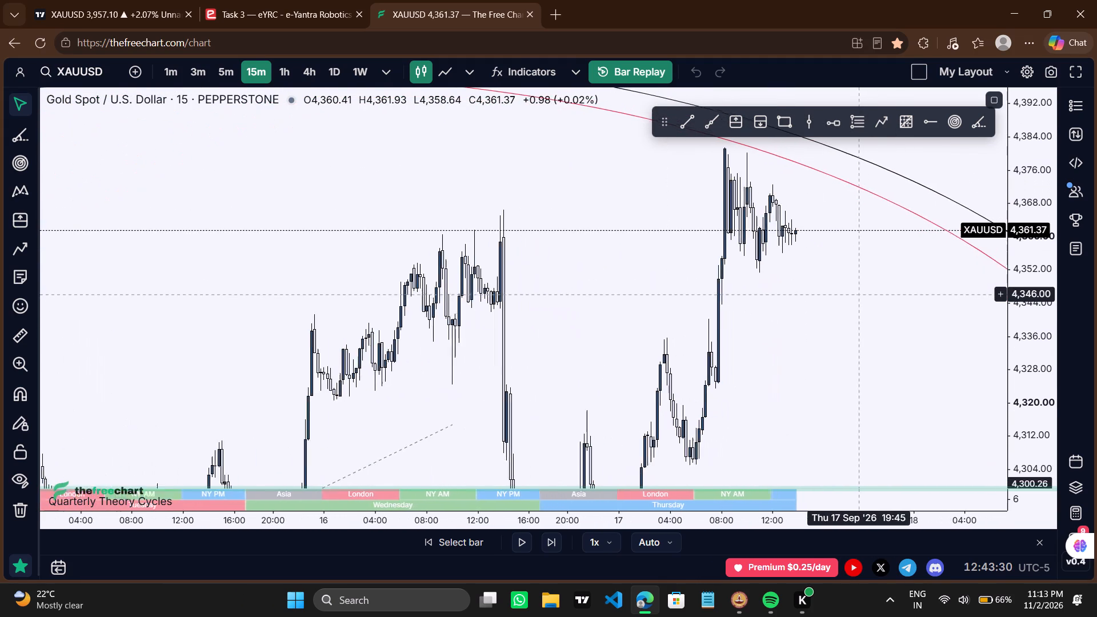
scroll(860, 295, up, 4)
drag(862, 293, 787, 278)
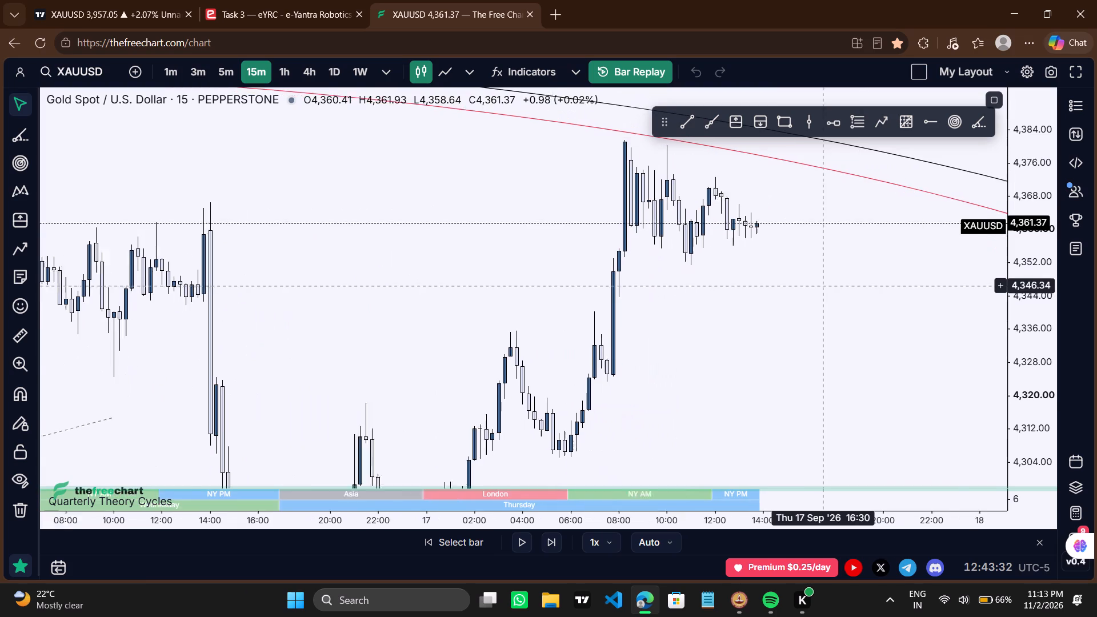
drag(787, 278, 770, 271)
drag(770, 271, 694, 266)
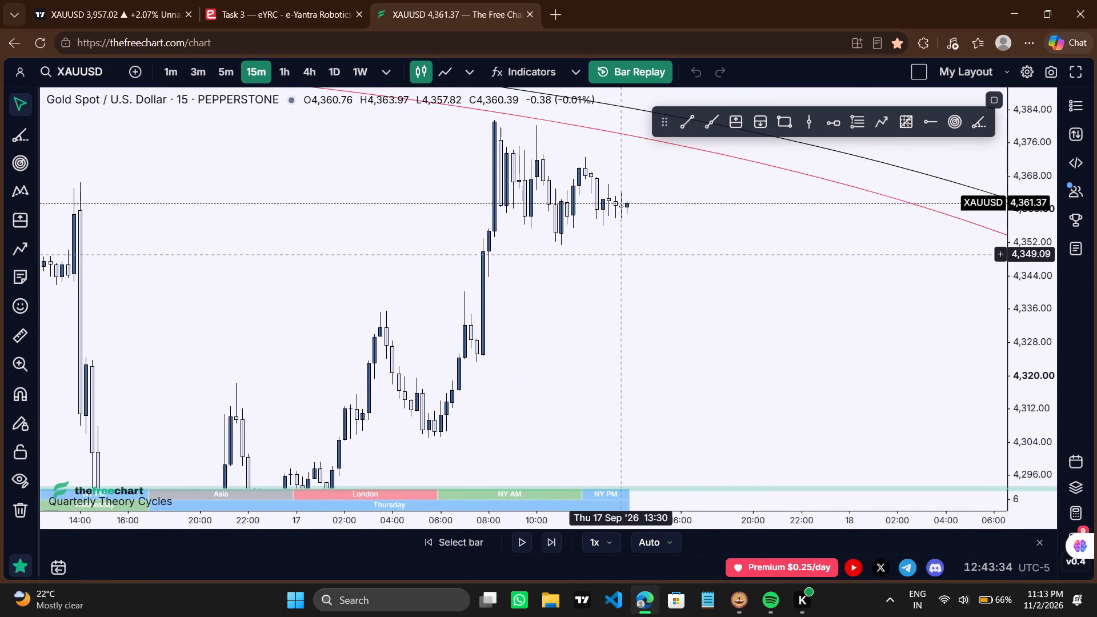
click(547, 544)
click(547, 544)
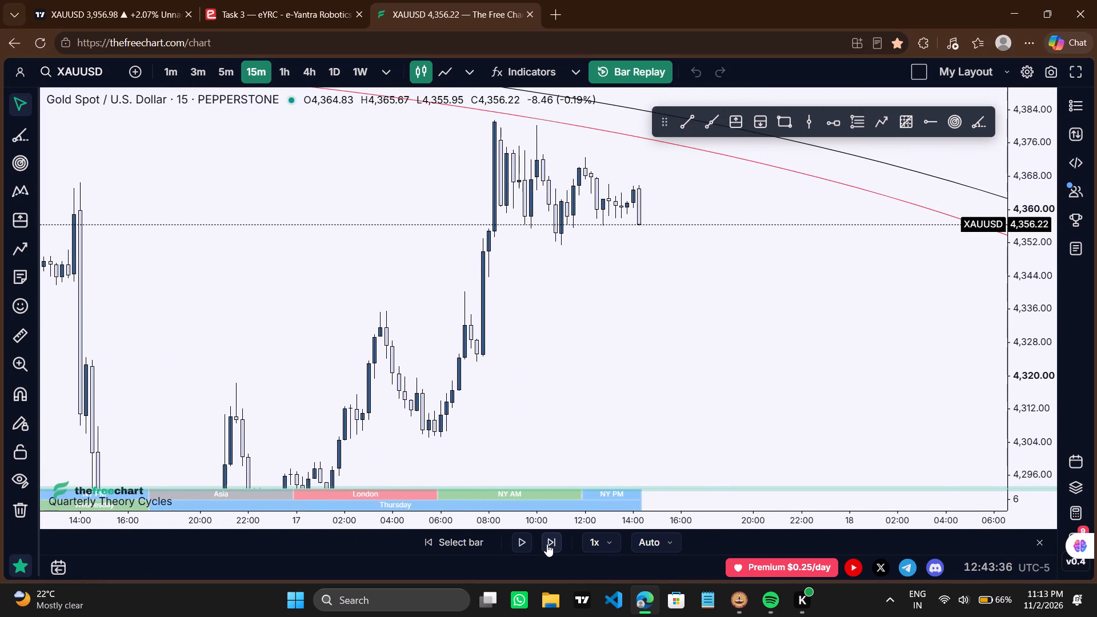
click(547, 544)
click(547, 544)
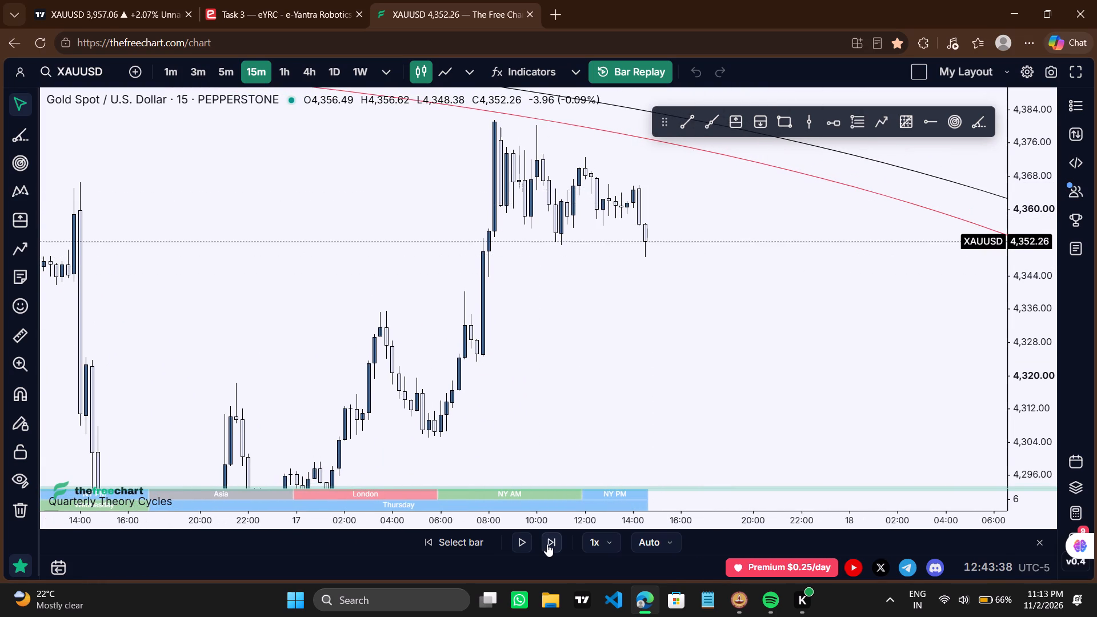
click(547, 544)
click(547, 544)
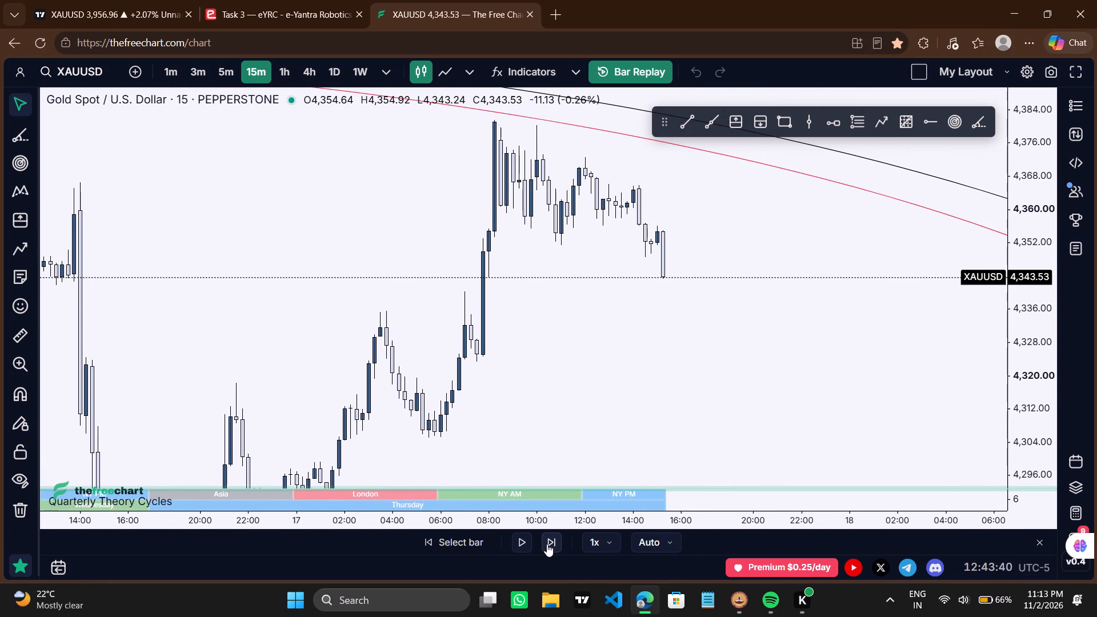
click(547, 544)
click(547, 544)
triple_click(547, 544)
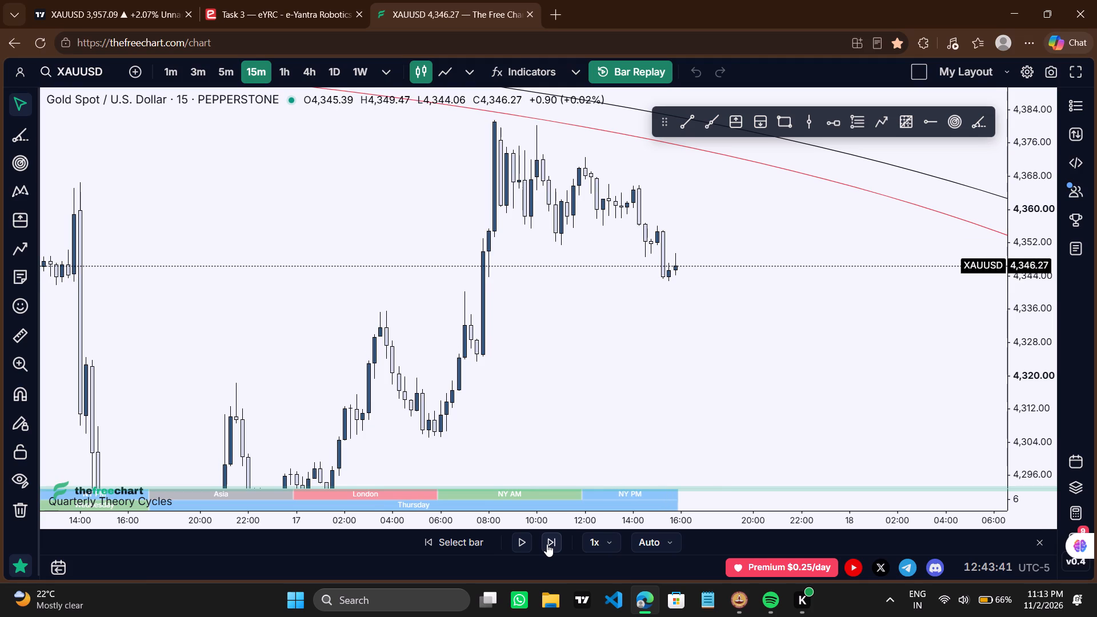
triple_click(547, 544)
triple_click(547, 544)
triple_click(547, 544)
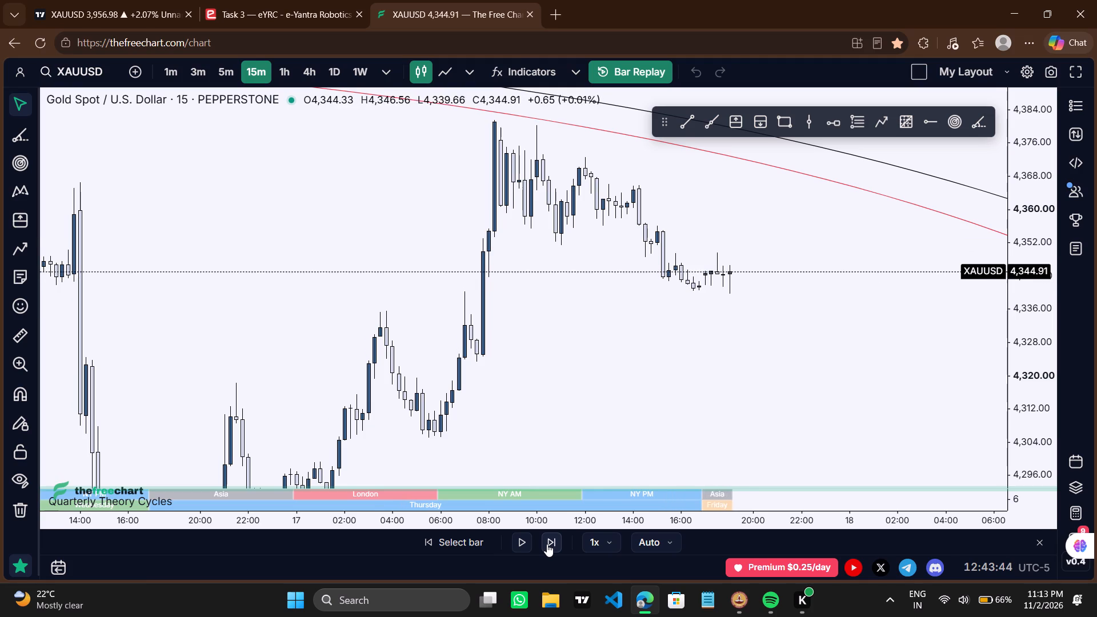
triple_click(547, 544)
triple_click(547, 544)
double_click(547, 544)
Draw a horizontal trend line at about 4,365 from the 14:00 high to about 22:30 on 17 September.
drag(696, 439, 598, 443)
drag(688, 367, 677, 375)
scroll(677, 375, down, 3)
drag(681, 362, 681, 364)
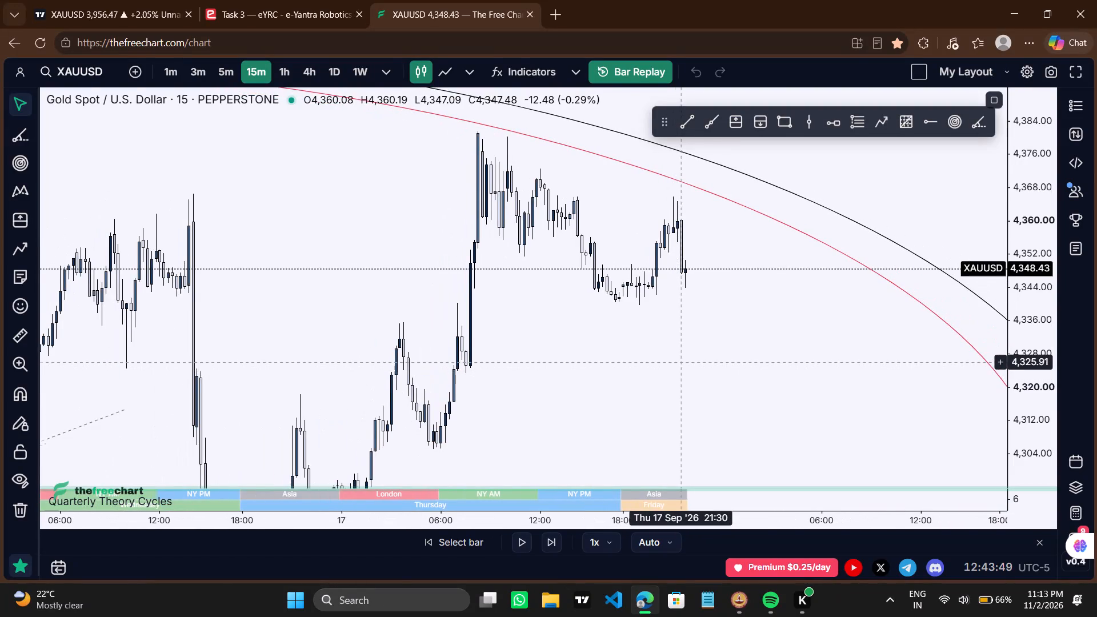
drag(681, 364, 672, 382)
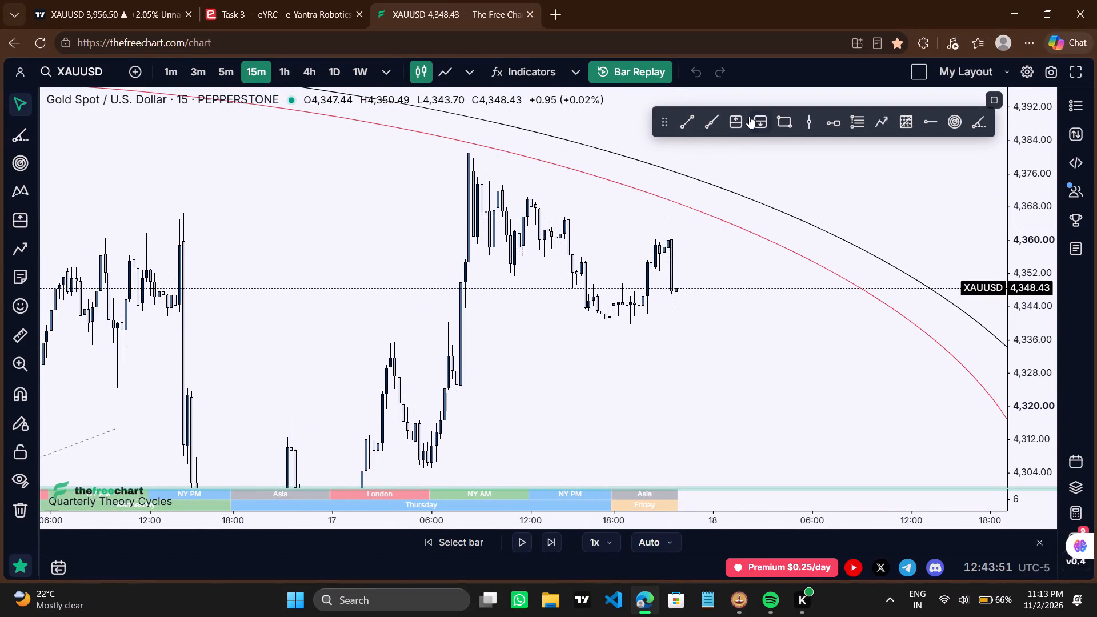
click(688, 122)
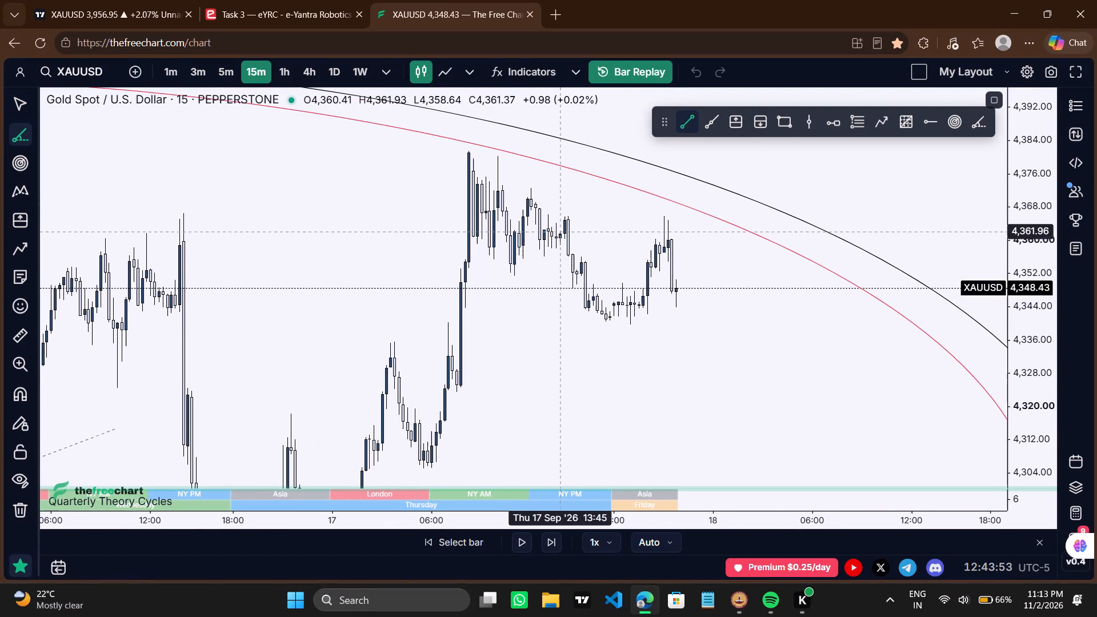
ctrl+click(564, 223)
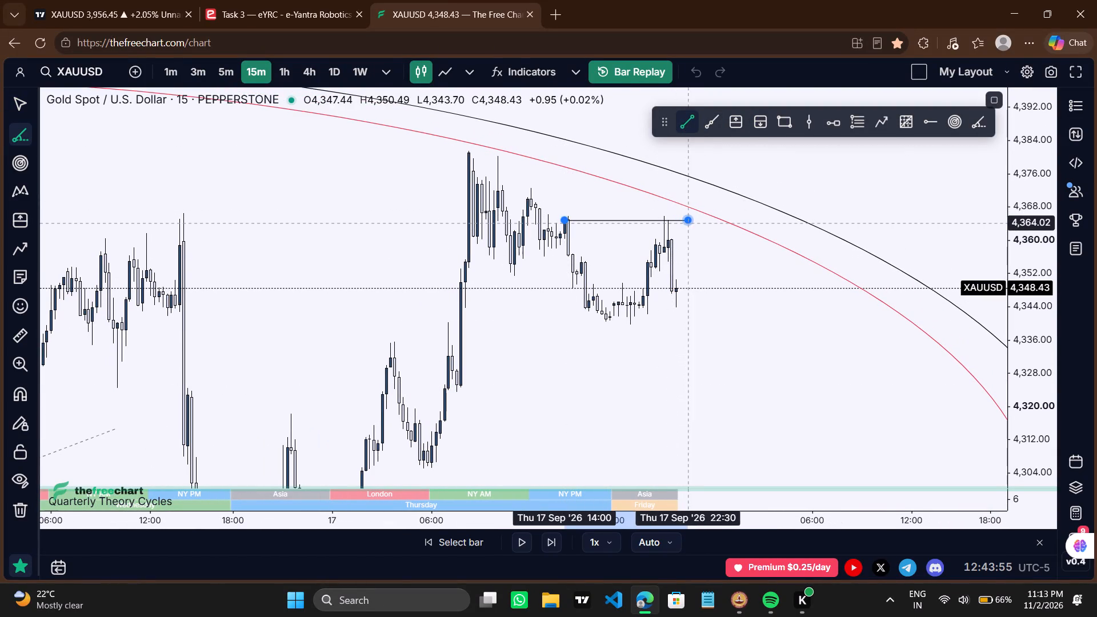
shift+drag(691, 223, 714, 268)
click(714, 268)
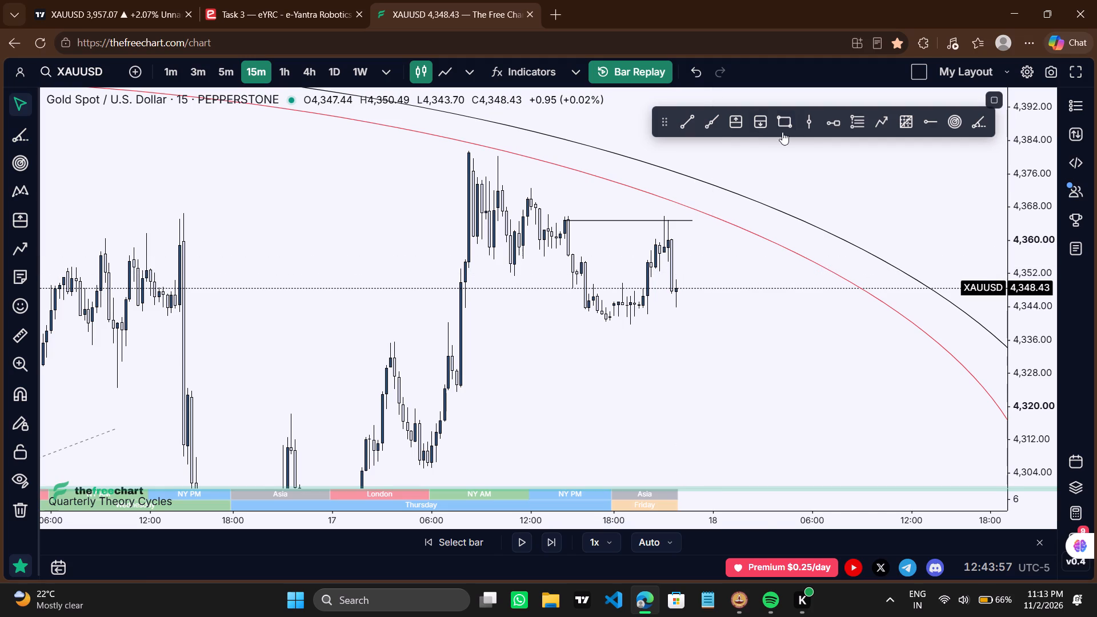
Place a short position at 21:00 on 17 September with entry at 4,364.71 and stop at 4,368.14.
click(753, 124)
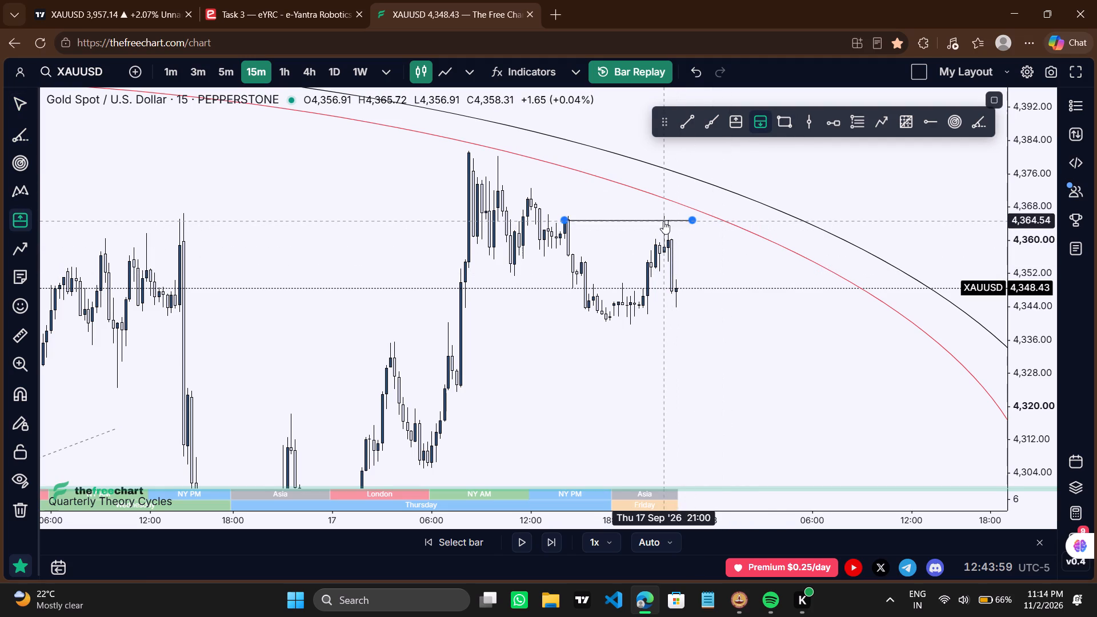
click(663, 221)
drag(663, 157, 679, 197)
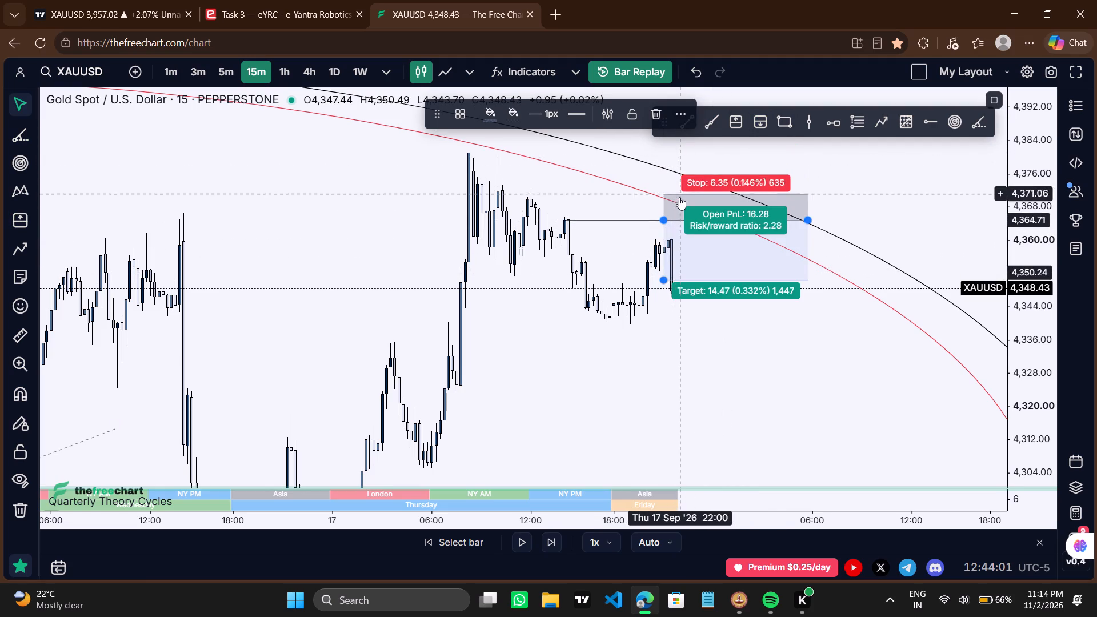
drag(679, 197, 675, 206)
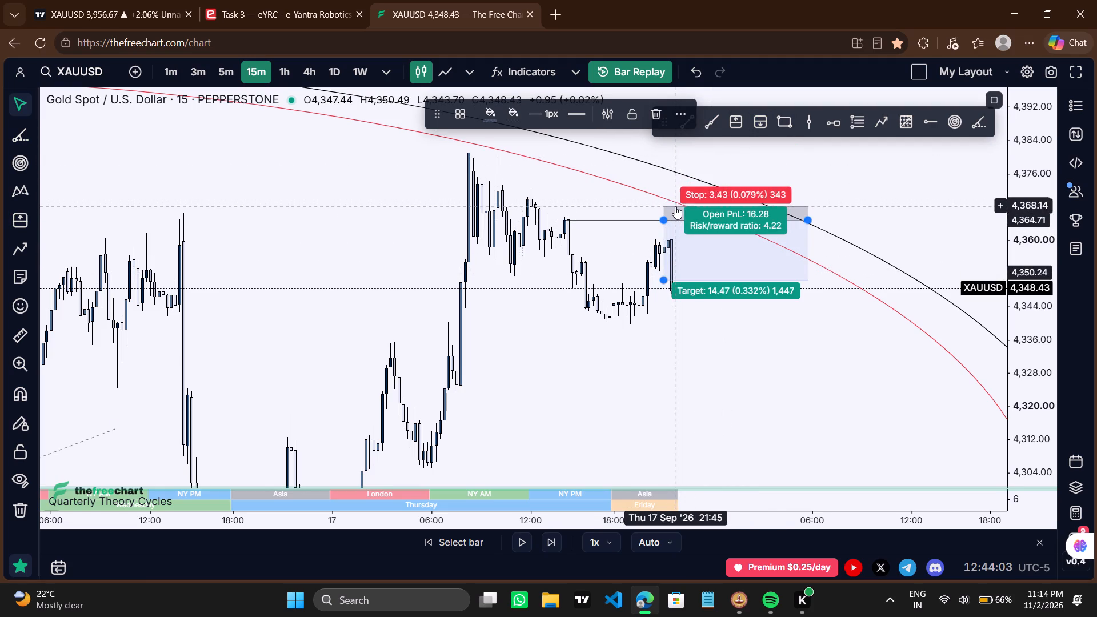
drag(675, 206, 676, 209)
click(666, 207)
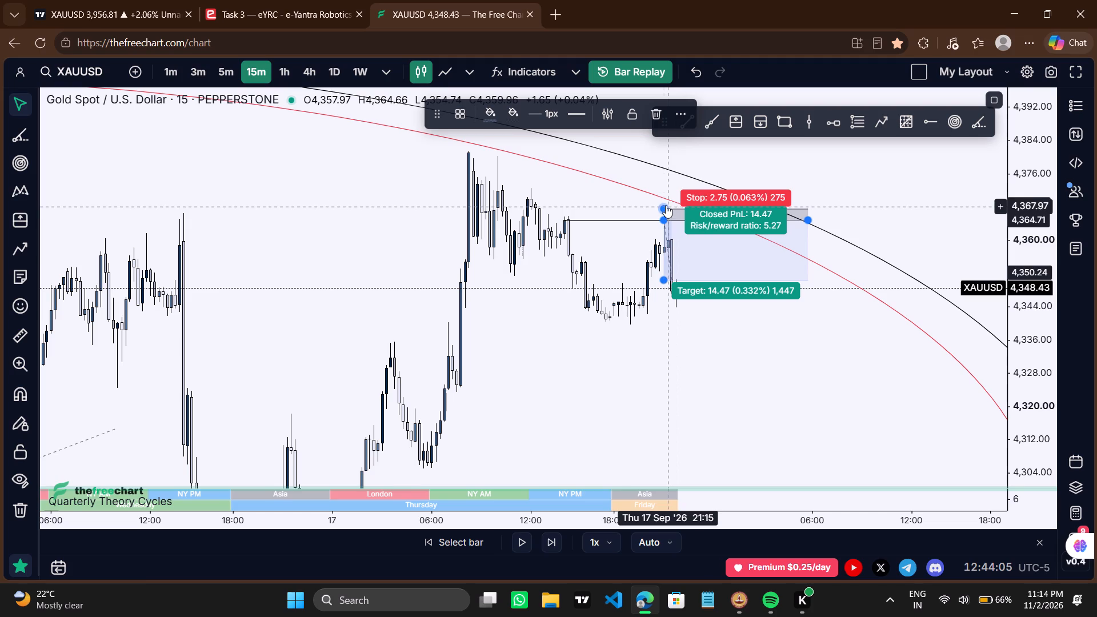
Extend the short position's time span forward into the afternoon of 18 September.
scroll(692, 279, down, 2)
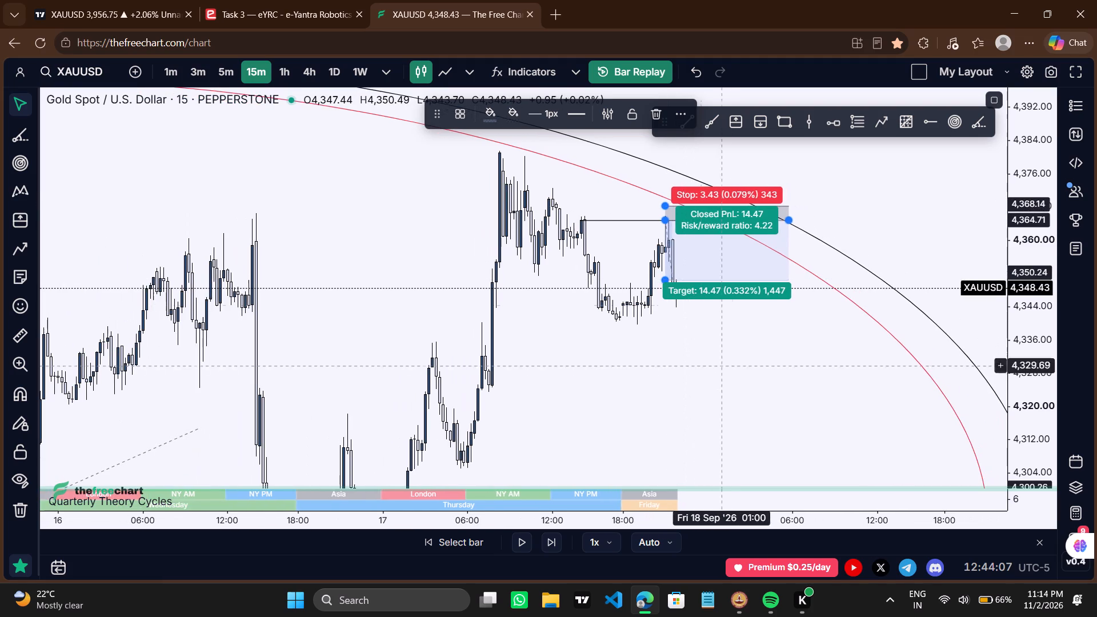
drag(732, 392, 711, 328)
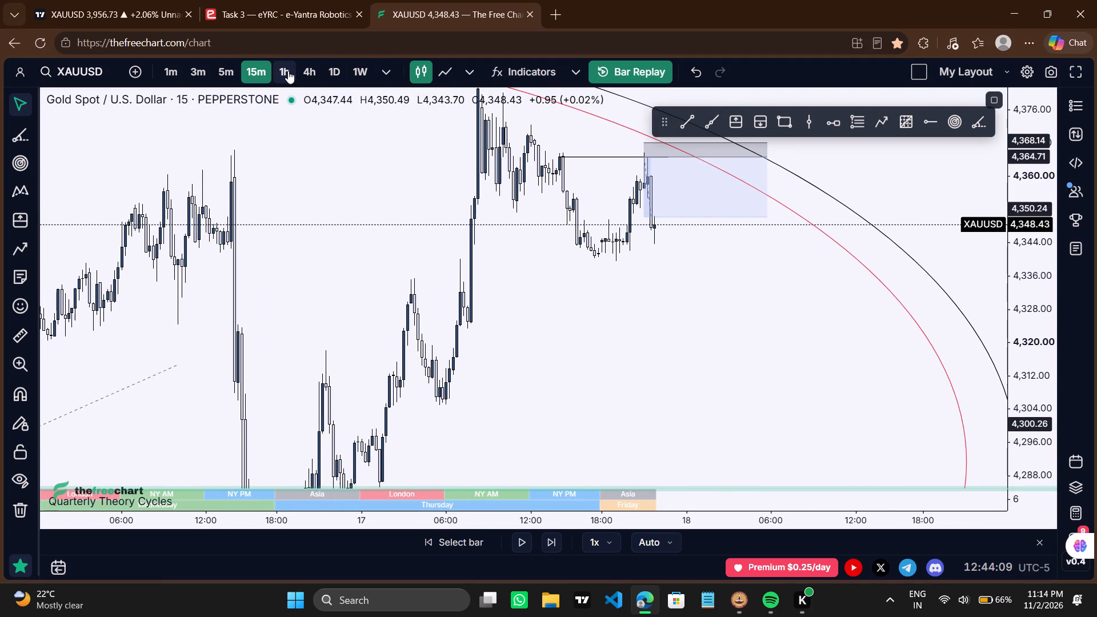
click(766, 158)
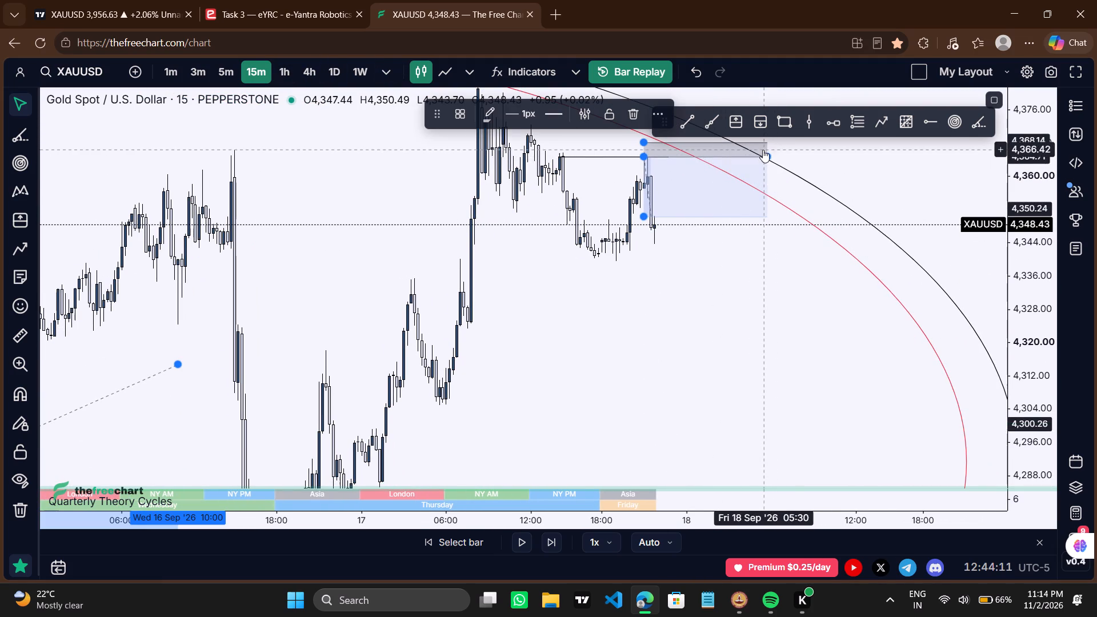
drag(766, 157, 906, 145)
drag(730, 324, 671, 300)
Switch to the 1h timeframe and lower the short position's target to about 4,324.
click(290, 77)
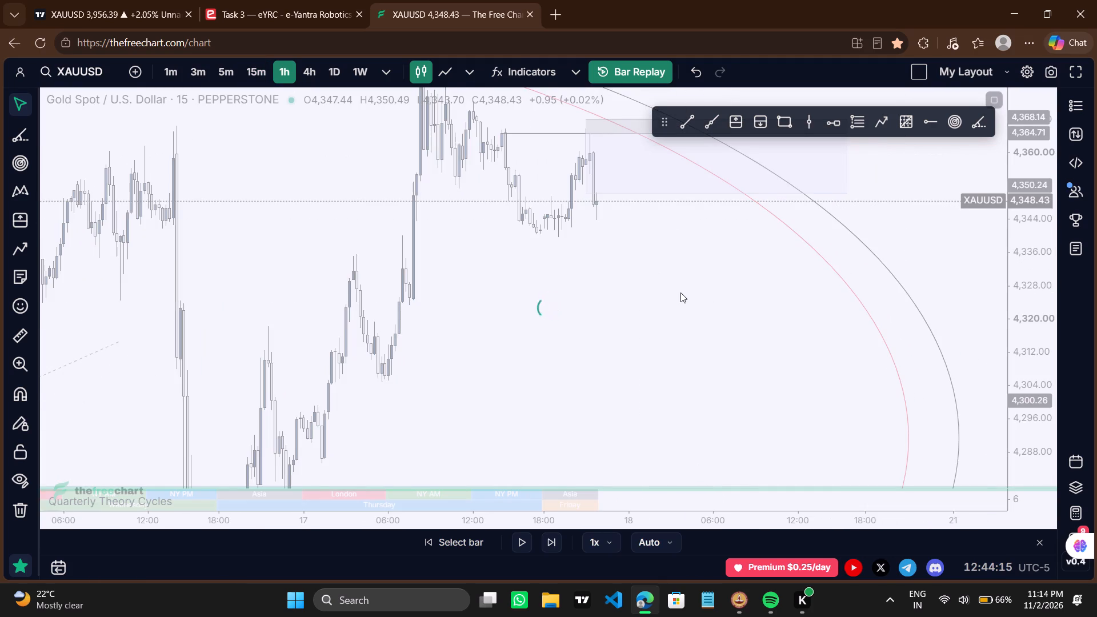
drag(1022, 226, 1033, 333)
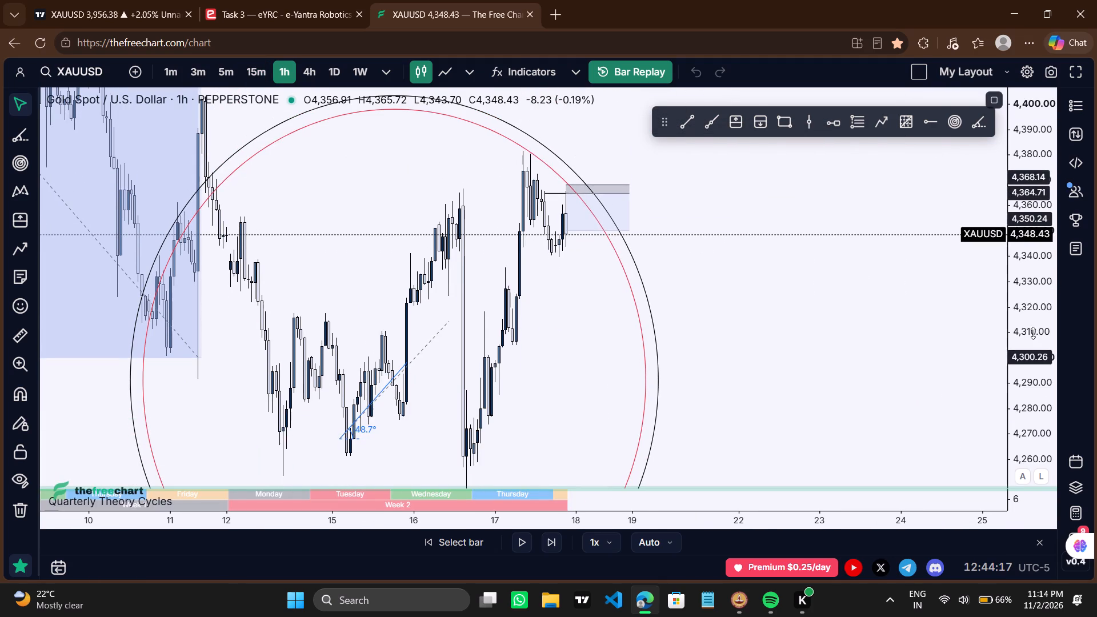
drag(771, 312, 794, 243)
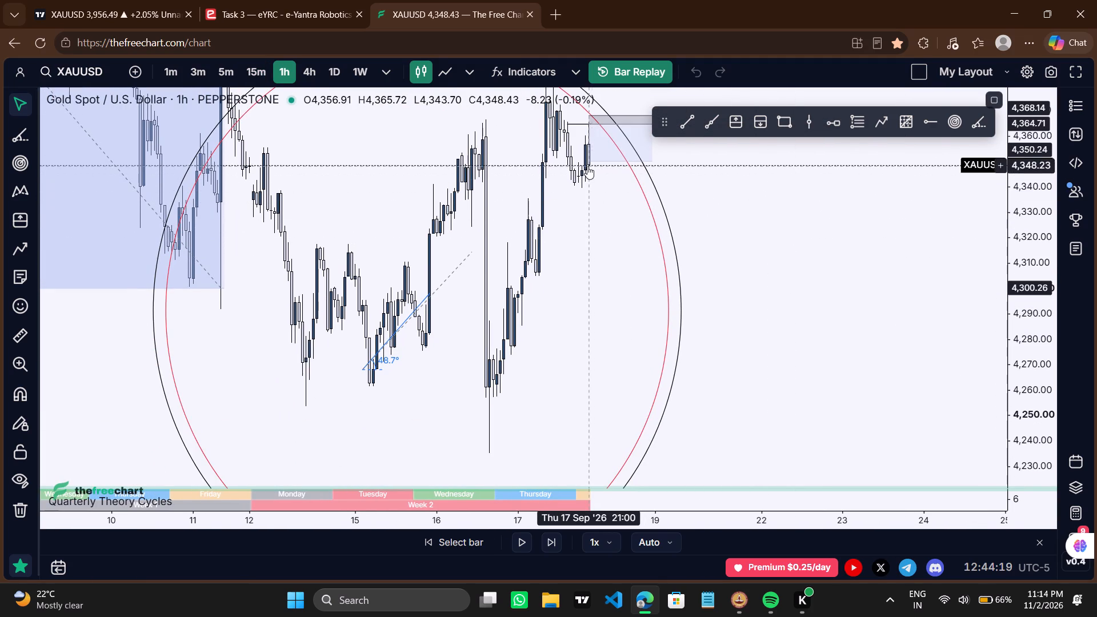
drag(588, 162, 594, 225)
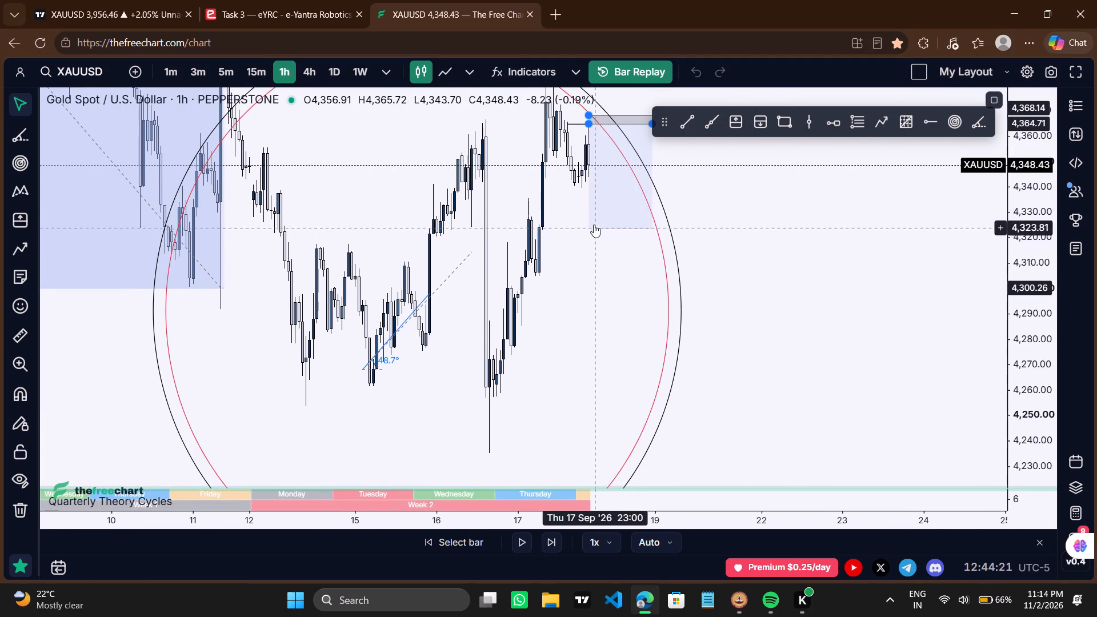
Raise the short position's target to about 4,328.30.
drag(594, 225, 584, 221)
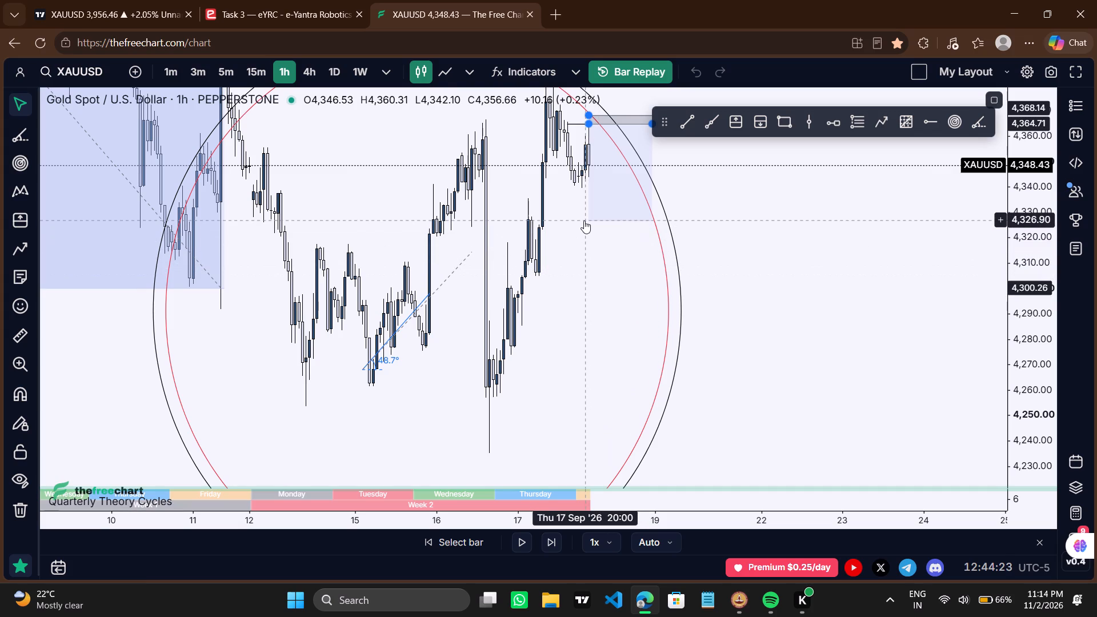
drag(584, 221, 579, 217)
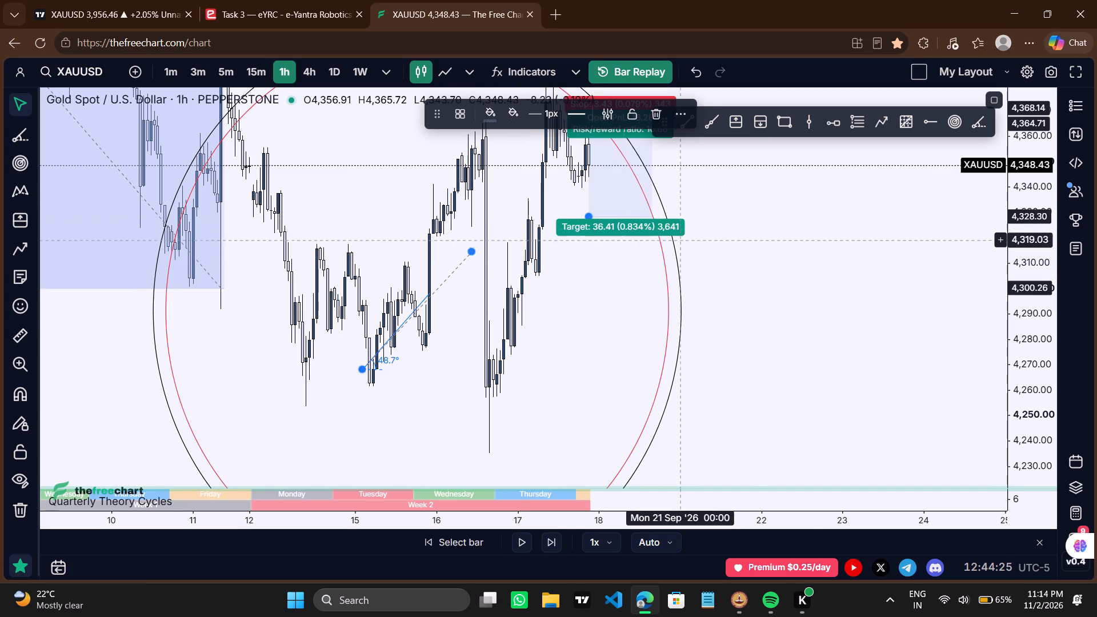
Advance the 1h replay bar by bar from 17 September into 18 September to test the short position.
drag(766, 250, 718, 307)
click(548, 547)
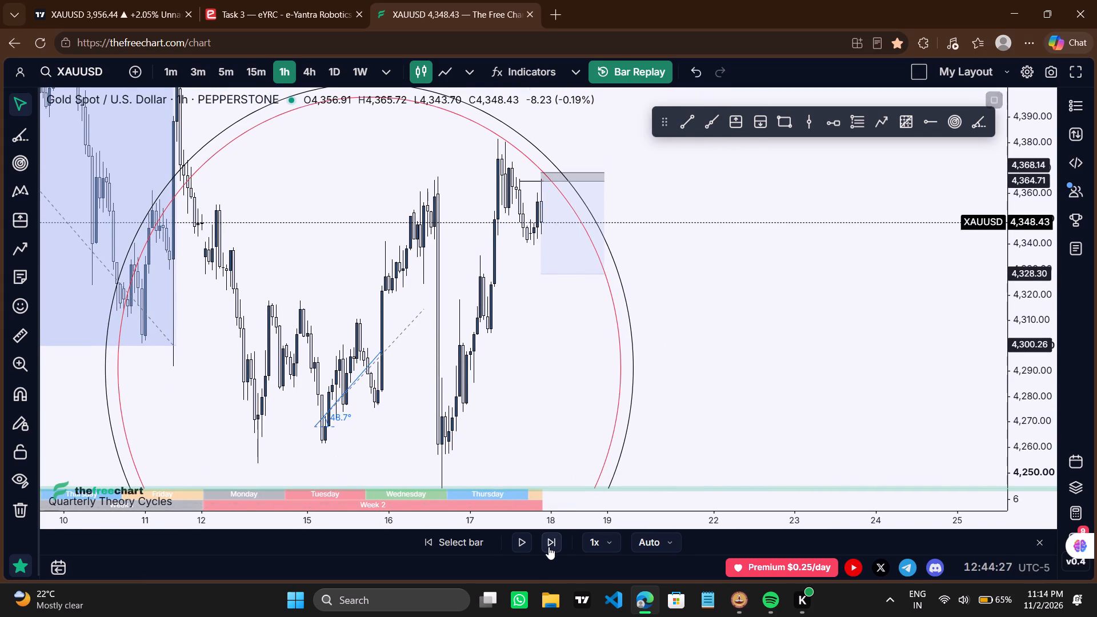
click(548, 547)
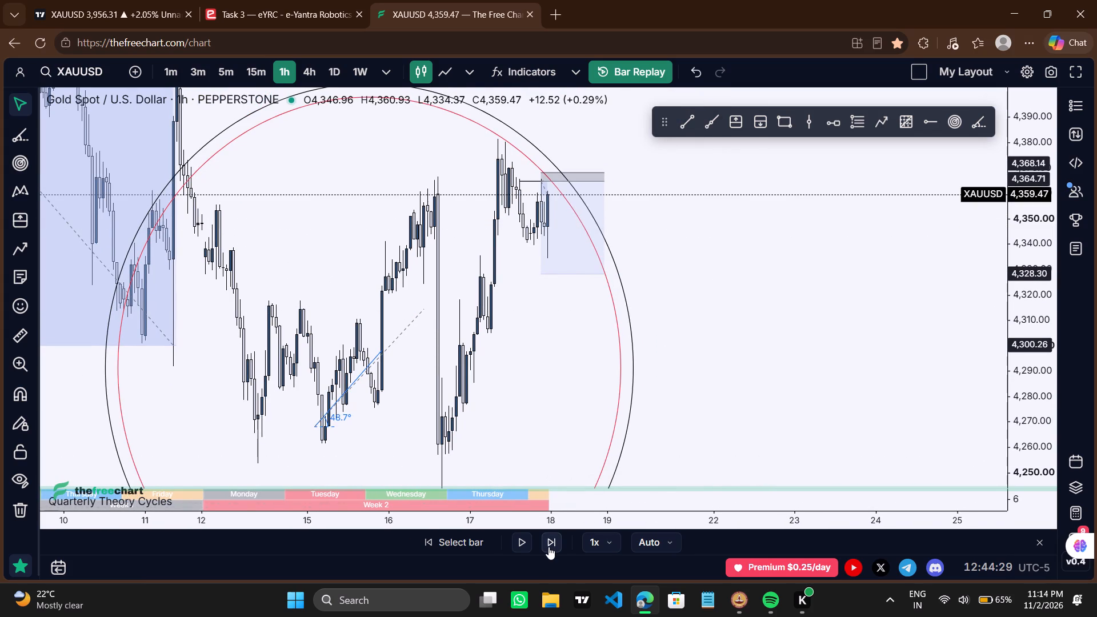
click(548, 547)
click(548, 547)
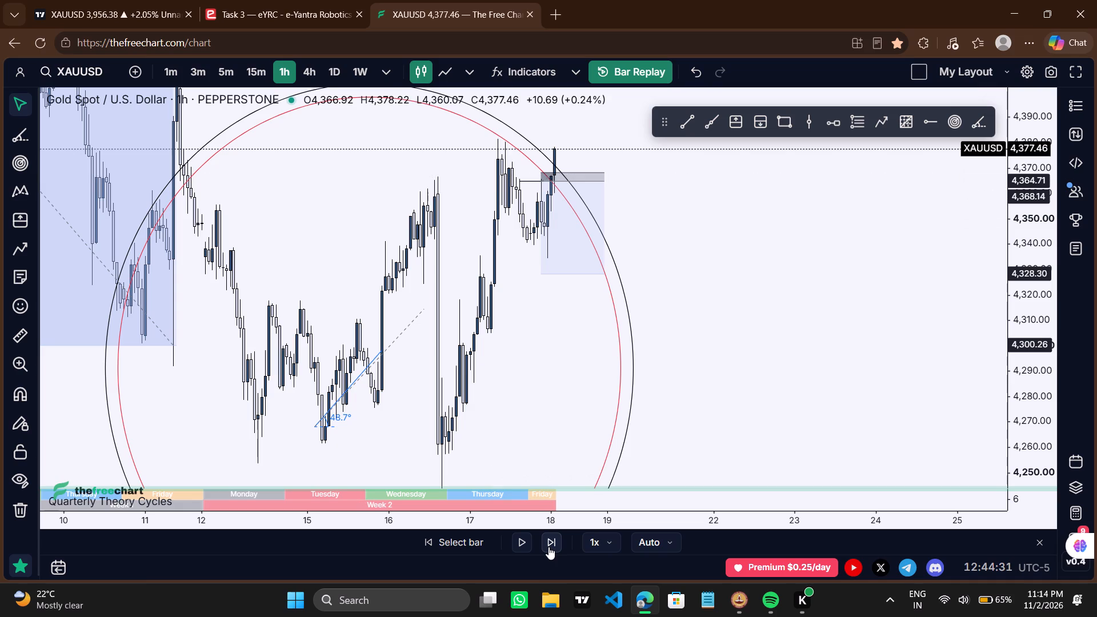
Delete the short position placed at the end of 17 September.
drag(533, 449, 551, 492)
click(588, 302)
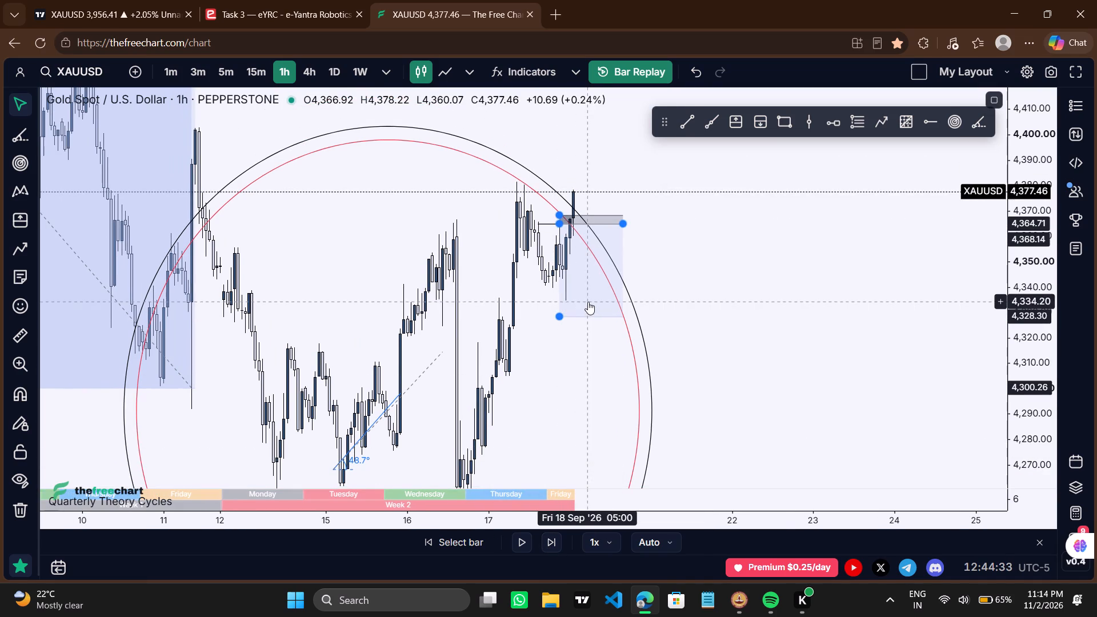
click(661, 113)
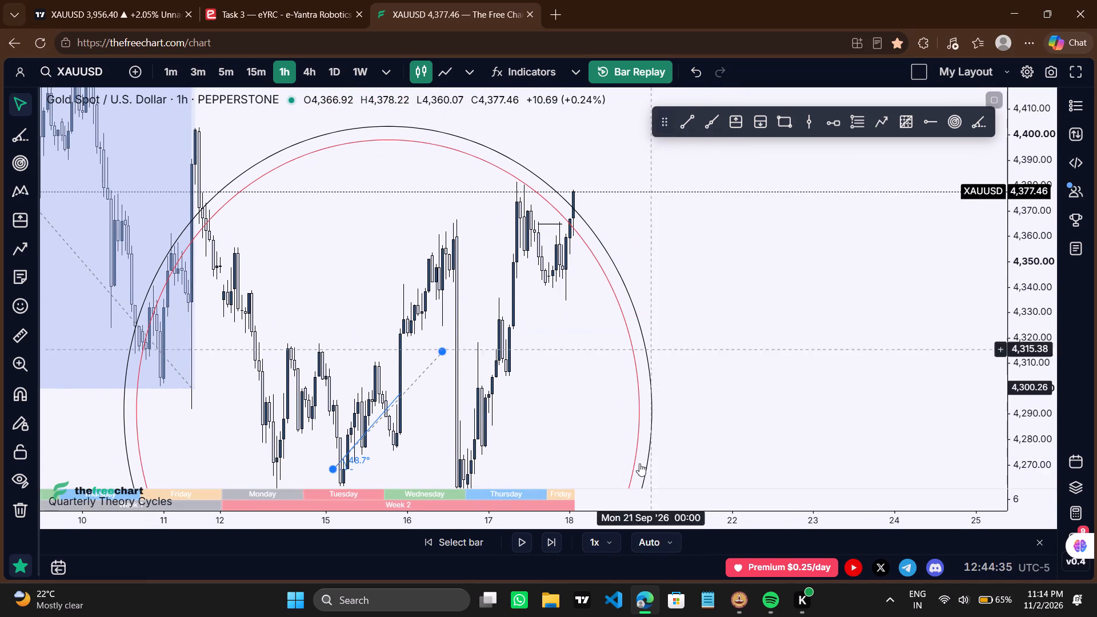
Advance the 1h replay bar by bar through most of Friday 18 September.
click(556, 542)
click(556, 542)
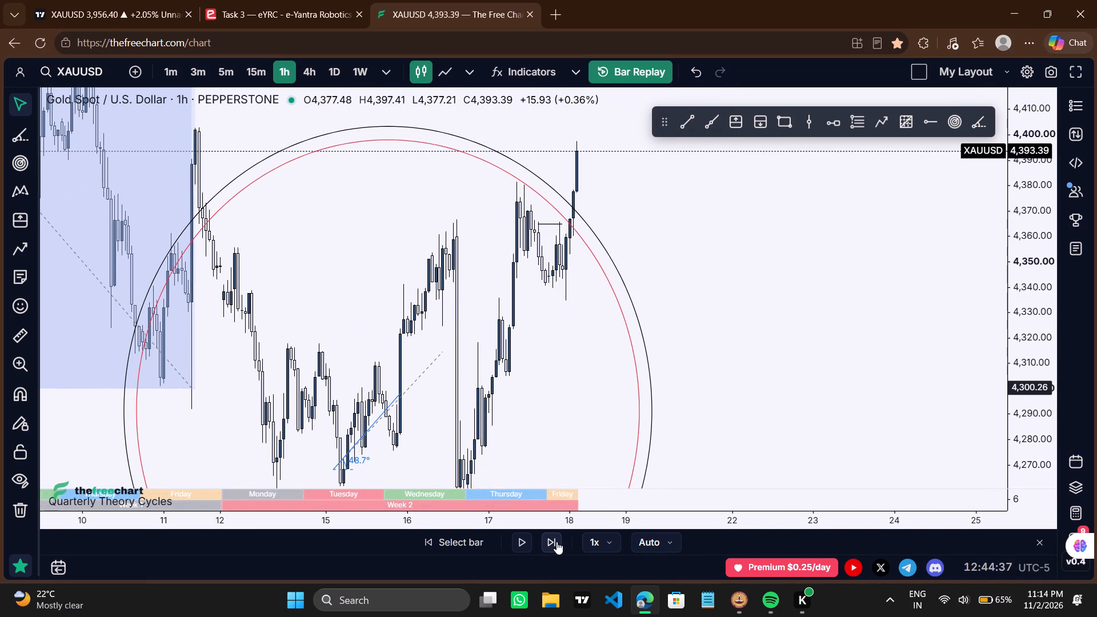
triple_click(556, 542)
triple_click(556, 542)
triple_click(556, 542)
click(556, 542)
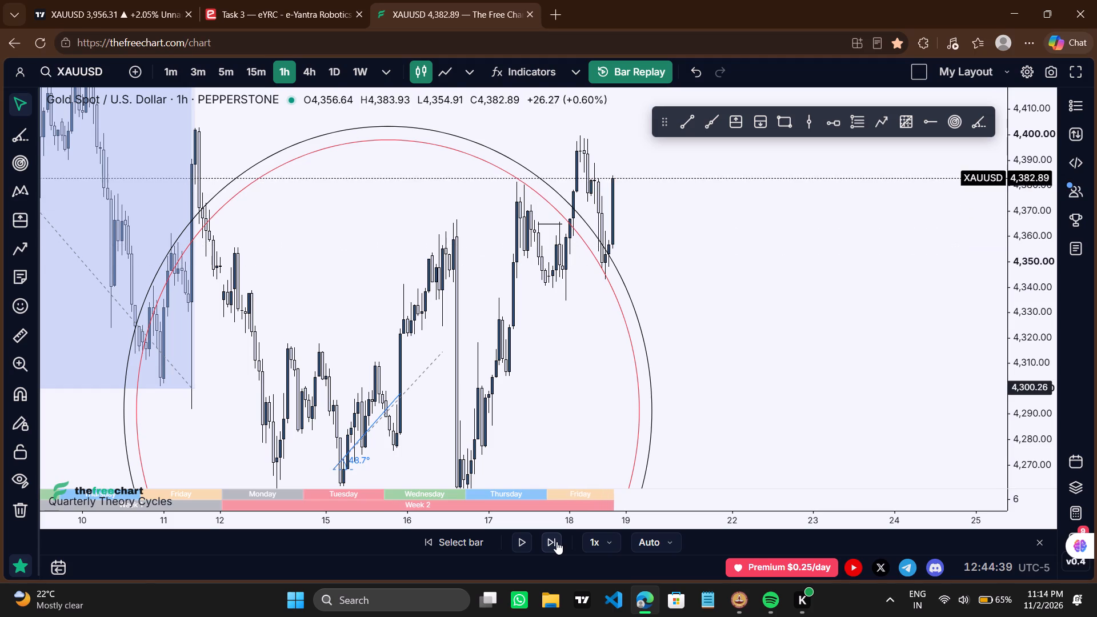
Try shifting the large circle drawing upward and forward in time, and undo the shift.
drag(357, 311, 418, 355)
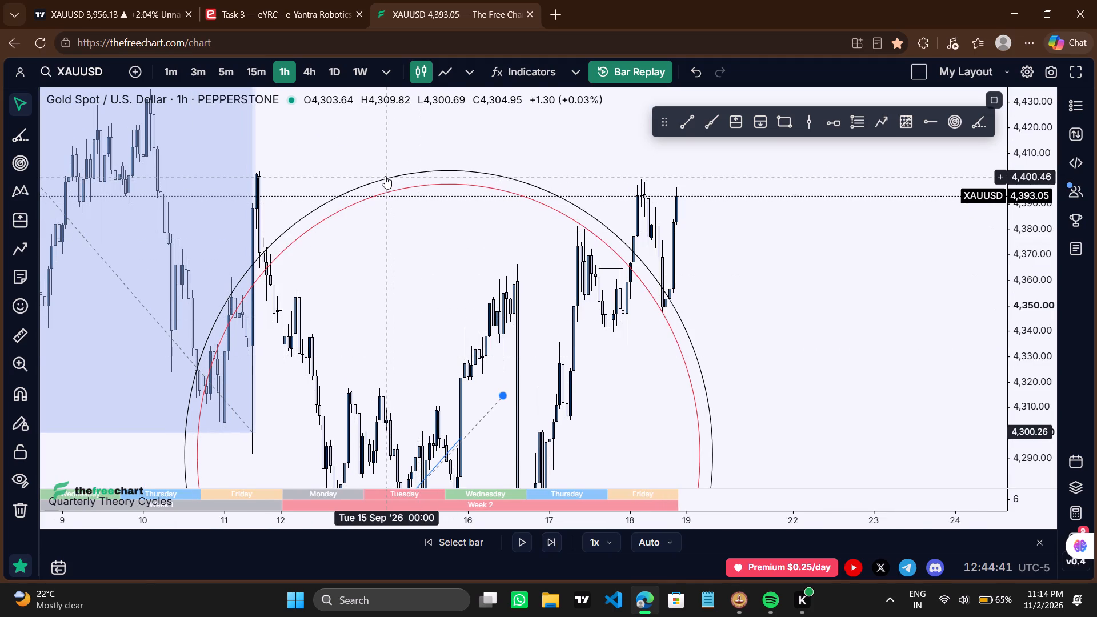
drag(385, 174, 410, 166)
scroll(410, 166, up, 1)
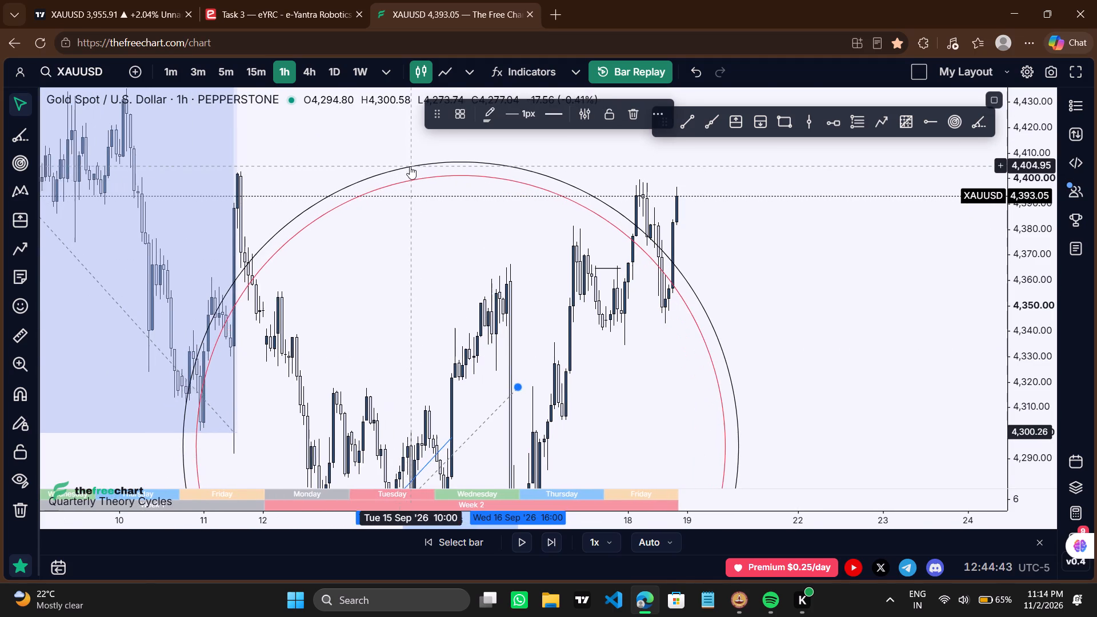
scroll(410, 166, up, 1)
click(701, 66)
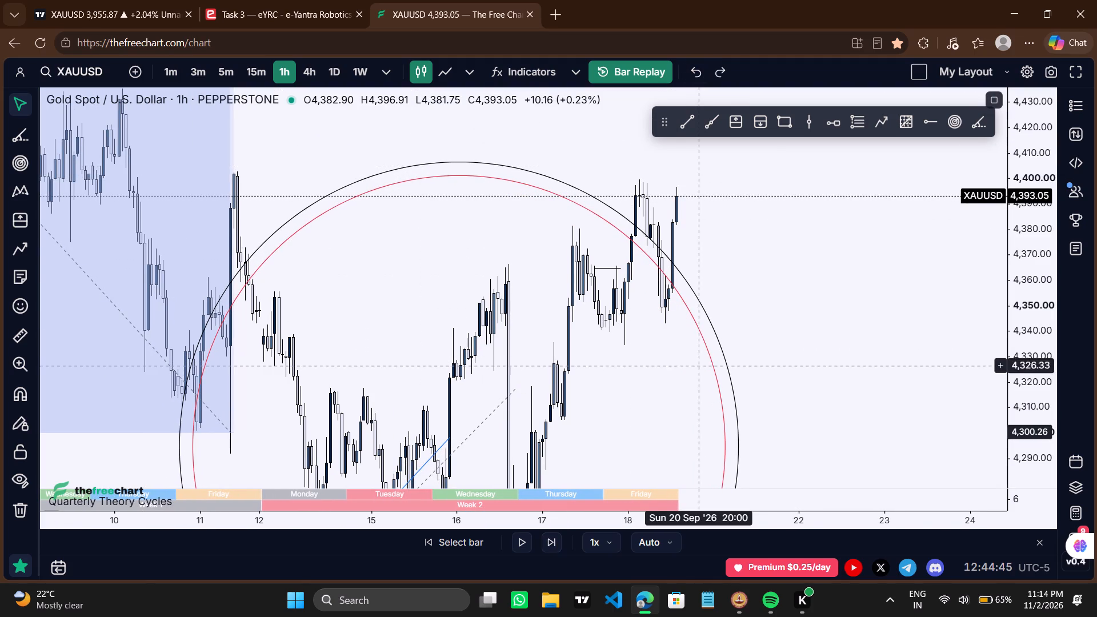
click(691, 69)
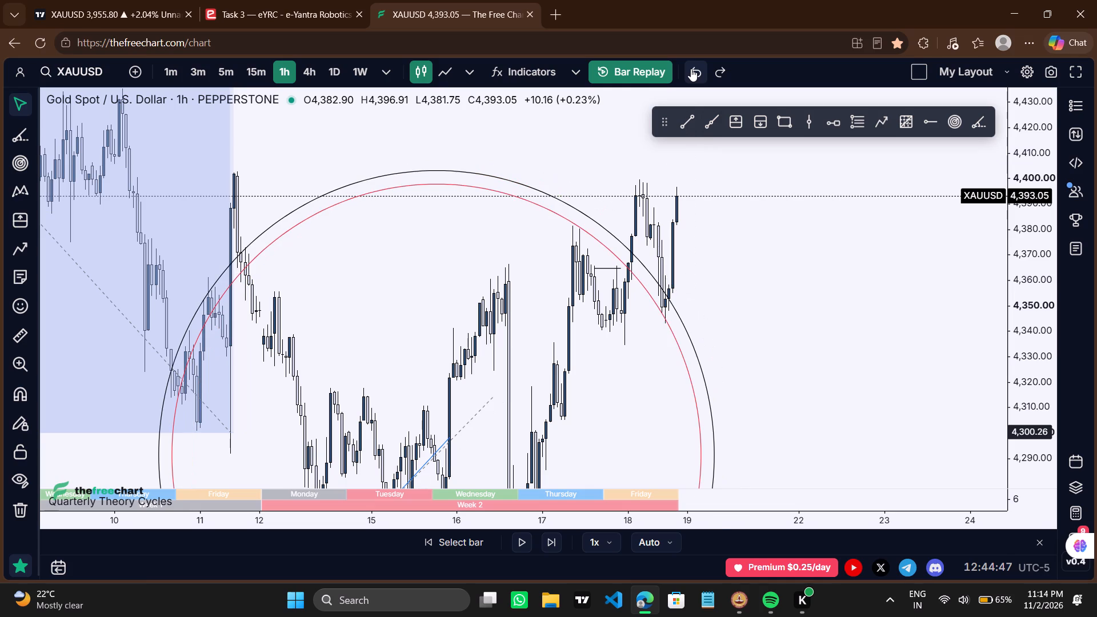
Advance the 1h replay past Friday's close and through Monday of Week 3, up to the start of Tuesday.
click(555, 536)
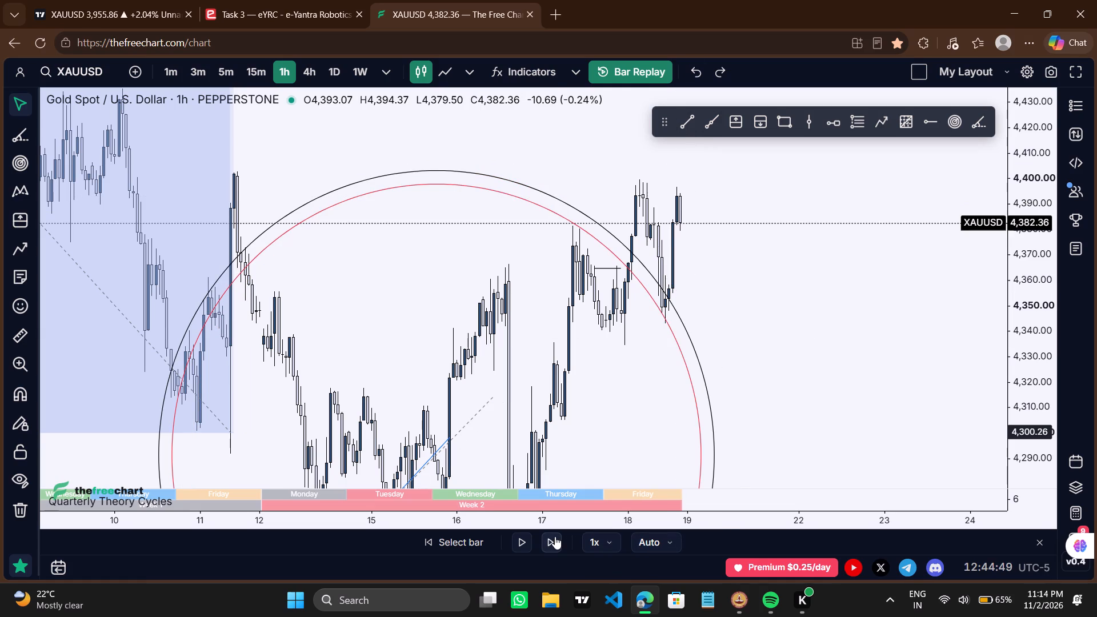
click(555, 536)
triple_click(555, 536)
triple_click(555, 536)
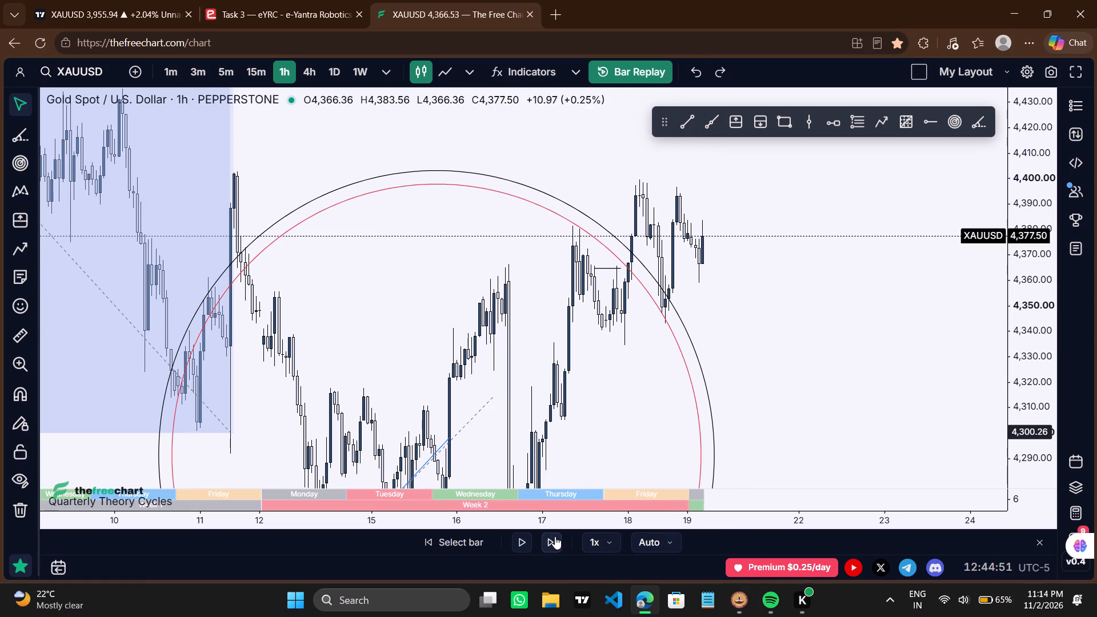
triple_click(555, 536)
triple_click(555, 536)
triple_click(555, 536)
triple_click(555, 536)
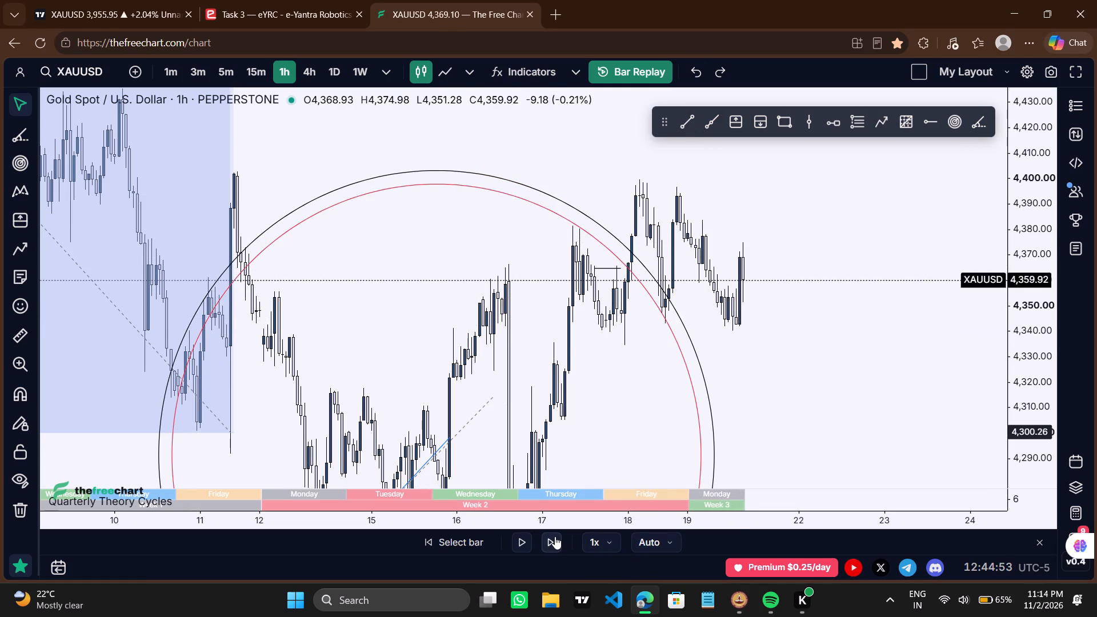
triple_click(555, 536)
triple_click(555, 536)
triple_click(555, 536)
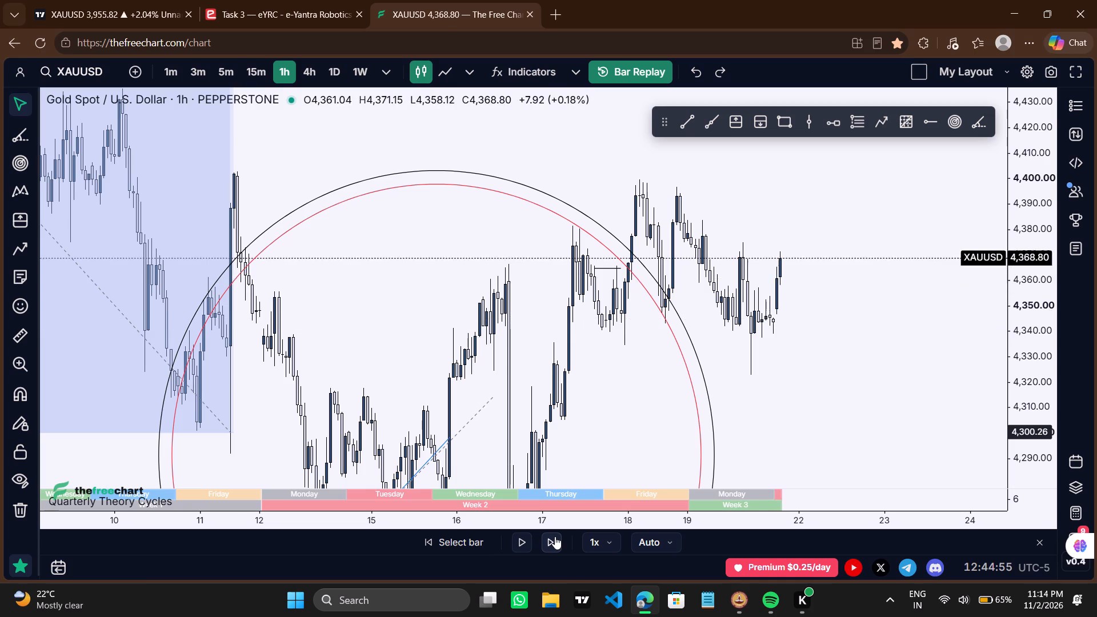
Advance the 1h replay through Tuesday 22 September, up to the start of Wednesday's session.
triple_click(555, 536)
triple_click(555, 536)
triple_click(555, 536)
triple_click(555, 536)
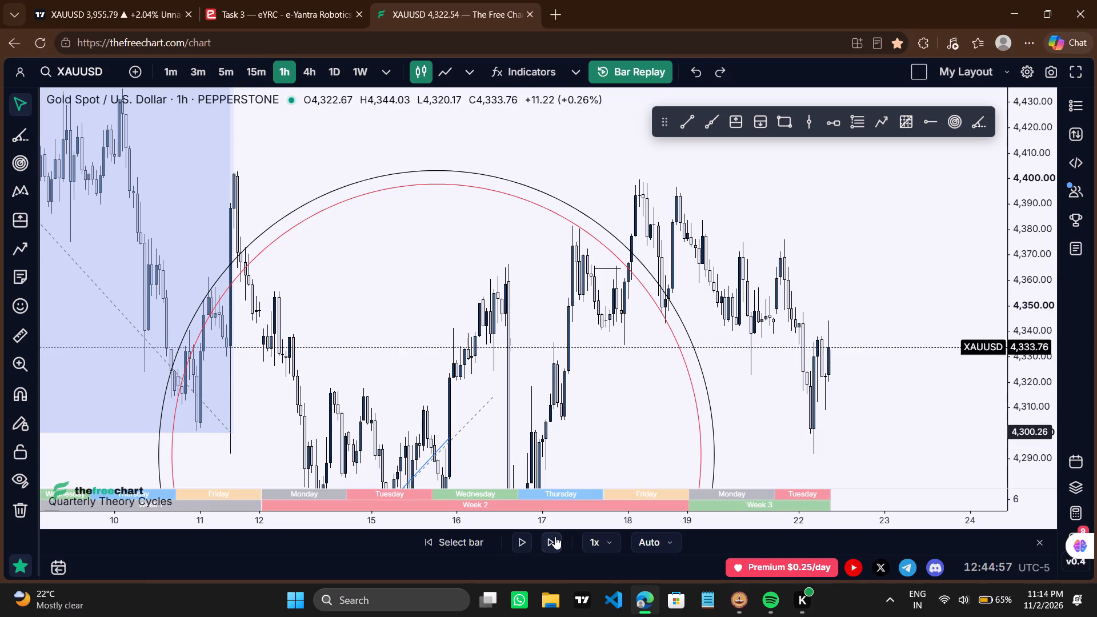
triple_click(555, 536)
triple_click(555, 536)
triple_click(555, 536)
triple_click(555, 536)
triple_click(555, 536)
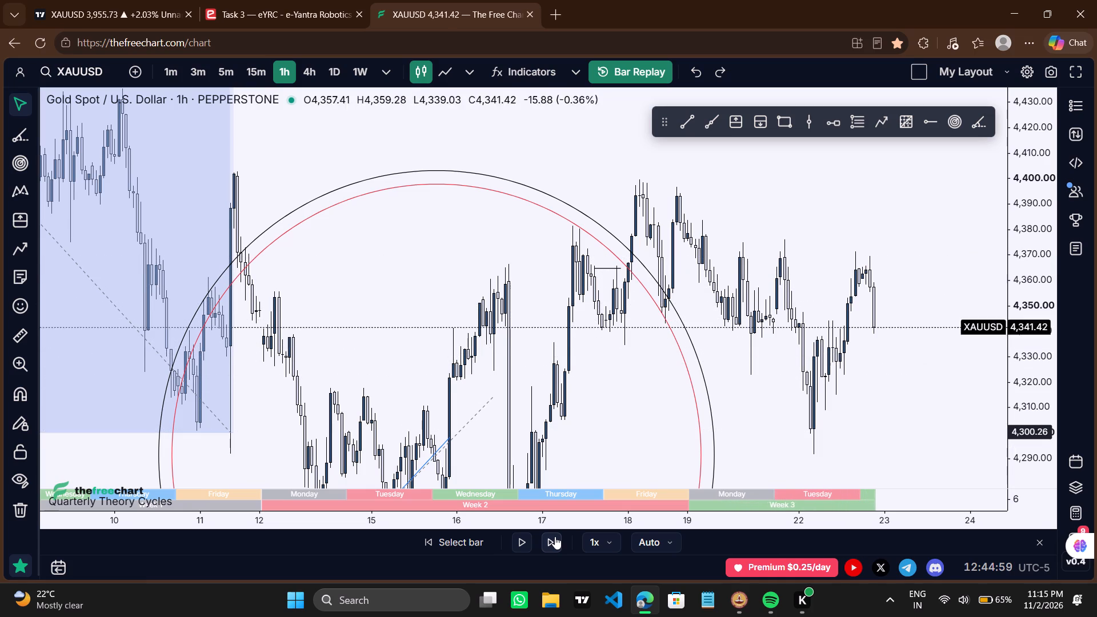
Advance the 1h replay through Wednesday 23 September to the start of Thursday's session.
triple_click(555, 536)
triple_click(555, 536)
triple_click(555, 536)
triple_click(555, 536)
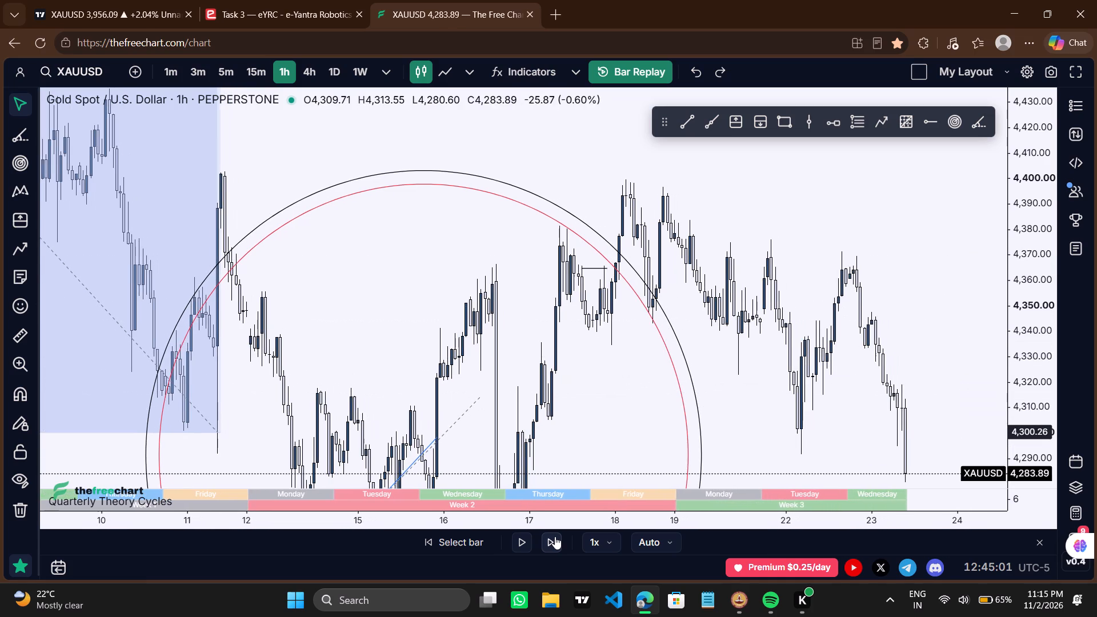
triple_click(555, 536)
triple_click(555, 536)
triple_click(555, 536)
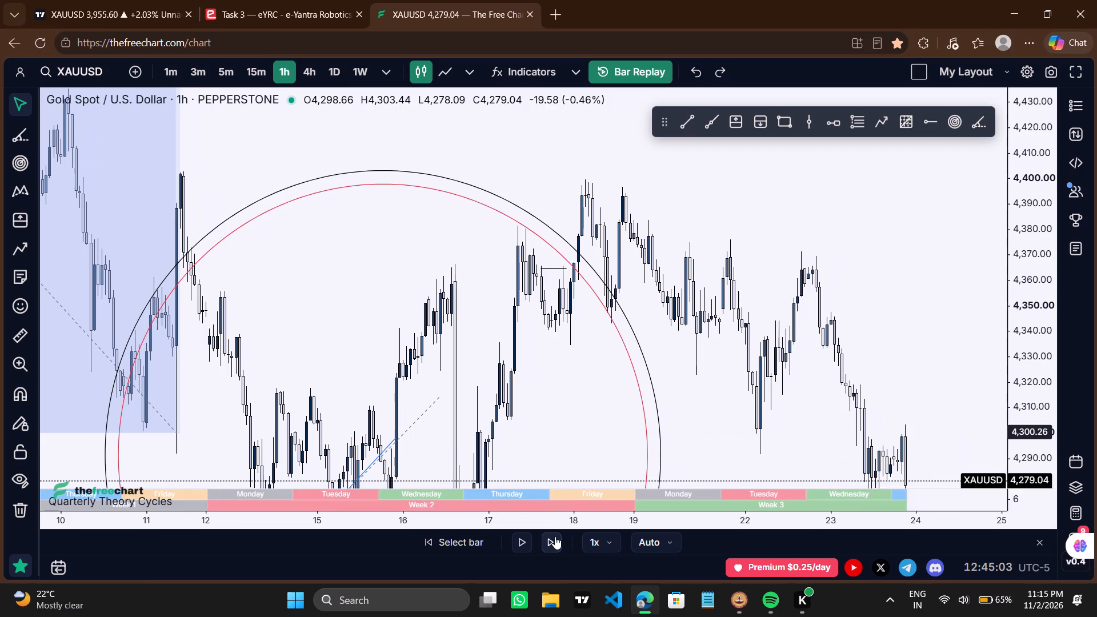
Switch to the 1D timeframe and compress the price scale to fit the August–September structure.
click(341, 78)
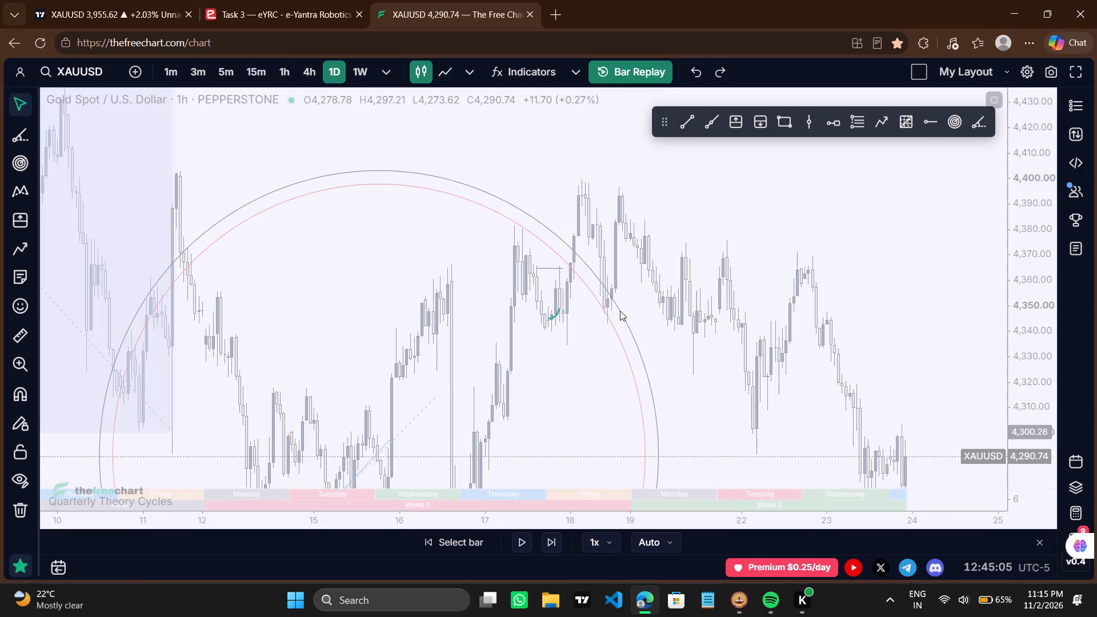
scroll(767, 371, up, 5)
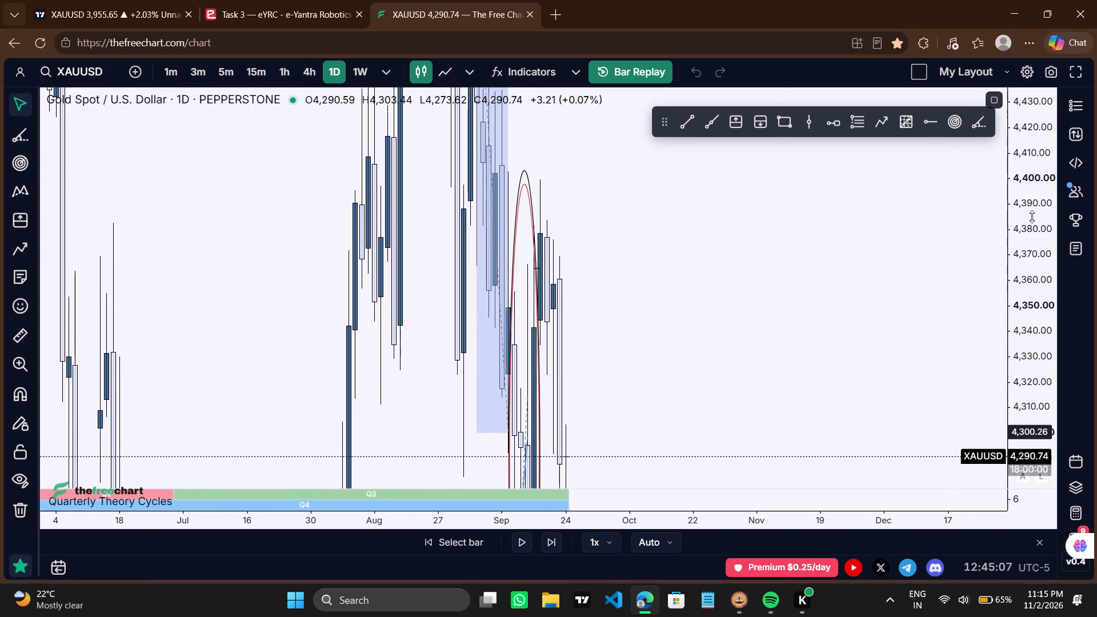
drag(1017, 167, 1059, 413)
drag(732, 340, 873, 326)
scroll(873, 326, up, 2)
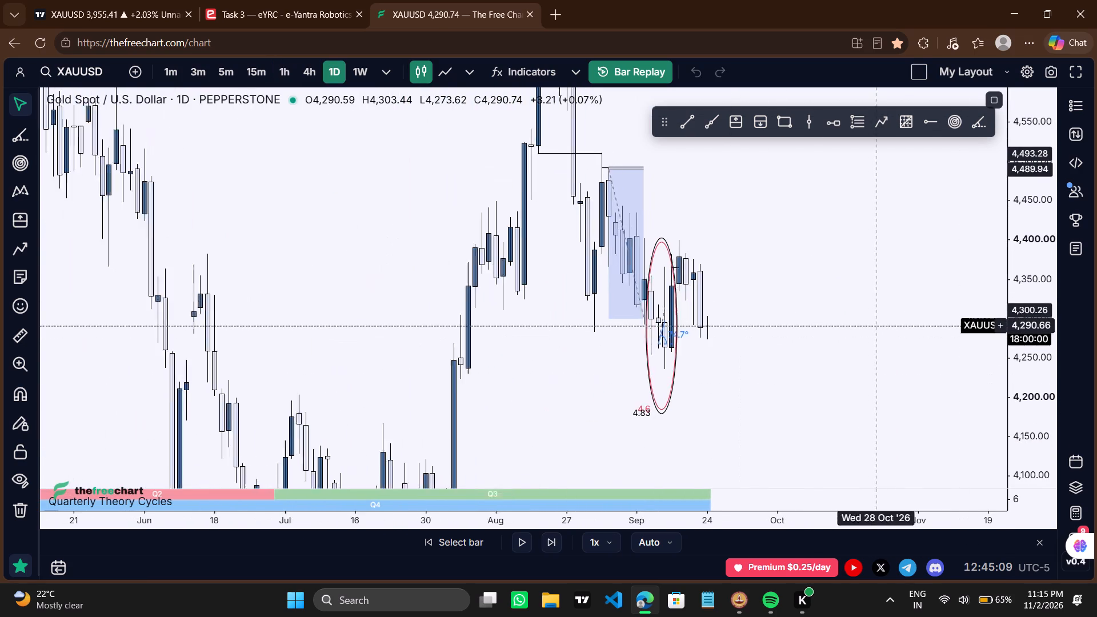
scroll(873, 326, up, 3)
drag(1052, 173, 1068, 305)
drag(956, 318, 952, 320)
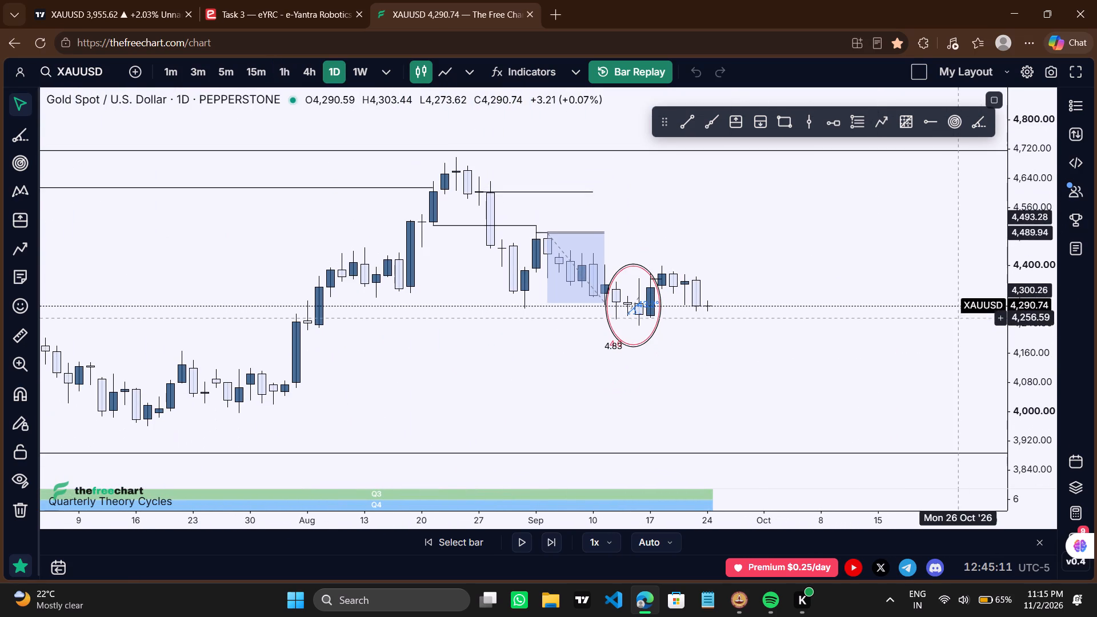
drag(952, 320, 878, 324)
Examine the daily price structure from August to 24 September against the horizontal levels, old short position and circle.
scroll(878, 324, up, 1)
drag(715, 369, 735, 365)
scroll(735, 365, up, 1)
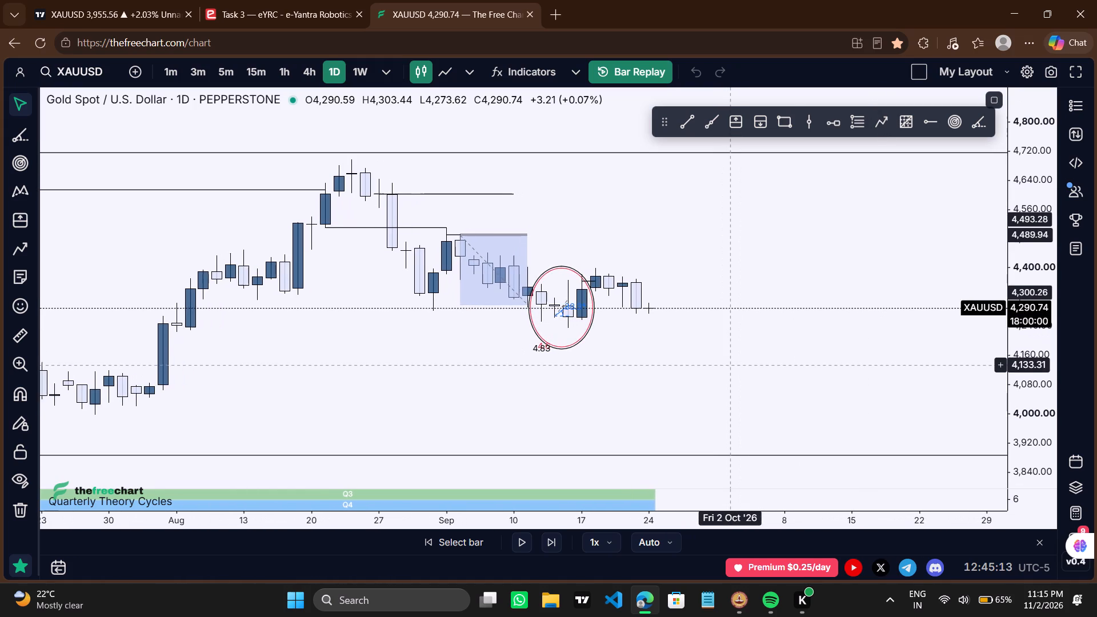
drag(735, 365, 712, 364)
drag(712, 364, 686, 363)
drag(686, 363, 678, 359)
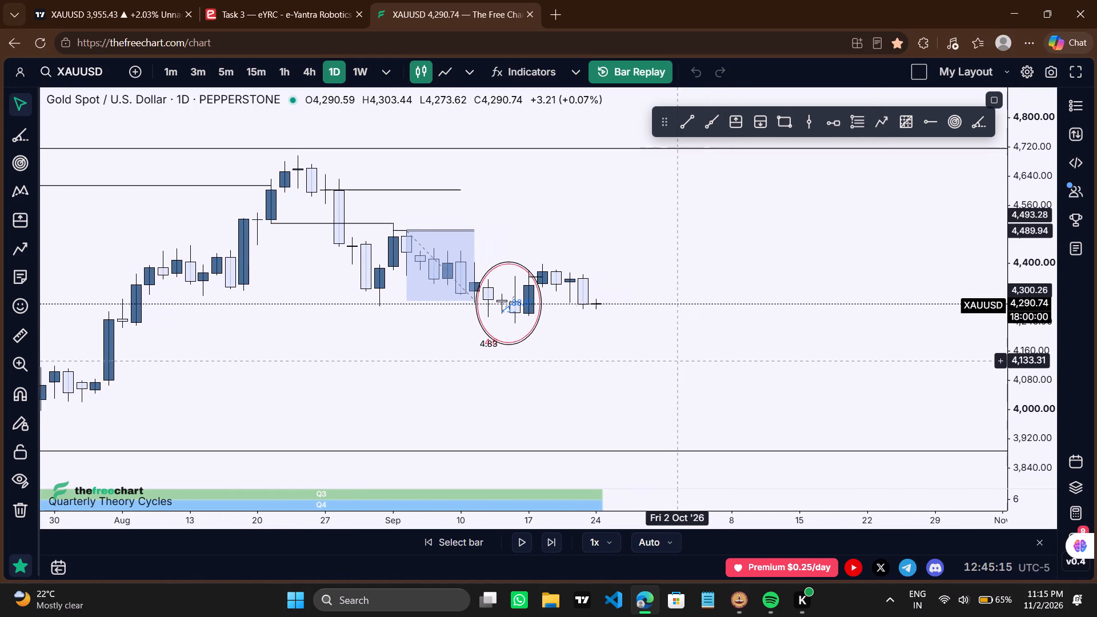
drag(678, 359, 677, 359)
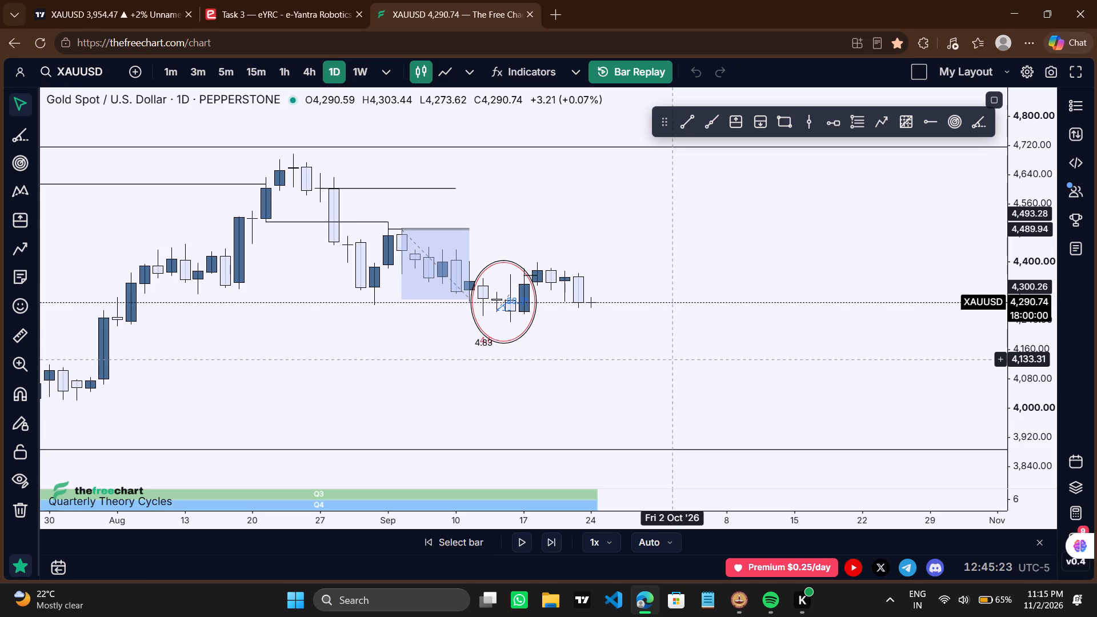
drag(712, 397, 764, 435)
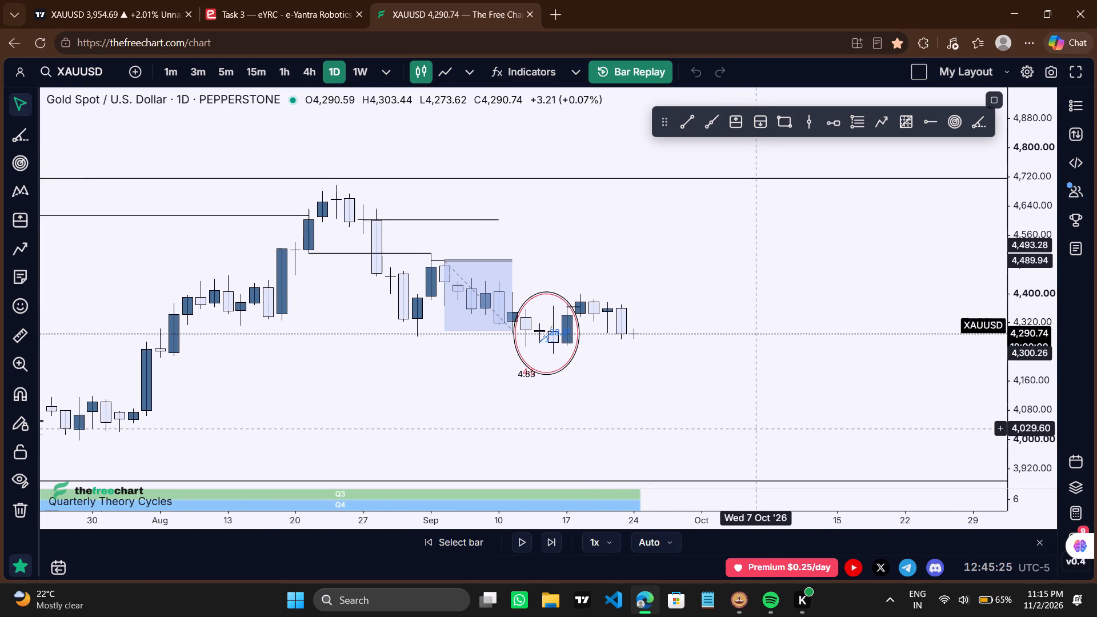
scroll(764, 435, down, 1)
drag(699, 366, 743, 363)
scroll(743, 363, down, 1)
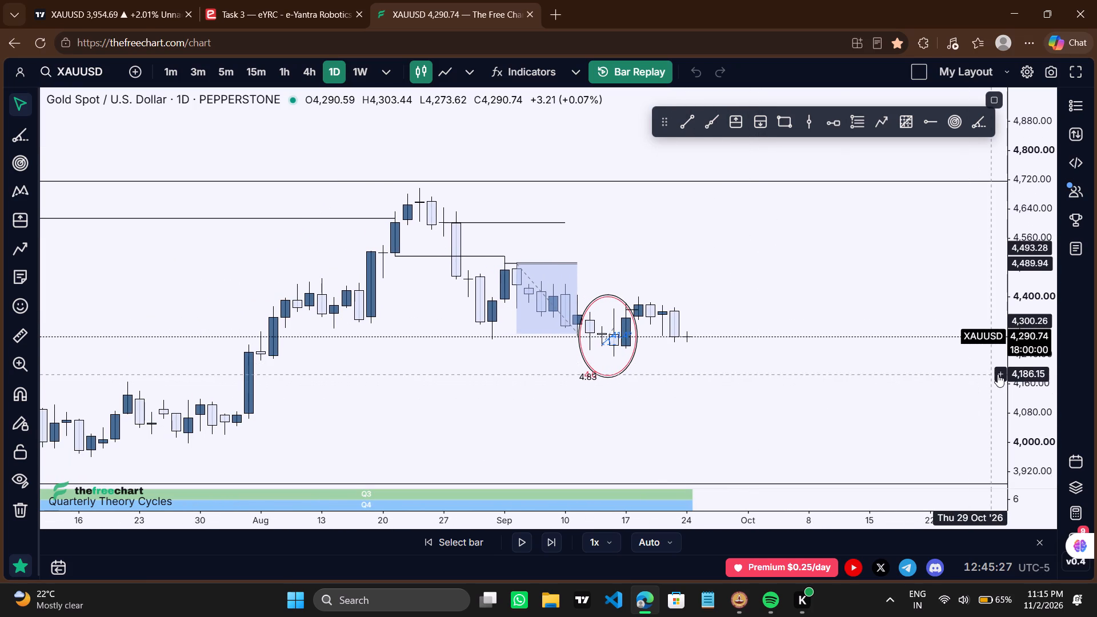
drag(1031, 384, 1023, 355)
drag(796, 356, 843, 323)
scroll(843, 323, up, 1)
drag(795, 365, 818, 353)
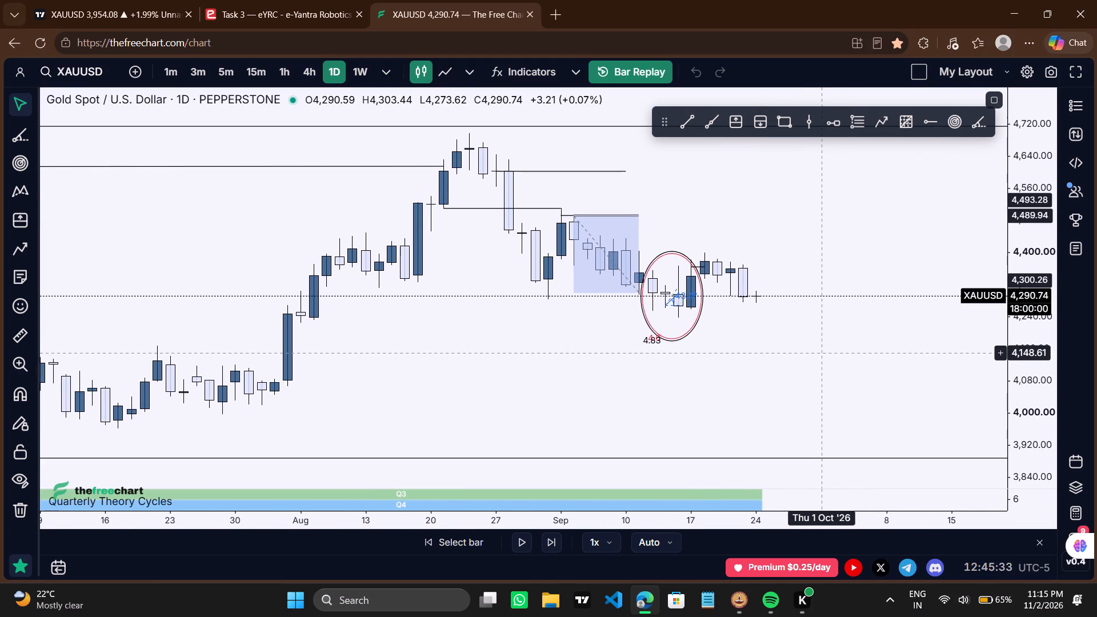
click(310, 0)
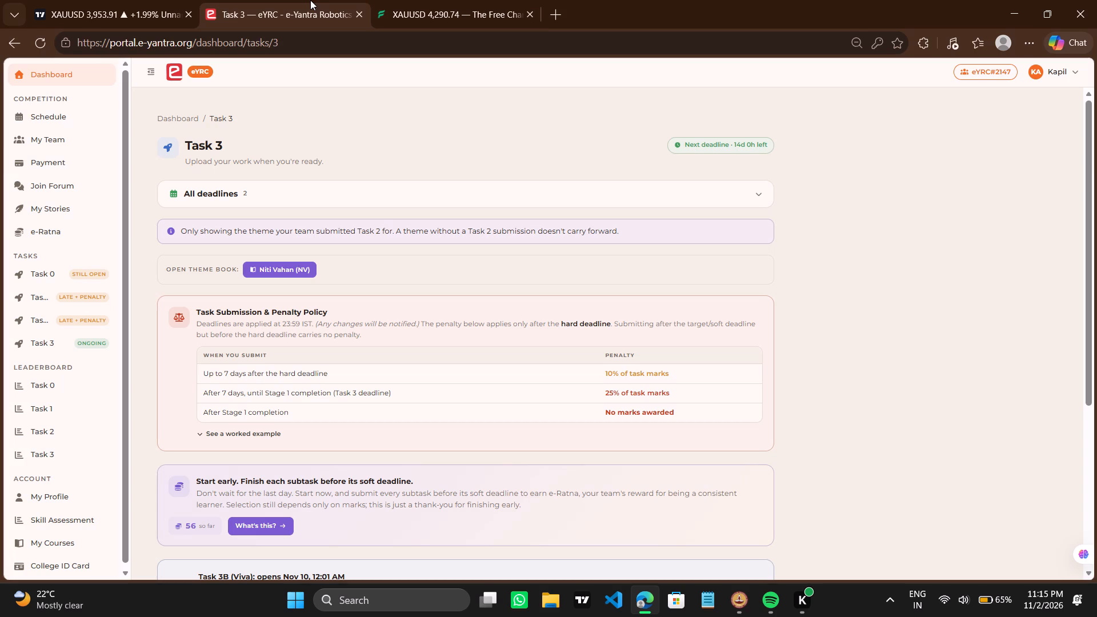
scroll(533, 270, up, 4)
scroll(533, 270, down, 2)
Switch to TradingView and examine the live XAUUSD 1h chart around the circle and the short position on 2 November.
click(185, 28)
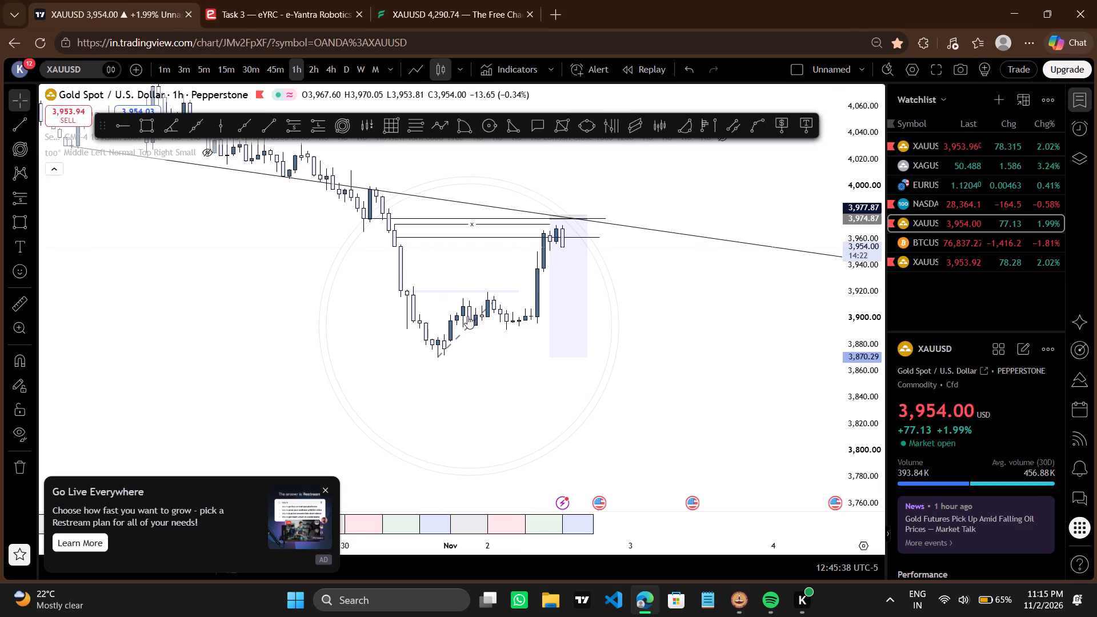
scroll(473, 323, up, 2)
drag(687, 374, 685, 386)
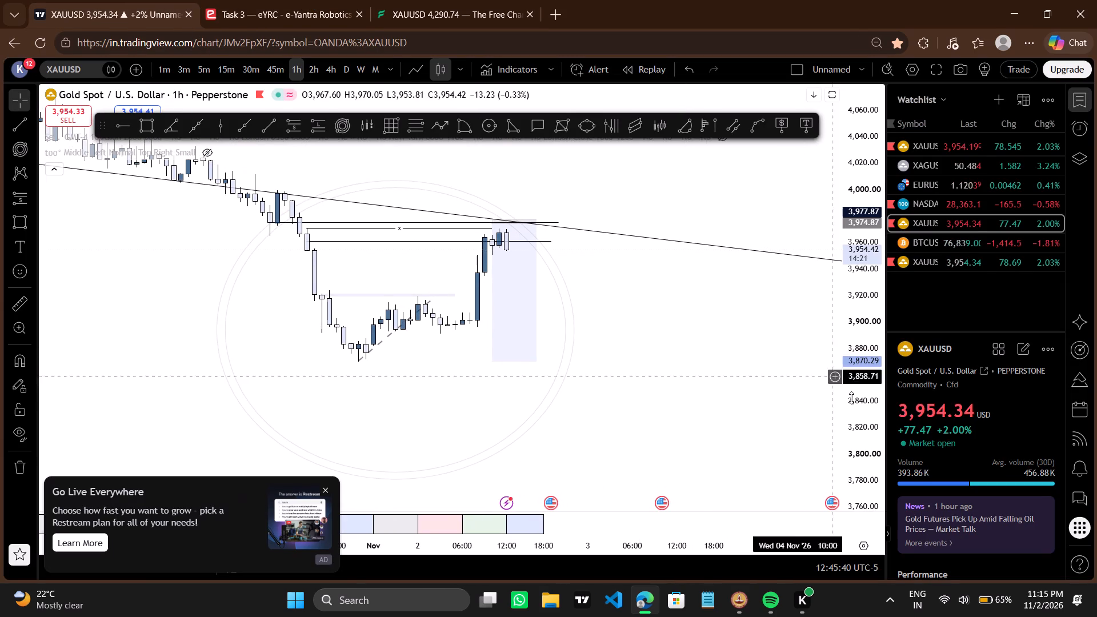
drag(872, 415, 856, 336)
drag(677, 315, 706, 360)
scroll(706, 360, up, 1)
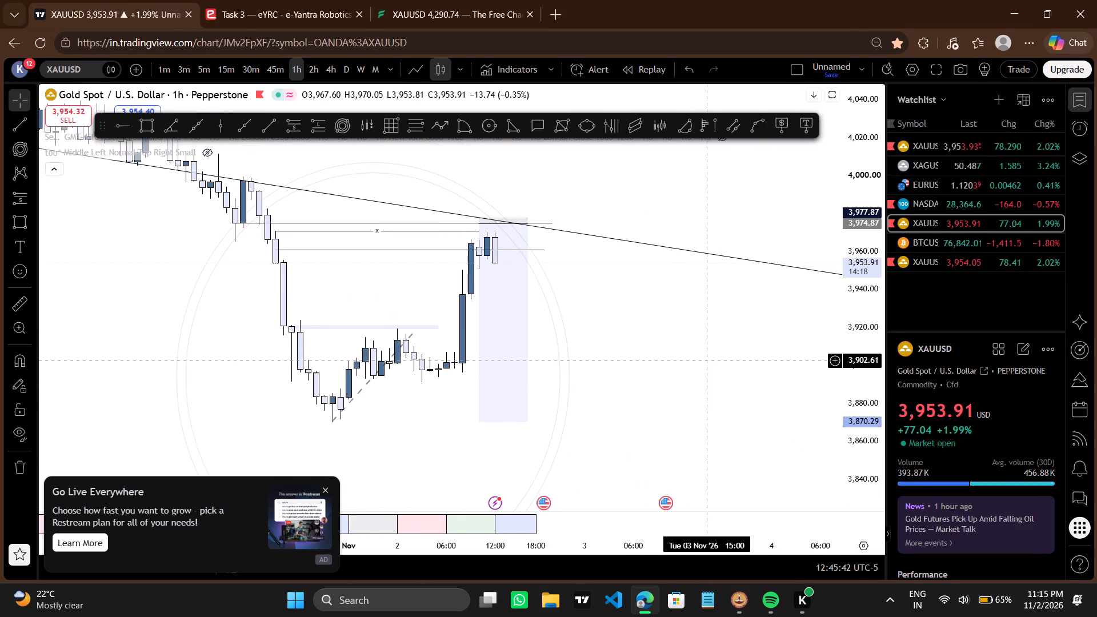
Switch the live TradingView chart to 15m and examine price around the short position, trend line and horizontal levels on 2 November.
click(619, 328)
drag(620, 326, 613, 318)
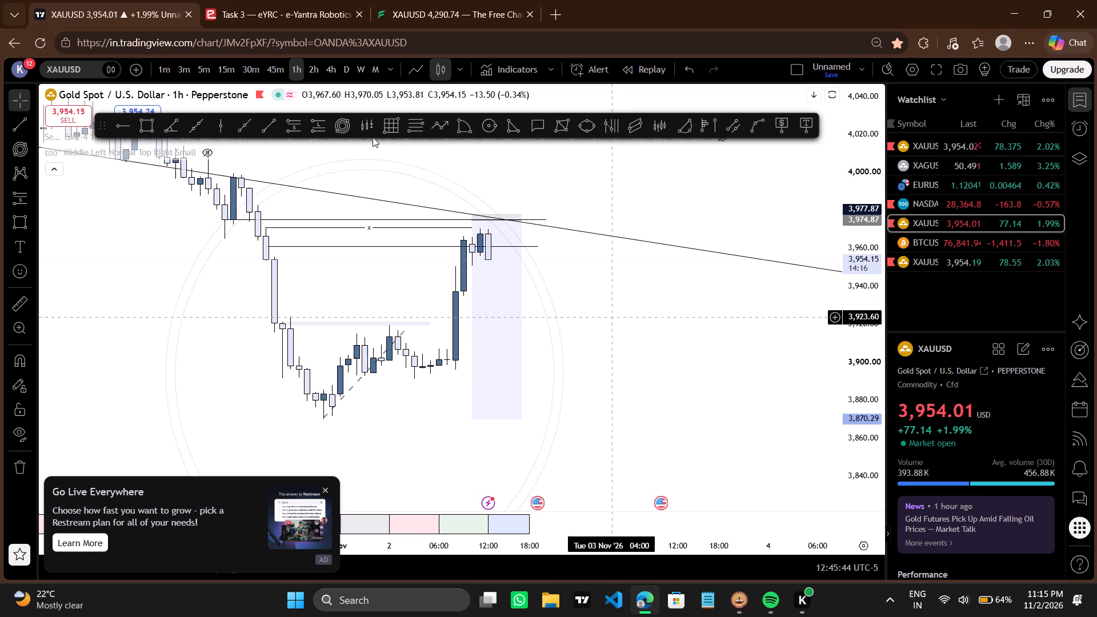
click(225, 65)
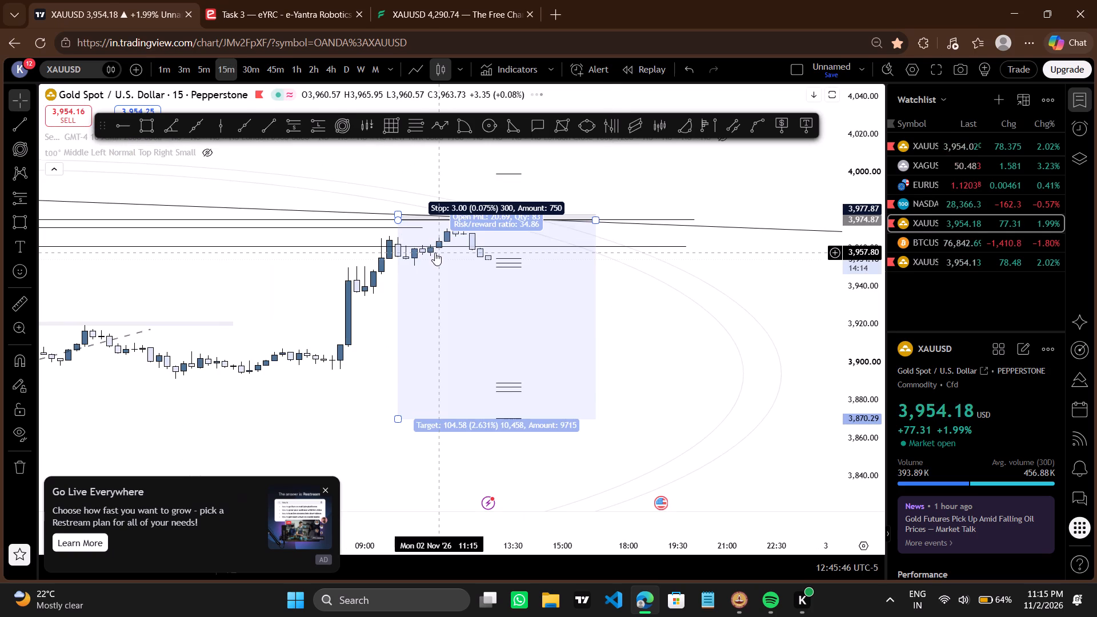
scroll(435, 253, down, 5)
drag(789, 278, 742, 284)
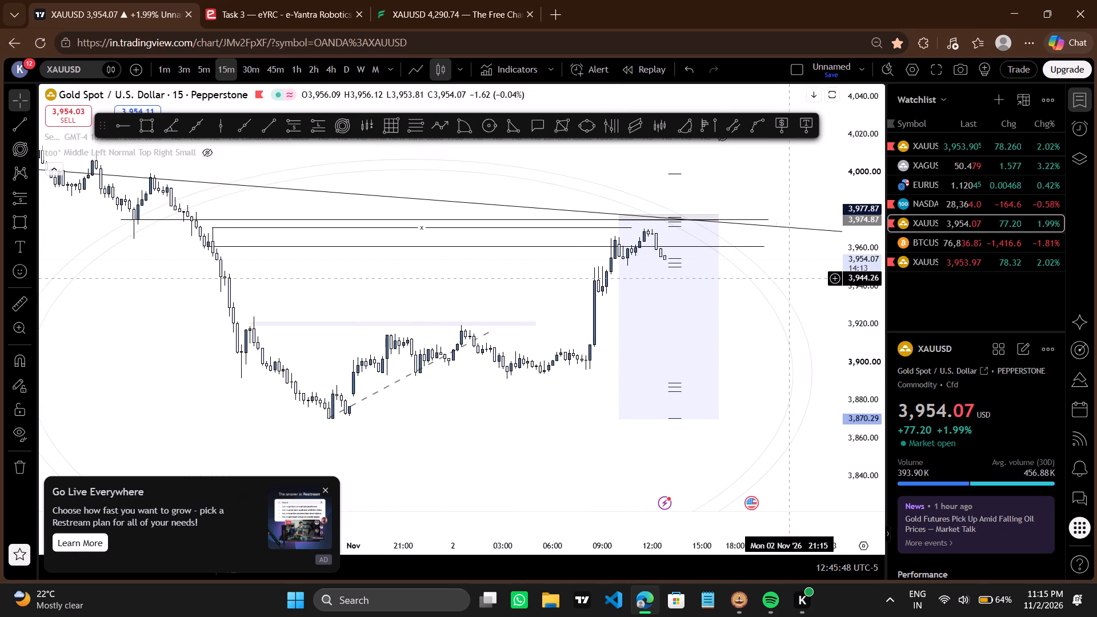
drag(742, 284, 564, 308)
drag(876, 384, 842, 205)
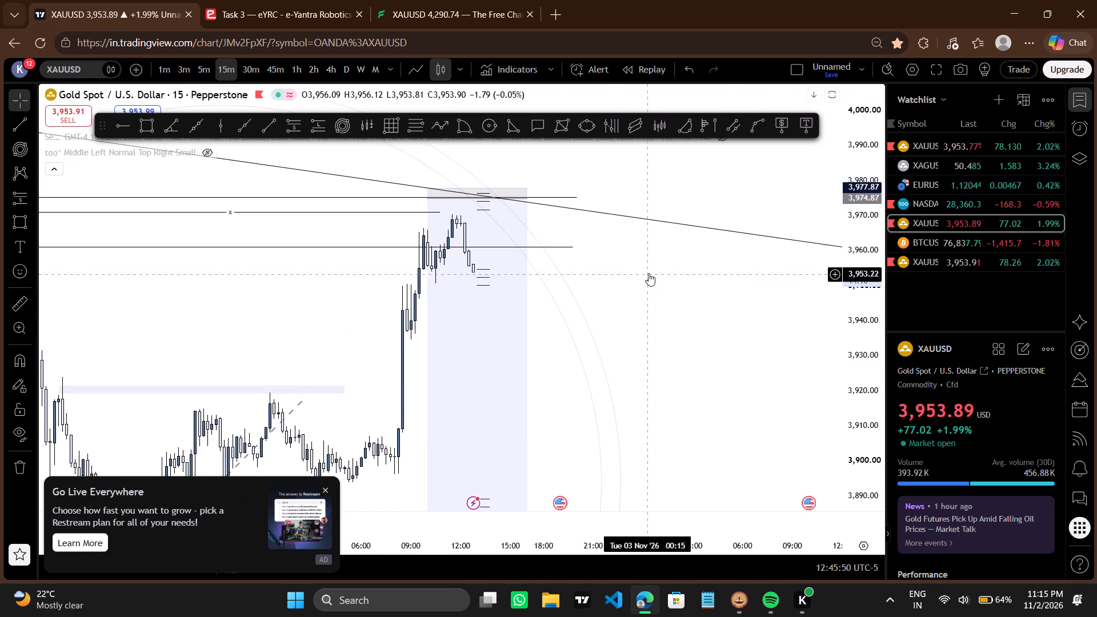
drag(648, 273, 709, 297)
scroll(709, 297, up, 2)
drag(641, 302, 687, 313)
drag(687, 313, 707, 315)
scroll(707, 315, up, 1)
drag(662, 316, 681, 310)
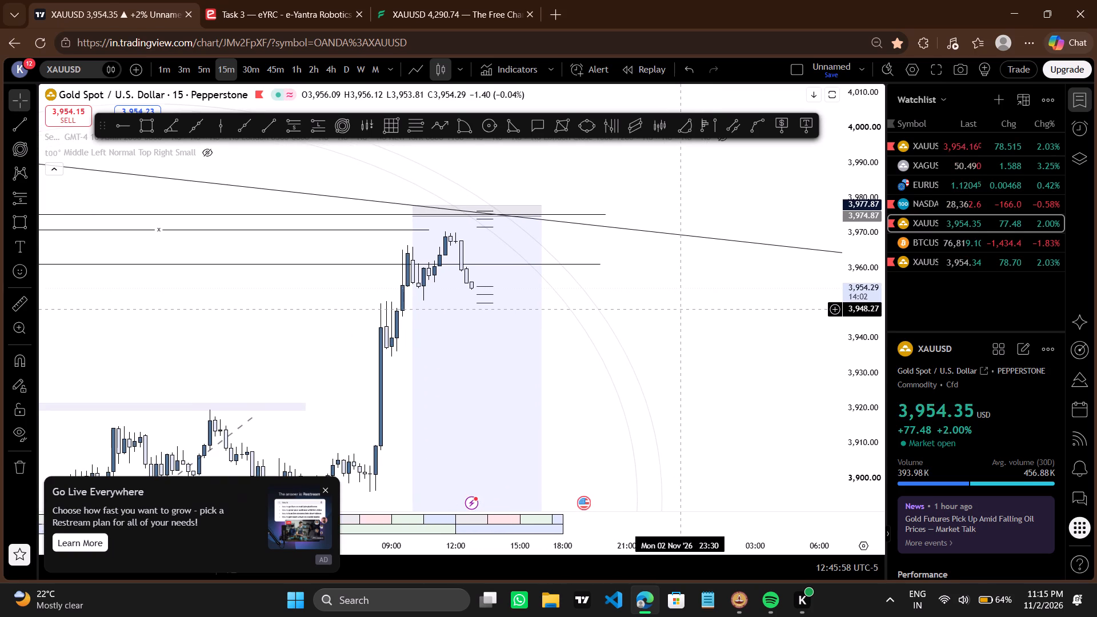
scroll(153, 174, down, 4)
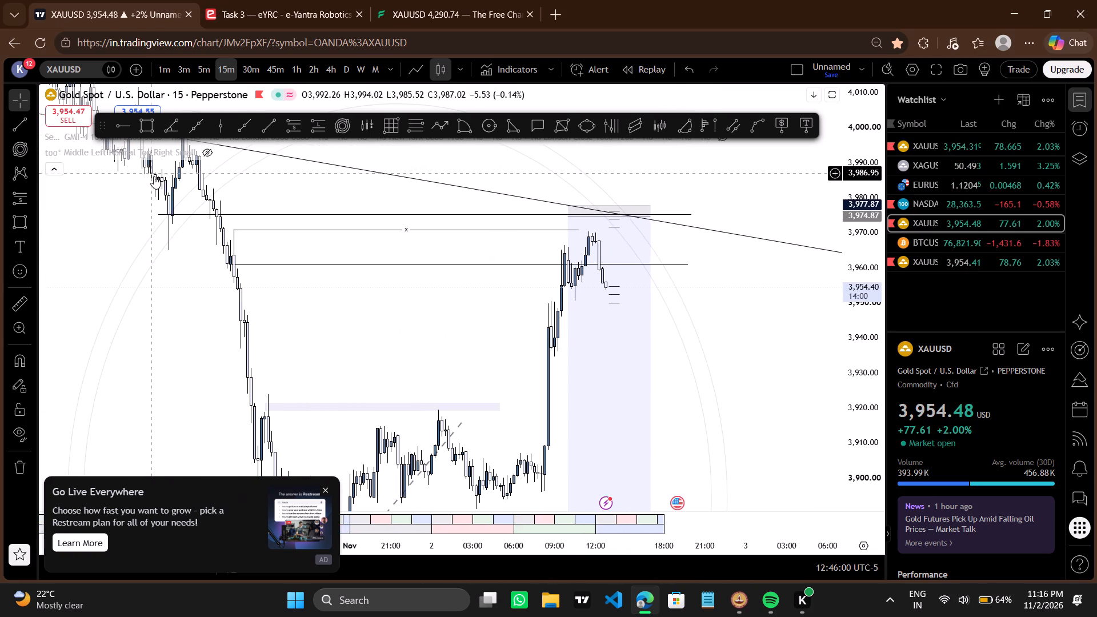
click(194, 259)
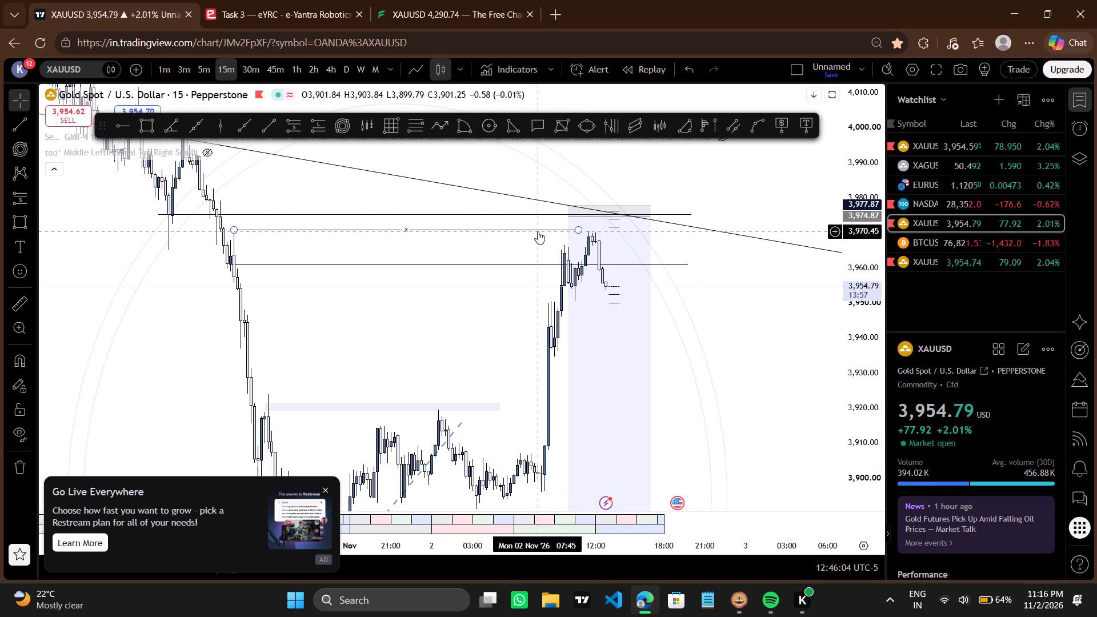
scroll(544, 230, up, 1)
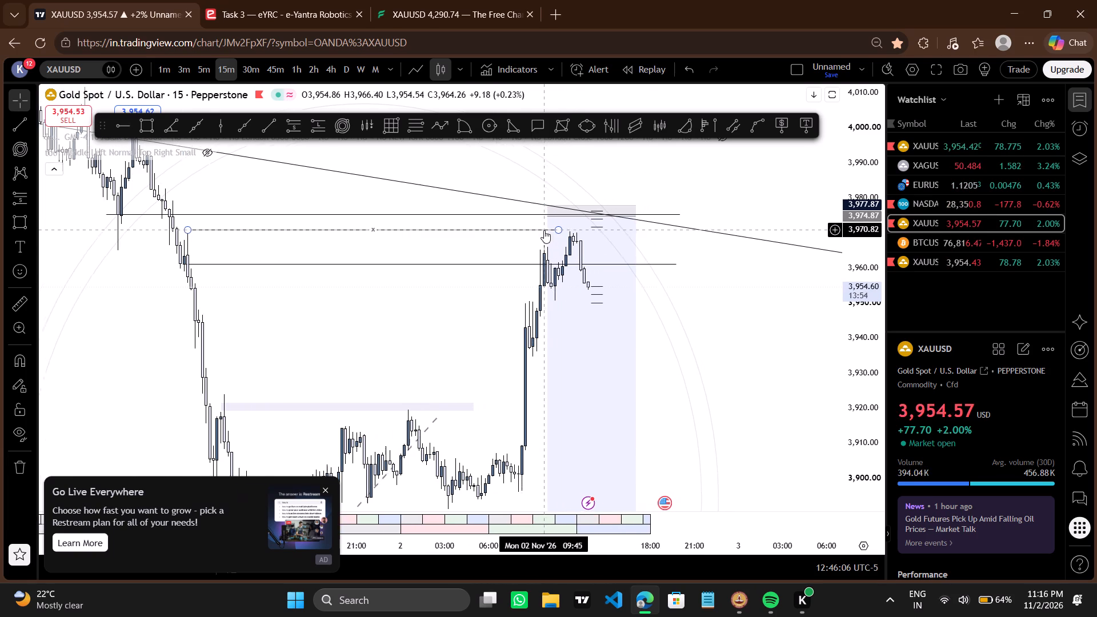
scroll(544, 230, up, 1)
Measure the price distance from just below the upper levels down to current price beside the short position, and review the 15m structure.
shift+click(658, 238)
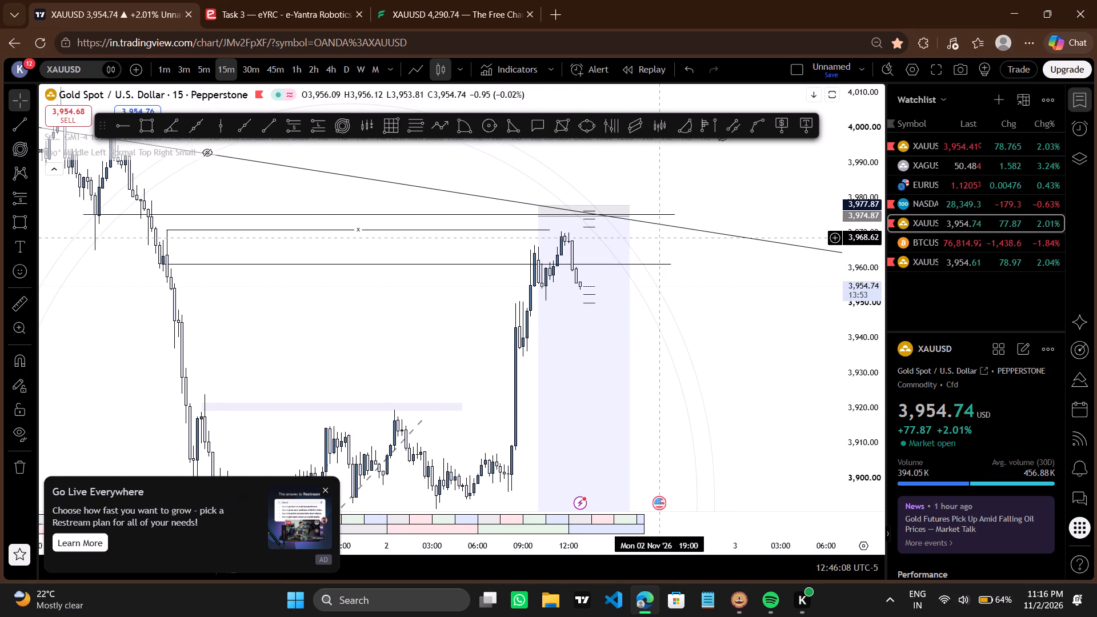
shift+click(670, 288)
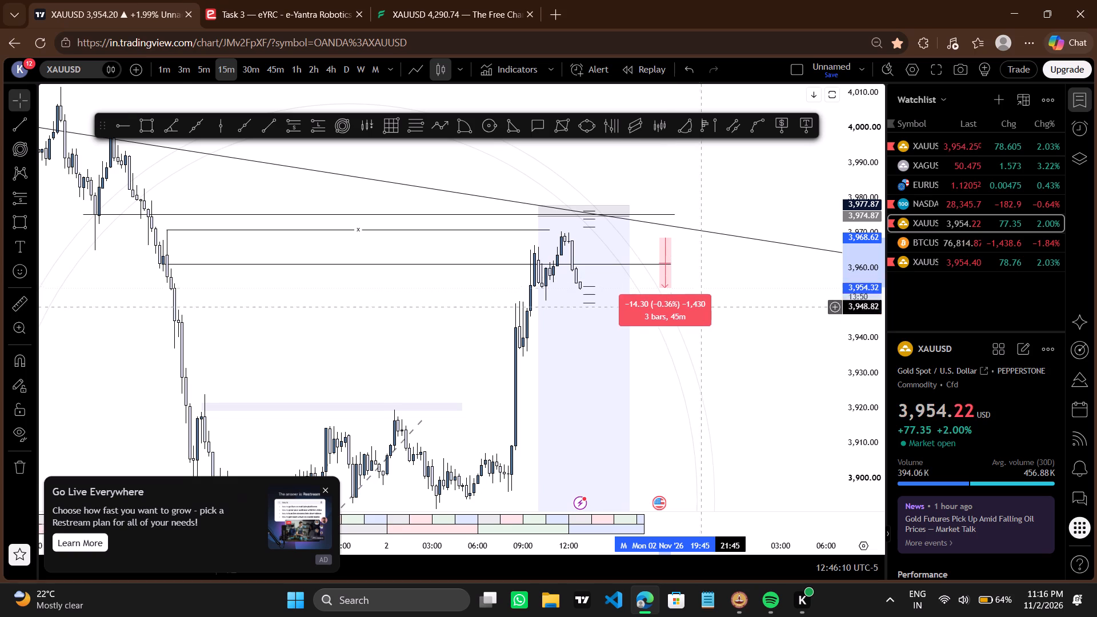
drag(717, 322, 727, 320)
drag(727, 320, 787, 311)
drag(787, 311, 805, 307)
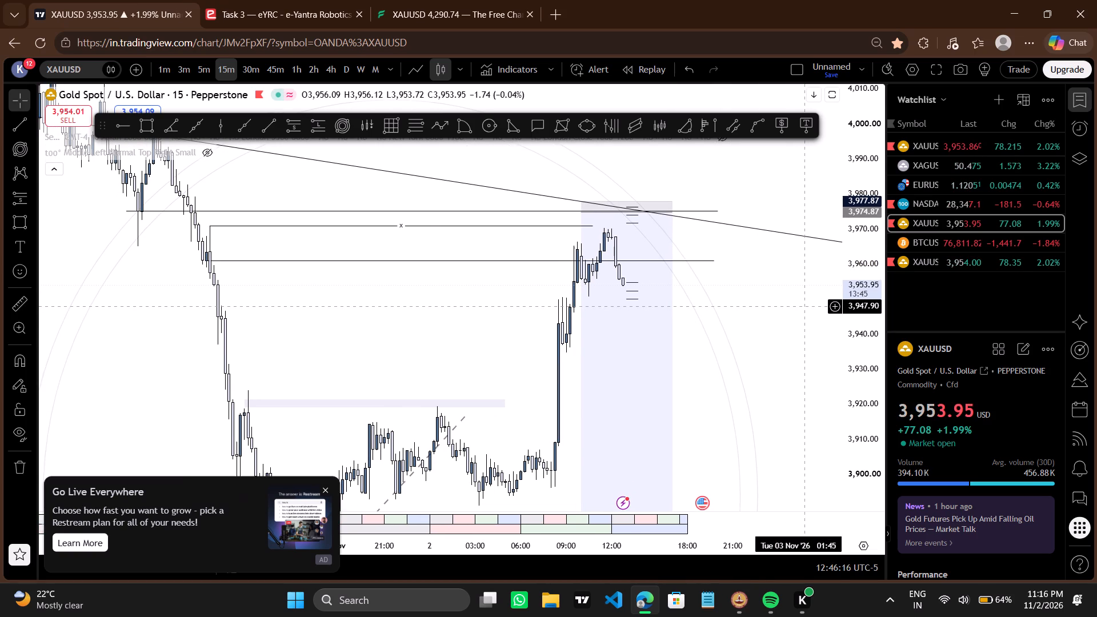
drag(683, 461, 696, 440)
scroll(696, 440, up, 1)
click(708, 435)
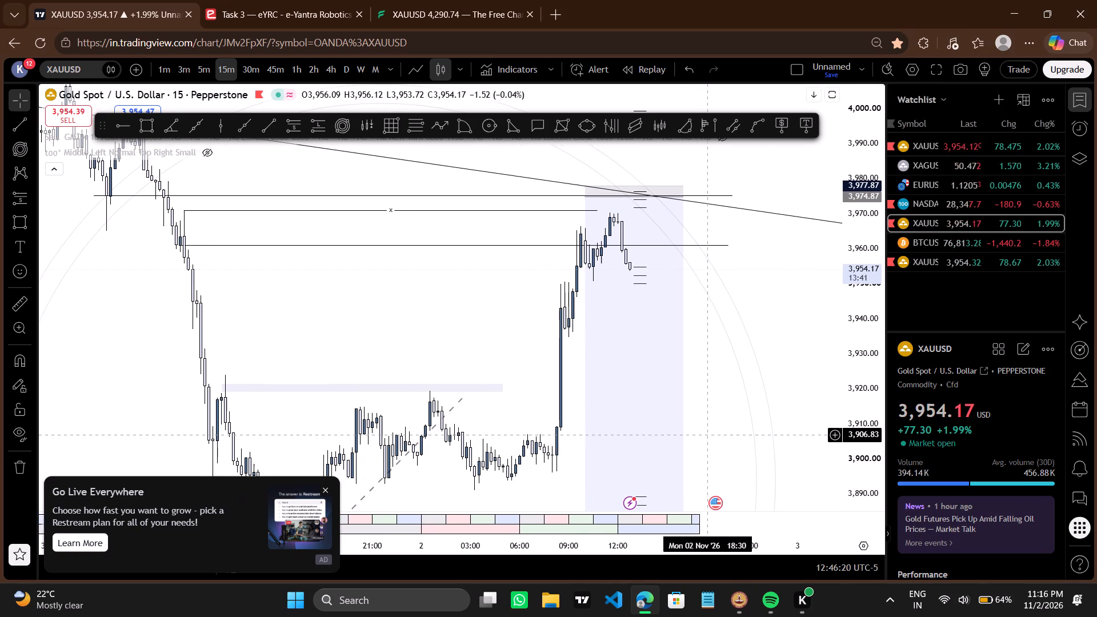
Switch to thefreechart and examine the XAUUSD daily structure leading up to 24 September against the horizontal levels, circle and short position.
click(400, 0)
scroll(617, 358, up, 1)
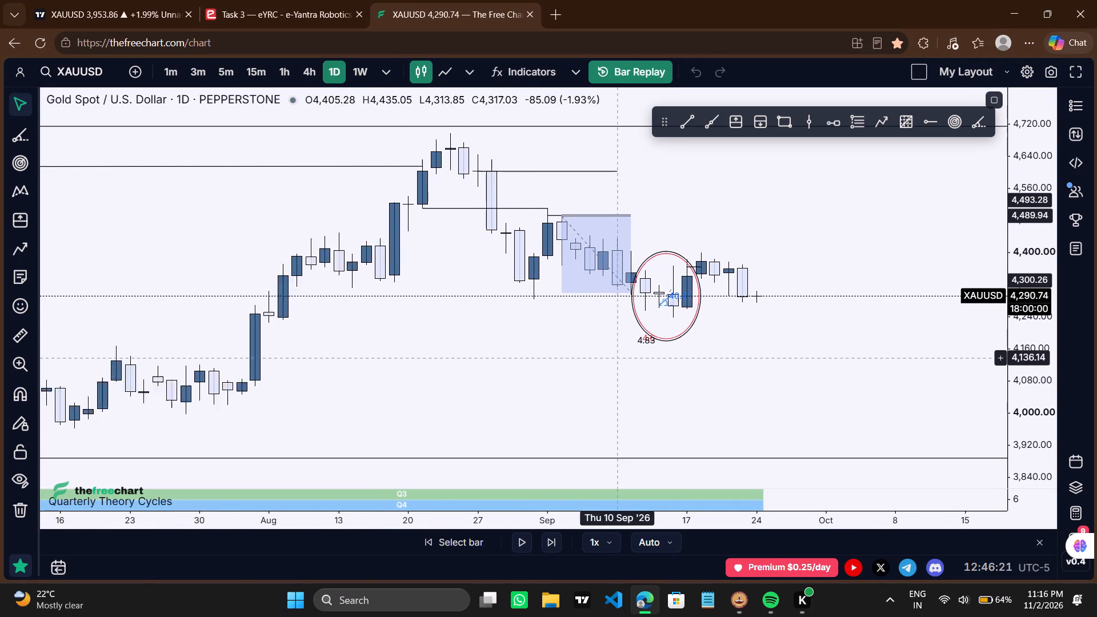
scroll(617, 358, up, 1)
drag(839, 385, 741, 361)
scroll(741, 361, down, 5)
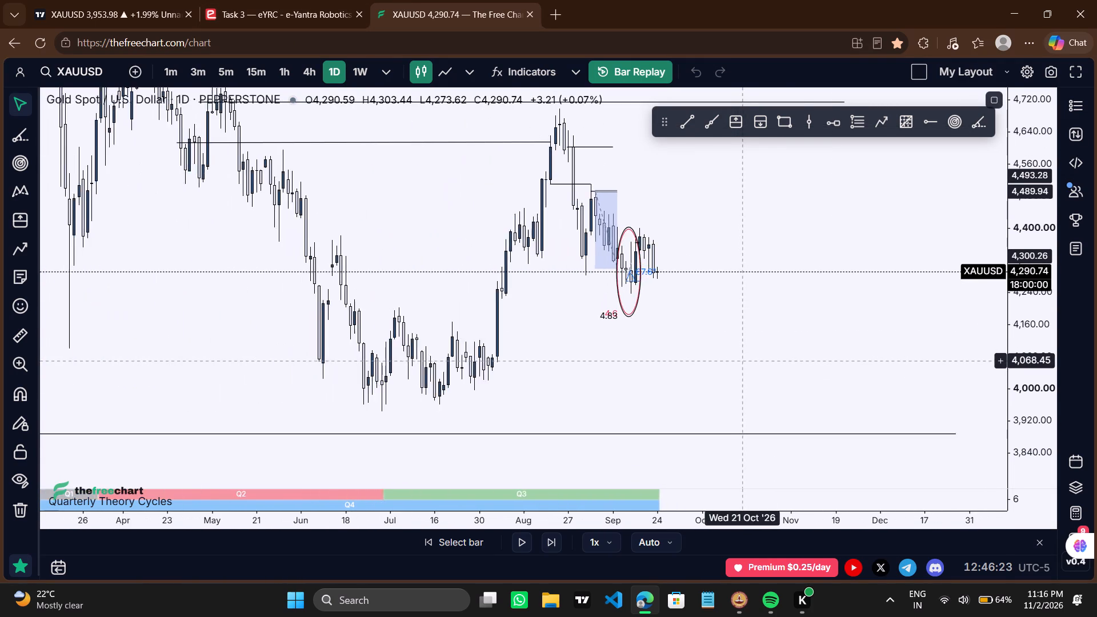
scroll(741, 361, down, 3)
drag(1046, 222, 1038, 294)
drag(871, 268, 871, 275)
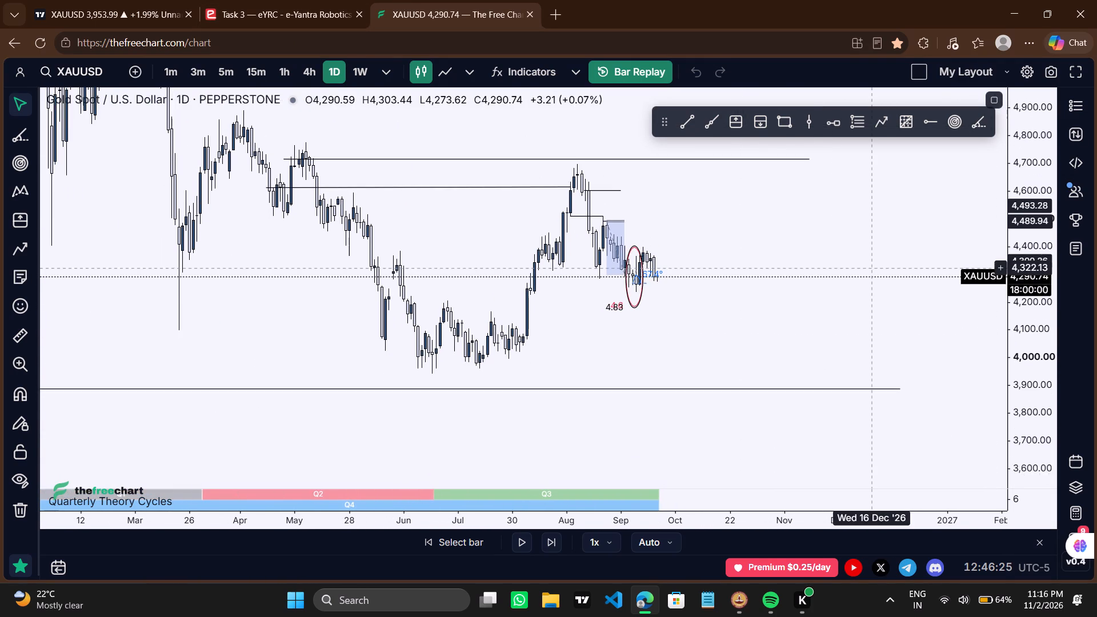
drag(871, 275, 880, 317)
scroll(880, 317, down, 1)
drag(792, 279, 823, 279)
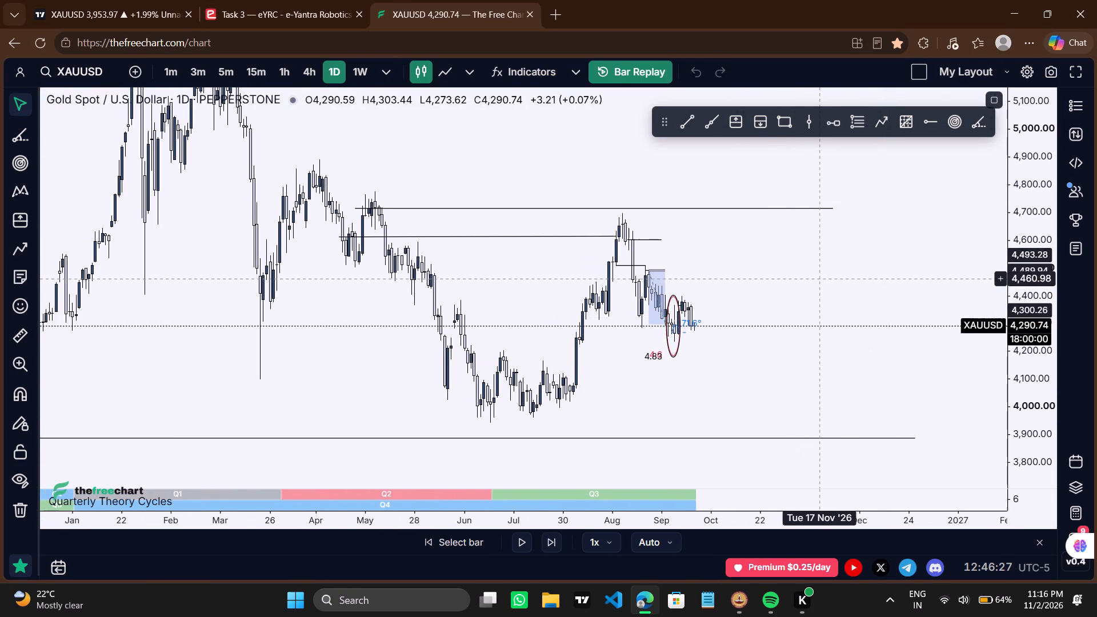
drag(823, 279, 836, 279)
drag(842, 283, 853, 287)
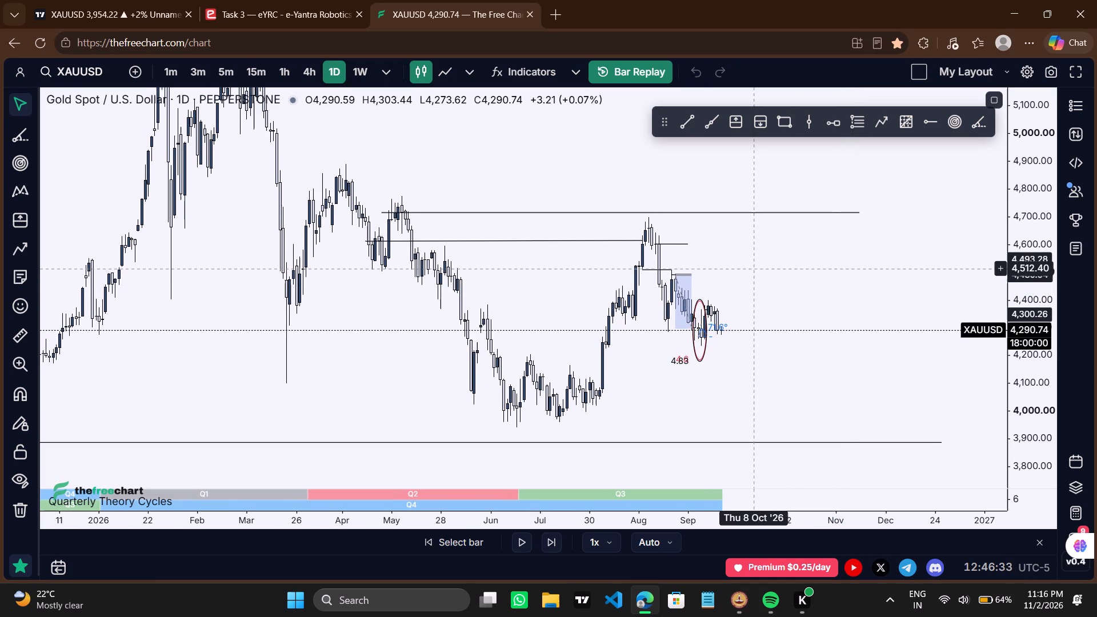
scroll(755, 269, up, 4)
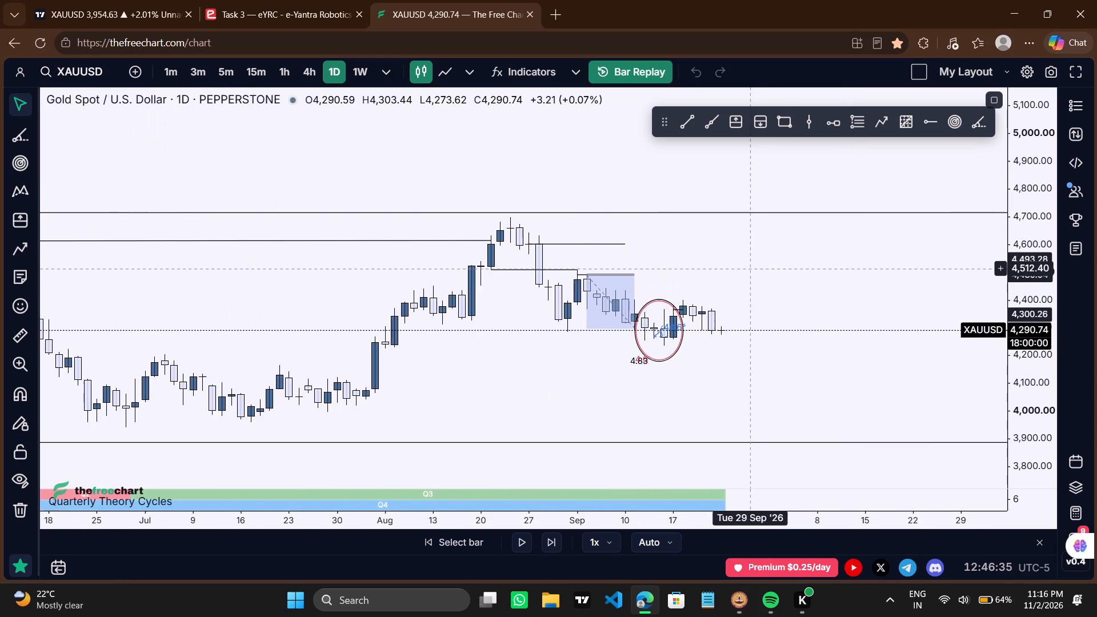
scroll(755, 269, up, 2)
drag(863, 374, 804, 356)
scroll(804, 356, up, 1)
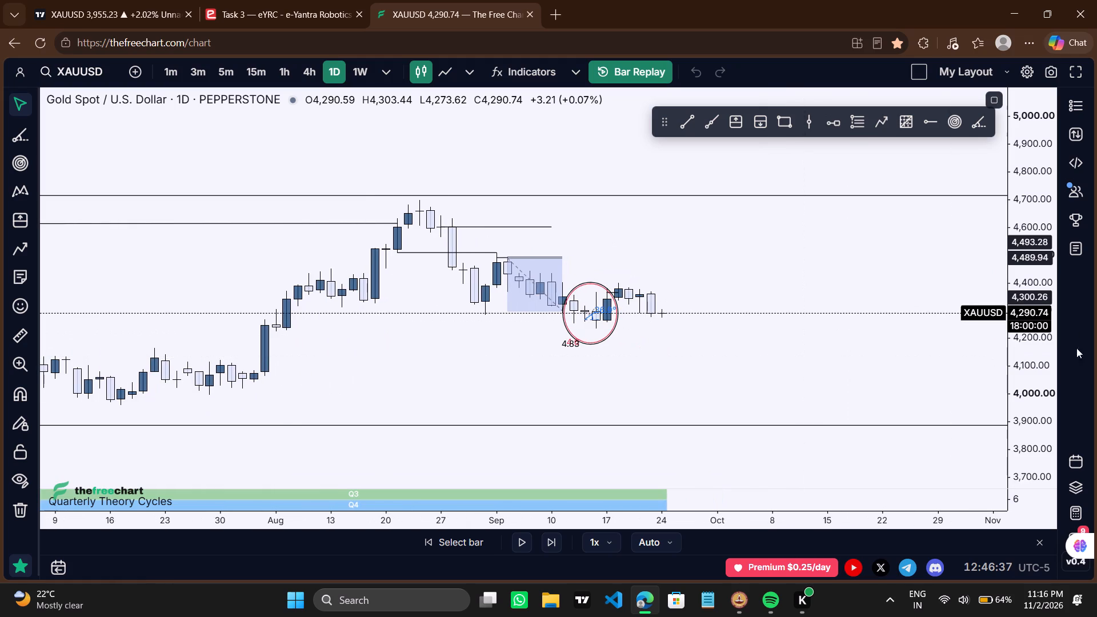
drag(1048, 380, 1015, 285)
scroll(819, 303, up, 2)
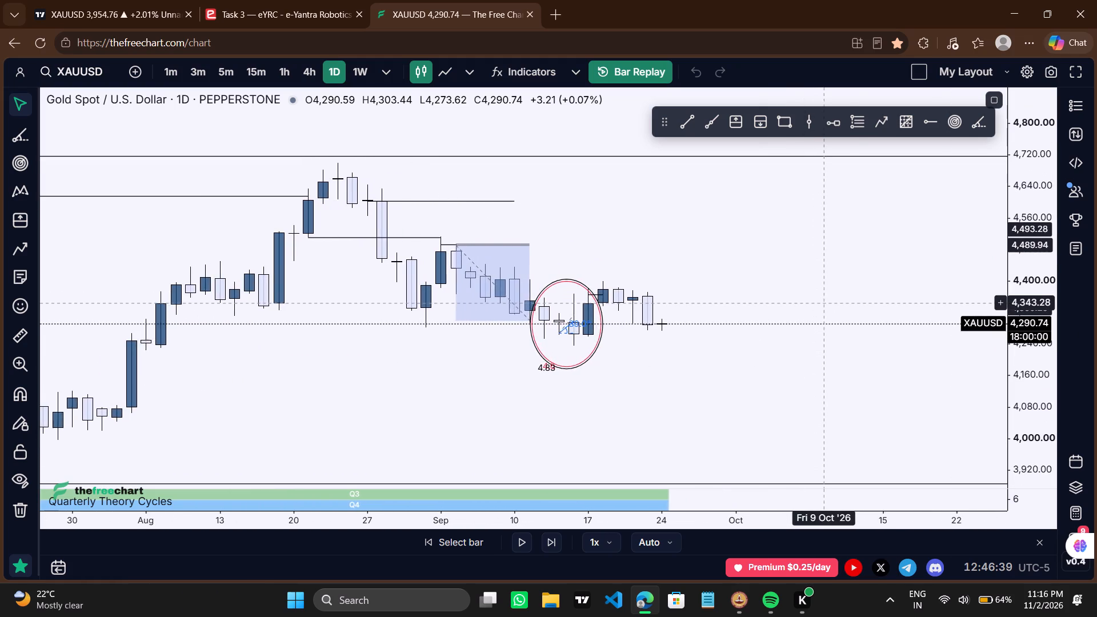
scroll(819, 303, up, 4)
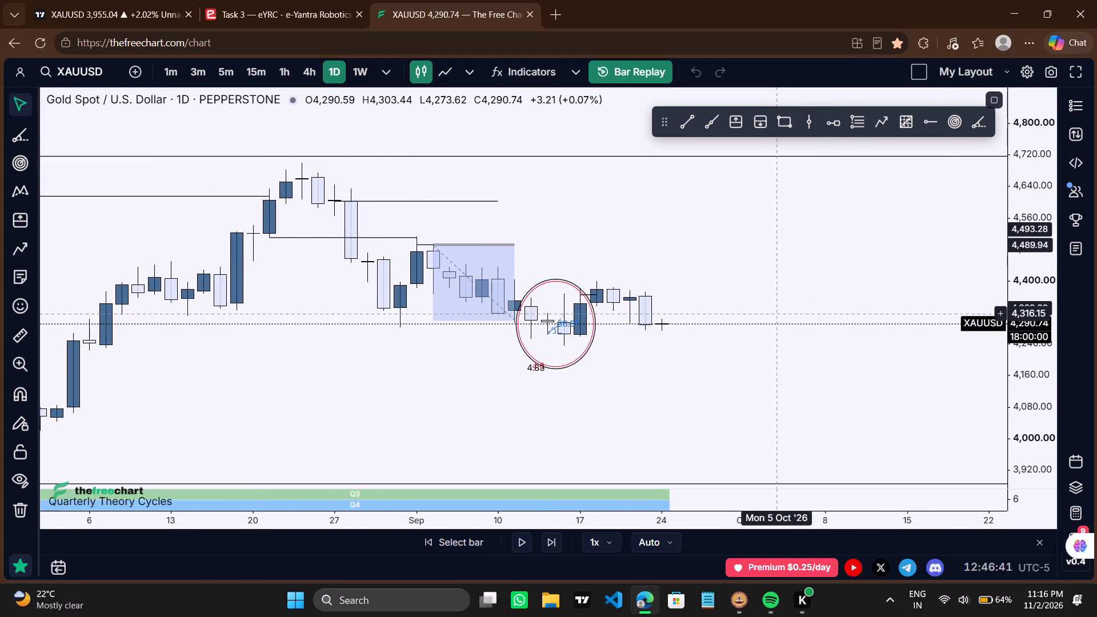
drag(773, 314, 813, 303)
scroll(813, 303, down, 5)
drag(813, 303, 776, 295)
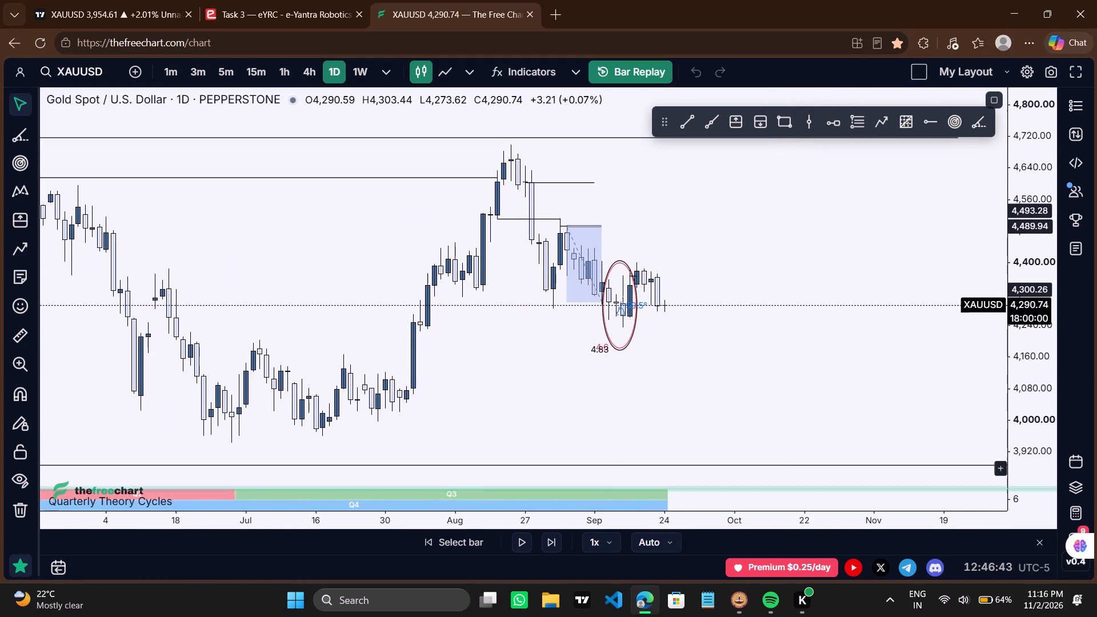
Advance the daily replay bar by bar from 24 September to about 7 October.
triple_click(560, 538)
click(560, 538)
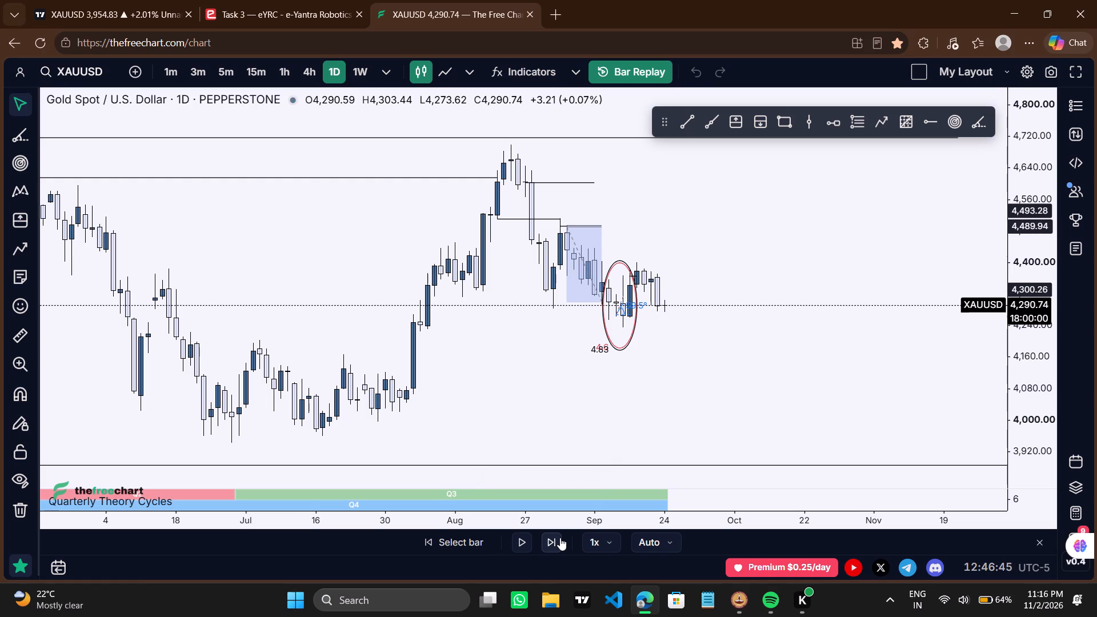
click(558, 540)
click(558, 540)
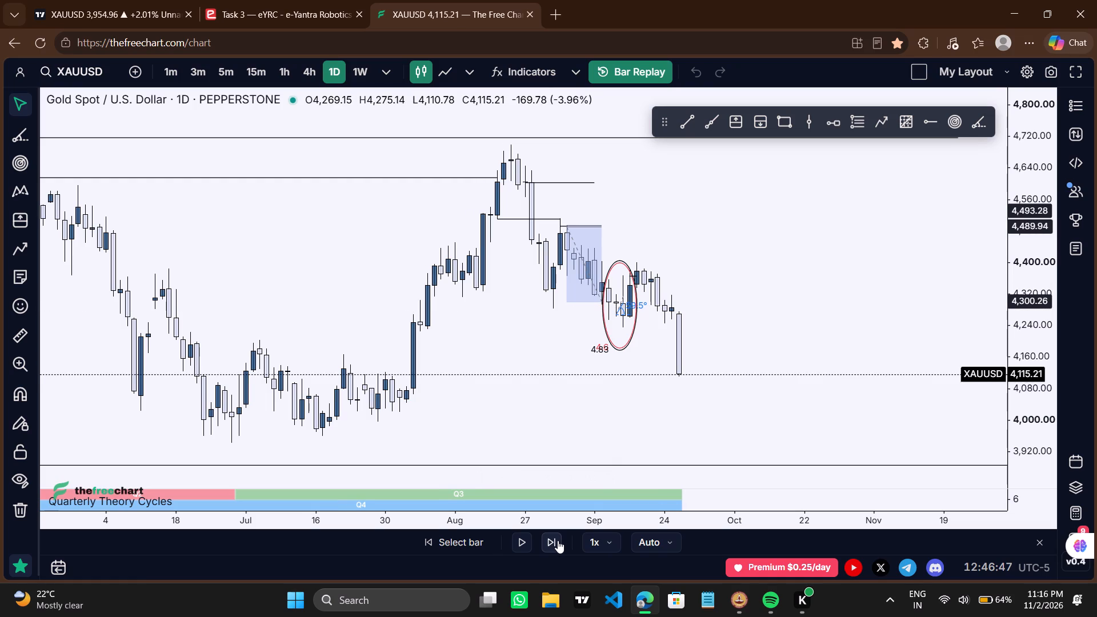
click(558, 540)
triple_click(558, 540)
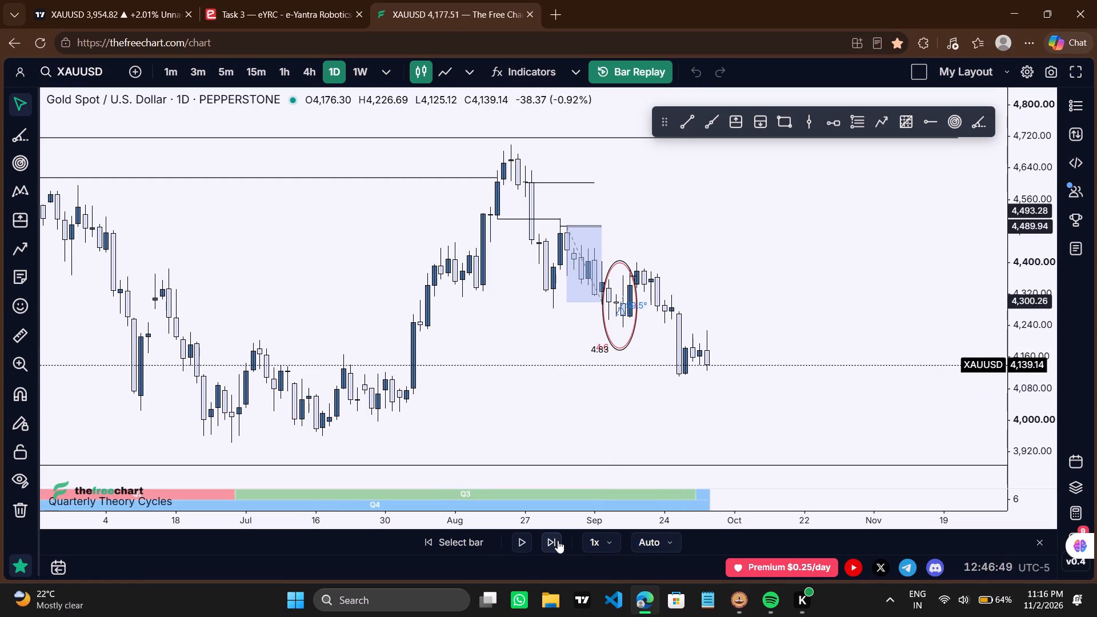
triple_click(558, 540)
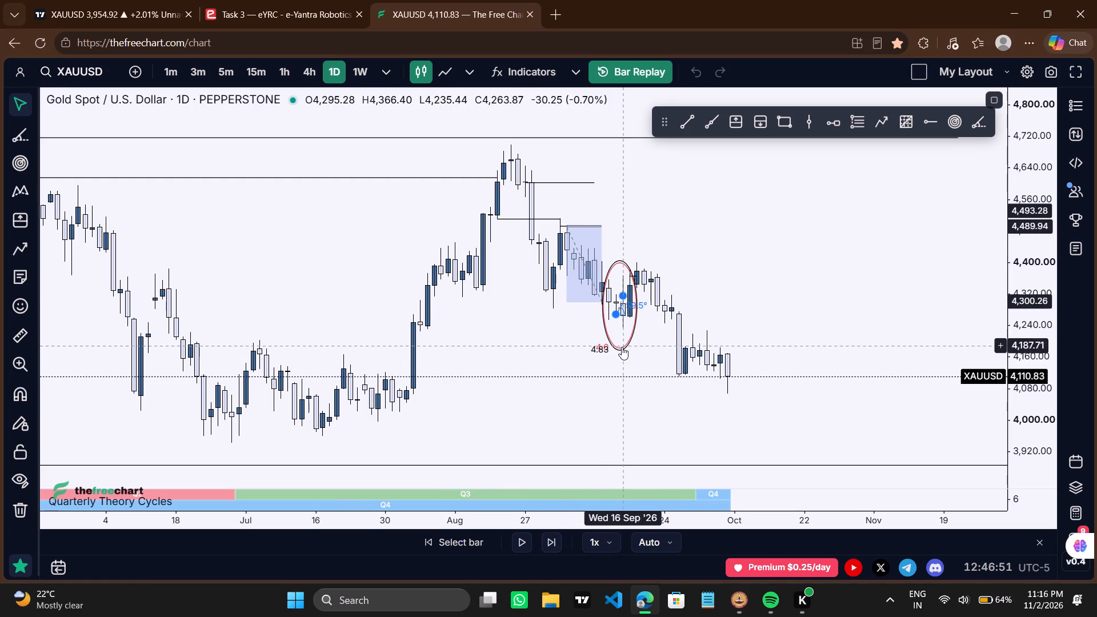
Delete the mid-September circle and the early-September short position from the daily chart.
click(622, 347)
click(632, 111)
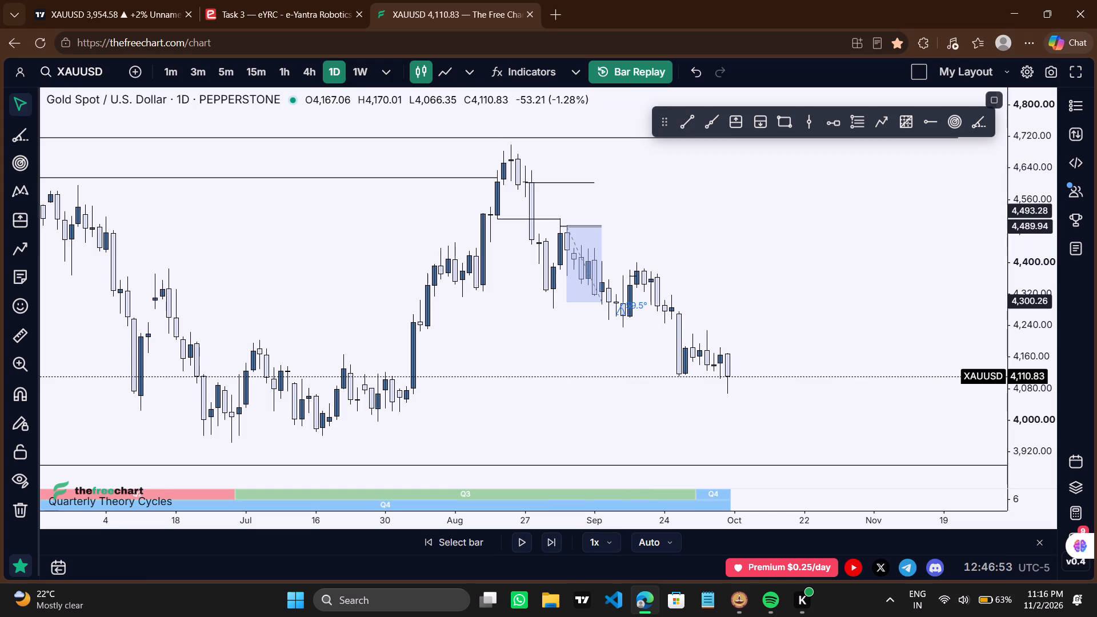
click(575, 256)
click(651, 114)
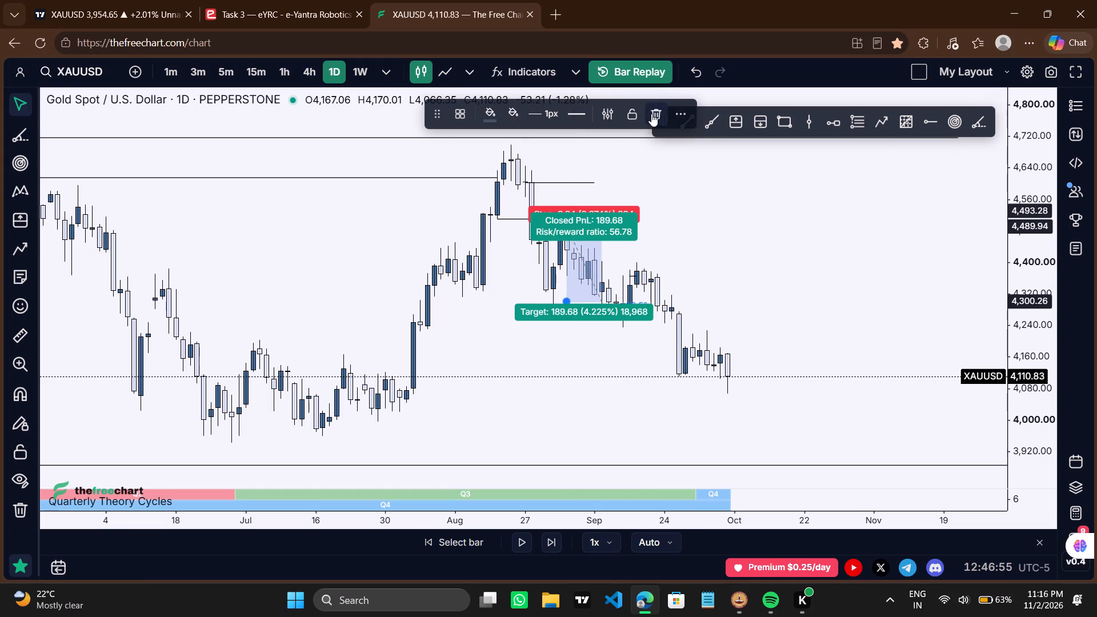
Change the daily chart from candles to a line chart around the August–September swing.
drag(639, 186, 670, 214)
drag(654, 250, 661, 249)
scroll(661, 249, up, 1)
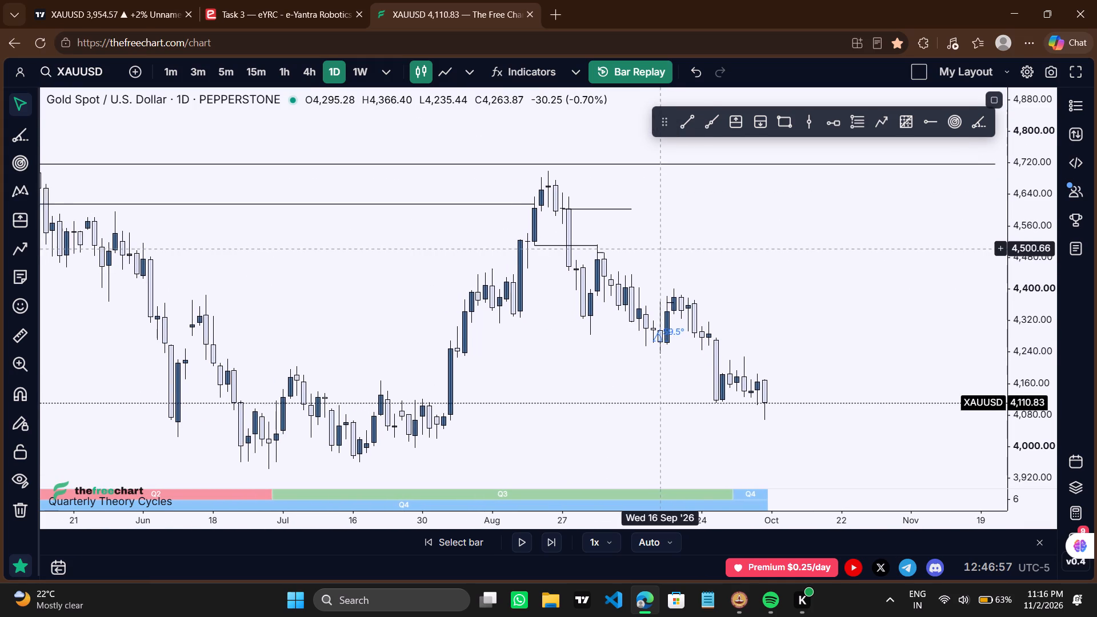
scroll(661, 249, up, 1)
click(453, 69)
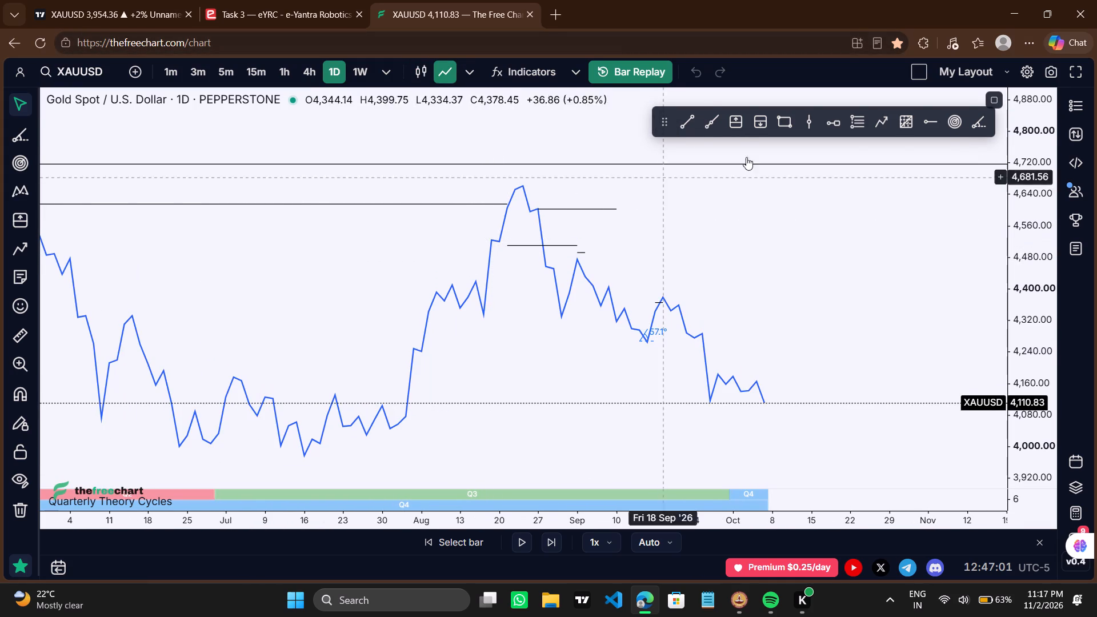
Draw a 45° trend angle from the 20 August close at about 4,519 up to 24 August.
click(974, 121)
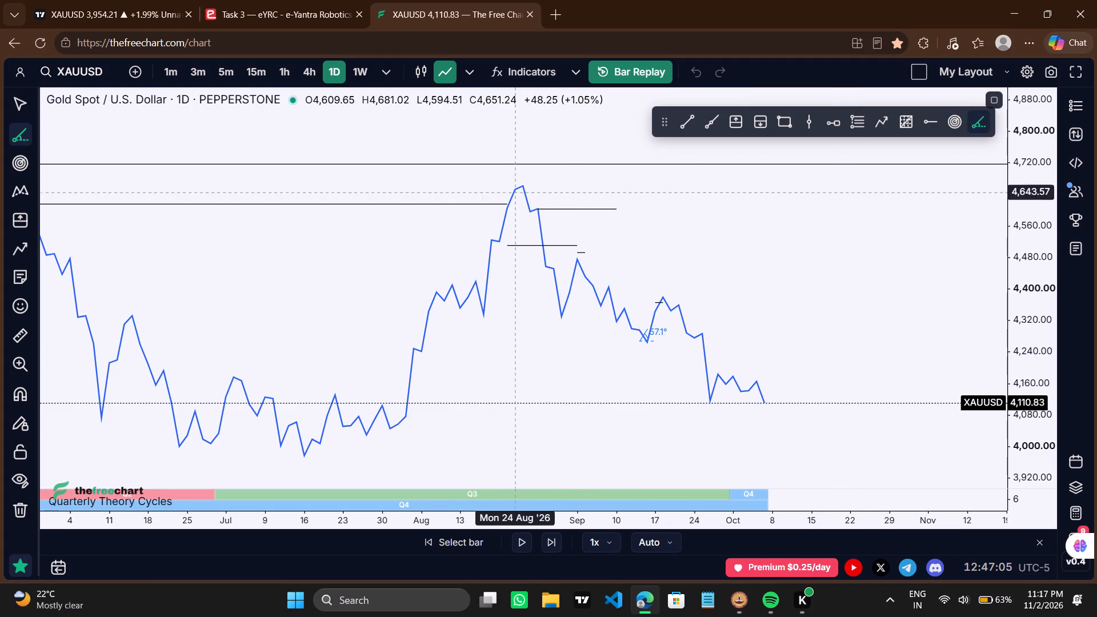
ctrl+click(499, 247)
shift+click(517, 220)
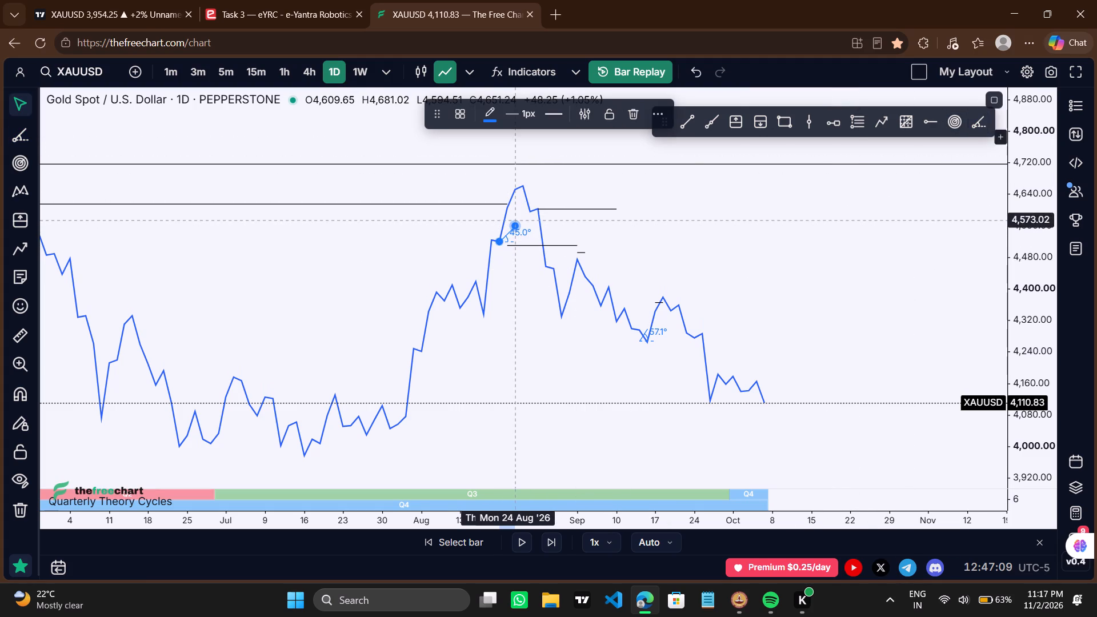
Draw a circle along the 45° angle from the 20 August close to 1 September at about 4,665.
click(948, 119)
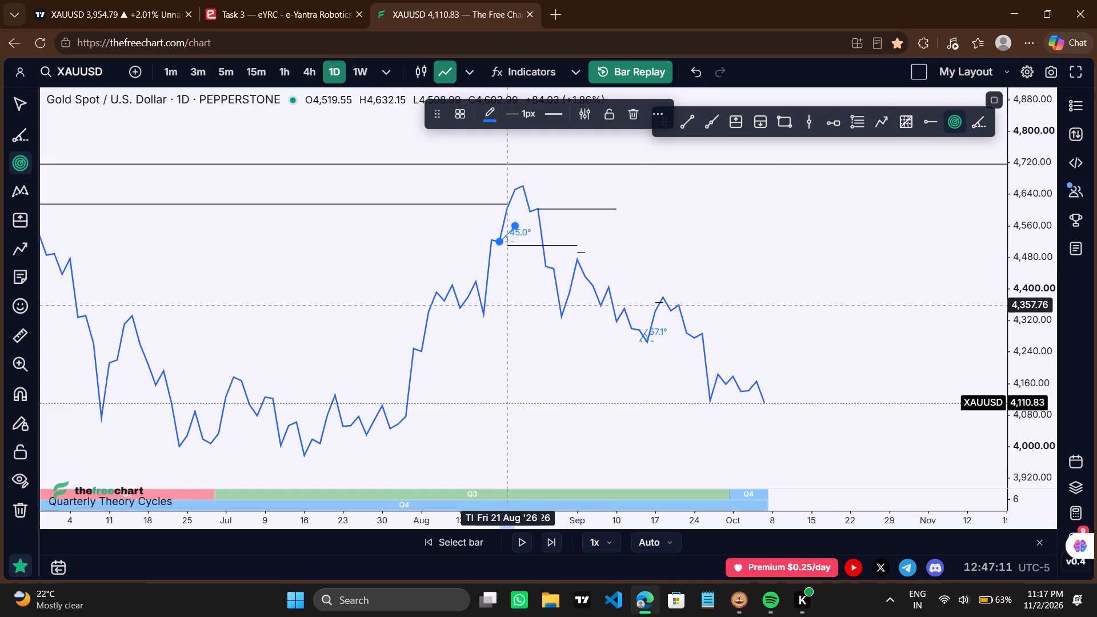
ctrl+click(499, 247)
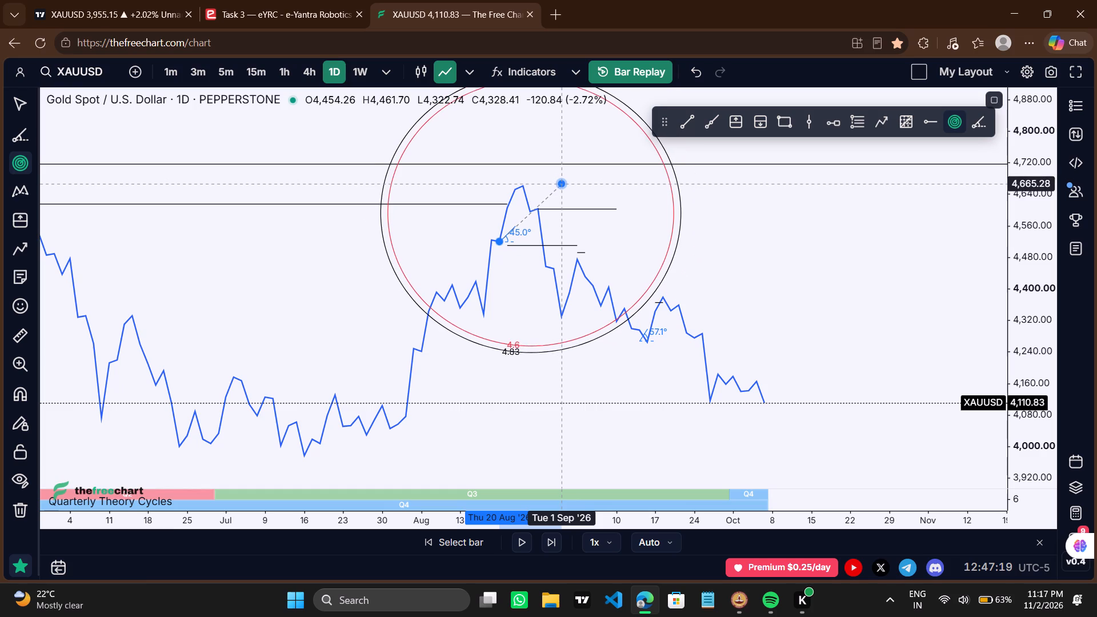
shift+click(561, 183)
click(855, 351)
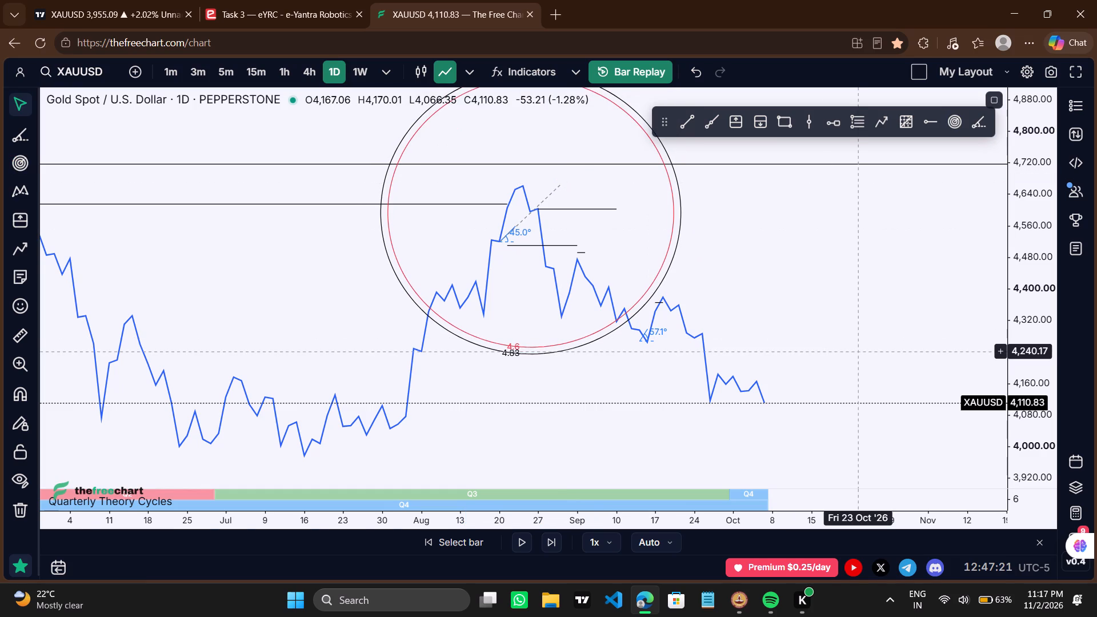
Change the daily XAUUSD chart from the line style back to candles.
scroll(855, 351, down, 1)
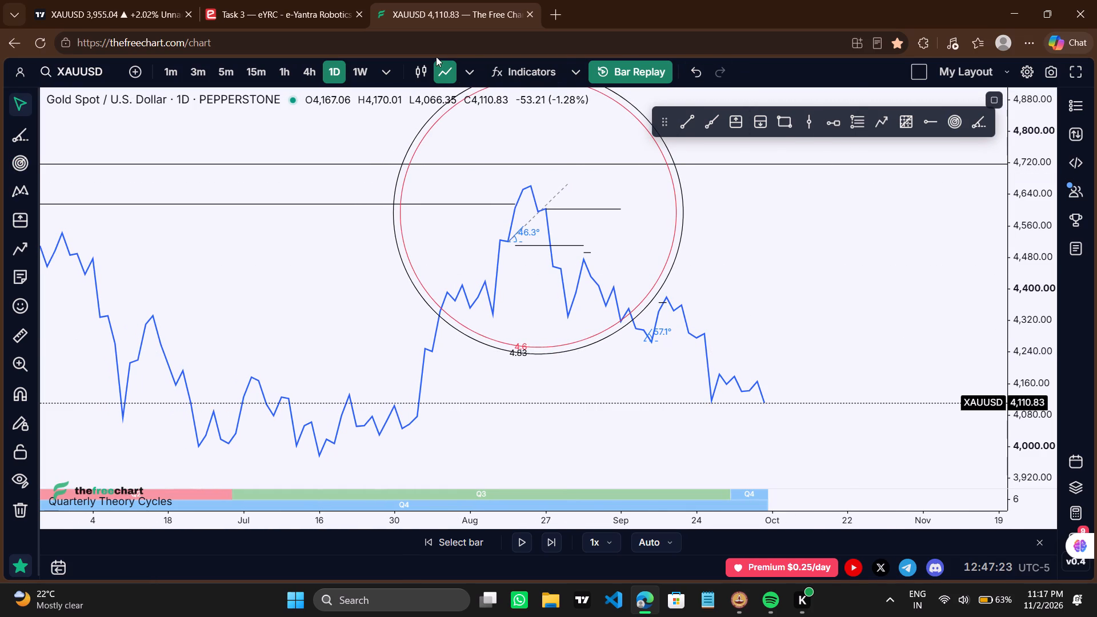
click(429, 64)
Delete the large circle drawn around the August–September swing on the daily chart.
drag(790, 292, 772, 315)
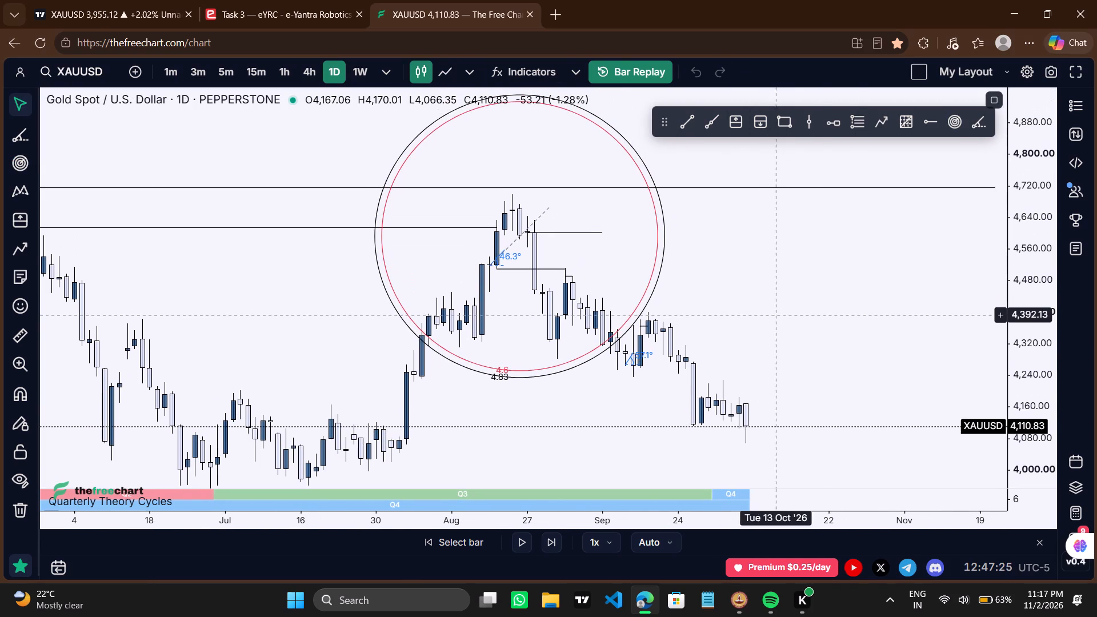
drag(823, 315, 808, 311)
scroll(808, 311, up, 1)
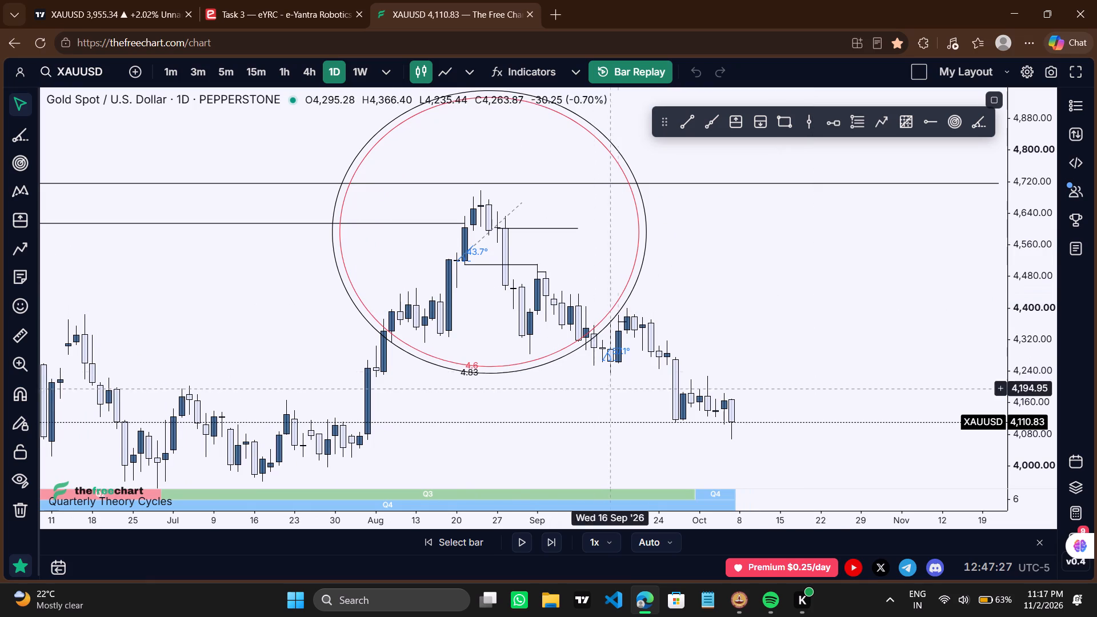
click(640, 278)
click(636, 112)
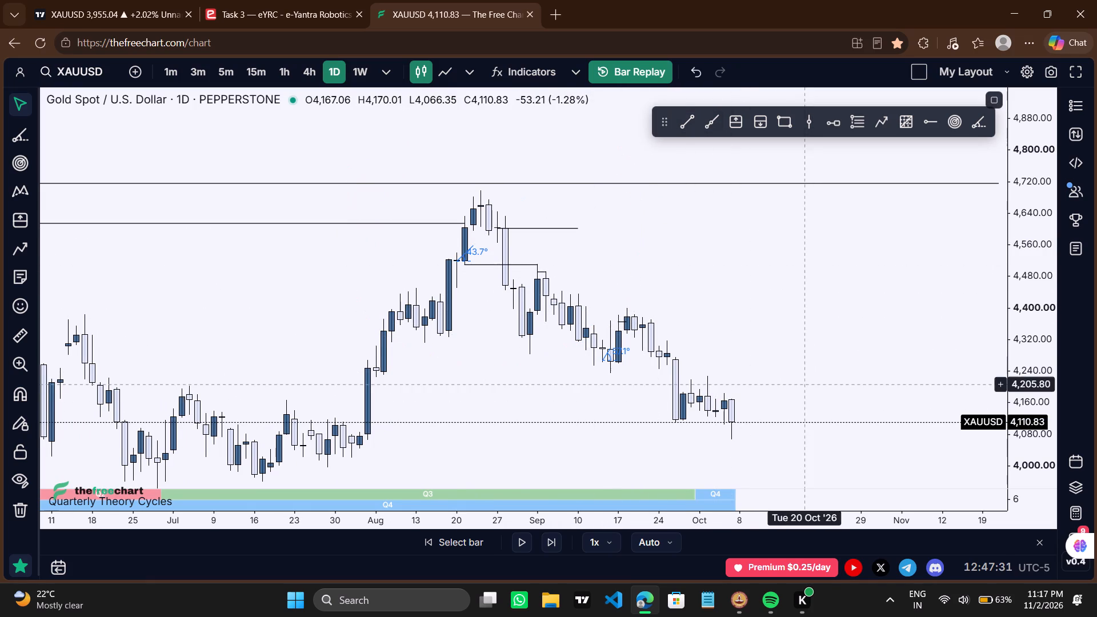
Examine the daily XAUUSD candles from June to early October around the marked levels and trend angles.
drag(802, 384, 817, 315)
scroll(817, 315, down, 1)
drag(834, 307, 846, 298)
drag(846, 298, 851, 313)
scroll(851, 313, up, 1)
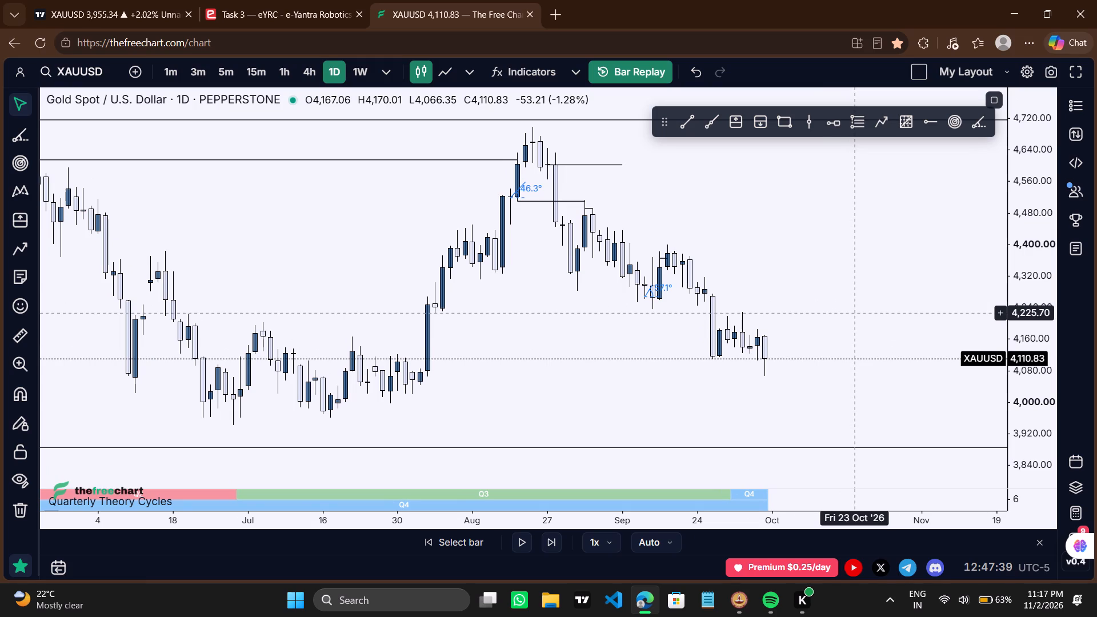
drag(814, 295, 812, 323)
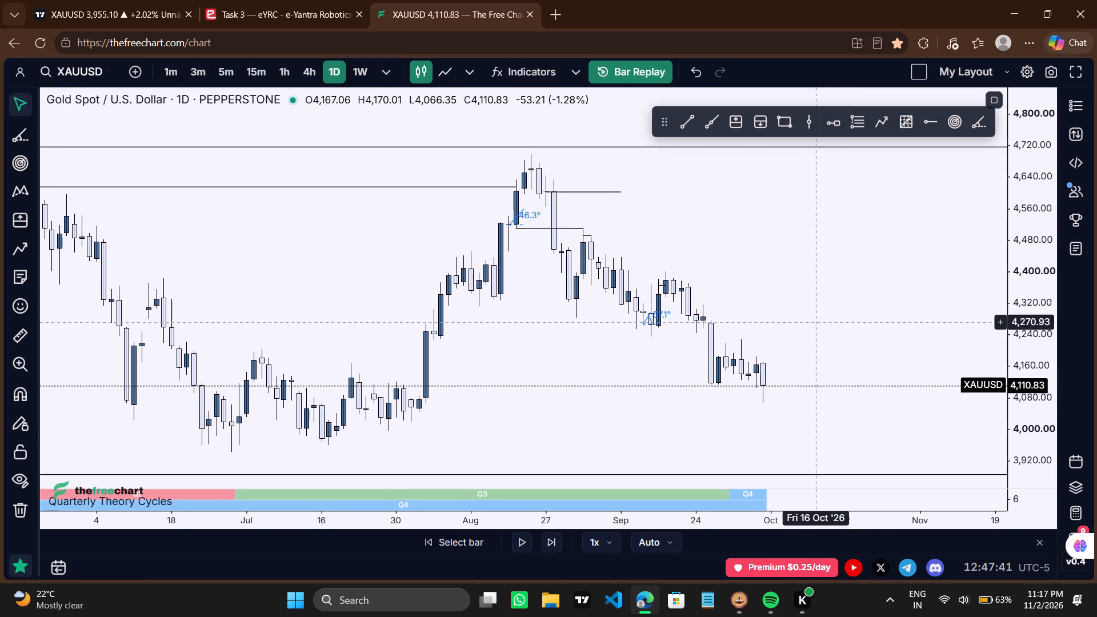
scroll(812, 323, down, 1)
drag(812, 323, 820, 310)
drag(820, 310, 822, 310)
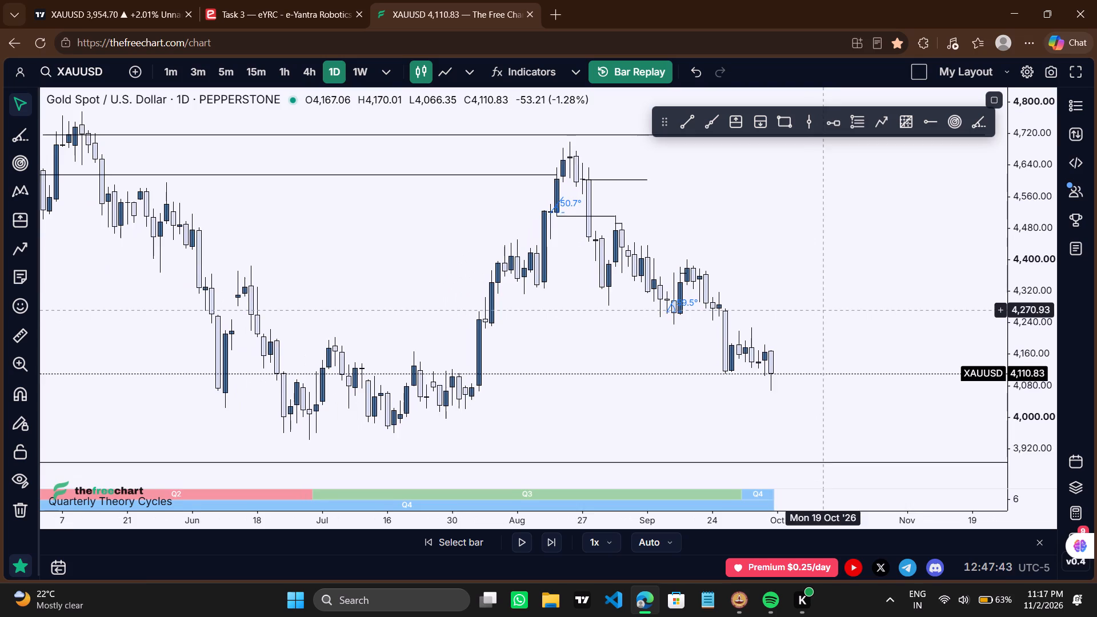
drag(822, 310, 831, 319)
scroll(831, 319, up, 2)
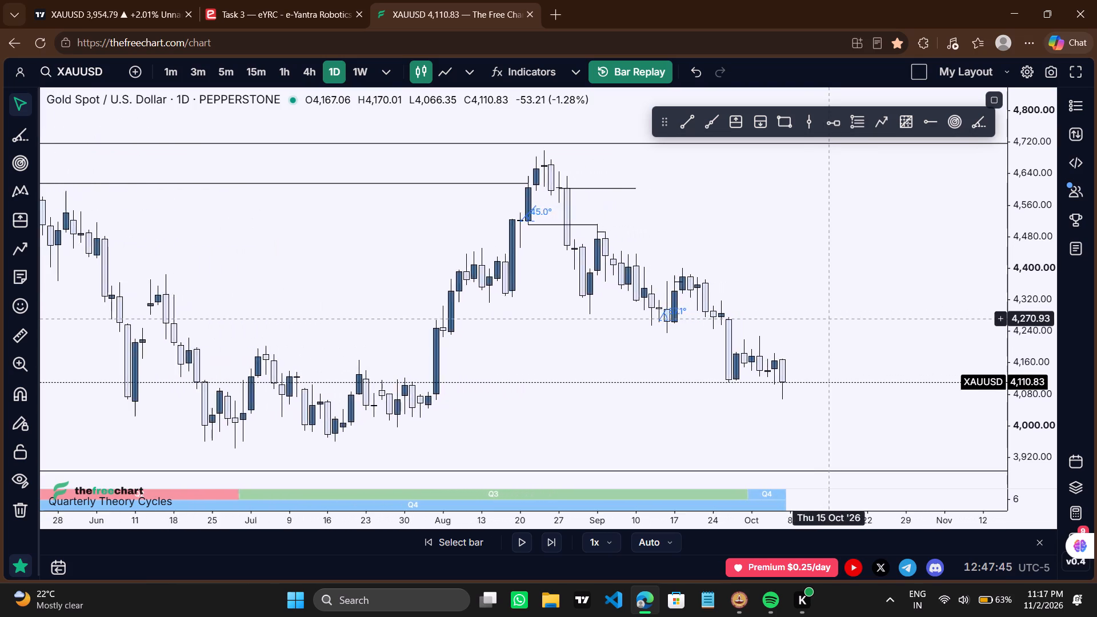
scroll(831, 319, up, 1)
scroll(831, 319, down, 5)
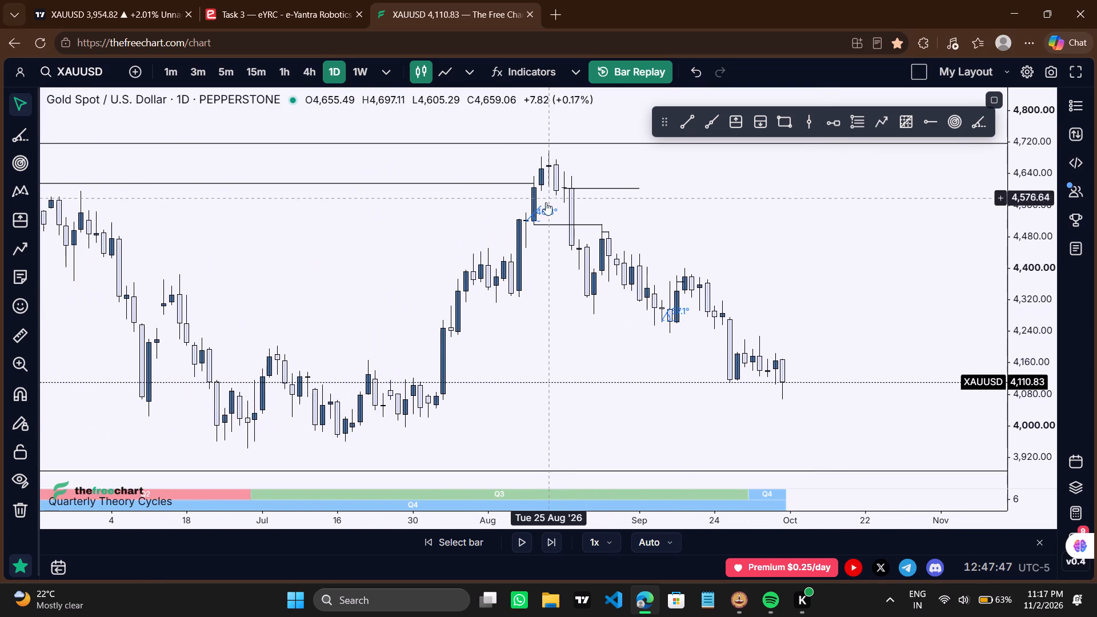
Delete the trend angle starting at the 20 August close.
click(544, 213)
click(633, 115)
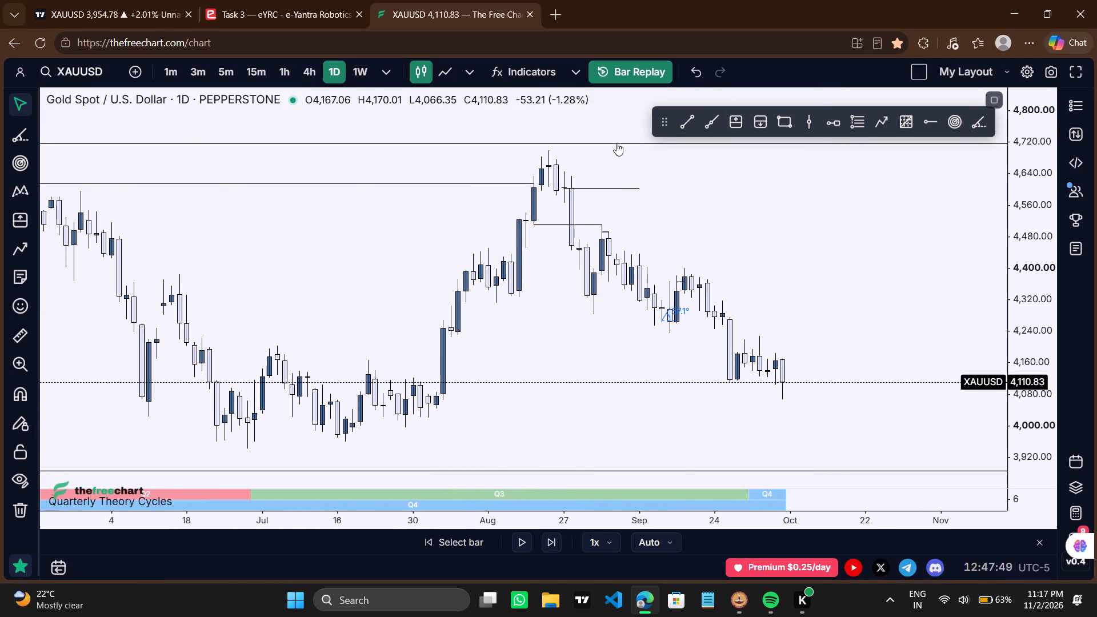
Remove all remaining drawings from the daily chart.
click(8, 503)
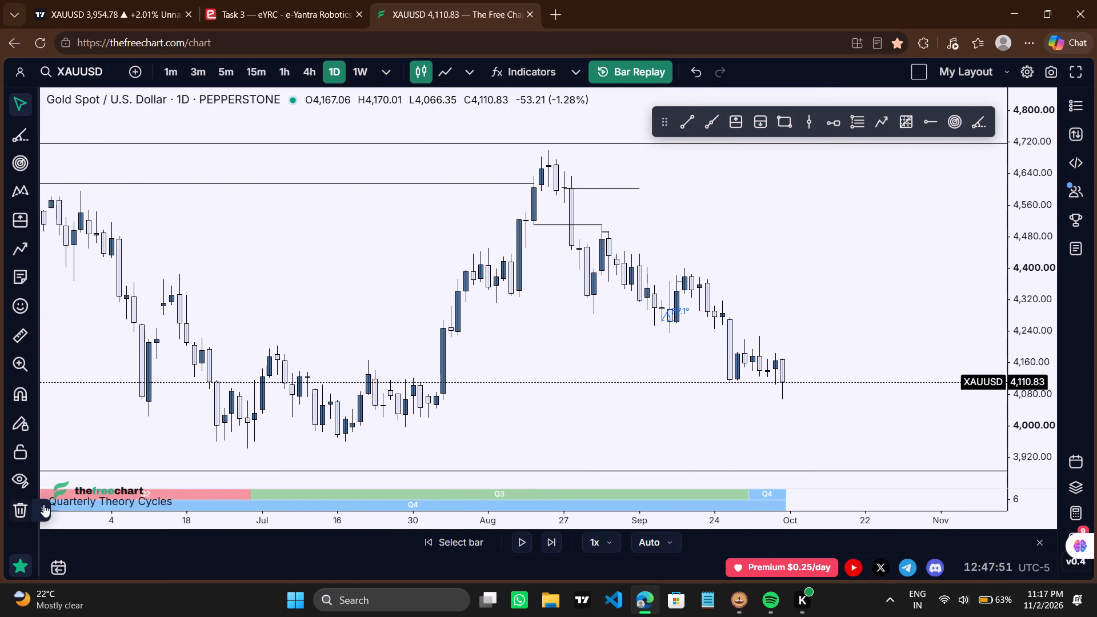
click(18, 514)
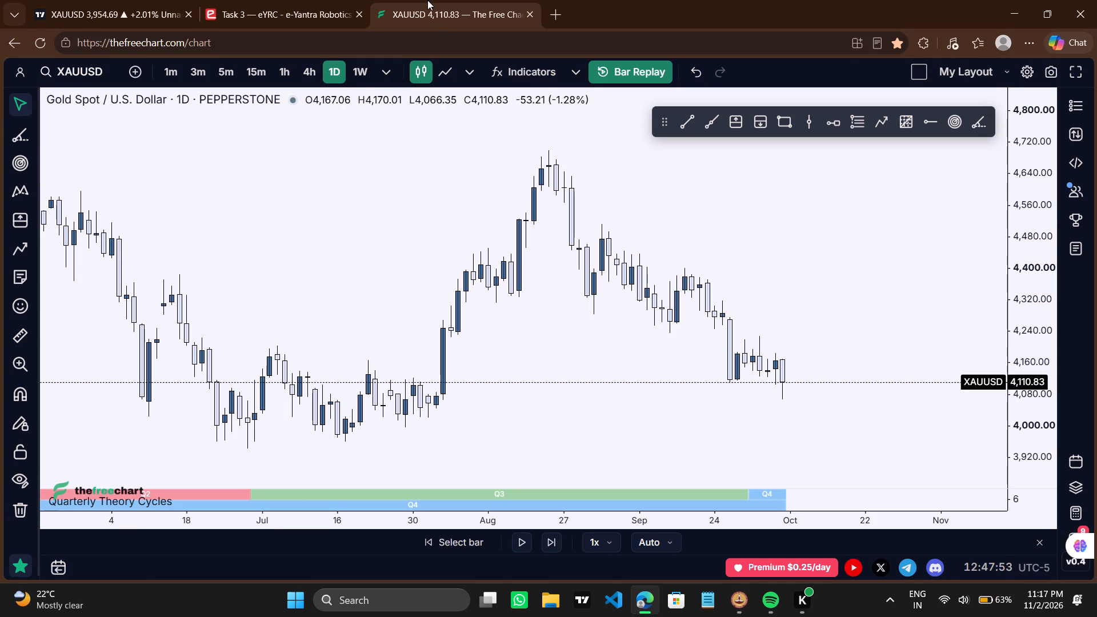
Switch to the live TradingView chart and examine the latest 15-minute XAUUSD candles around the drawn resistance lines.
click(427, 0)
click(132, 0)
scroll(488, 238, up, 2)
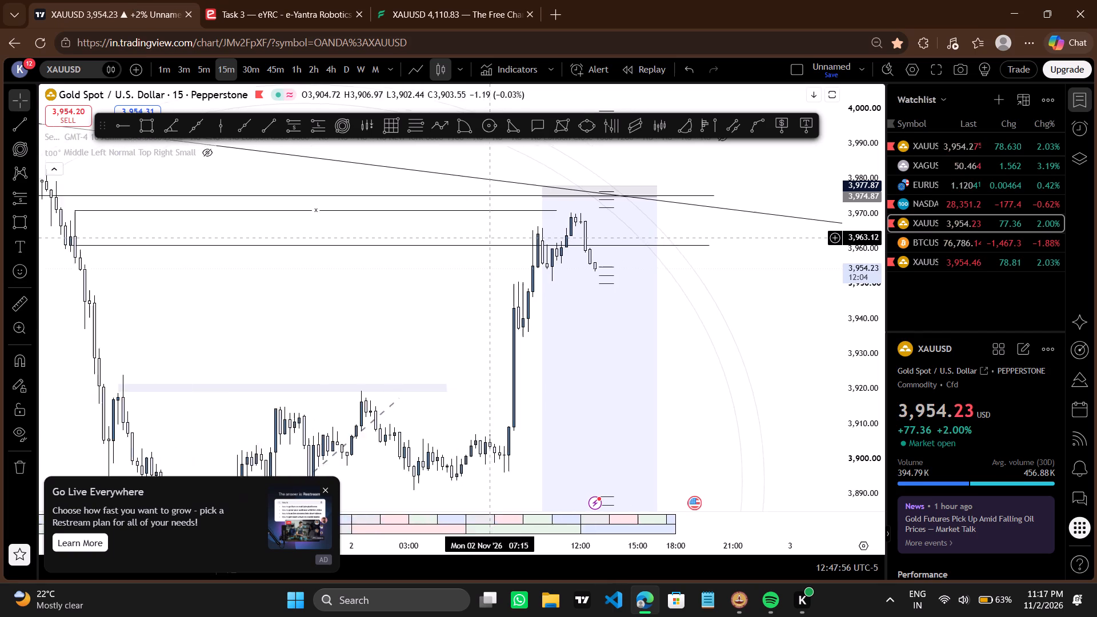
scroll(488, 238, up, 2)
drag(772, 269, 780, 260)
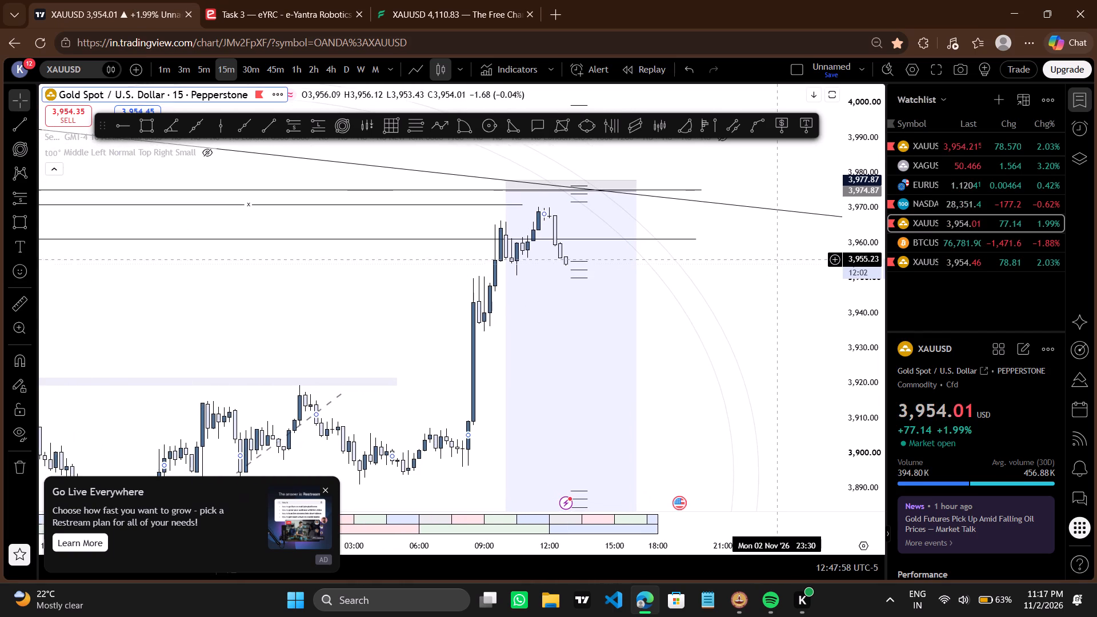
drag(780, 260, 788, 250)
drag(788, 250, 804, 246)
drag(804, 246, 792, 246)
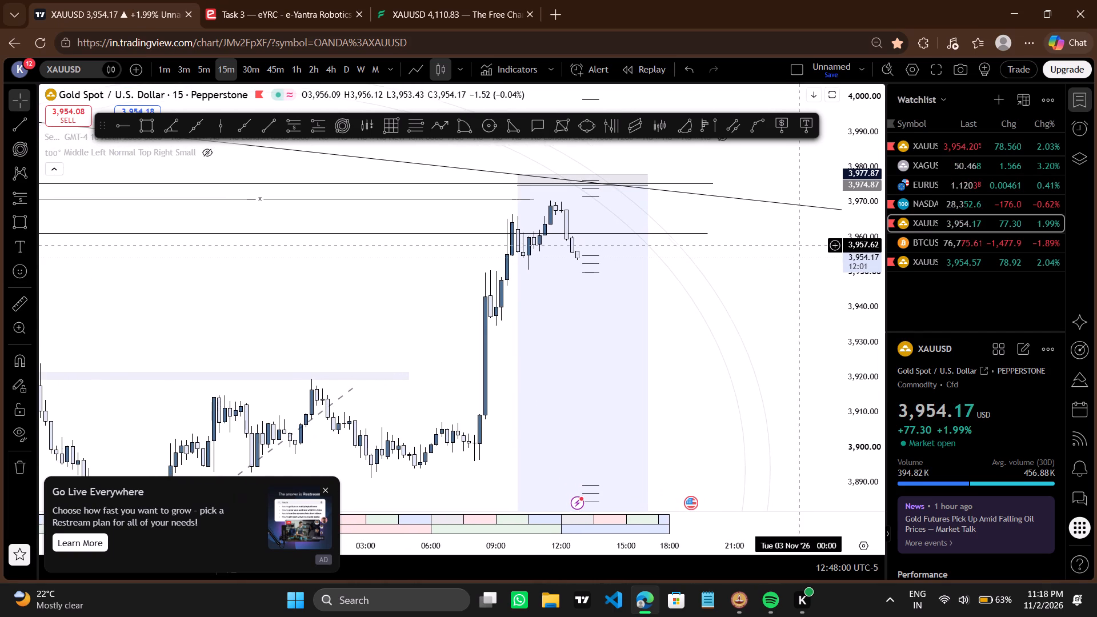
drag(792, 246, 791, 246)
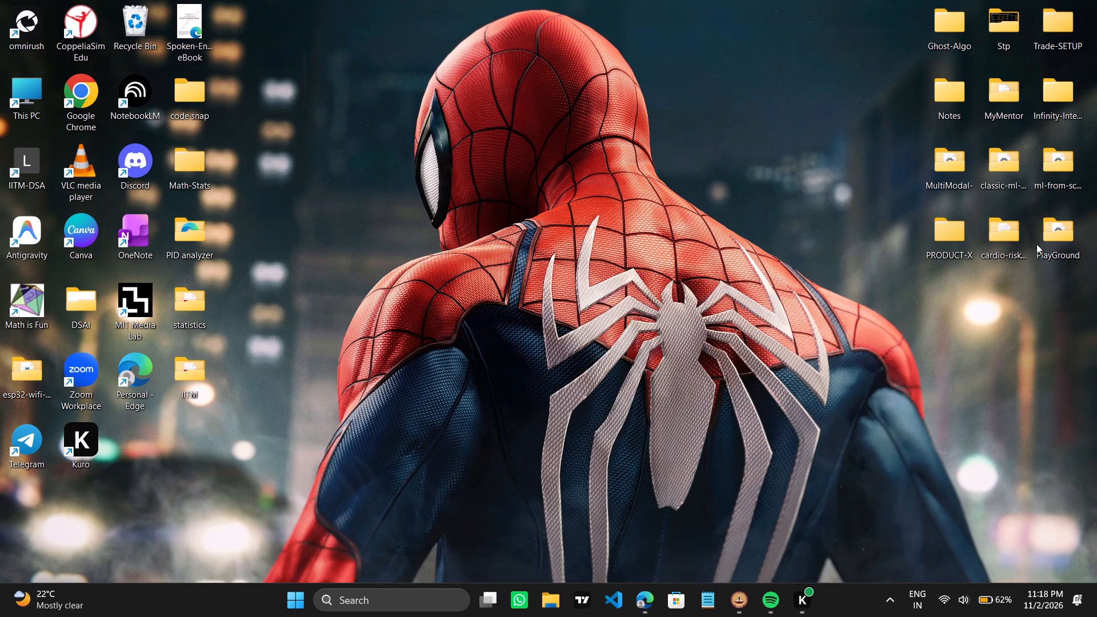
Open the PRODUCT-X folder from the desktop, check its contents and try to close its window.
double_click(964, 242)
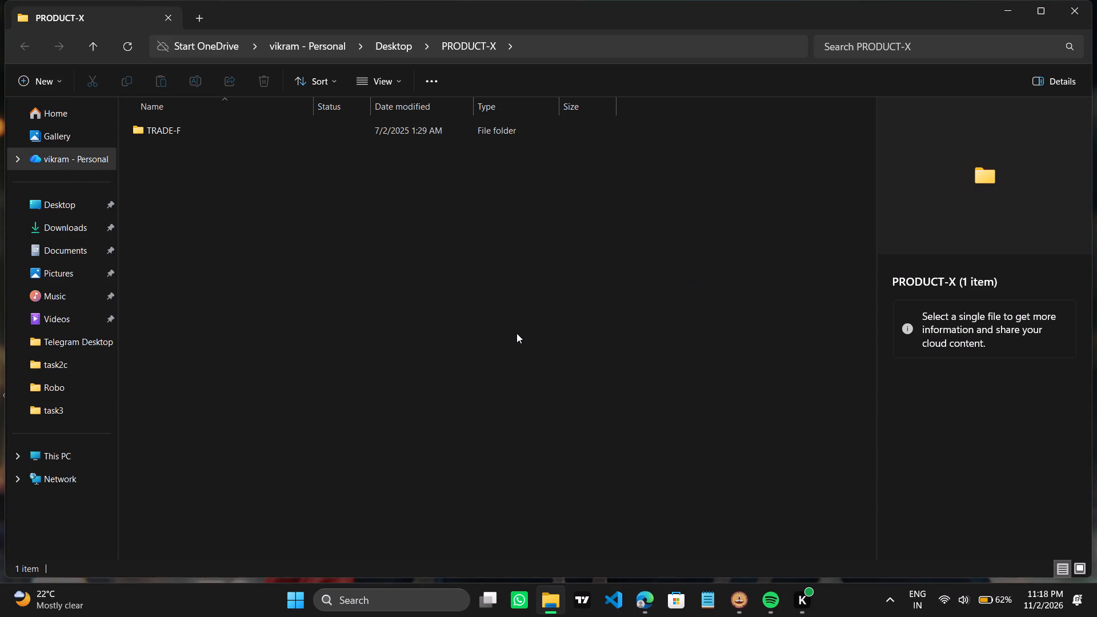
click(1096, 1)
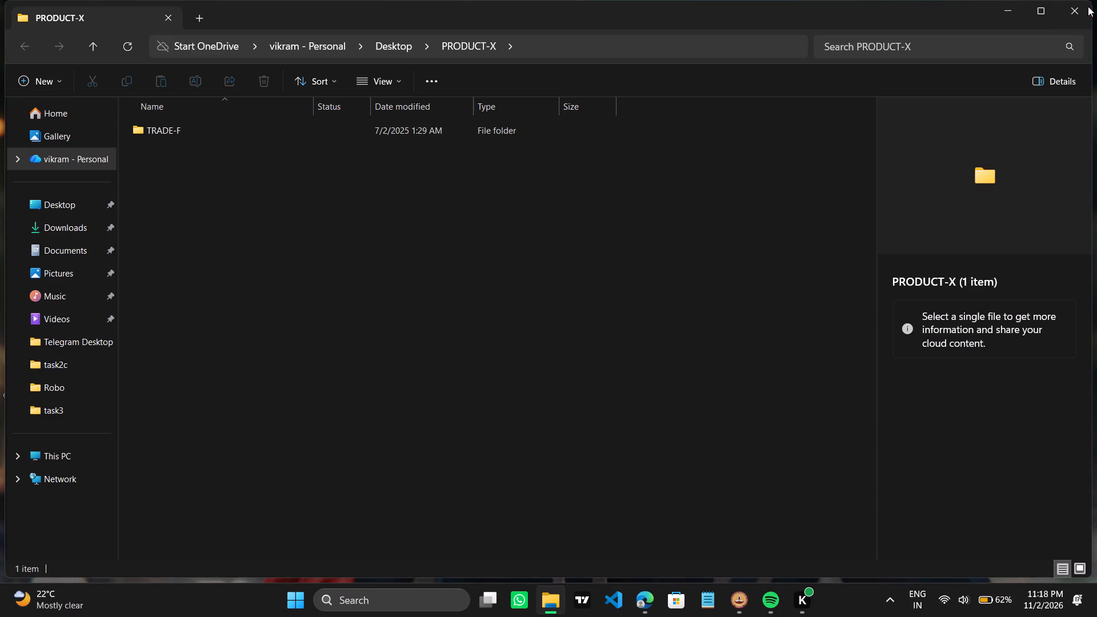